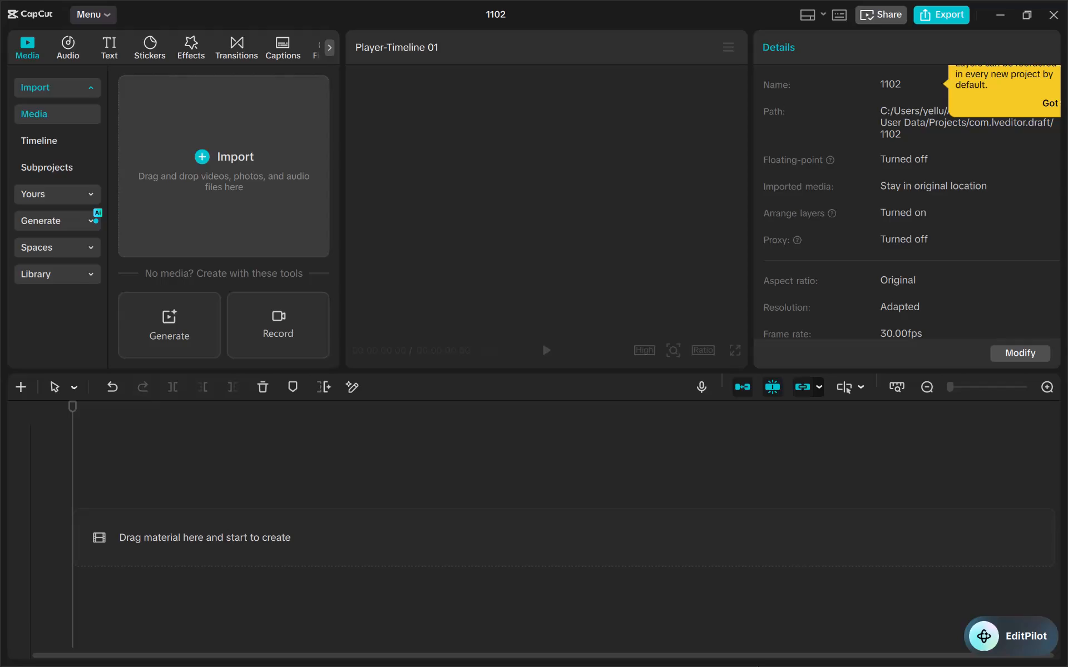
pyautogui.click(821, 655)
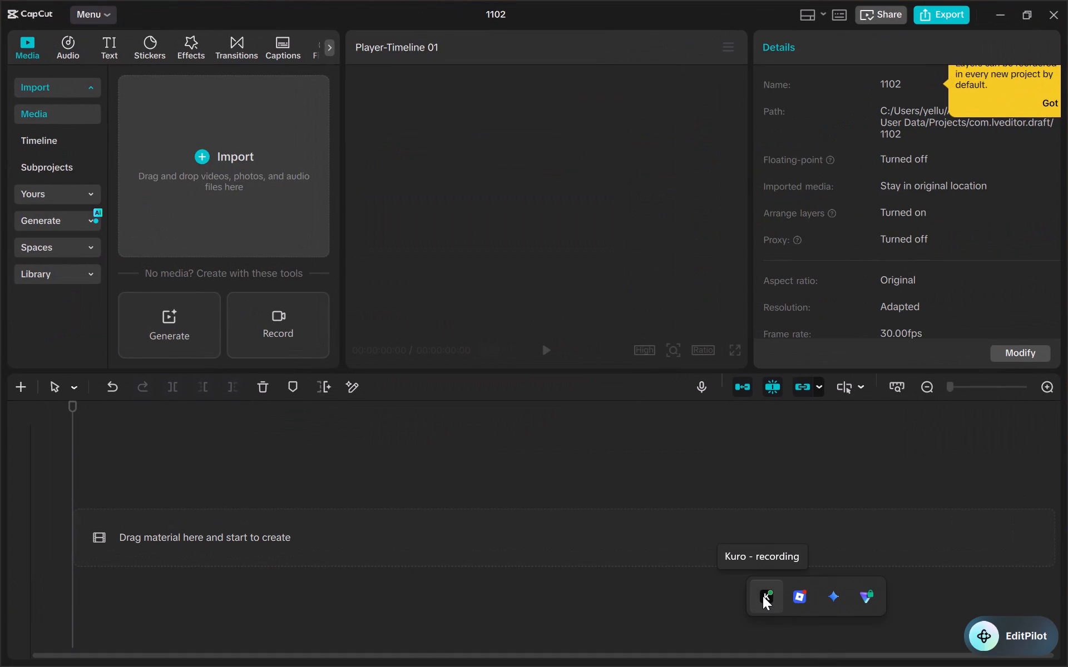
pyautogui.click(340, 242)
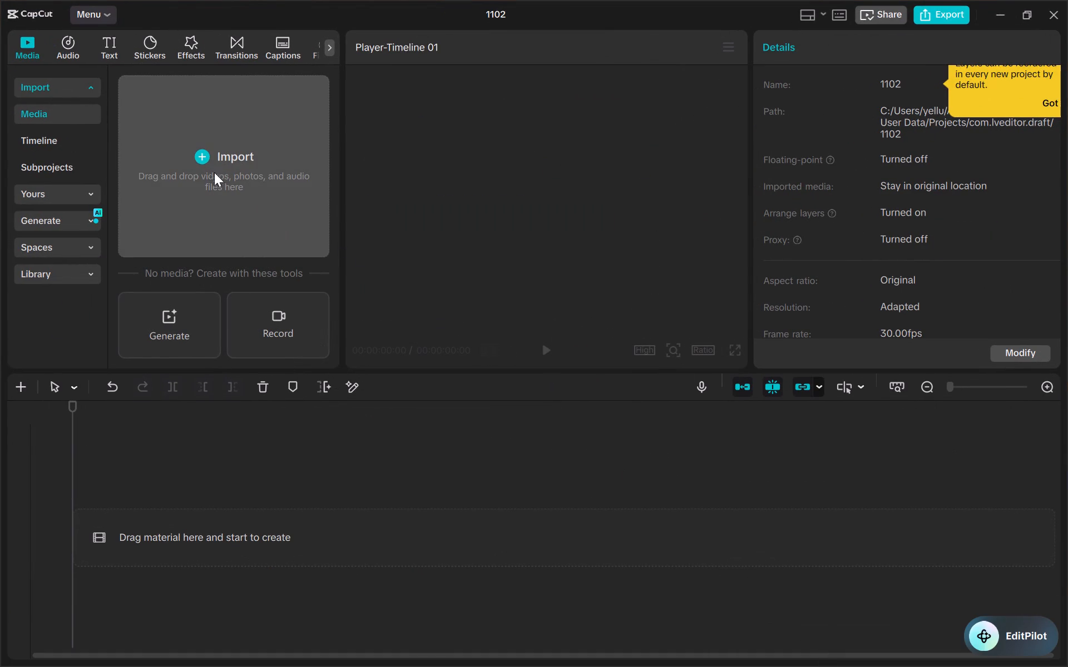
# Import the WALLPAPER image of the dog in the flower field from the device's Downloads folder.
pyautogui.click(210, 164)
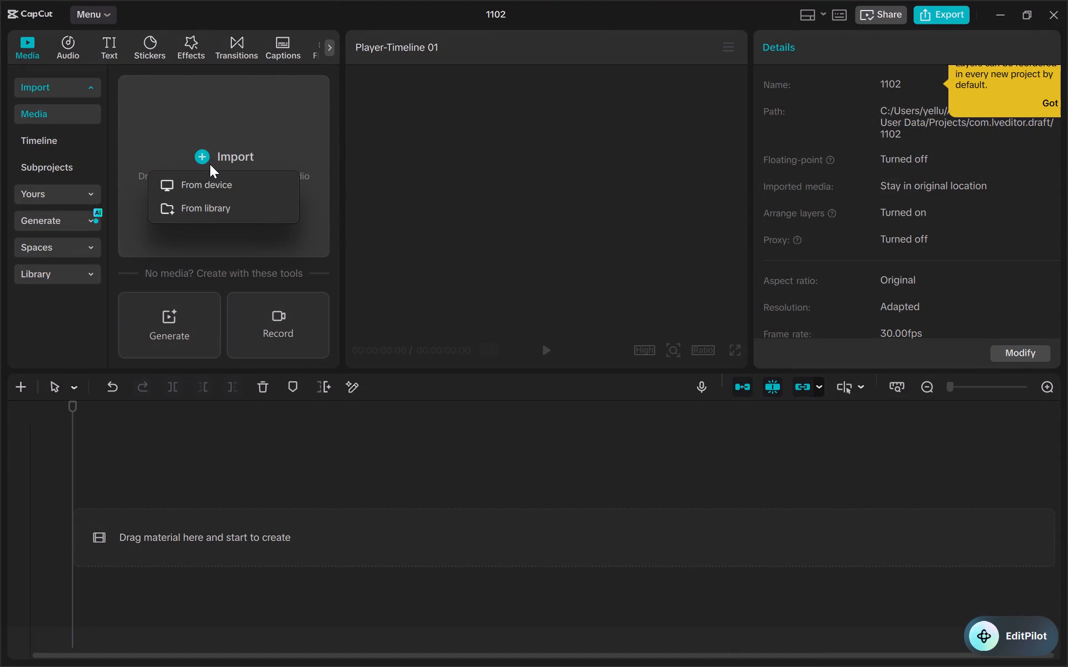
pyautogui.click(222, 179)
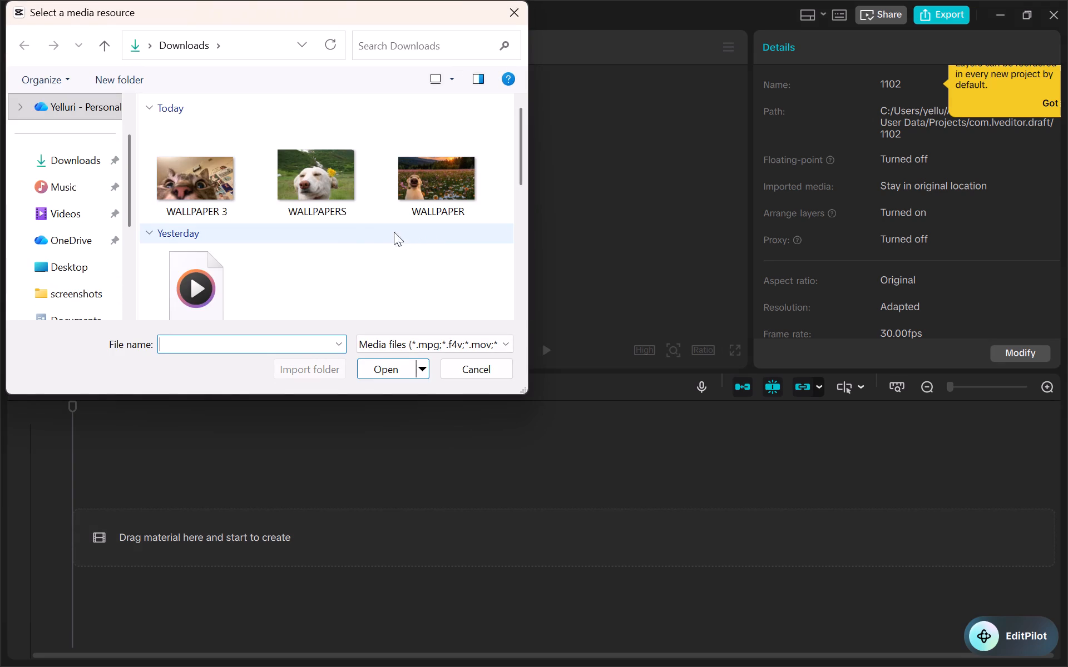
pyautogui.doubleClick(423, 182)
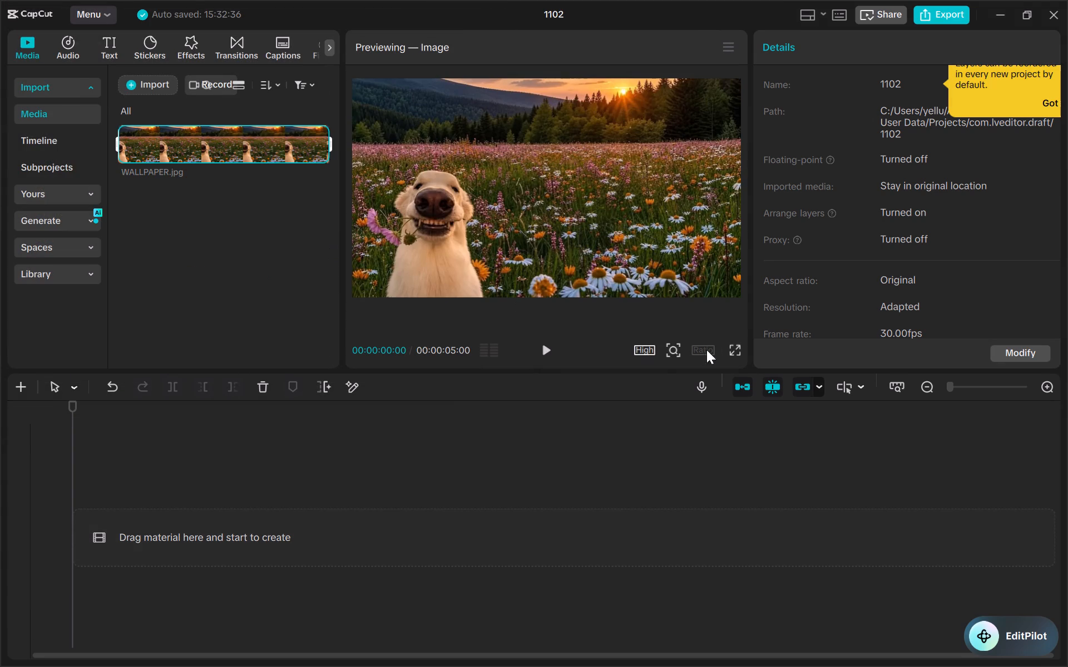
# Preview the imported WALLPAPER.jpg in full screen with playback, and return to the editor.
pyautogui.click(729, 349)
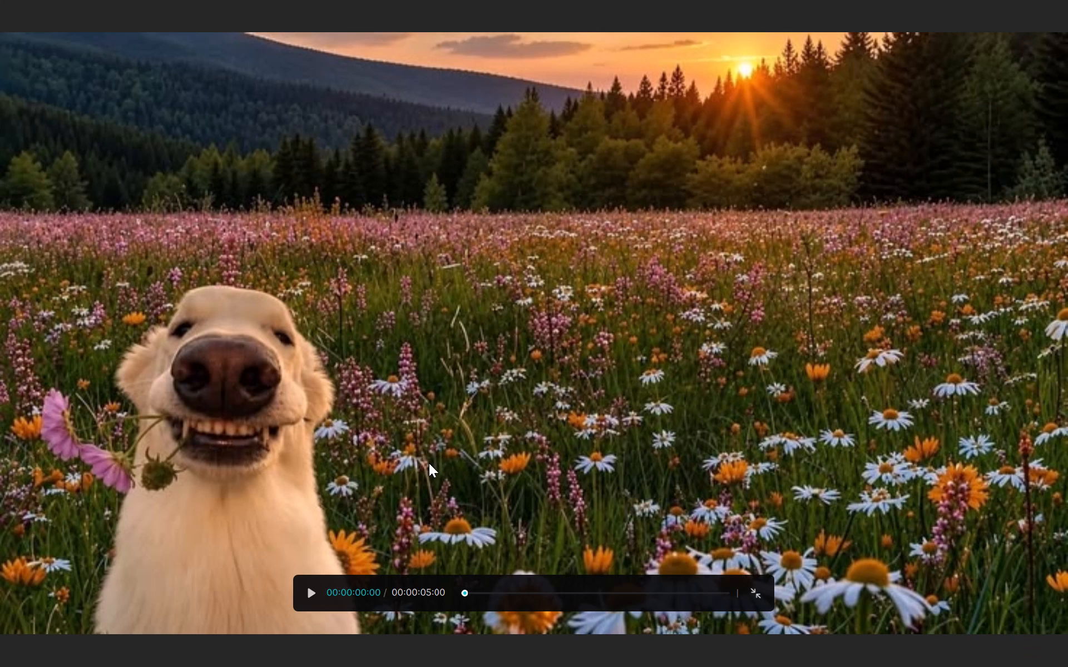
pyautogui.click(309, 592)
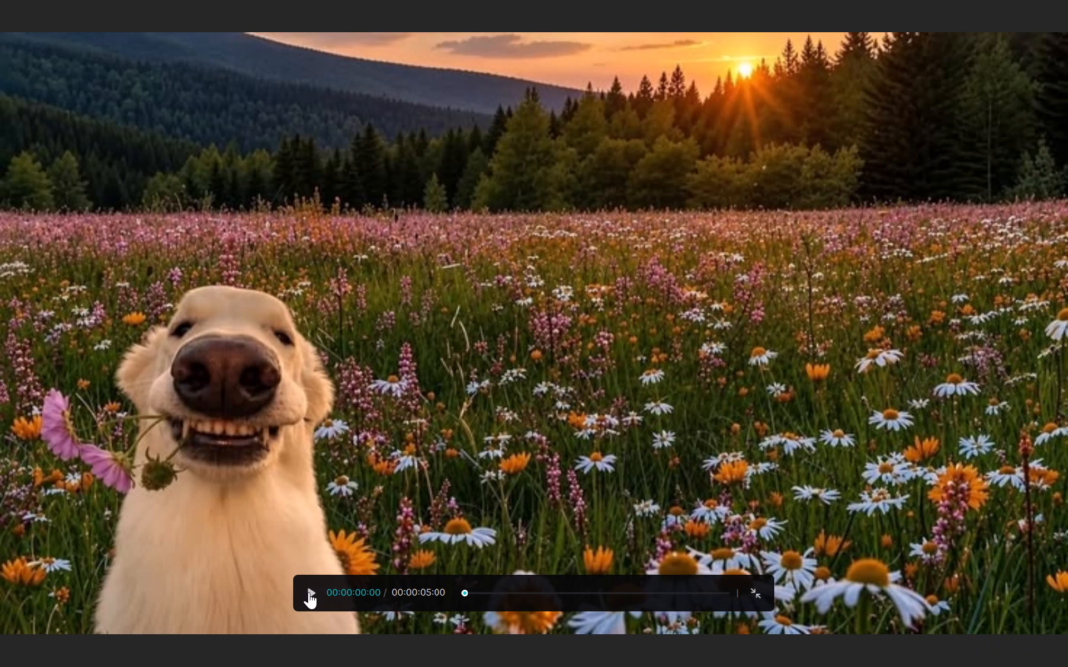
pyautogui.click(309, 592)
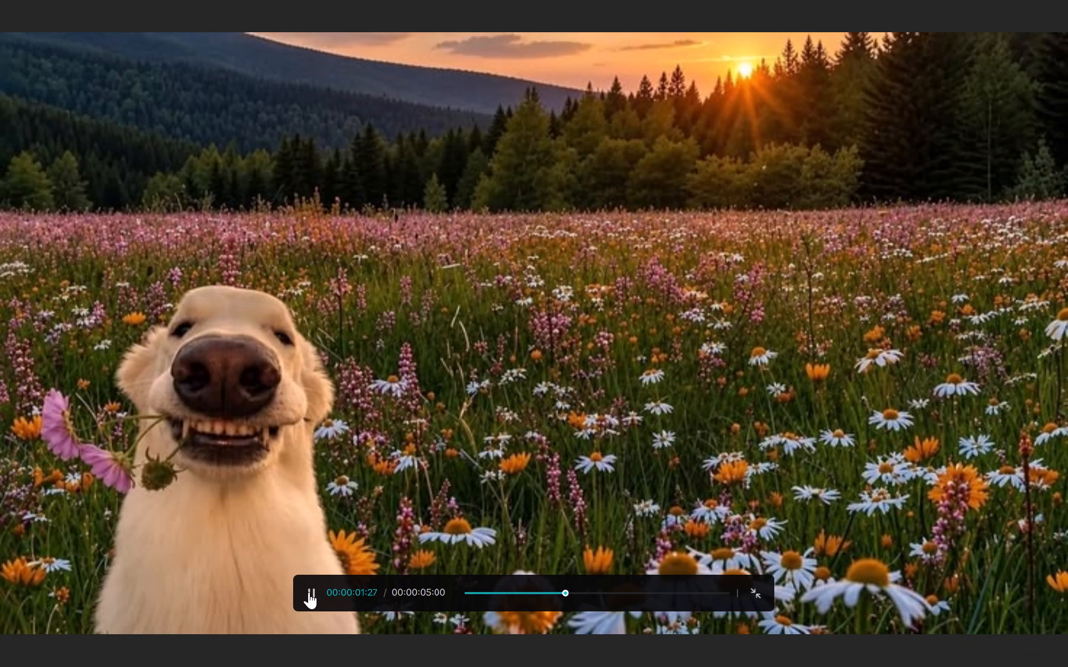
pyautogui.click(755, 589)
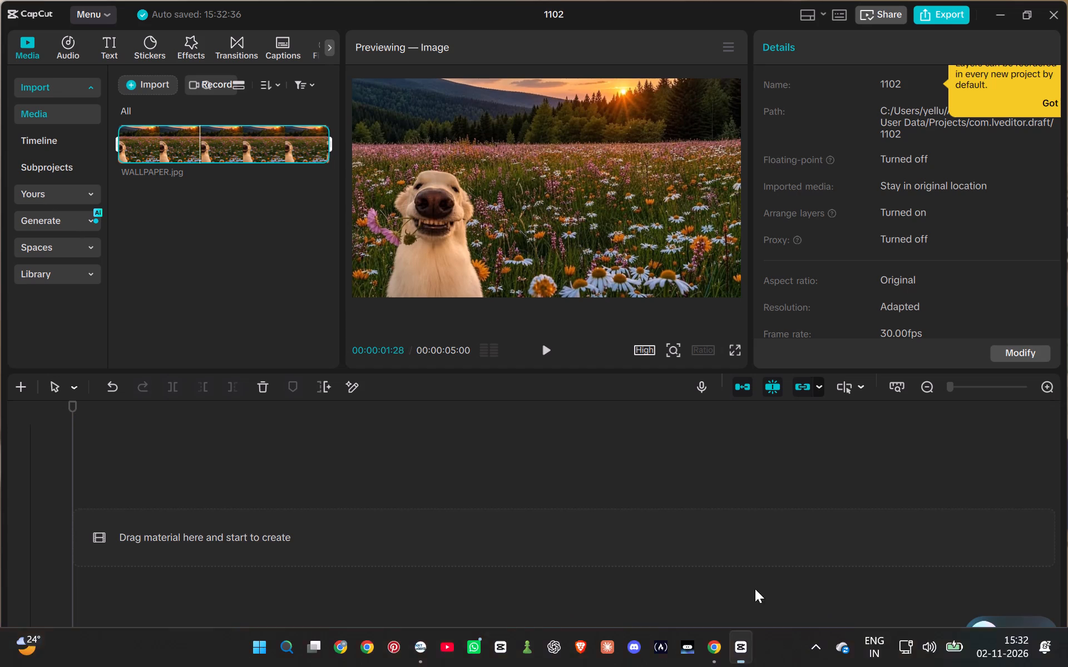
# Set the player's playback quality to Full.
pyautogui.click(651, 350)
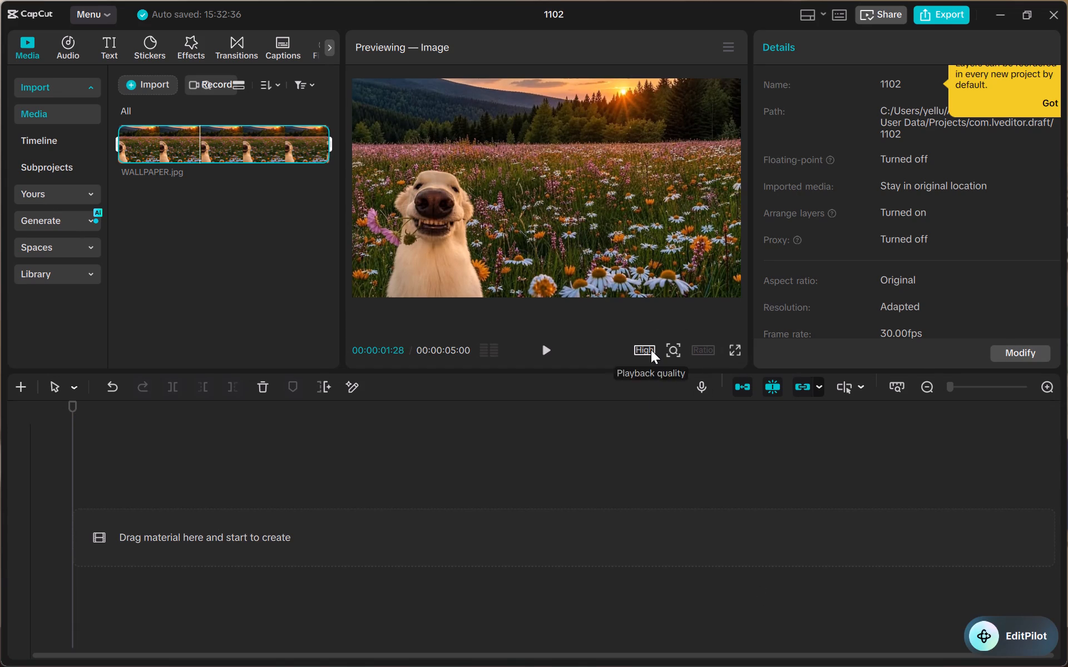
pyautogui.click(702, 370)
pyautogui.click(694, 350)
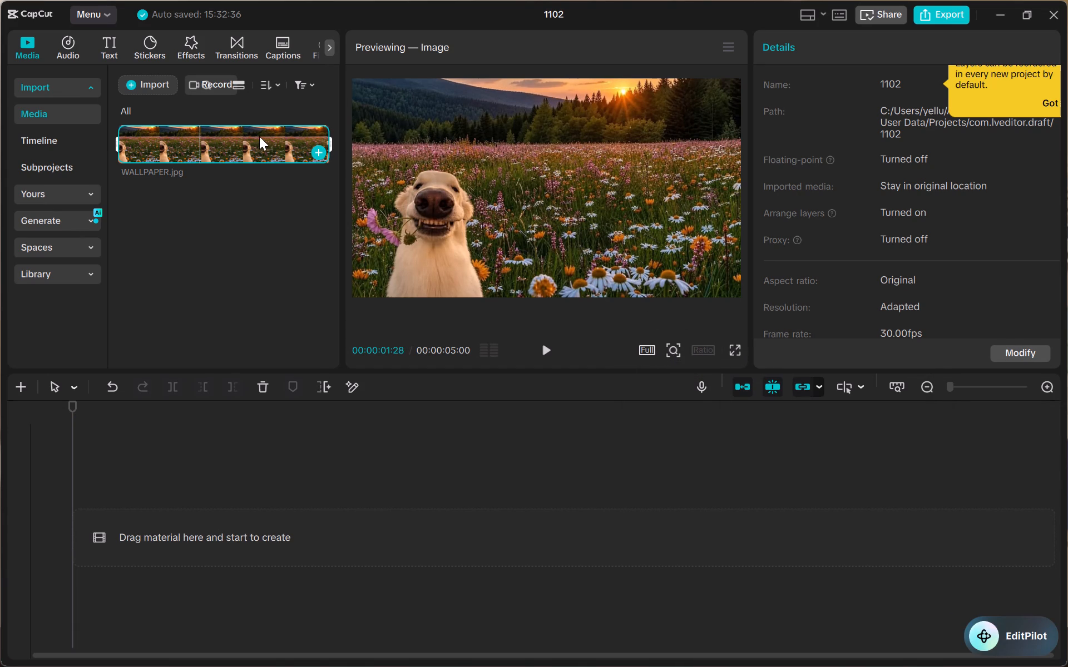
# Place WALLPAPER.jpg on the main timeline track, starting at 00:00.
pyautogui.moveTo(258, 140); pyautogui.dragTo(149, 535)
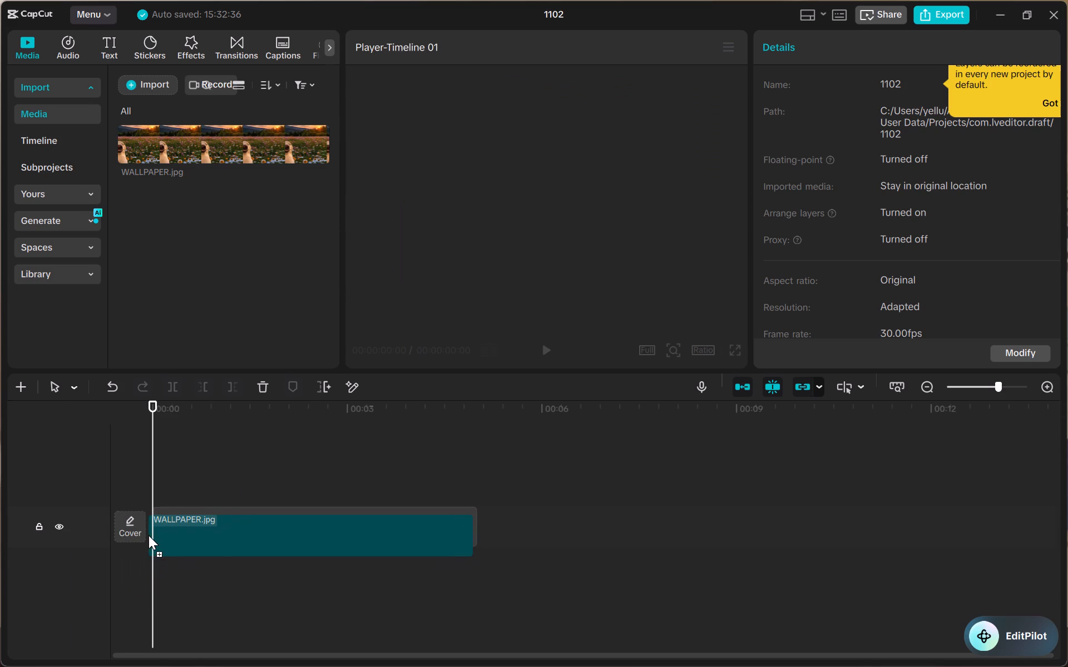
pyautogui.moveTo(149, 535); pyautogui.dragTo(149, 534)
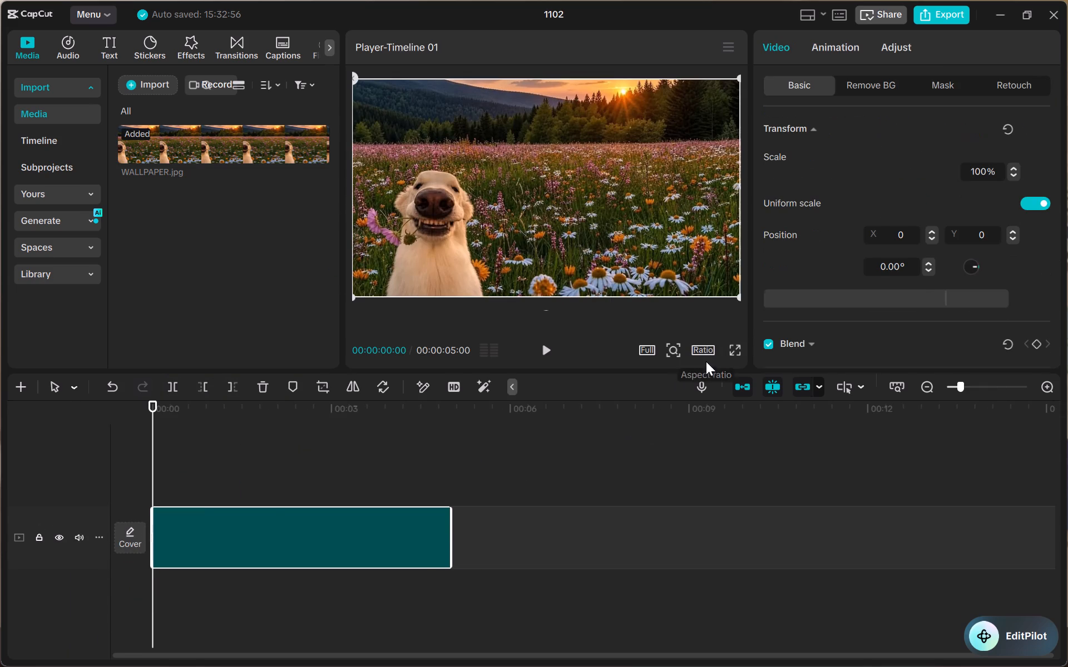
# Set the project's aspect ratio to 16:9.
pyautogui.click(708, 349)
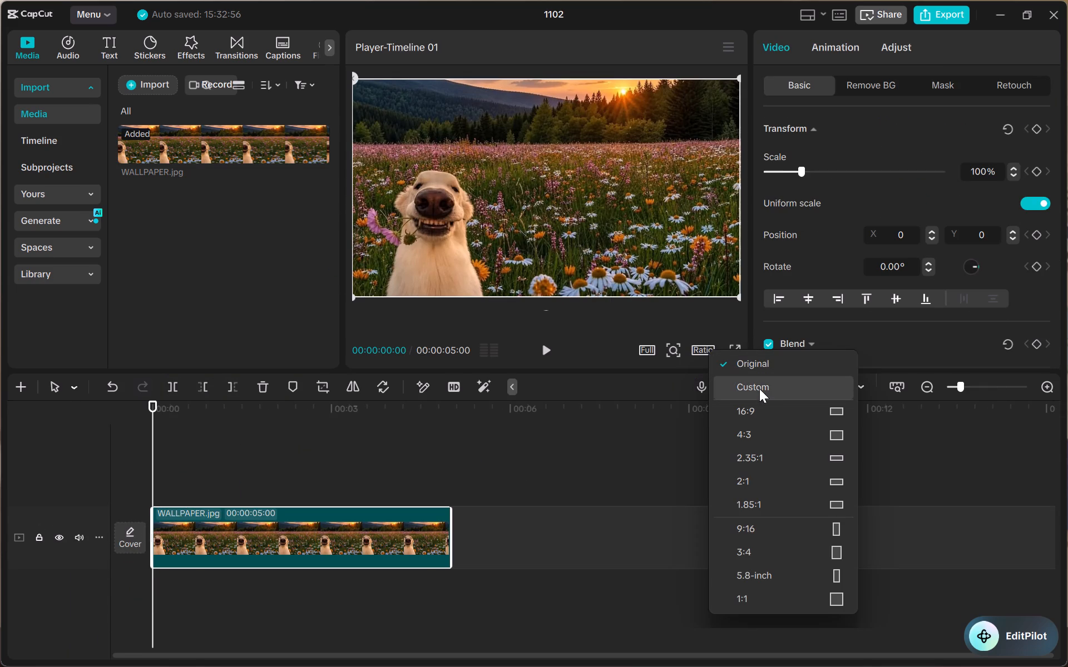
pyautogui.click(767, 406)
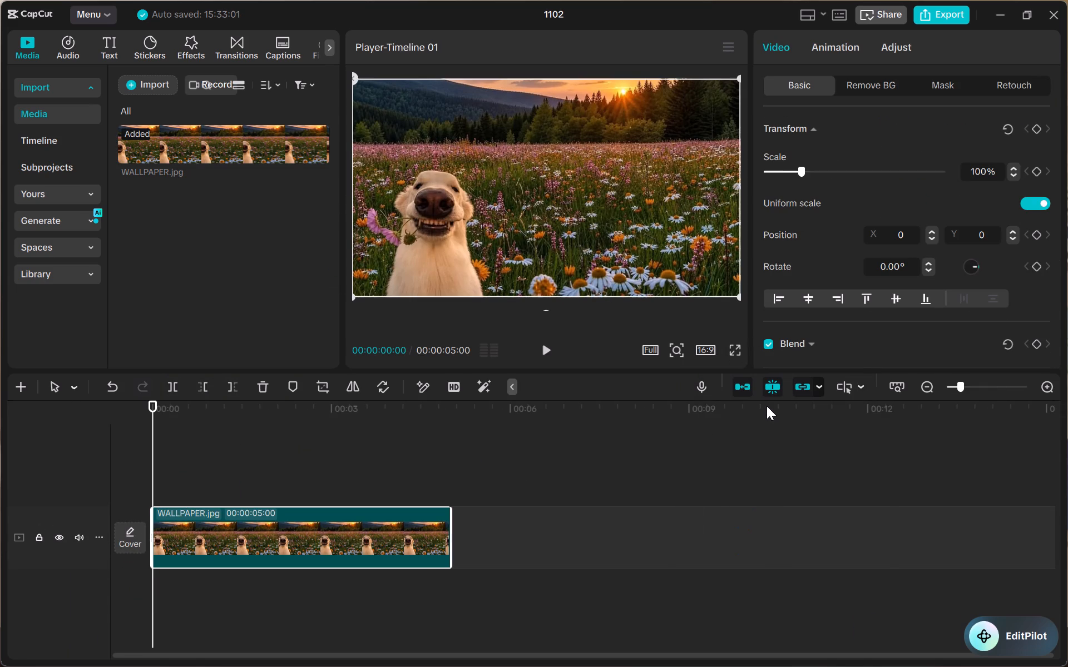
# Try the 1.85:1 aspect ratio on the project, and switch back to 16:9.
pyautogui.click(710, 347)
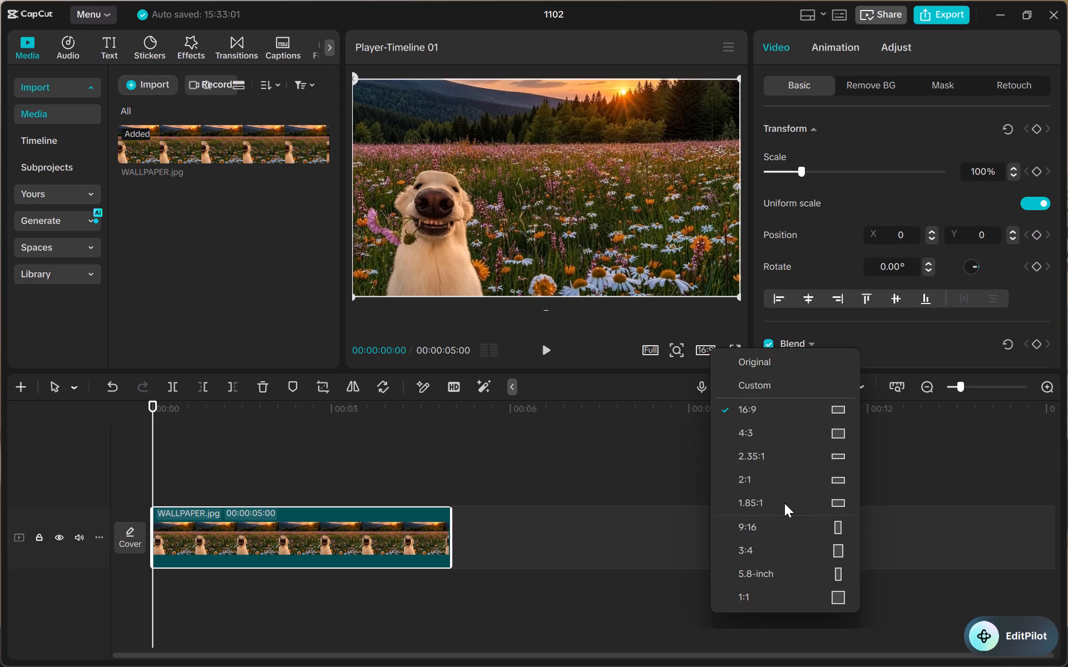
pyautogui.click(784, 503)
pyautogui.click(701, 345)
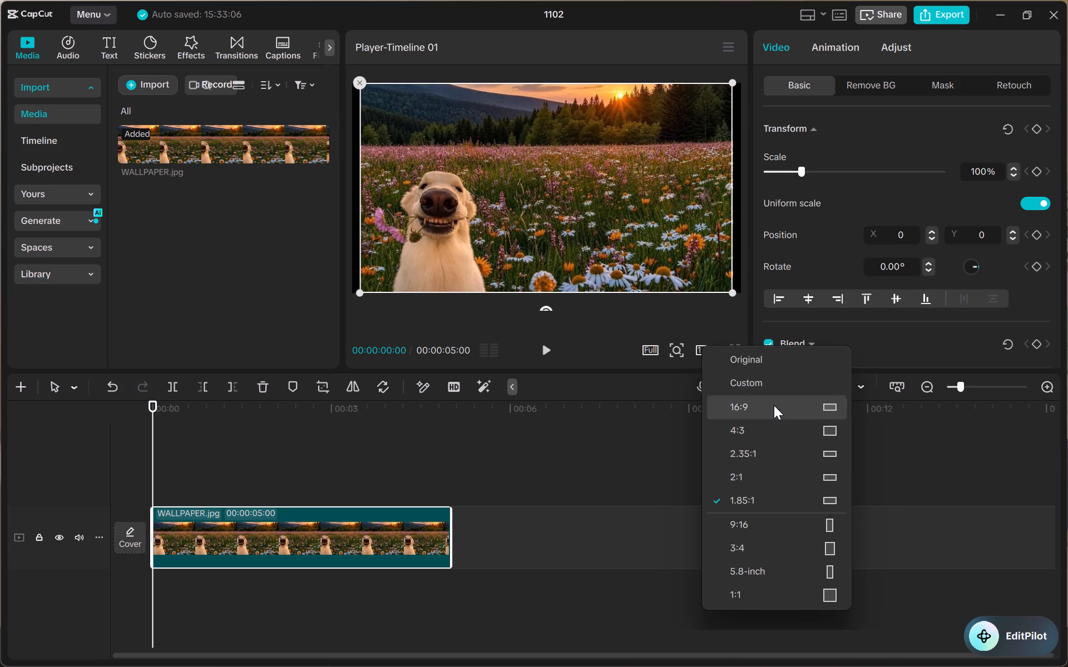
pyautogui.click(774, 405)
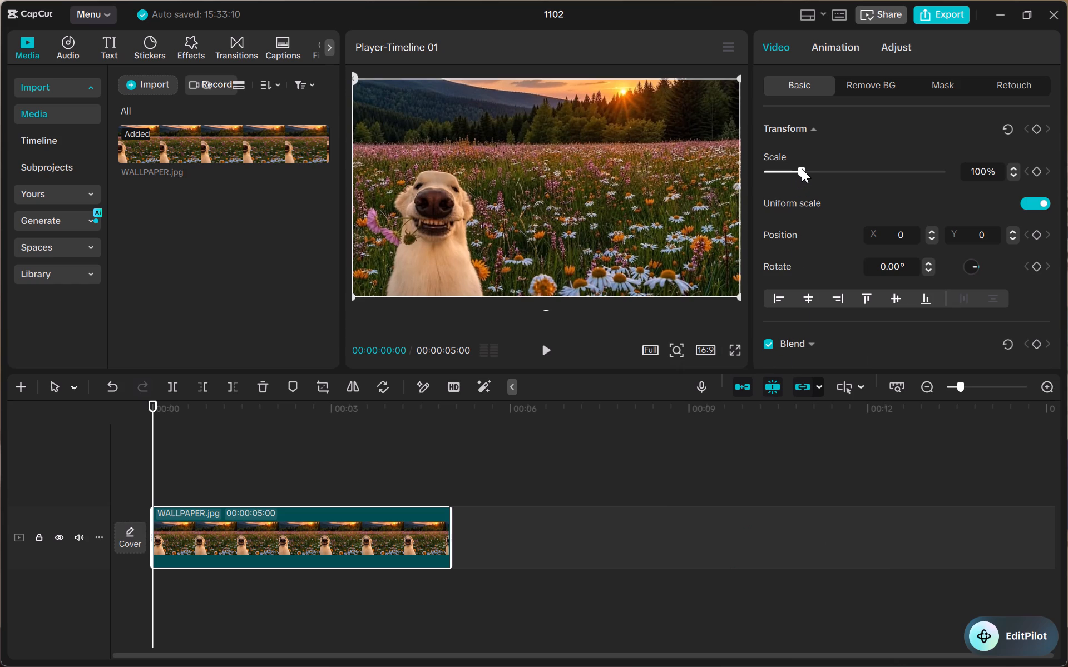
# Turn on Reduce image noise for the WALLPAPER.jpg clip in its basic video settings.
pyautogui.scroll(-2, 812, 202)
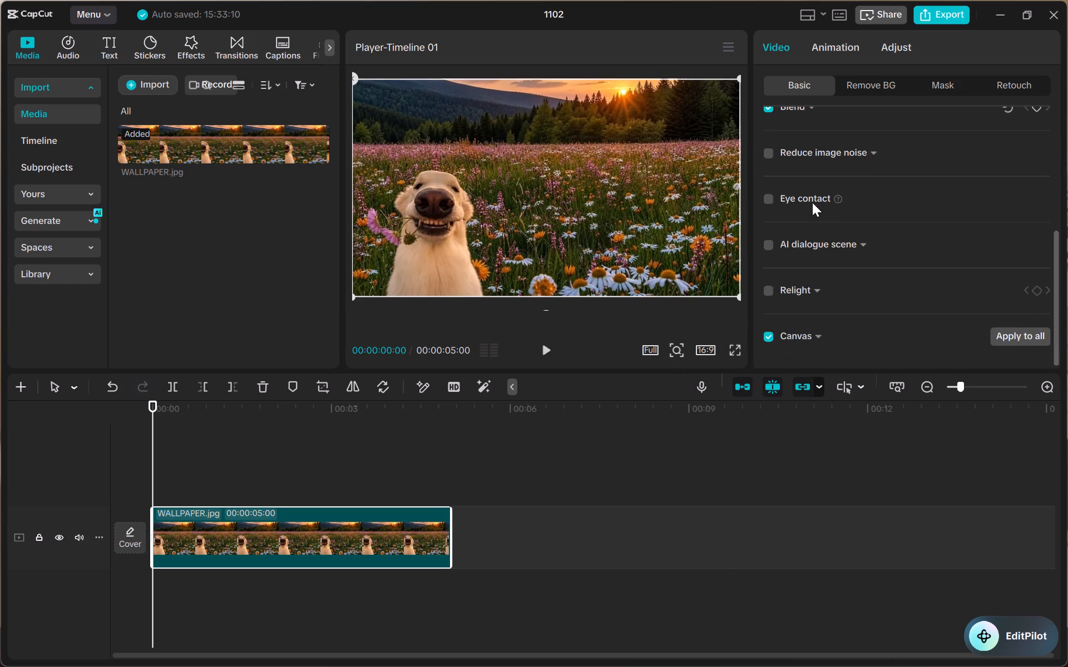
pyautogui.scroll(-1, 833, 239)
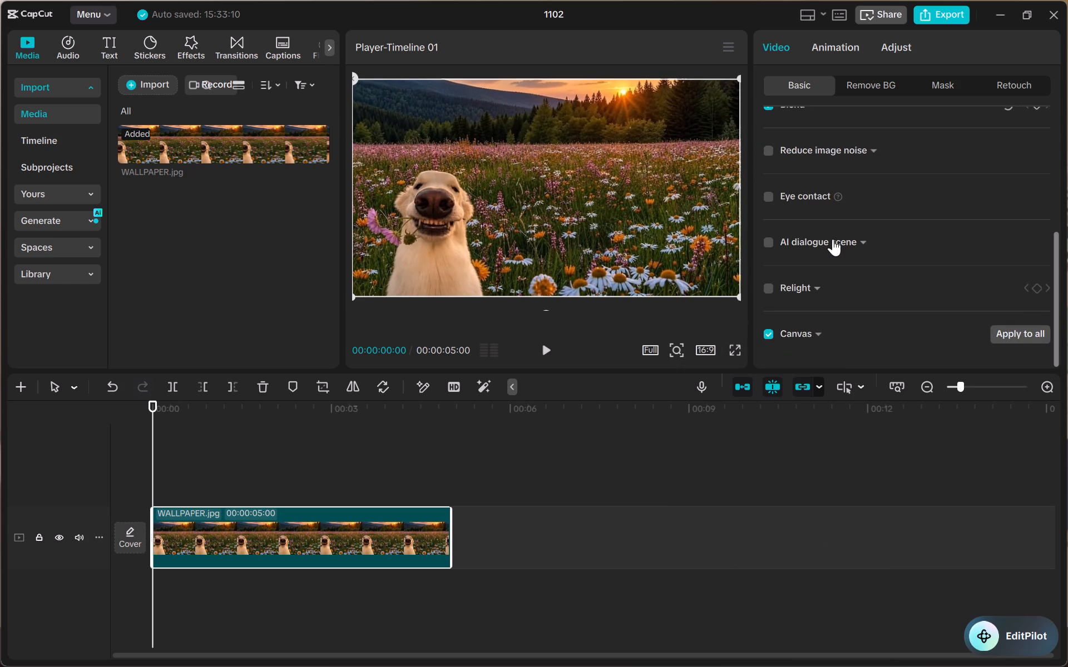
pyautogui.scroll(-1, 833, 239)
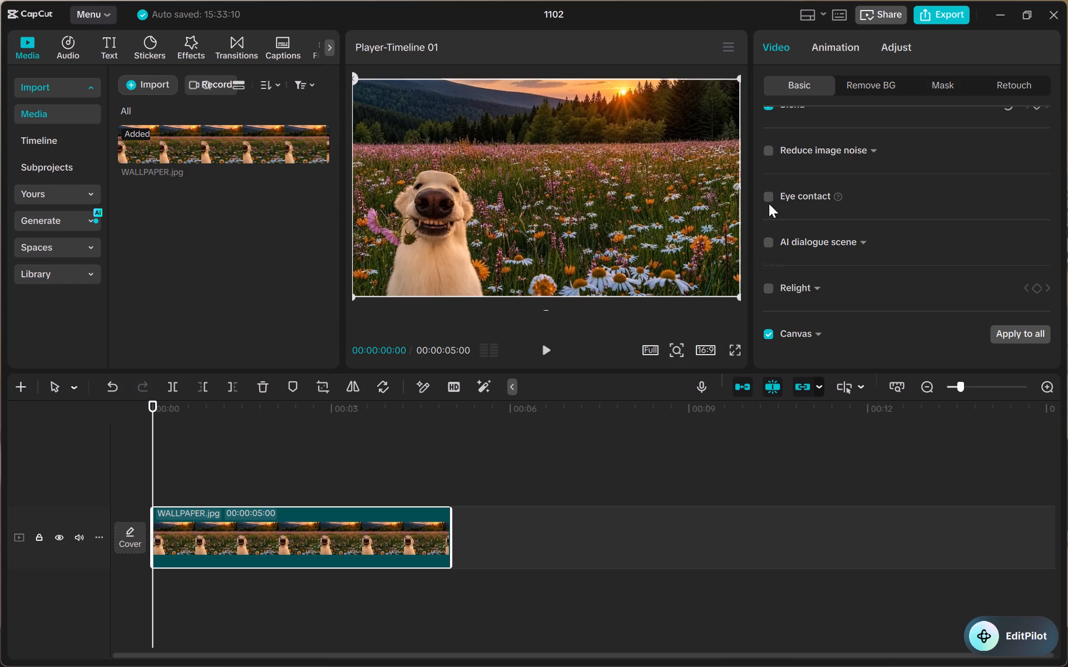
pyautogui.scroll(1, 769, 201)
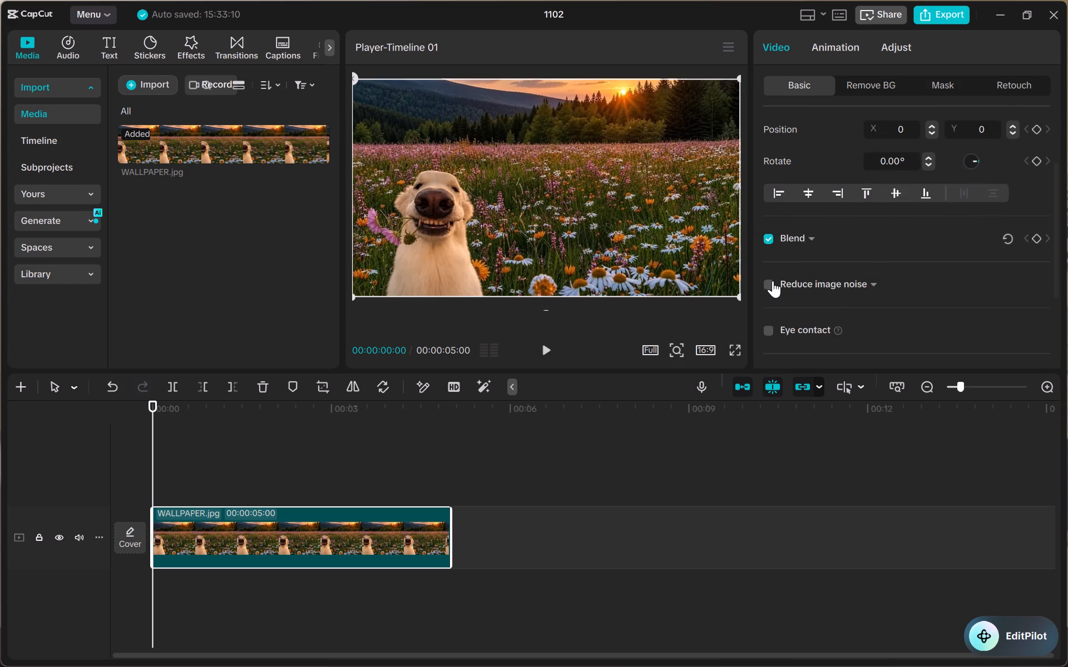
pyautogui.click(771, 285)
pyautogui.scroll(-1, 848, 288)
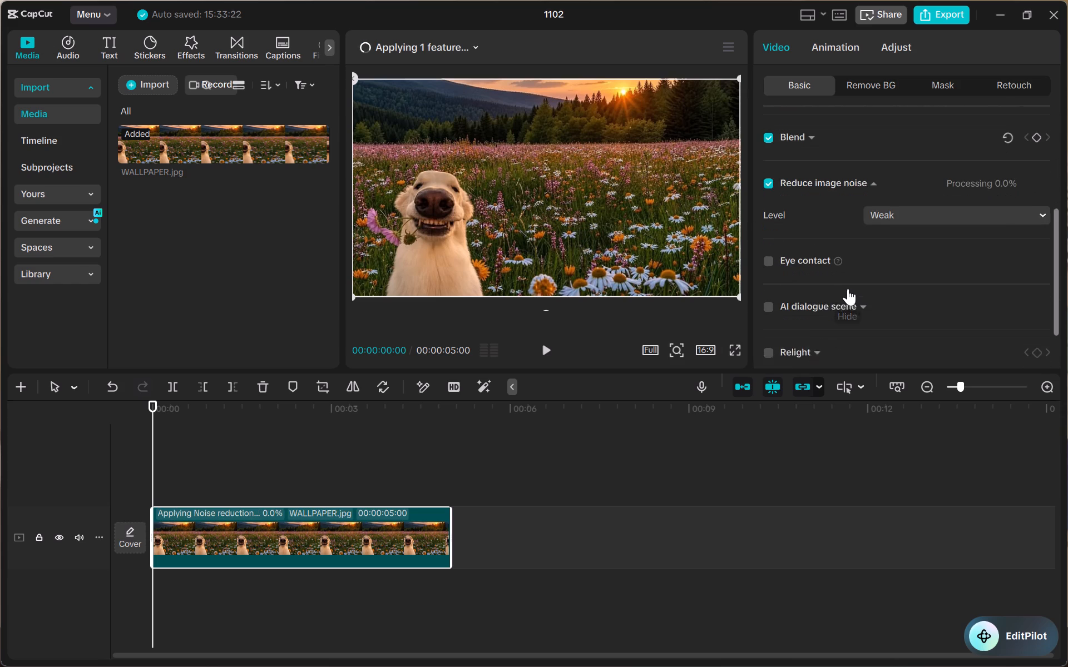
pyautogui.scroll(-1, 848, 288)
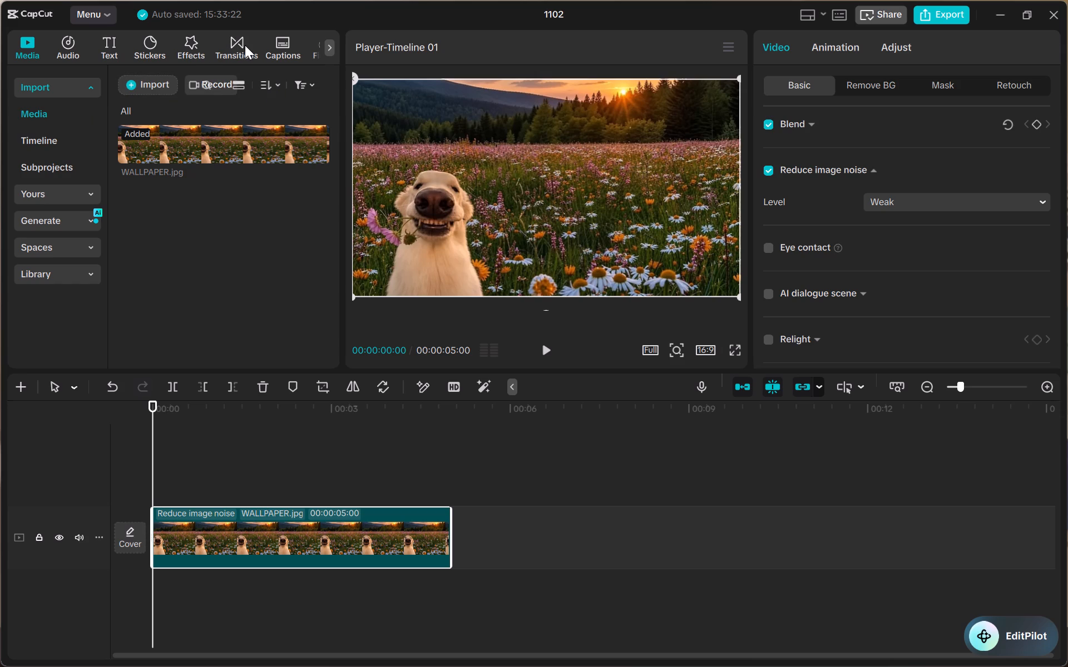
# Preview the featured filters Fresh Lime and Pink Fuzz on the image.
pyautogui.hscroll(-1, 245, 45)
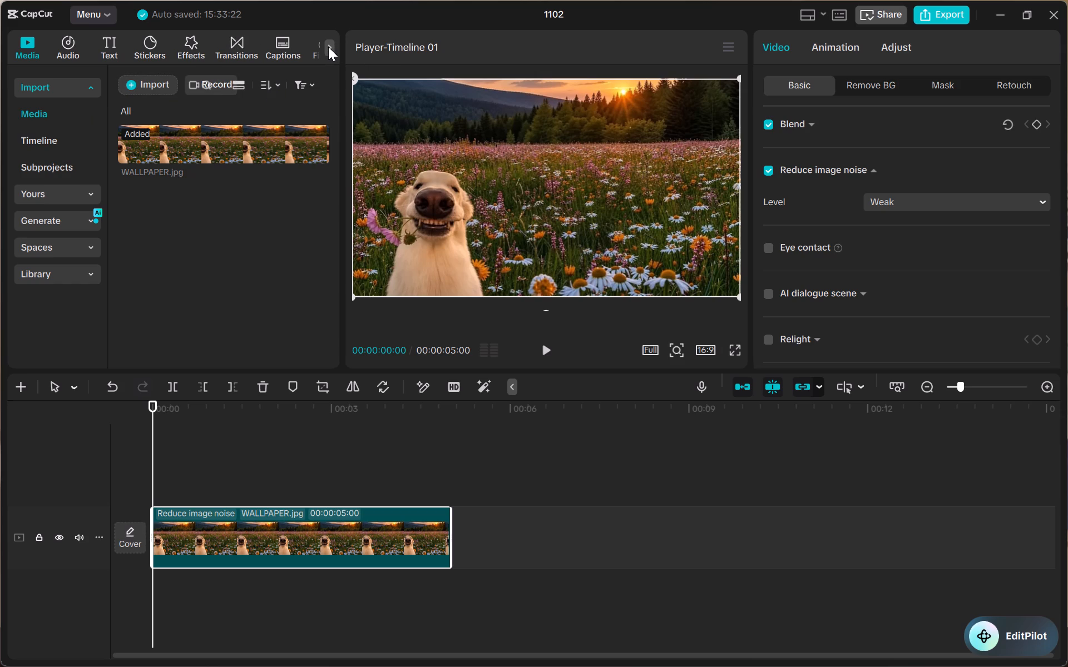
pyautogui.click(328, 47)
pyautogui.click(273, 49)
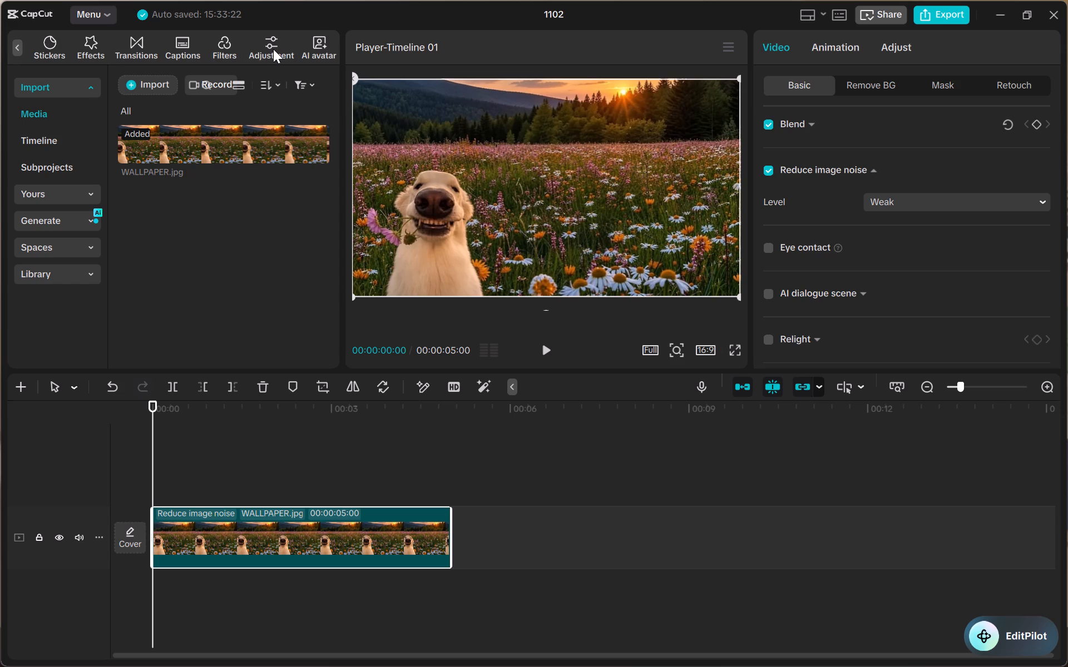
pyautogui.click(229, 47)
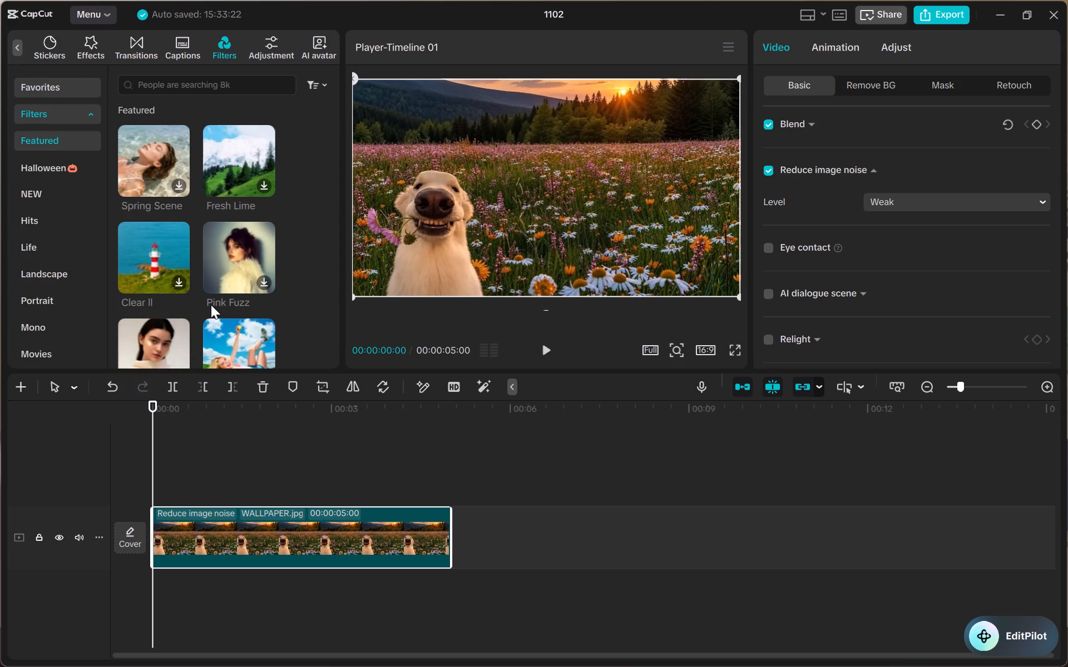
pyautogui.doubleClick(226, 158)
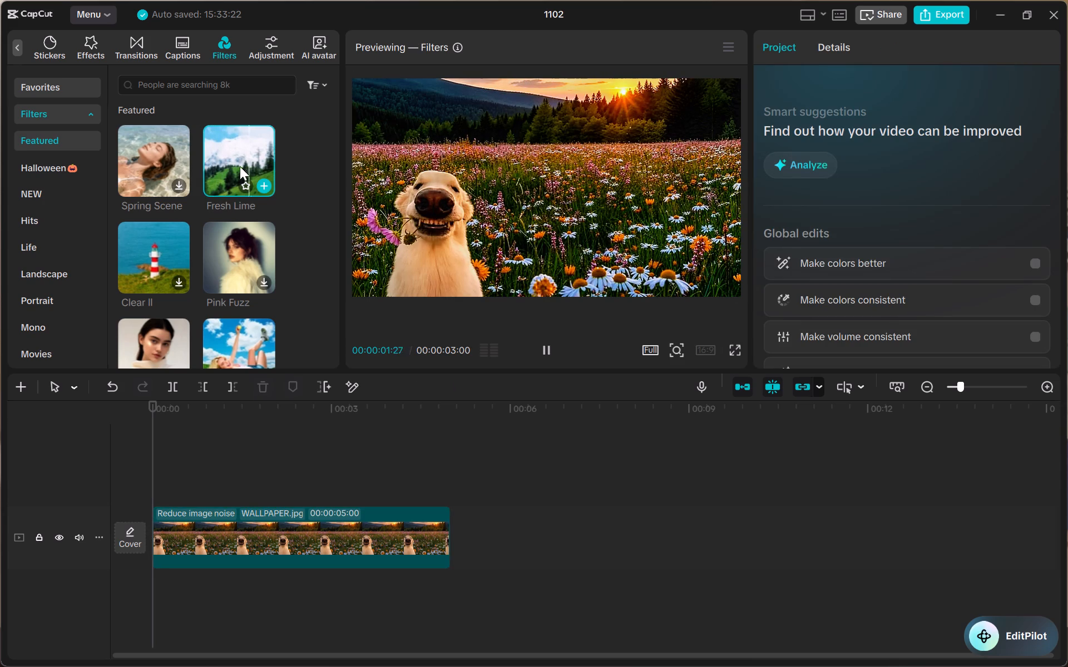
pyautogui.doubleClick(235, 237)
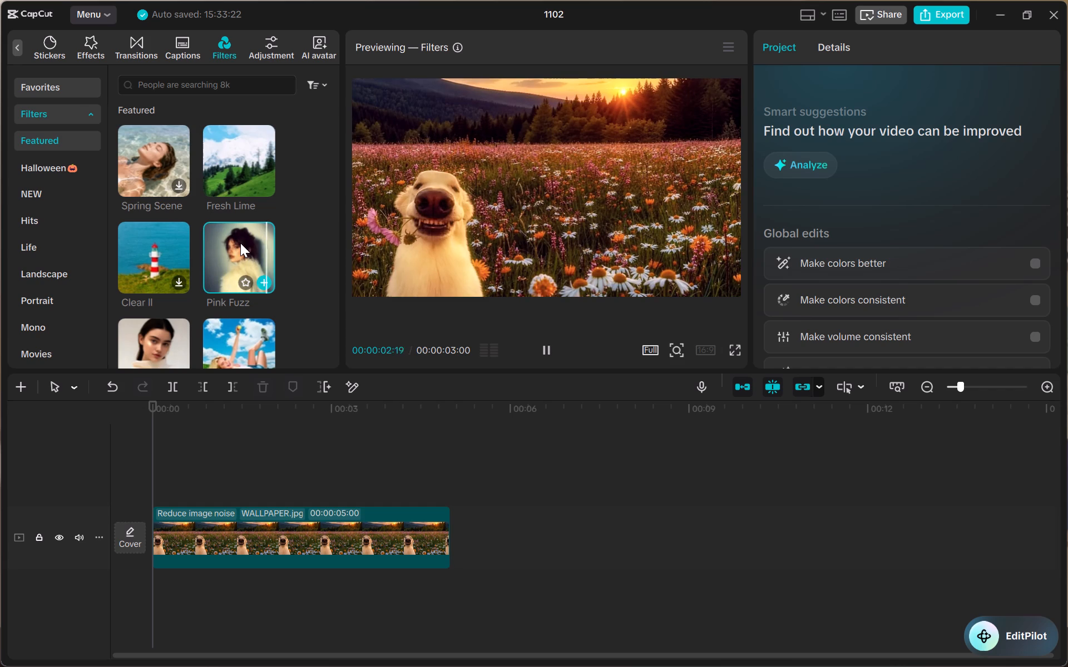
# Add the Pink Fuzz filter above the WALLPAPER.jpg clip from 00:00 and extend it to the clip's full 5-second length.
pyautogui.moveTo(240, 243); pyautogui.dragTo(150, 576)
pyautogui.moveTo(331, 493); pyautogui.dragTo(444, 492)
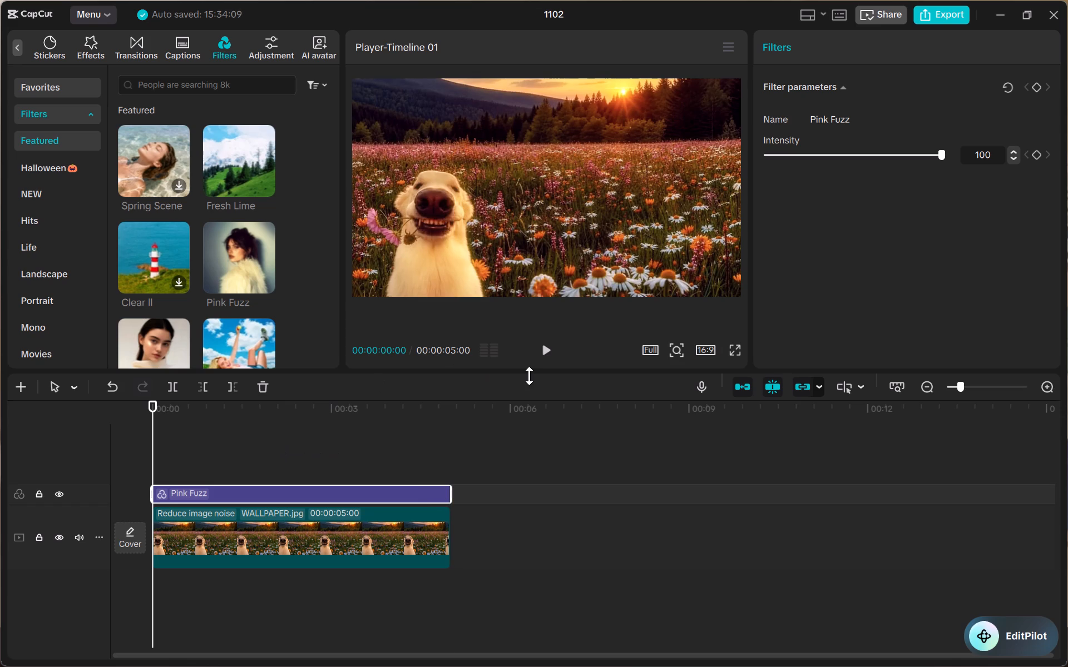
# Browse further featured filters and play part of the timeline to check the Pink Fuzz look on the clip.
pyautogui.scroll(-1, 231, 271)
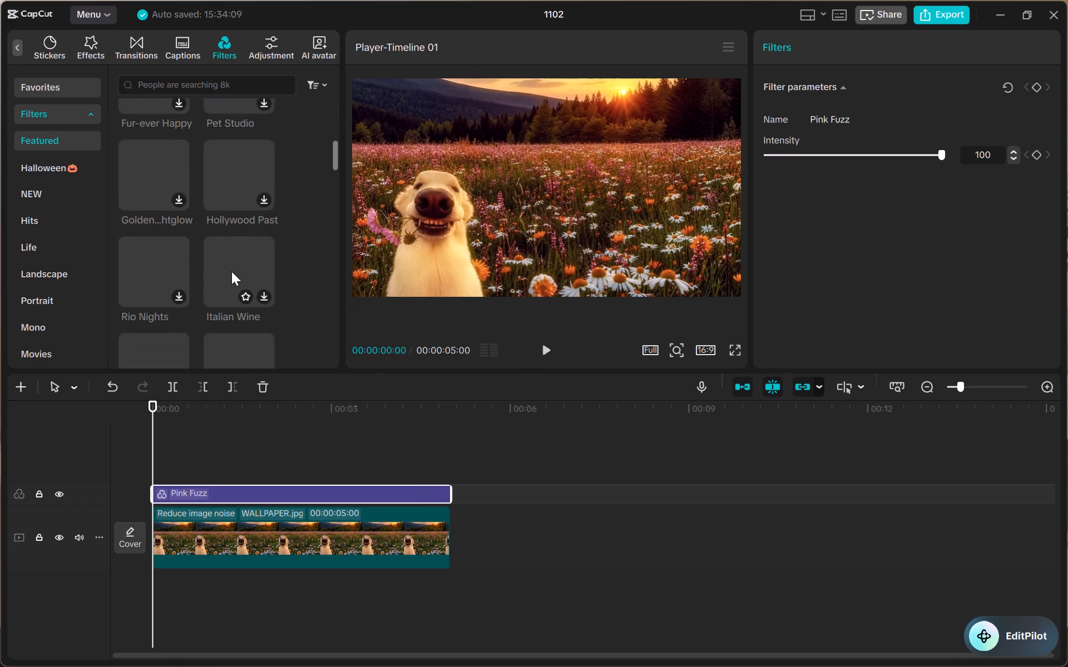
pyautogui.scroll(-1, 231, 271)
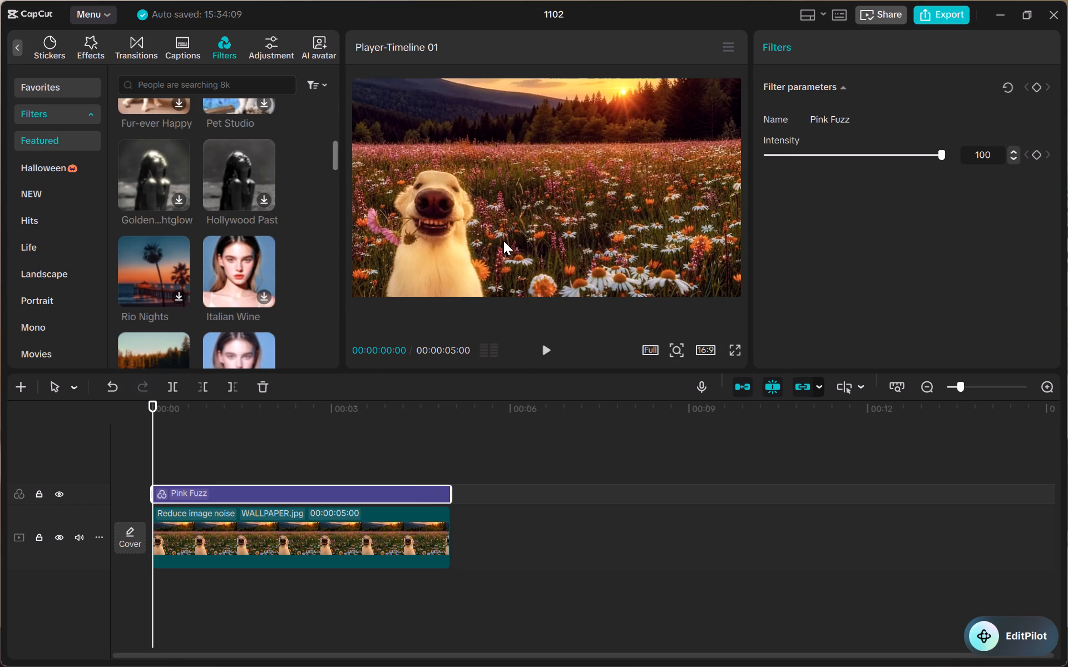
pyautogui.click(547, 350)
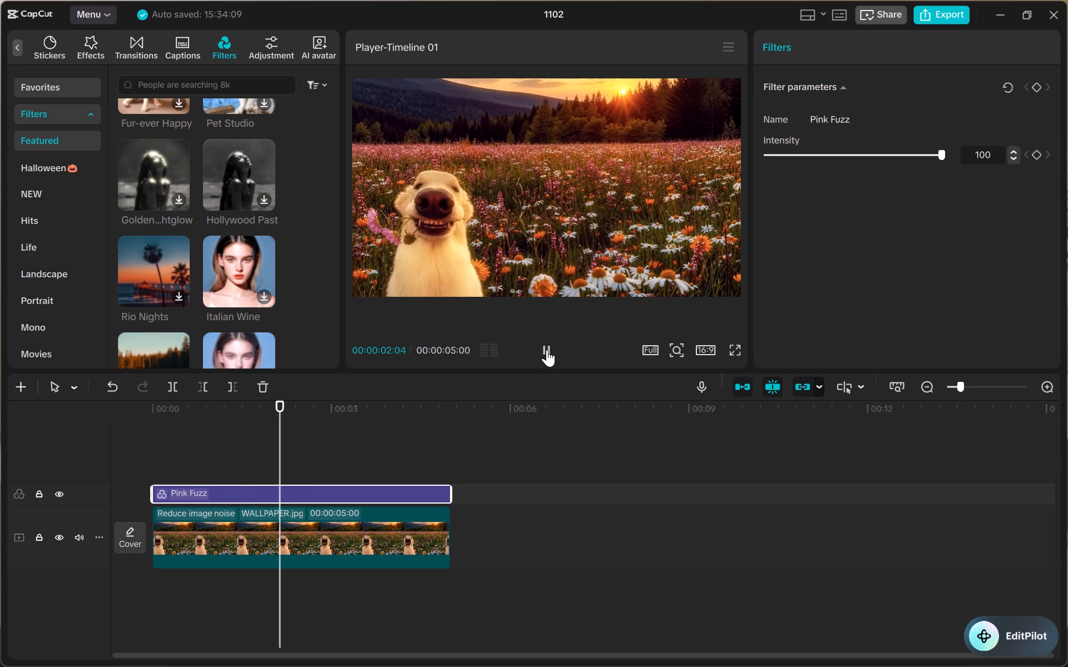
pyautogui.click(547, 350)
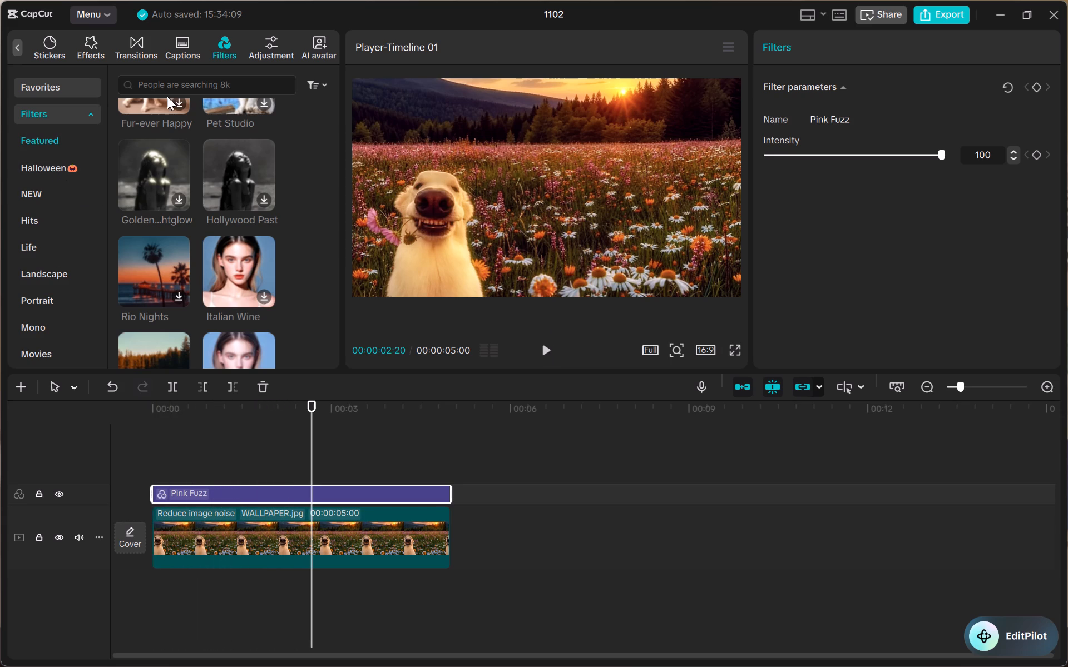
# Look through the trending stickers and the caption options, including the caption templates and the subtitle file import.
pyautogui.click(53, 43)
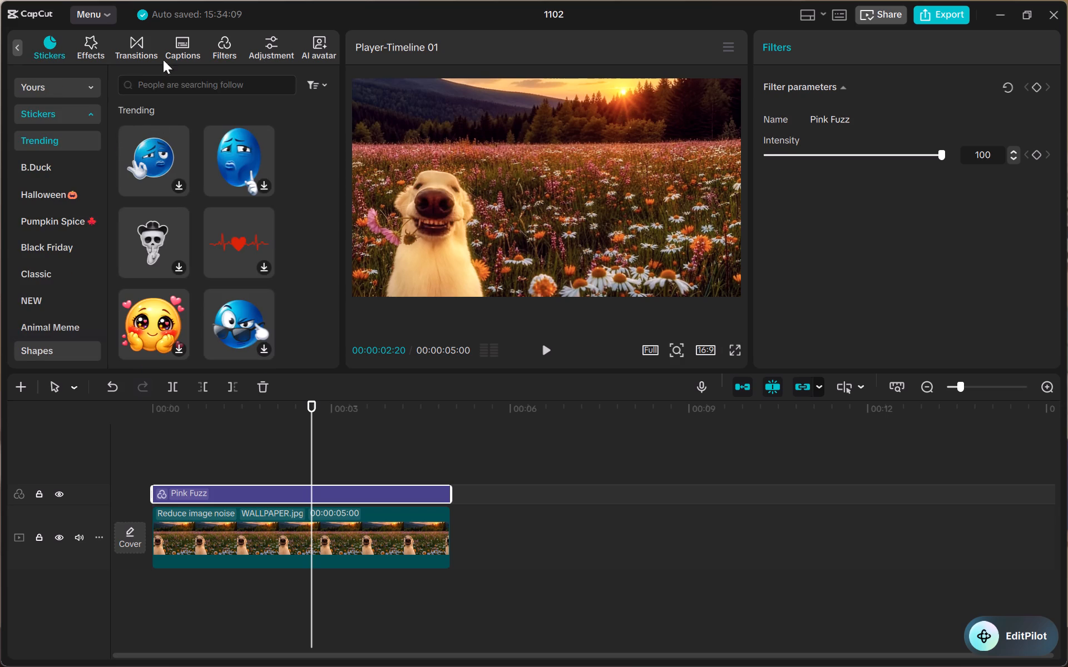
pyautogui.click(179, 43)
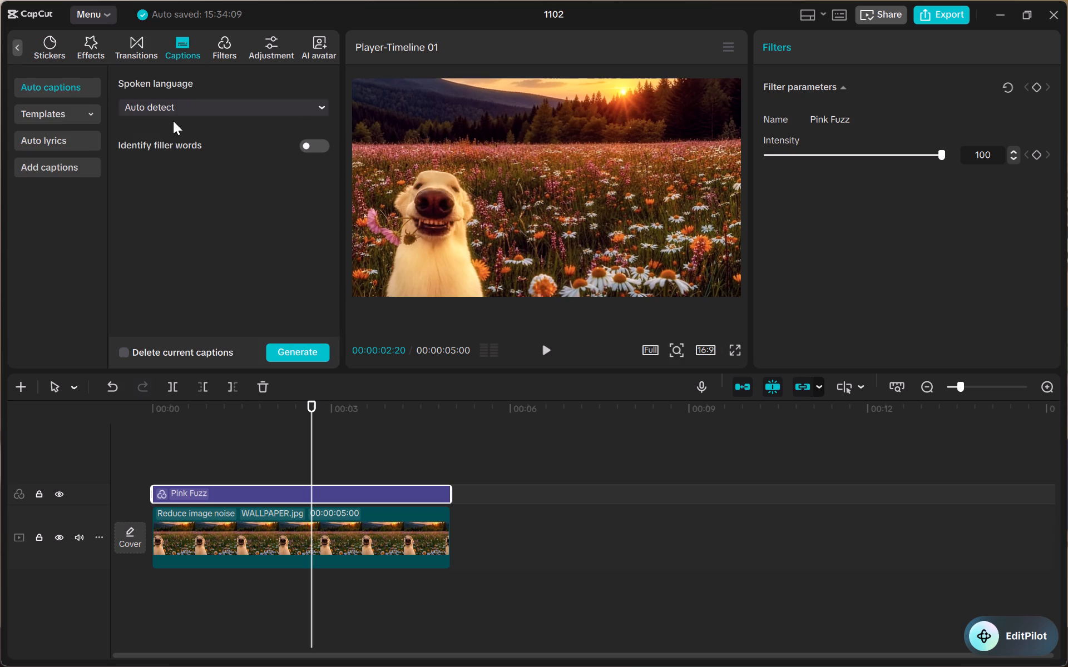
pyautogui.click(77, 109)
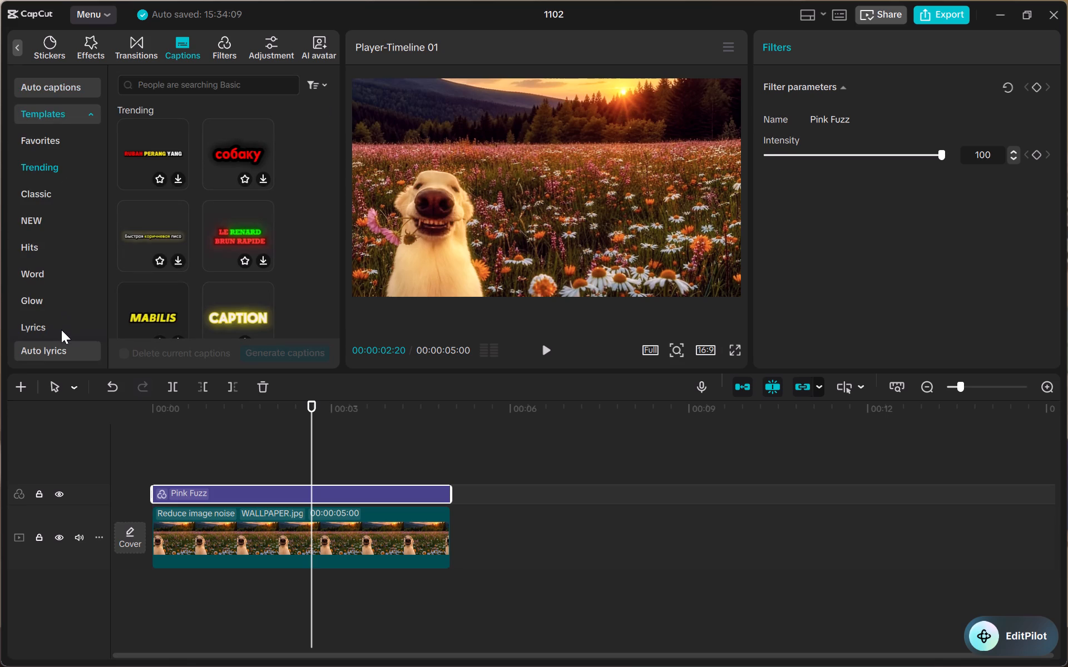
pyautogui.scroll(-1, 61, 330)
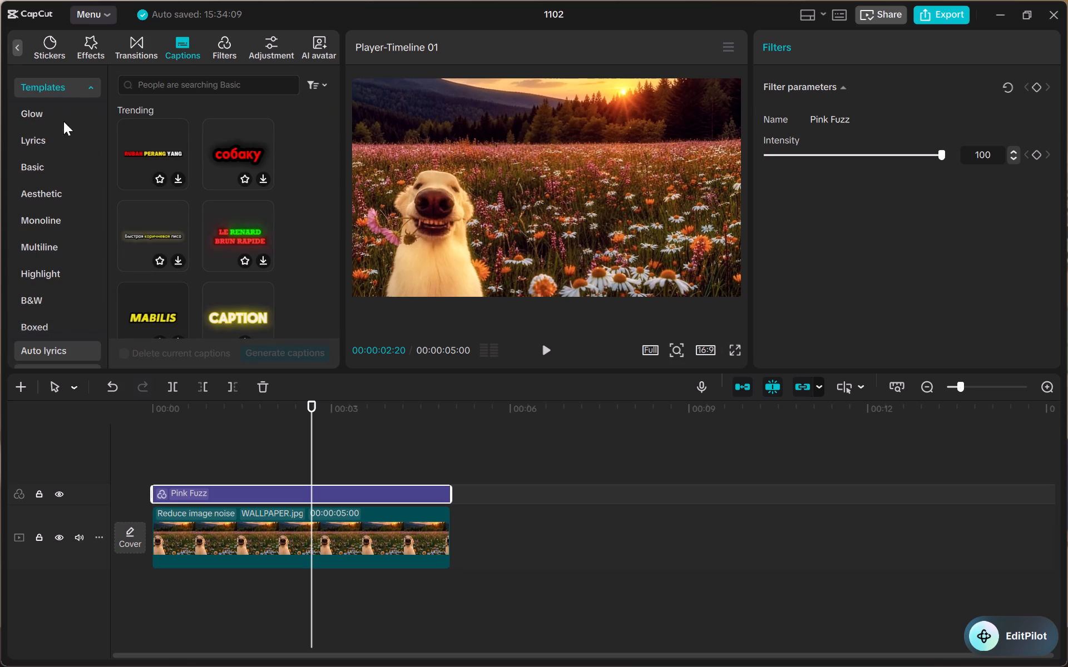
pyautogui.click(82, 87)
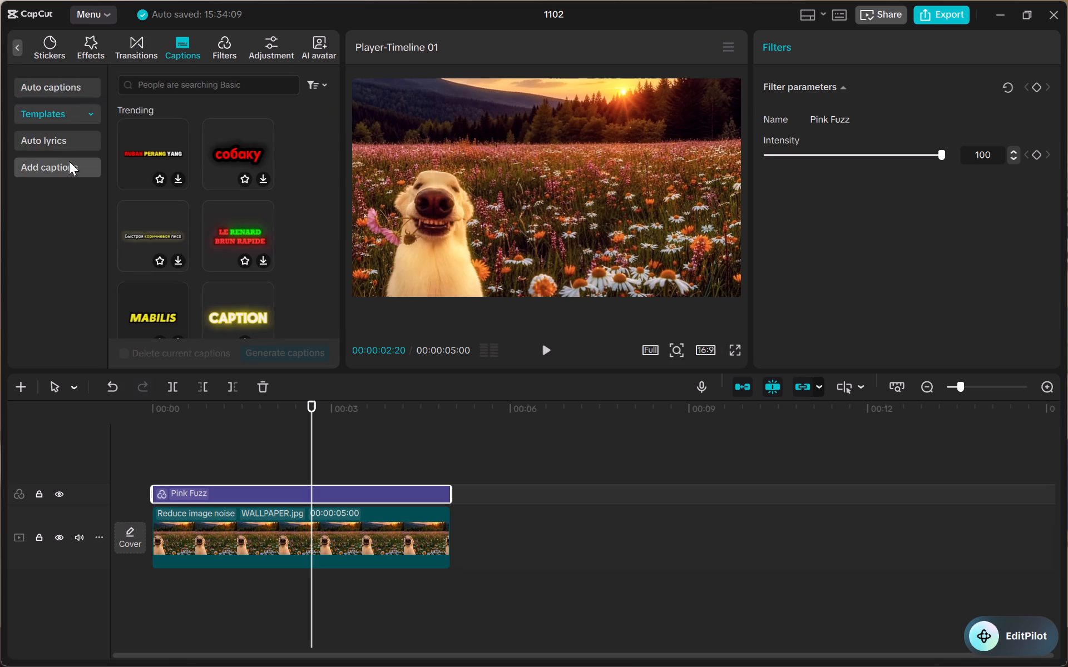
pyautogui.click(69, 161)
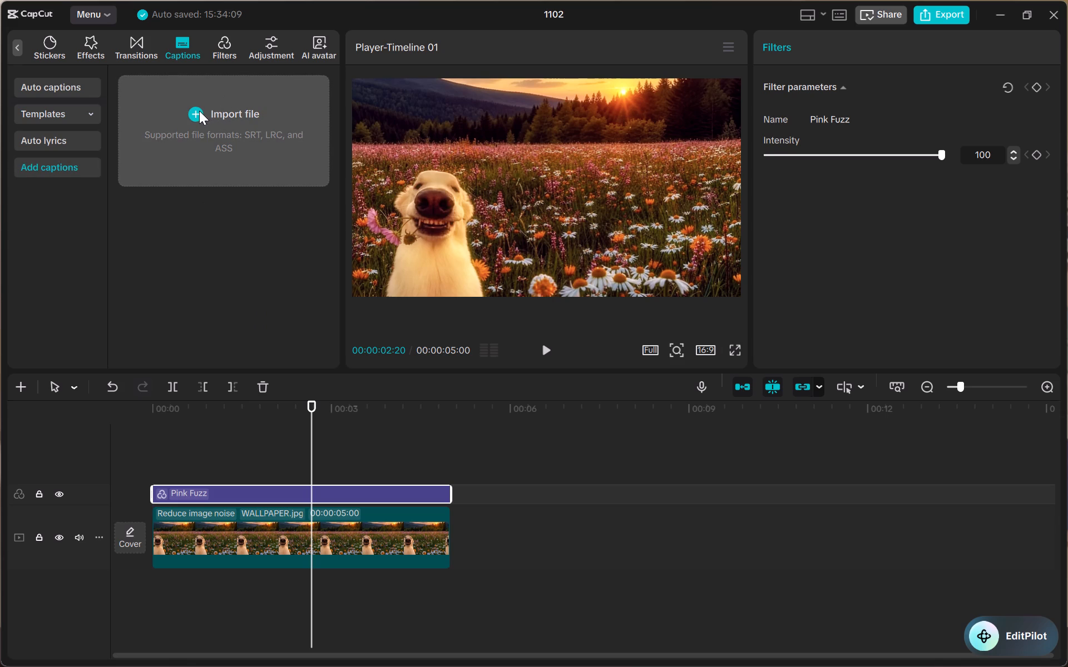
pyautogui.click(199, 111)
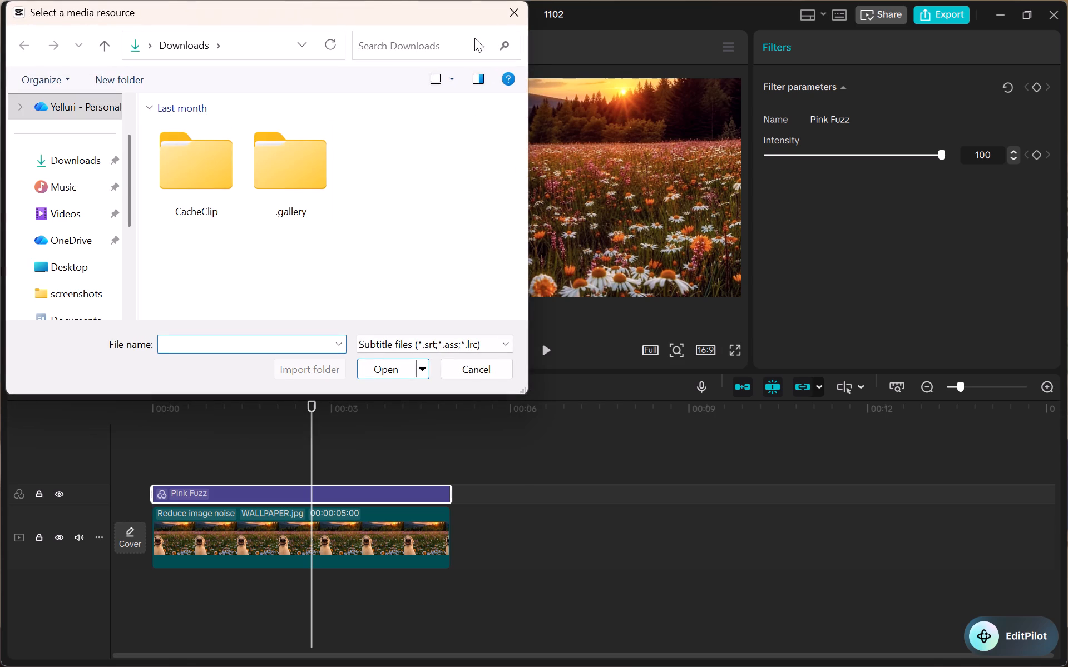
pyautogui.click(509, 16)
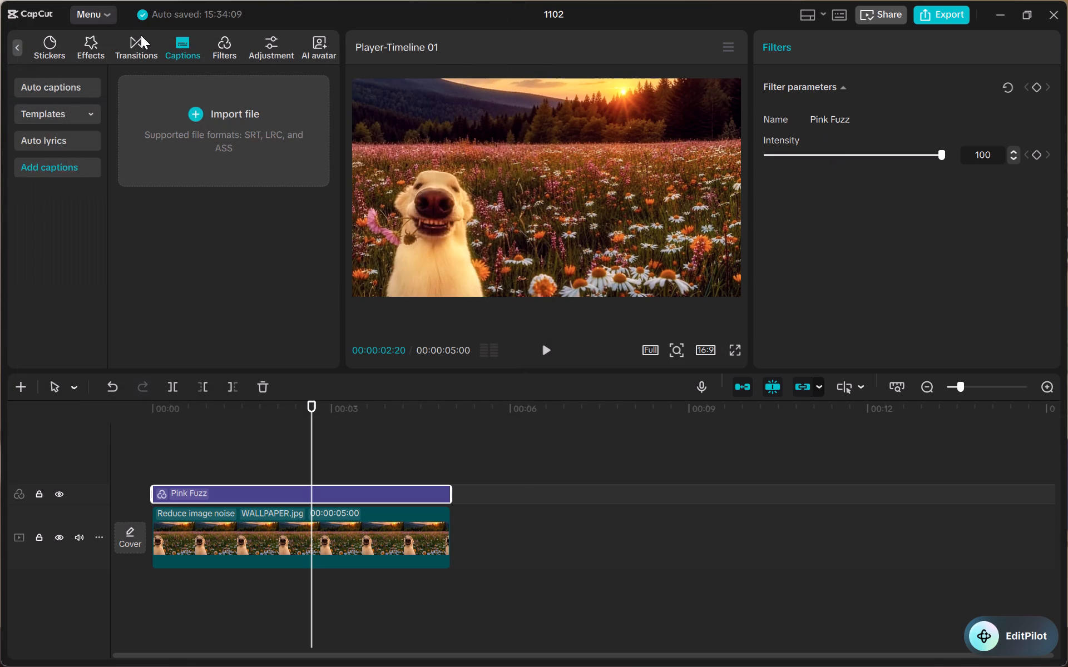
pyautogui.hscroll(2, 141, 35)
# Add a custom adjustment layer above the Pink Fuzz filter and extend its start back to about 00:00.
pyautogui.click(271, 37)
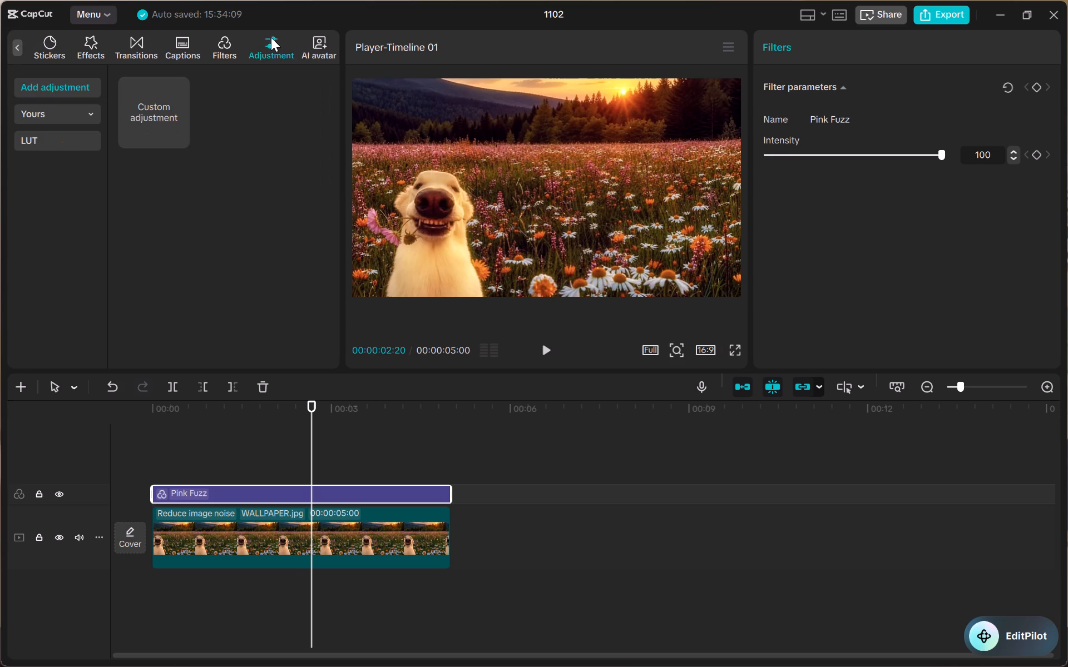
pyautogui.click(171, 115)
pyautogui.click(179, 134)
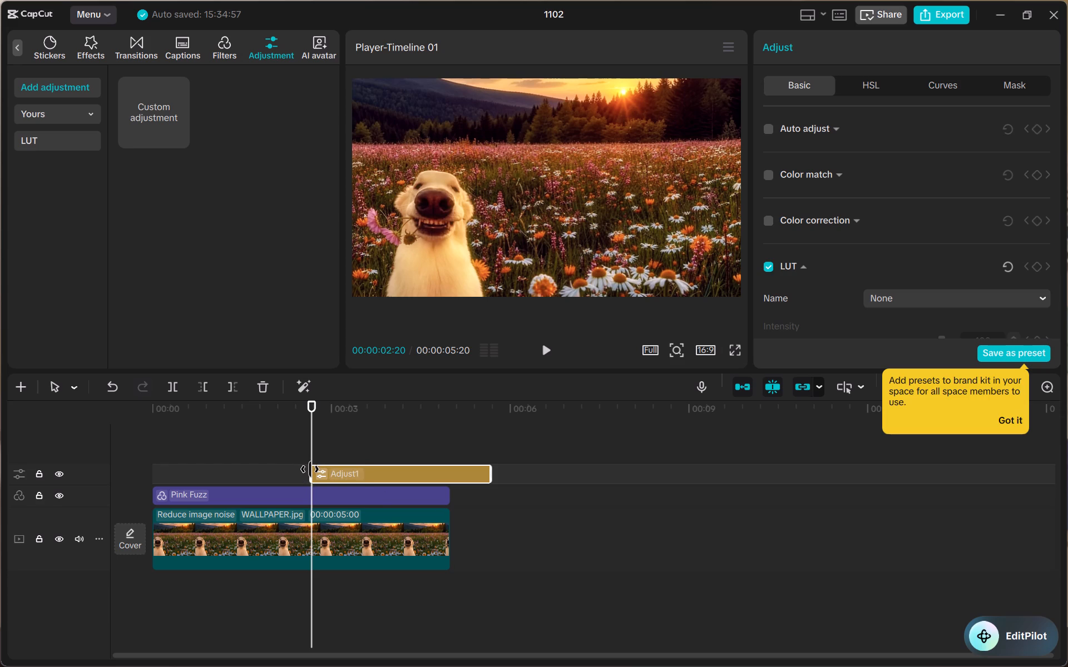
pyautogui.moveTo(310, 469); pyautogui.dragTo(157, 475)
# Set the intensity of the Pink Fuzz filter on the timeline to 11.
pyautogui.click(221, 490)
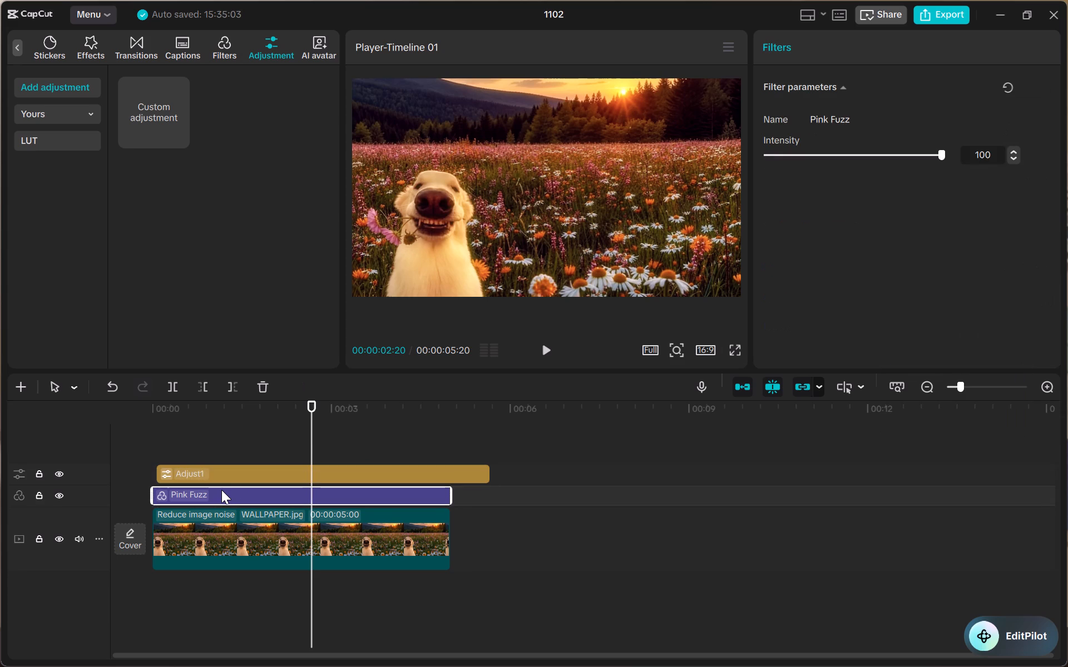
pyautogui.moveTo(937, 150); pyautogui.dragTo(936, 150)
pyautogui.moveTo(936, 150); pyautogui.dragTo(852, 147)
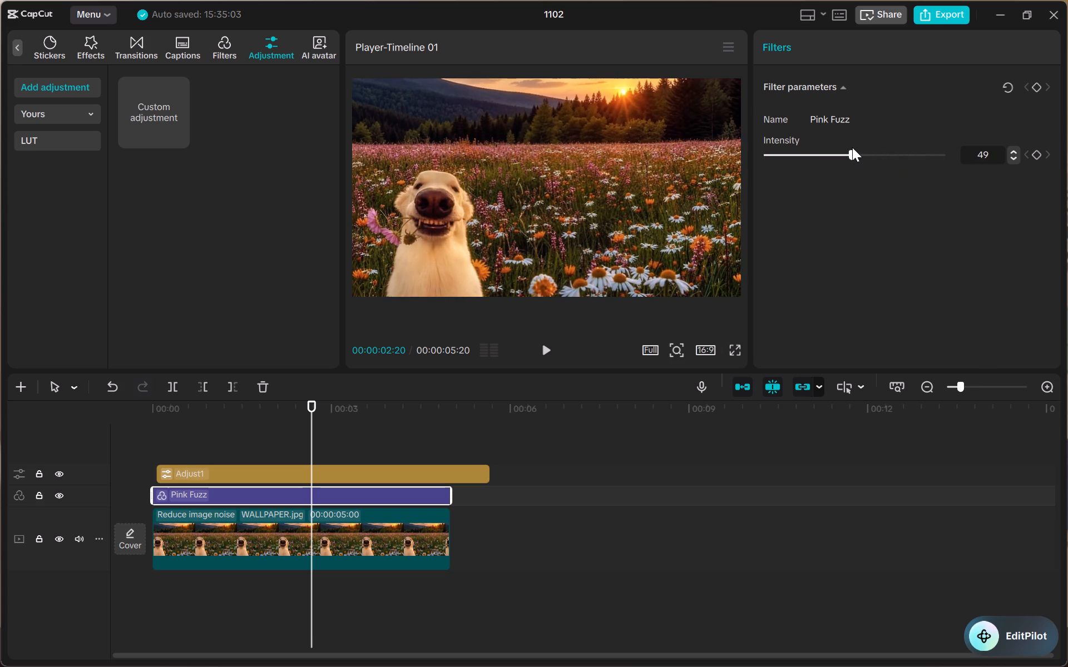
pyautogui.moveTo(852, 147); pyautogui.dragTo(797, 145)
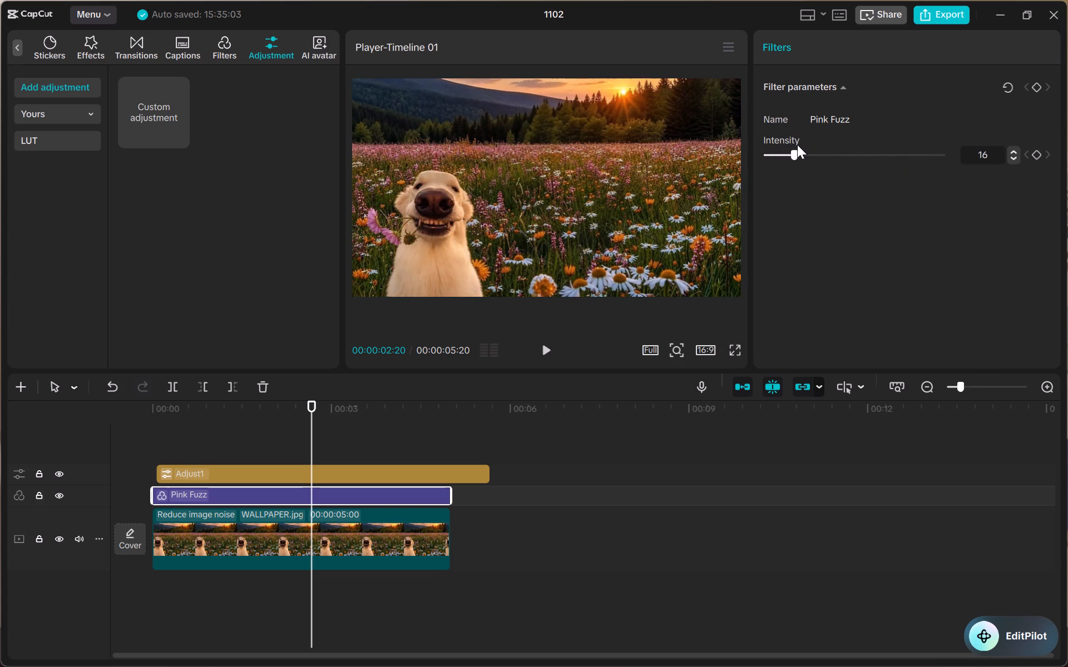
pyautogui.moveTo(797, 145); pyautogui.dragTo(785, 157)
pyautogui.click(831, 87)
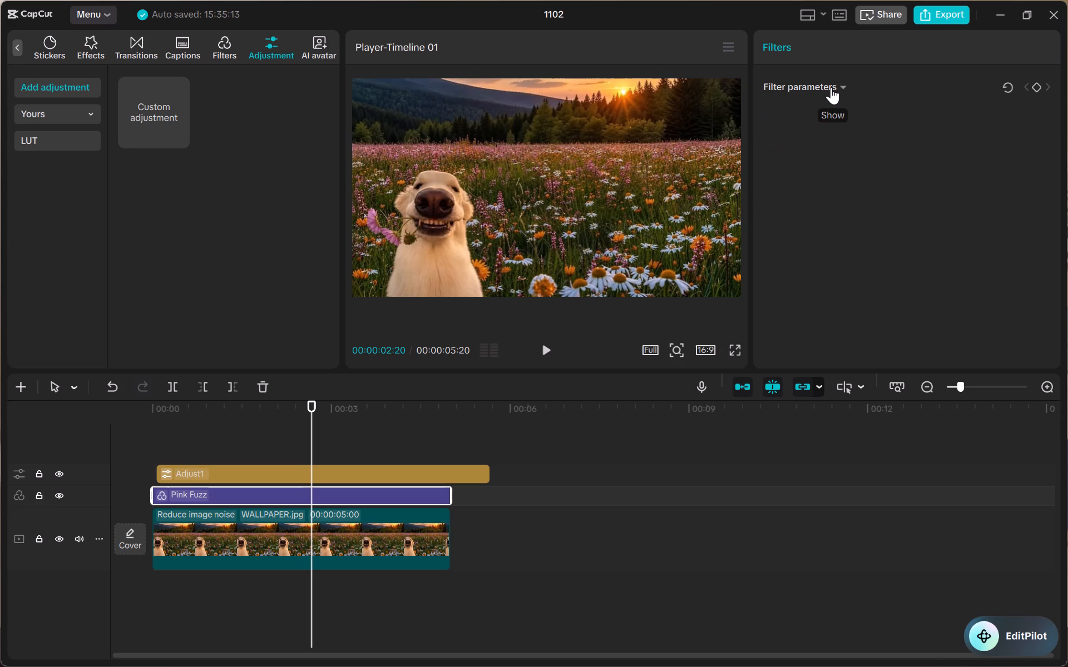
pyautogui.click(831, 87)
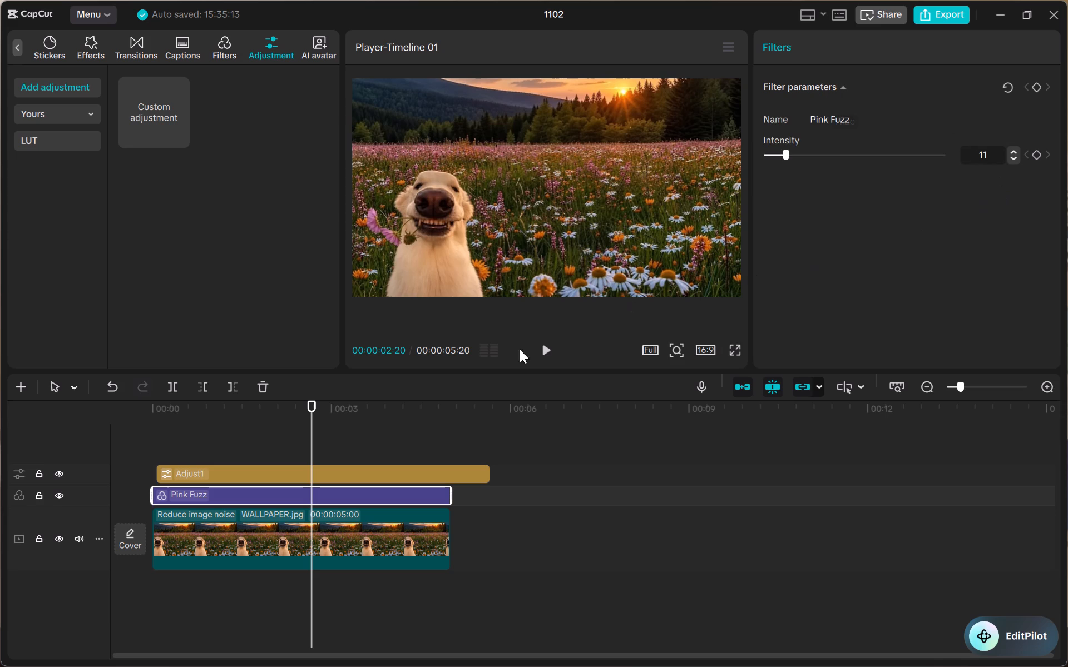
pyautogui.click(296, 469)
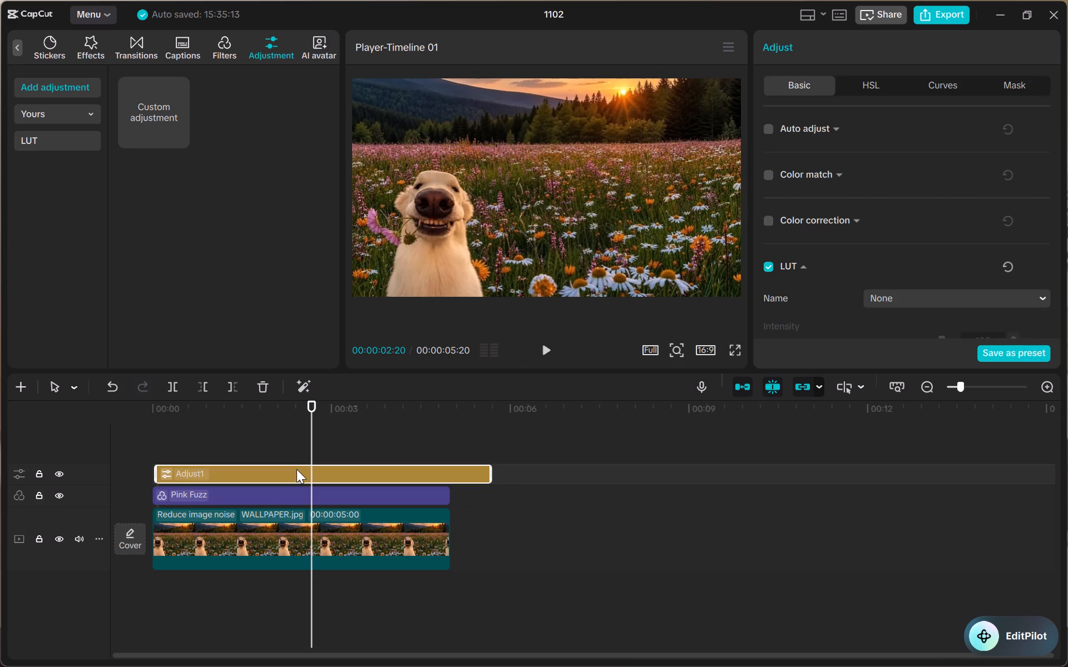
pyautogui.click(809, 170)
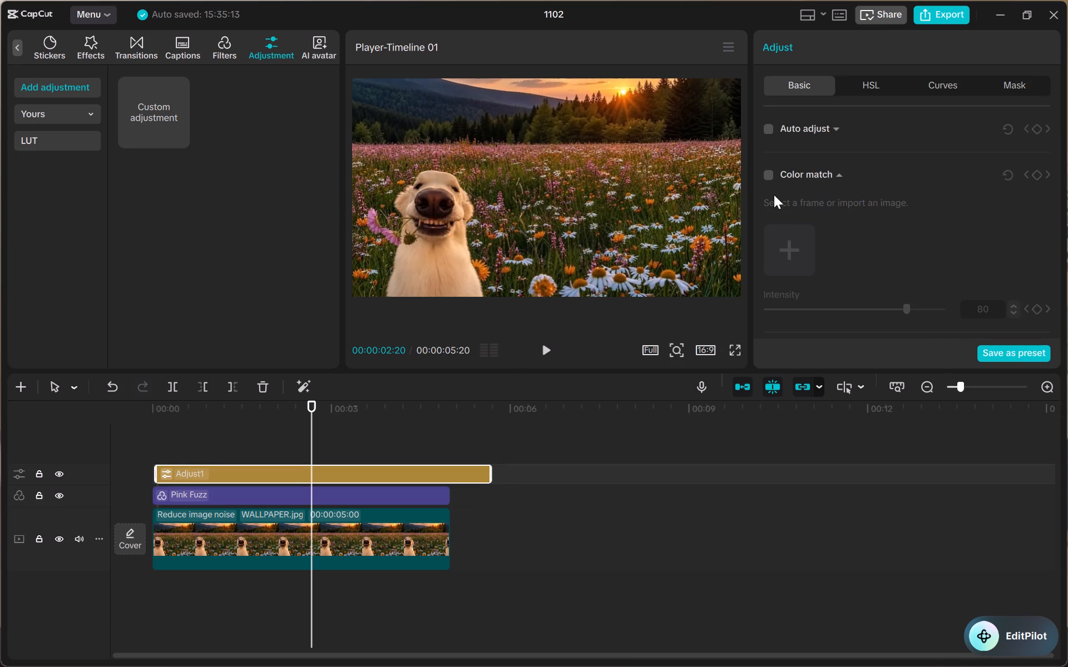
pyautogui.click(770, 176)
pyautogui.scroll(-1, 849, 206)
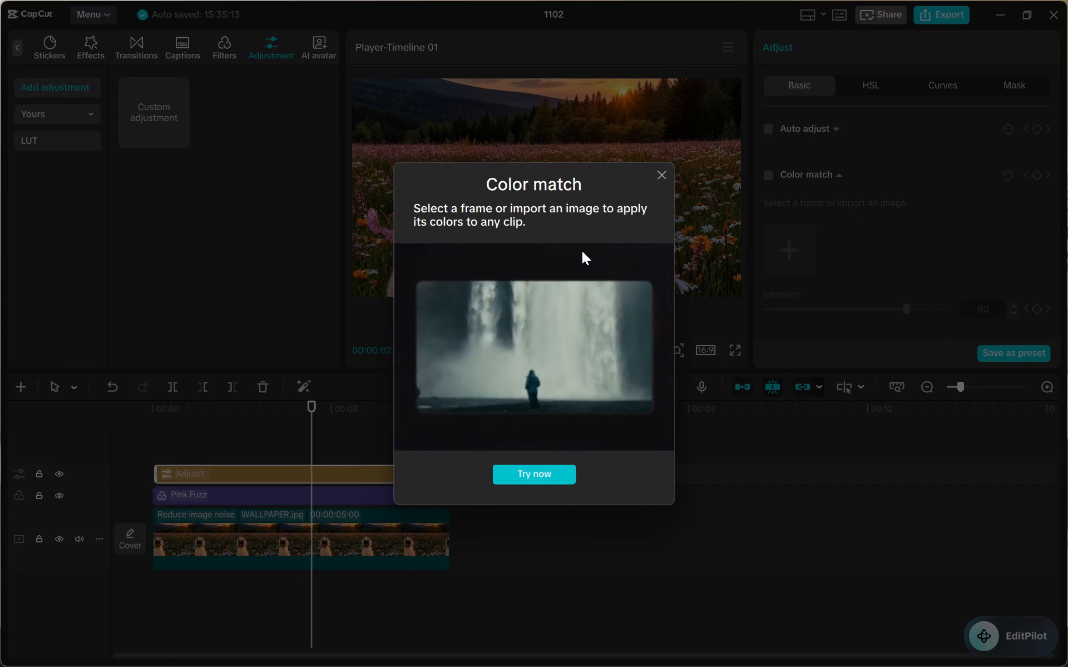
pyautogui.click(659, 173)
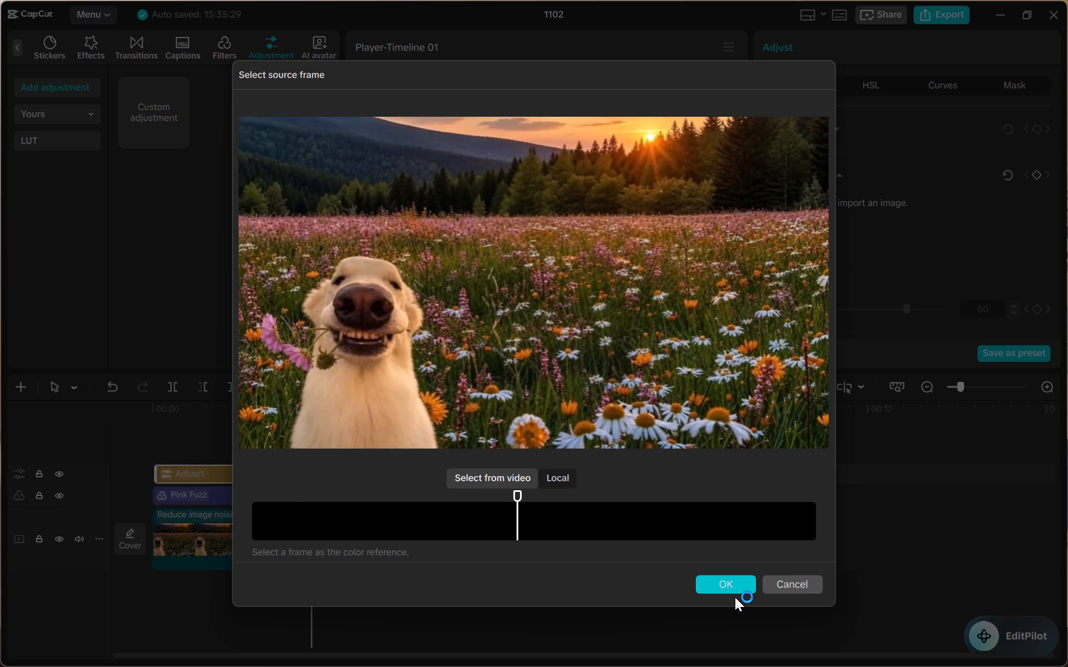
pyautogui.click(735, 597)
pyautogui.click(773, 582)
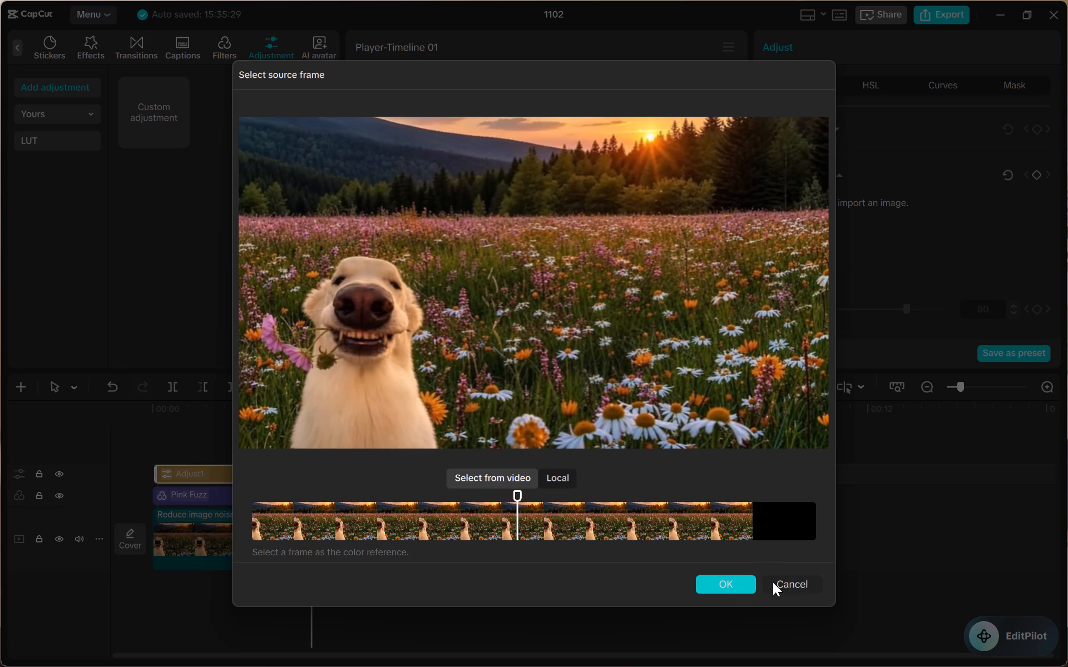
# Set the Temp of the Adjust1 layer to -21 in its basic color adjustments.
pyautogui.scroll(-1, 852, 242)
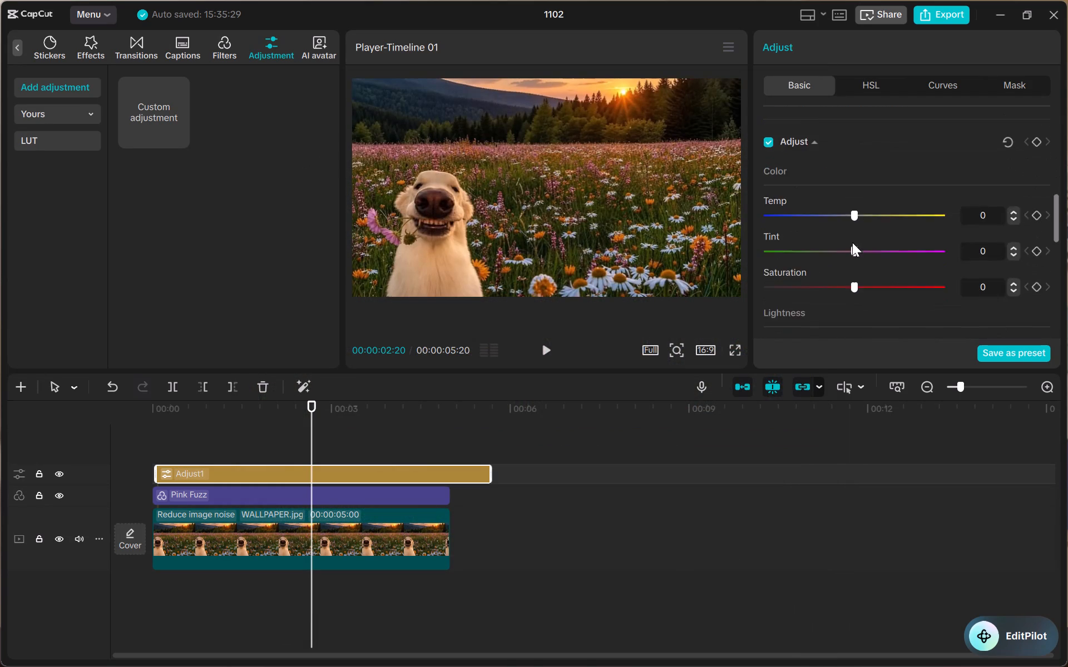
pyautogui.scroll(-1, 852, 242)
pyautogui.scroll(1, 852, 242)
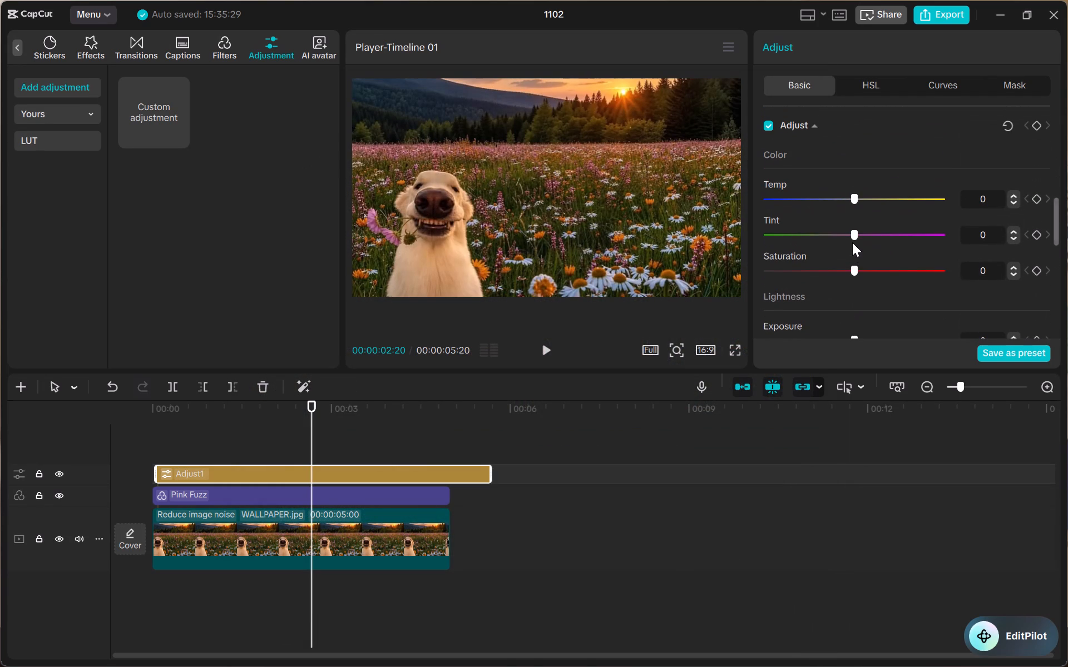
pyautogui.moveTo(854, 195); pyautogui.dragTo(886, 195)
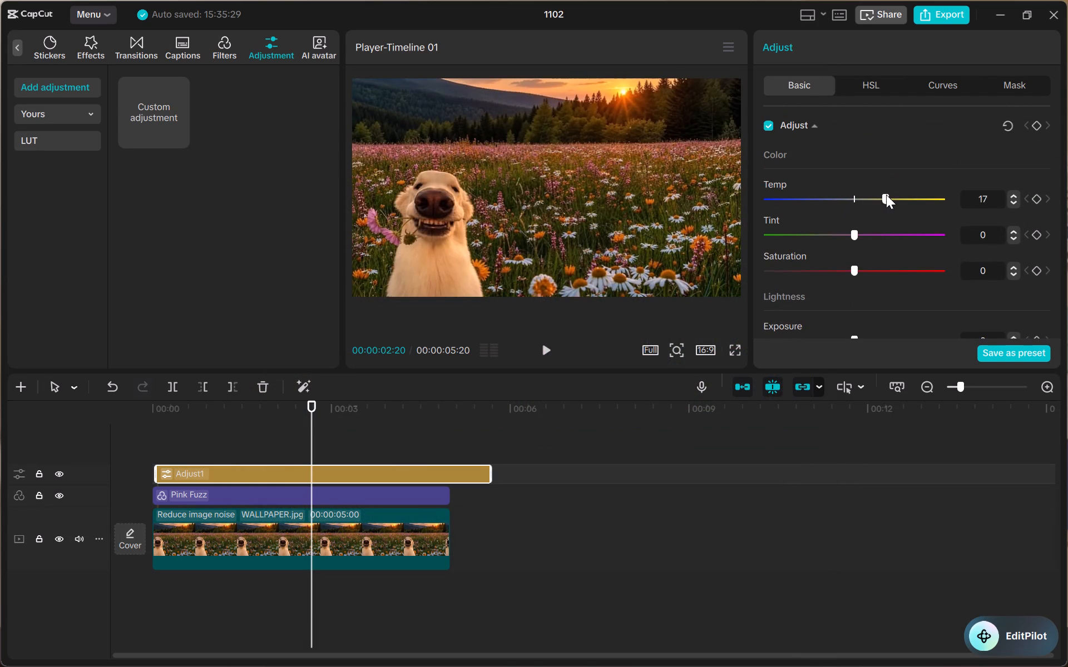
pyautogui.moveTo(886, 195); pyautogui.dragTo(845, 205)
pyautogui.moveTo(845, 205); pyautogui.dragTo(785, 227)
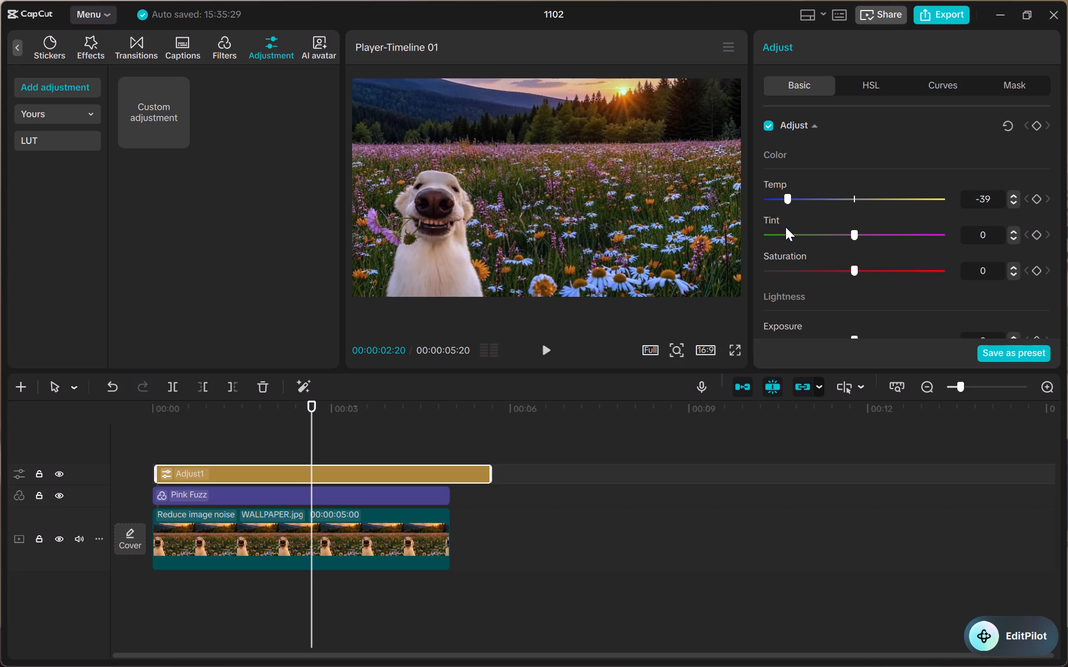
pyautogui.moveTo(785, 227); pyautogui.dragTo(814, 222)
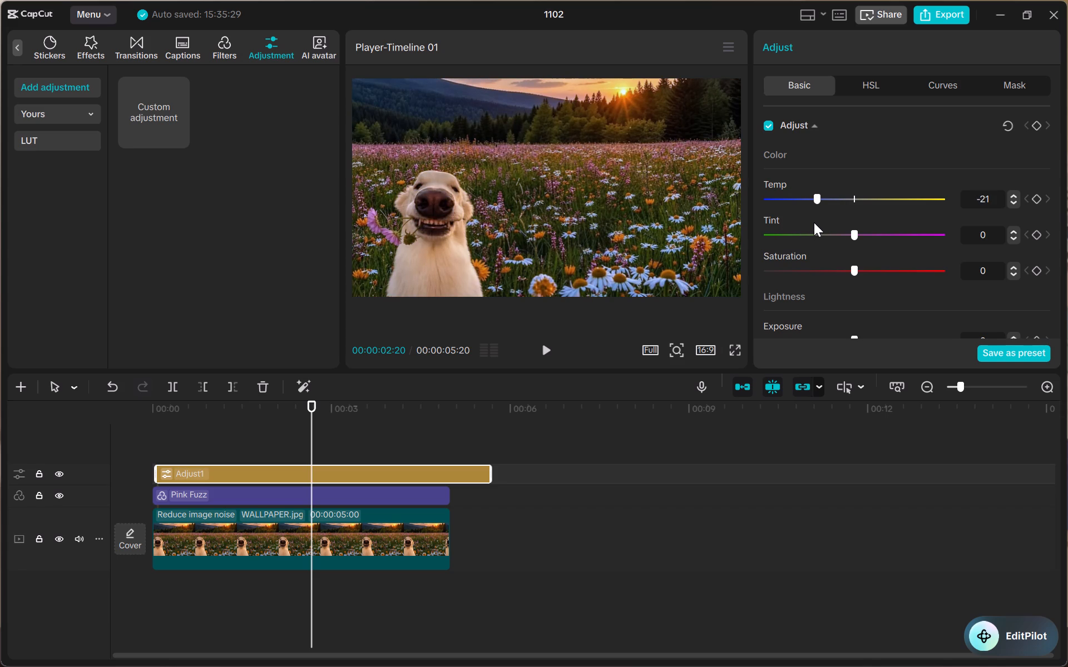
# Set the Tint of the Adjust1 layer to -20.
pyautogui.moveTo(852, 234); pyautogui.dragTo(833, 237)
pyautogui.moveTo(833, 237); pyautogui.dragTo(797, 233)
pyautogui.moveTo(797, 233); pyautogui.dragTo(796, 243)
pyautogui.moveTo(796, 243); pyautogui.dragTo(816, 242)
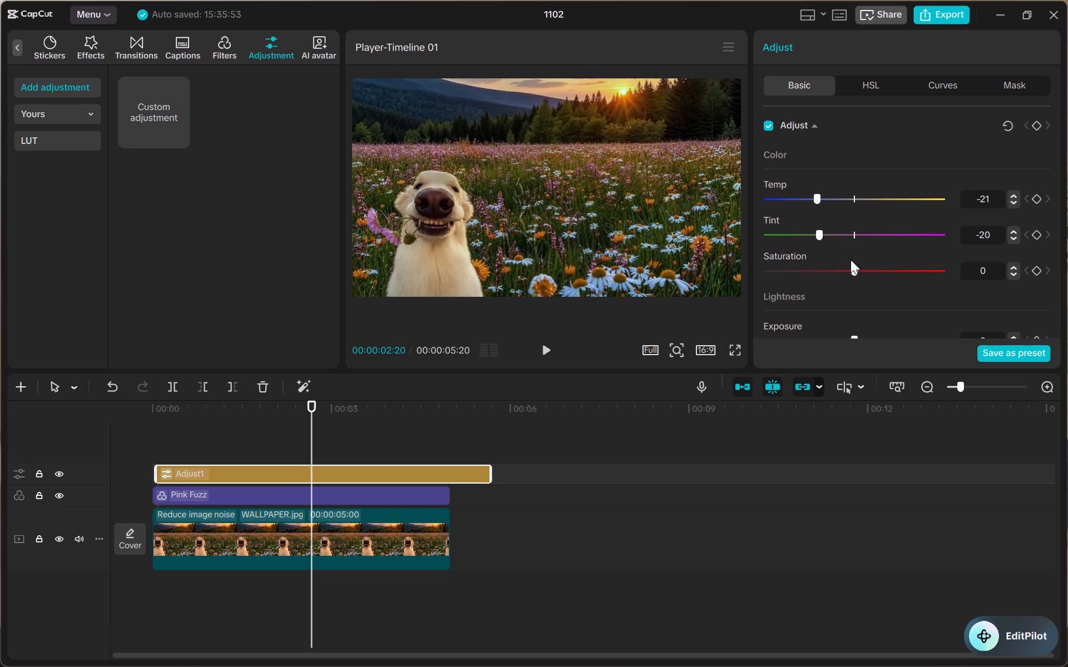
# Set the Saturation of the Adjust1 layer to -9.
pyautogui.moveTo(854, 267); pyautogui.dragTo(903, 269)
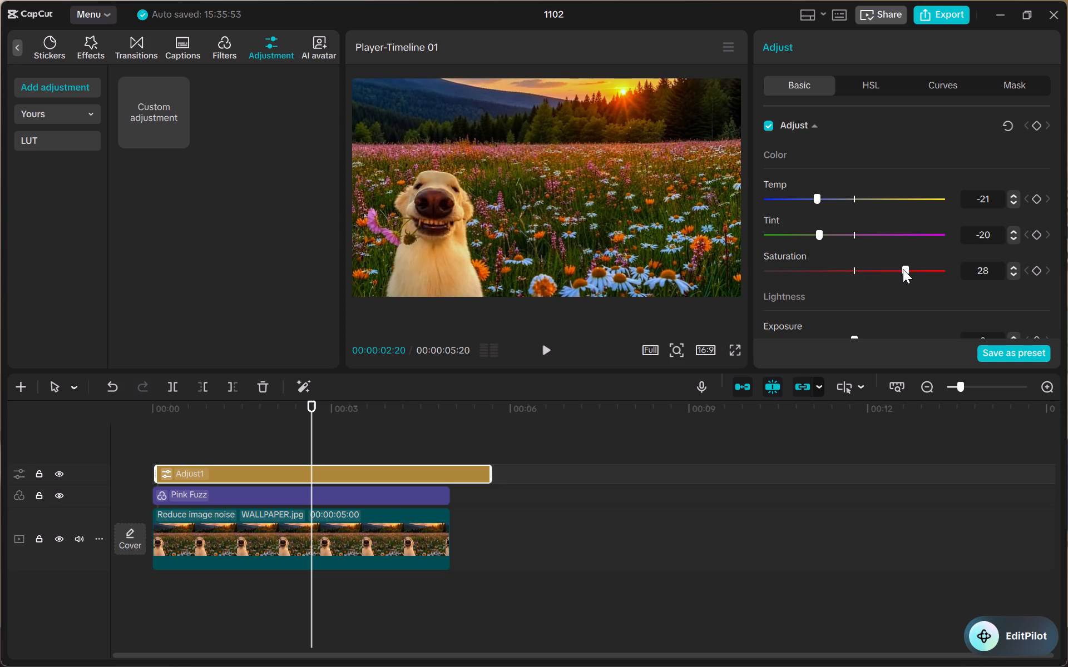
pyautogui.moveTo(903, 269); pyautogui.dragTo(837, 274)
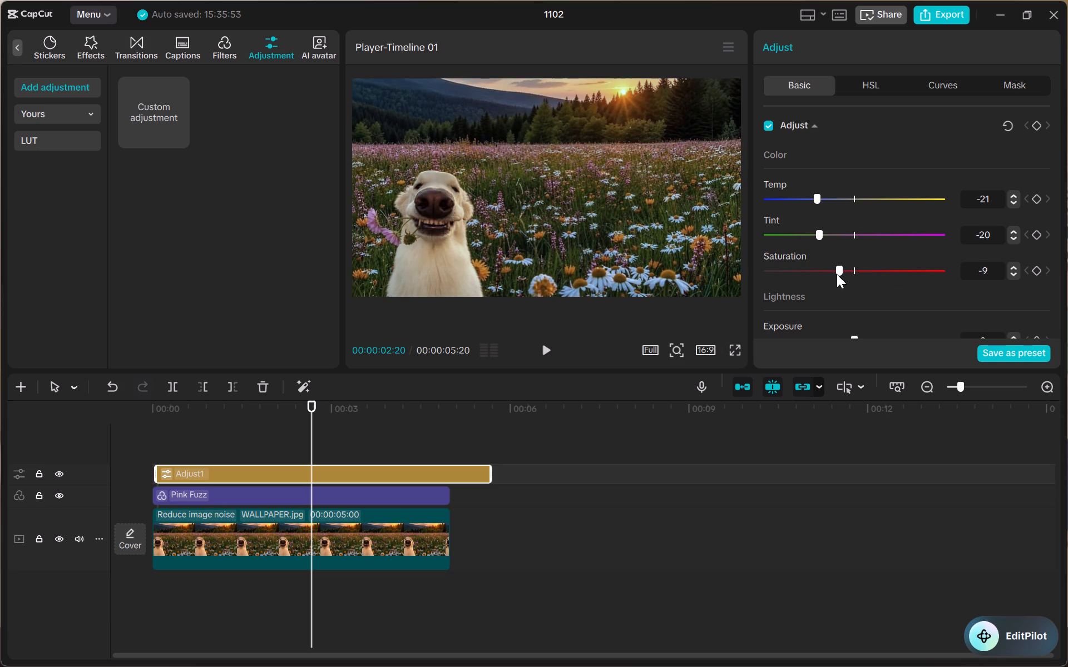
# Set the Saturation of the Adjust1 layer to 5.
pyautogui.moveTo(837, 274); pyautogui.dragTo(861, 276)
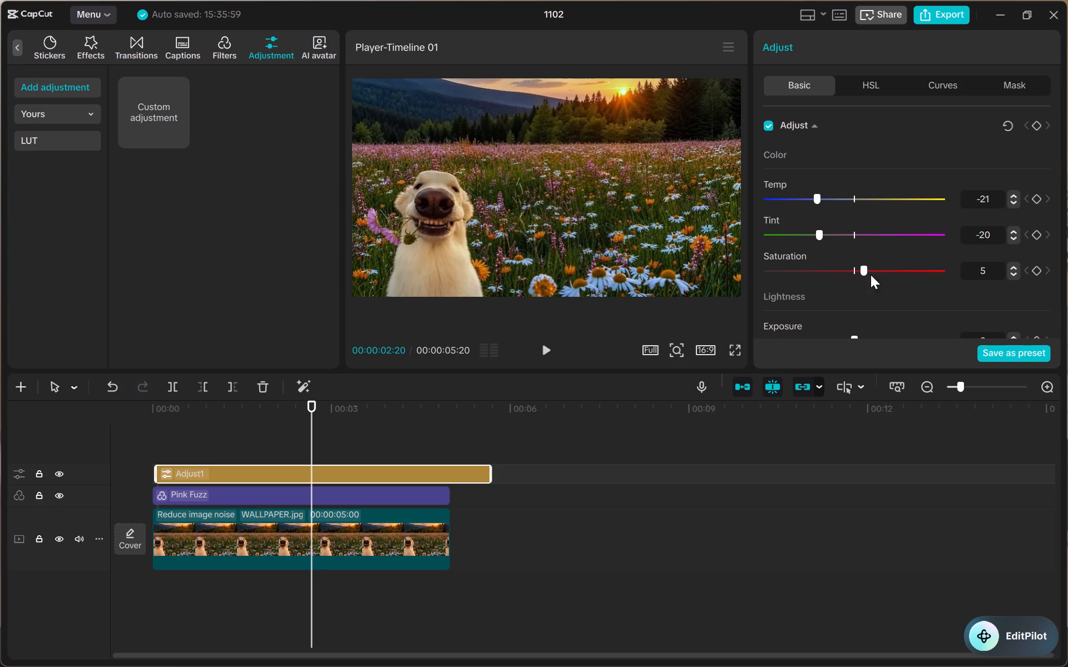
# Set the Exposure of the Adjust1 layer to 8 in the Lightness adjustments.
pyautogui.scroll(-1, 908, 277)
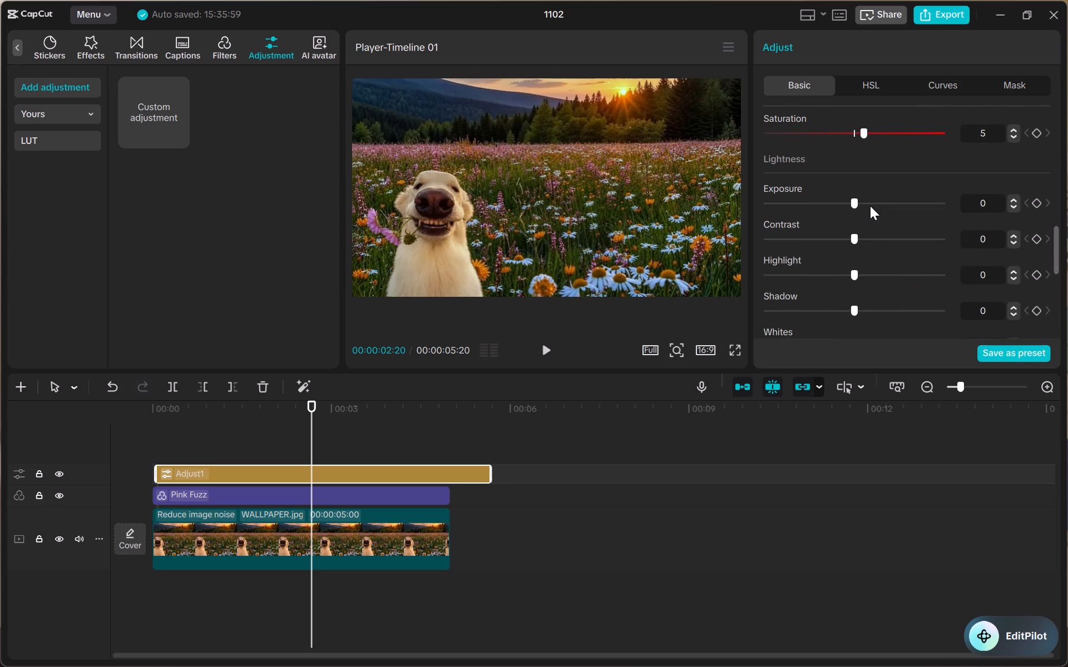
pyautogui.moveTo(856, 203); pyautogui.dragTo(868, 203)
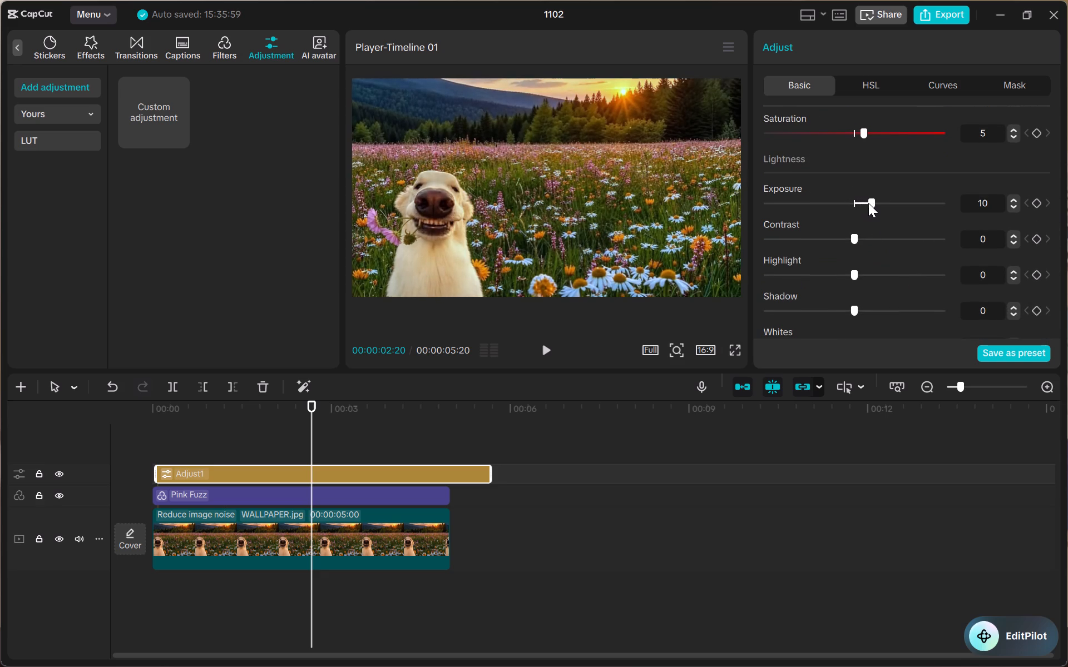
pyautogui.moveTo(868, 203); pyautogui.dragTo(856, 208)
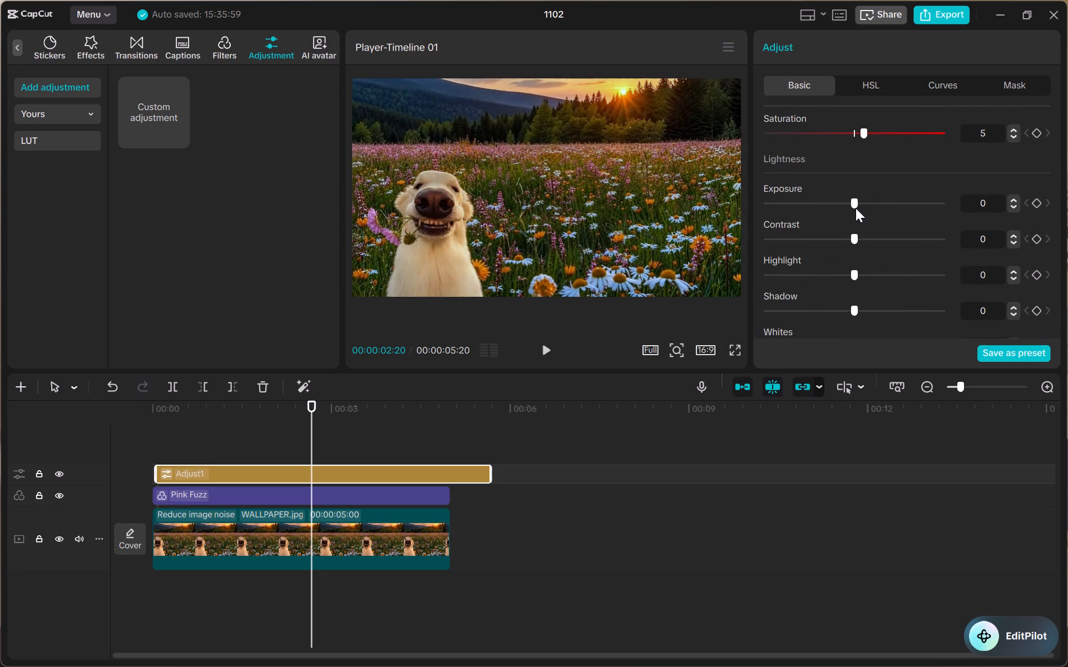
pyautogui.moveTo(856, 208); pyautogui.dragTo(865, 208)
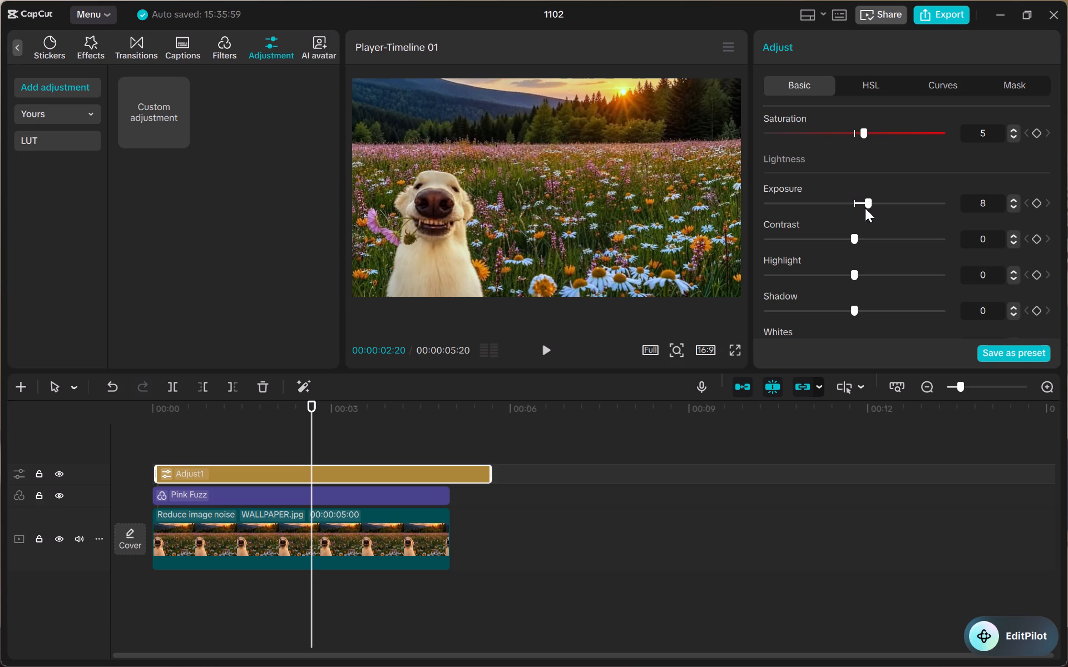
# Set the Contrast of the Adjust1 layer to -5.
pyautogui.moveTo(853, 237); pyautogui.dragTo(856, 236)
pyautogui.moveTo(856, 236); pyautogui.dragTo(822, 237)
pyautogui.moveTo(822, 237); pyautogui.dragTo(858, 233)
pyautogui.moveTo(858, 233); pyautogui.dragTo(841, 241)
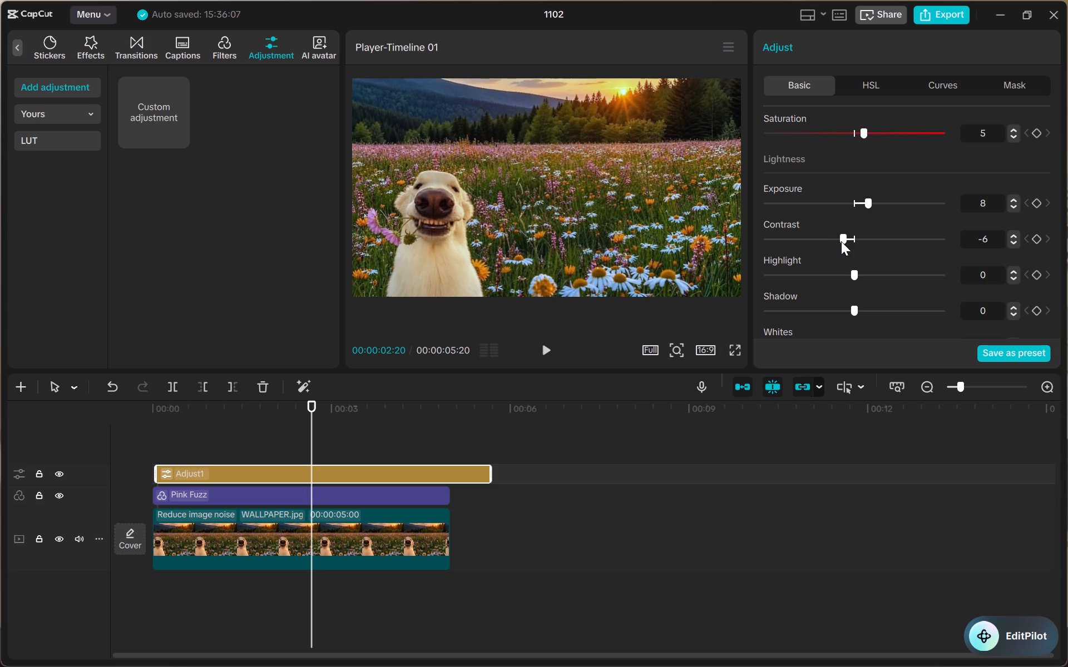
pyautogui.moveTo(841, 241); pyautogui.dragTo(842, 241)
# Set the Highlight of the Adjust1 layer to 6.
pyautogui.moveTo(853, 271); pyautogui.dragTo(857, 271)
pyautogui.moveTo(857, 271); pyautogui.dragTo(909, 283)
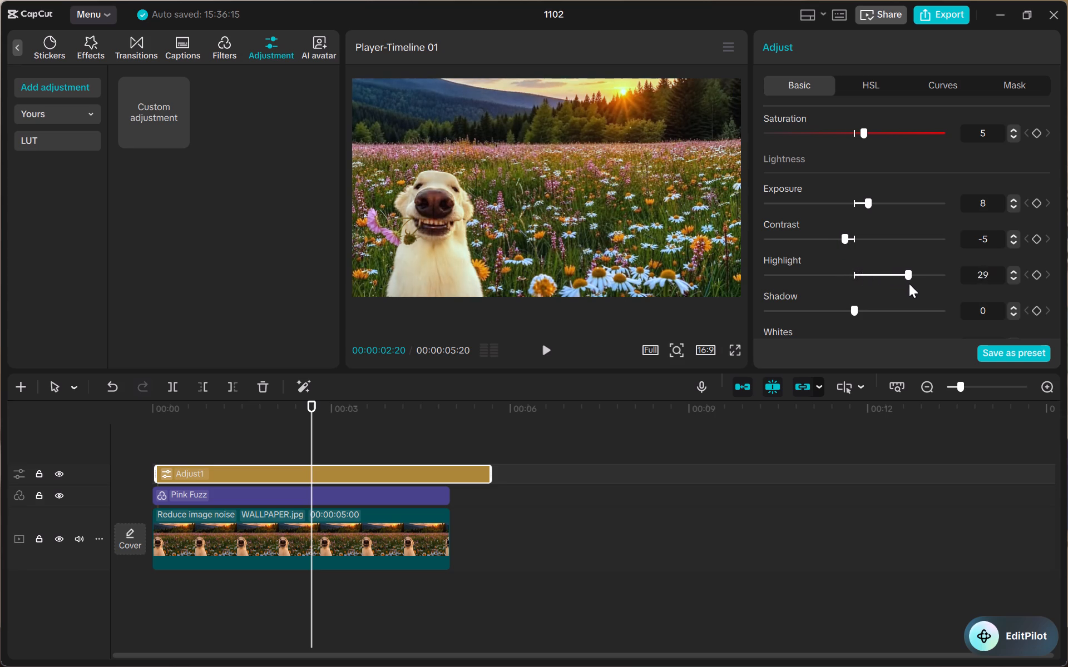
pyautogui.moveTo(909, 283); pyautogui.dragTo(855, 272)
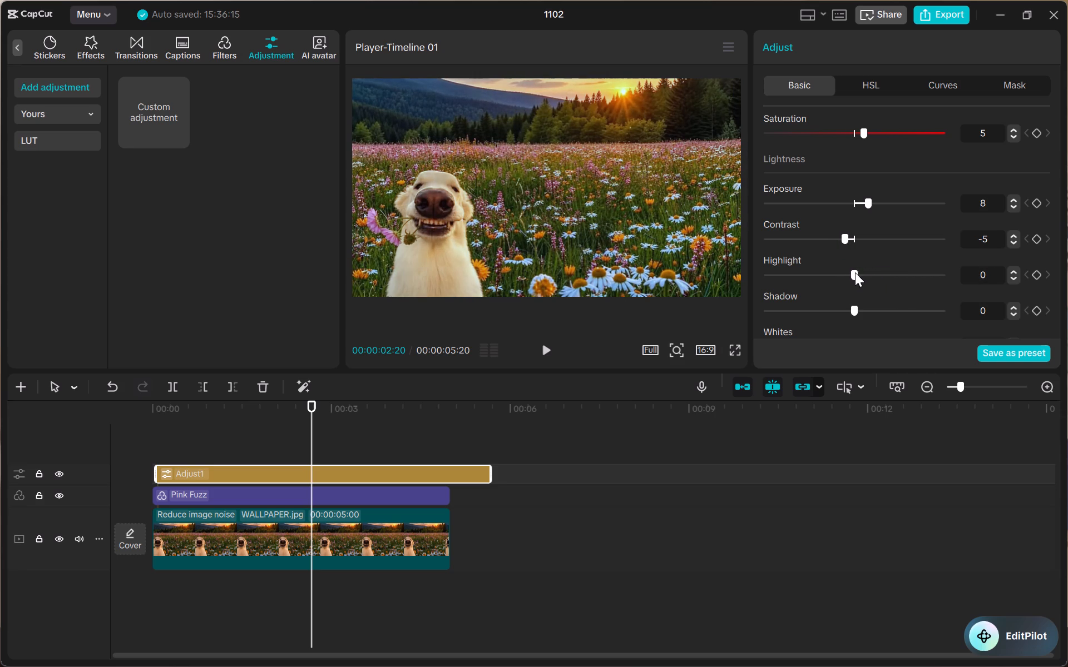
pyautogui.moveTo(855, 272); pyautogui.dragTo(830, 274)
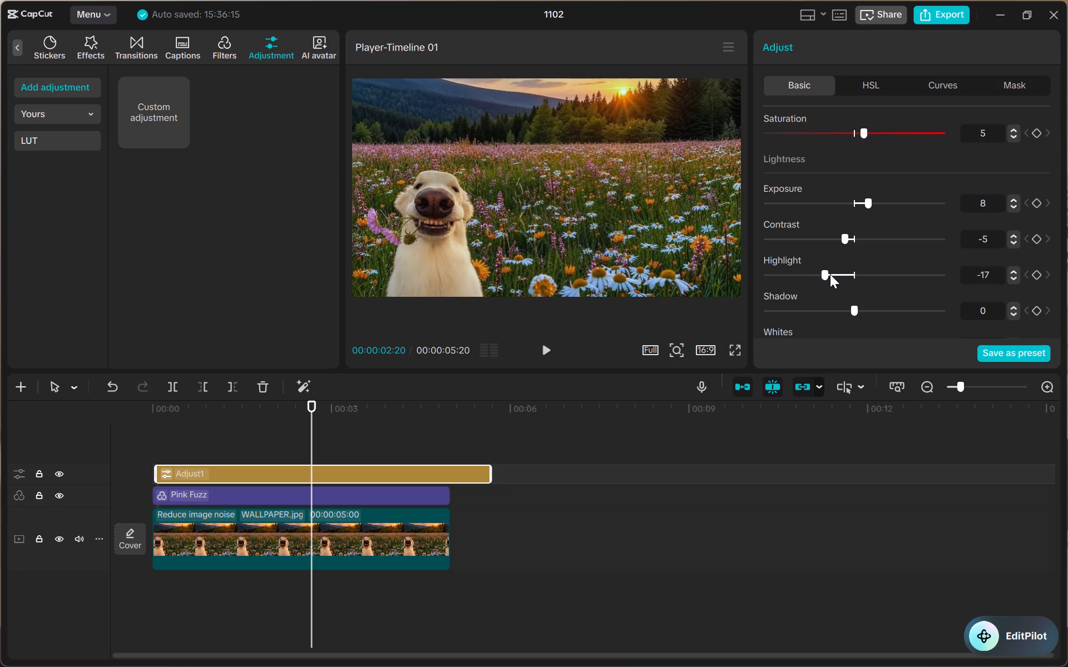
pyautogui.moveTo(830, 274); pyautogui.dragTo(866, 281)
pyautogui.moveTo(866, 281); pyautogui.dragTo(861, 280)
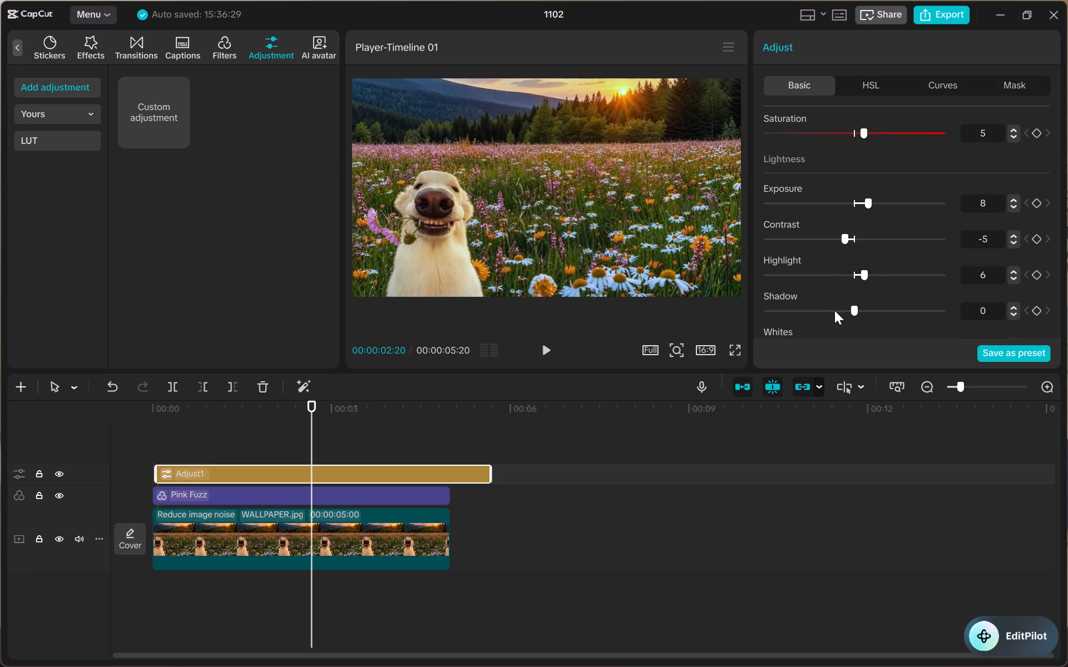
# Set the Shadow of the Adjust1 layer to 8.
pyautogui.moveTo(851, 311); pyautogui.dragTo(871, 308)
pyautogui.moveTo(871, 308); pyautogui.dragTo(861, 309)
pyautogui.moveTo(861, 309); pyautogui.dragTo(866, 309)
# Set the Sharpen effect of the Adjust1 layer to 22.
pyautogui.scroll(-1, 835, 297)
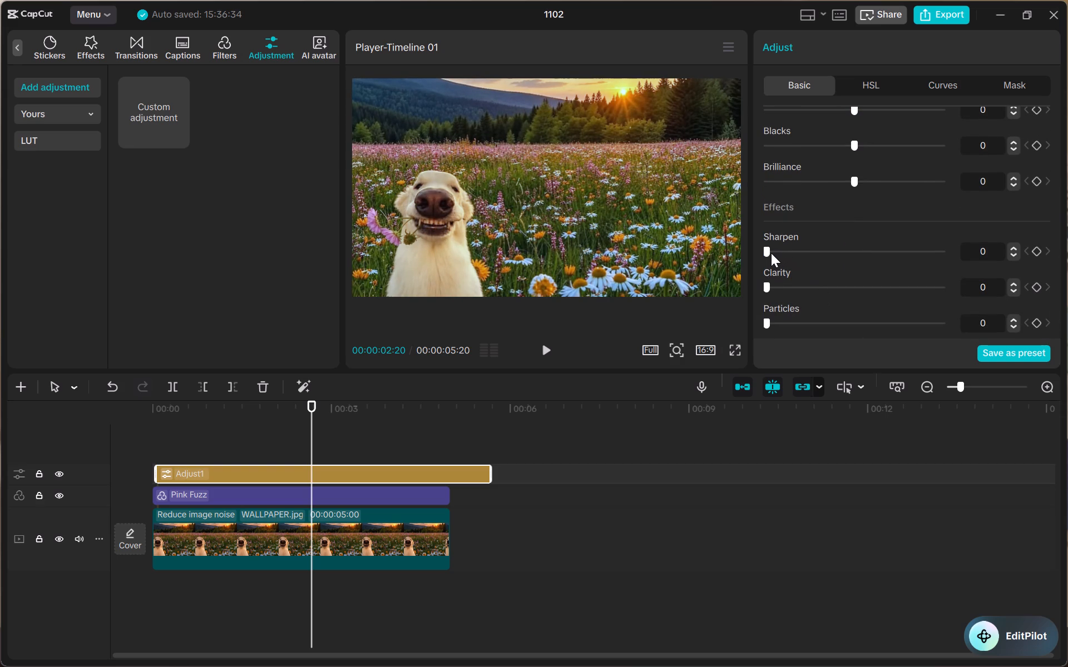
pyautogui.moveTo(771, 253); pyautogui.dragTo(858, 257)
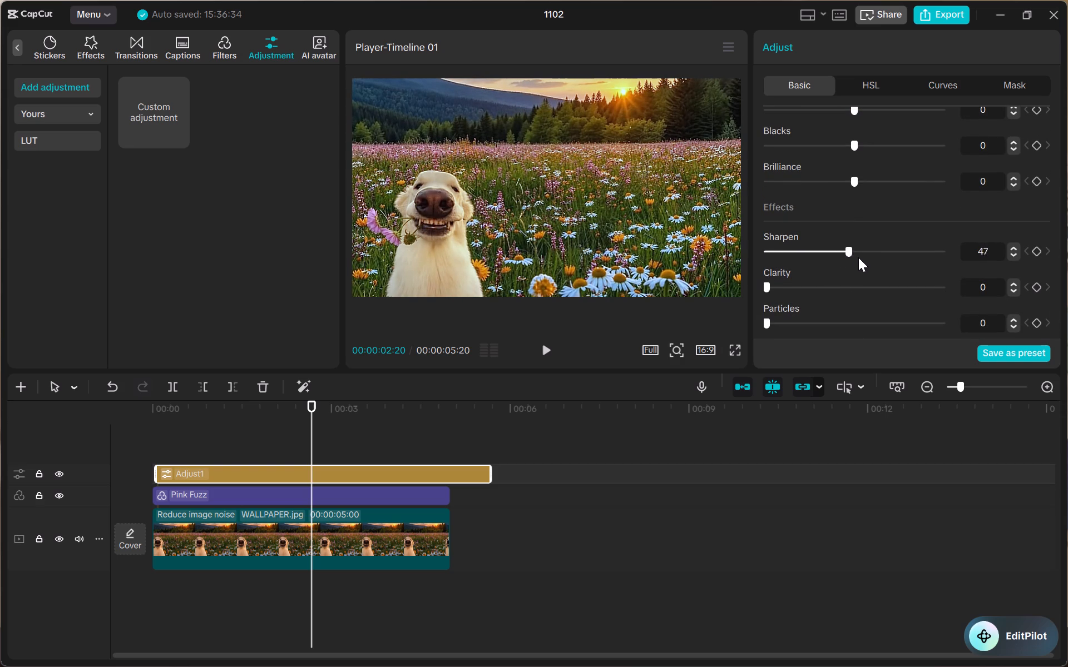
pyautogui.moveTo(858, 257); pyautogui.dragTo(942, 240)
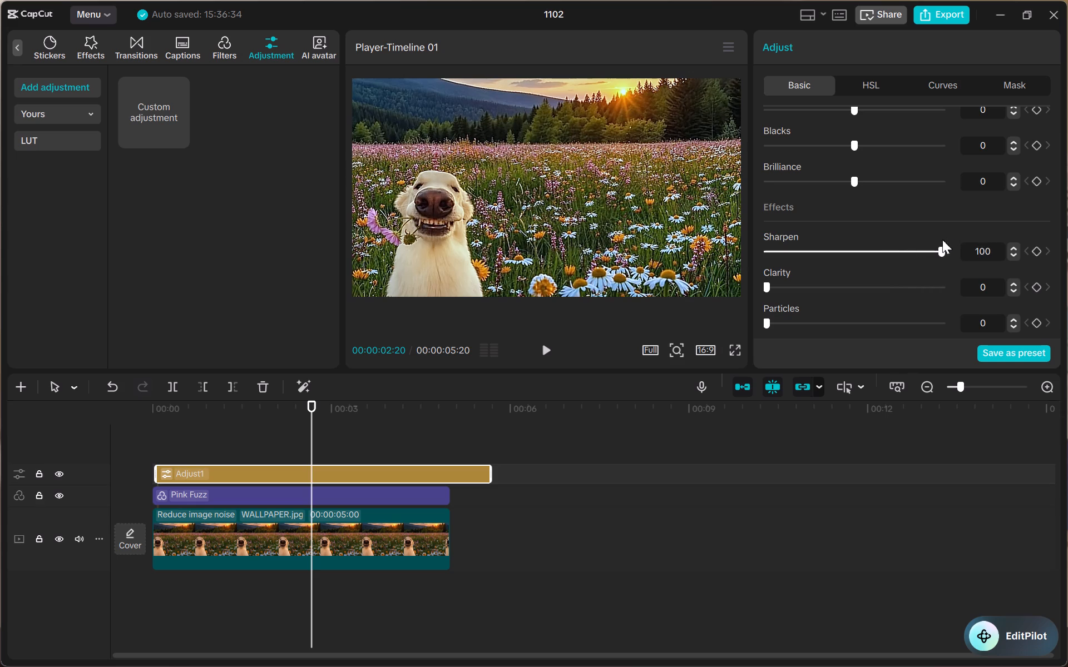
pyautogui.moveTo(942, 240); pyautogui.dragTo(797, 247)
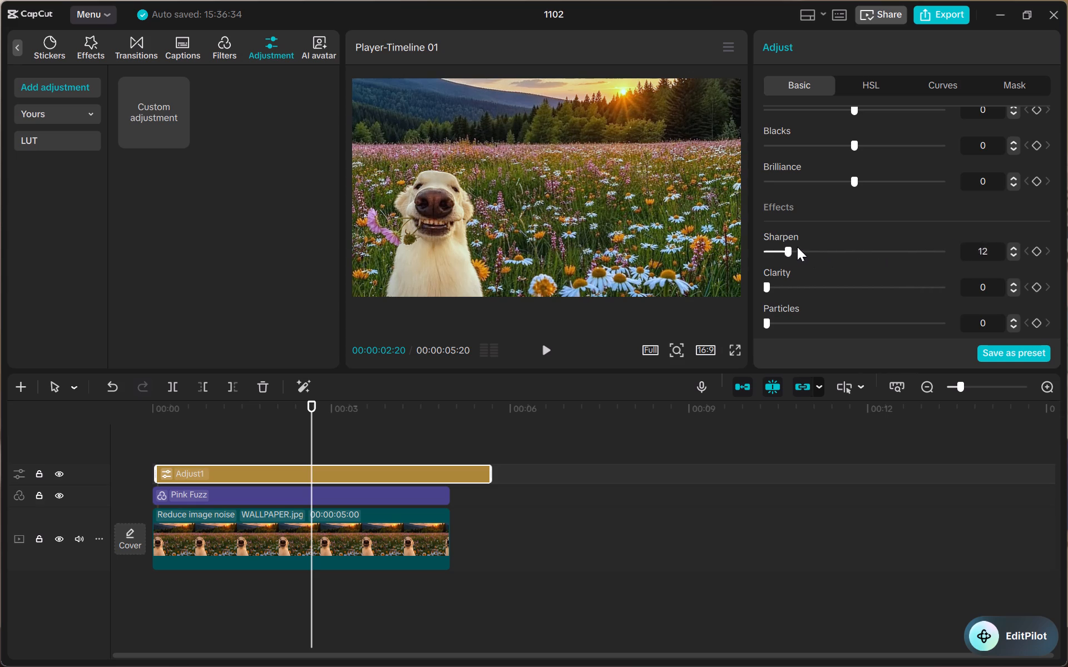
pyautogui.moveTo(797, 247); pyautogui.dragTo(817, 248)
pyautogui.moveTo(817, 248); pyautogui.dragTo(816, 251)
pyautogui.moveTo(816, 251); pyautogui.dragTo(805, 251)
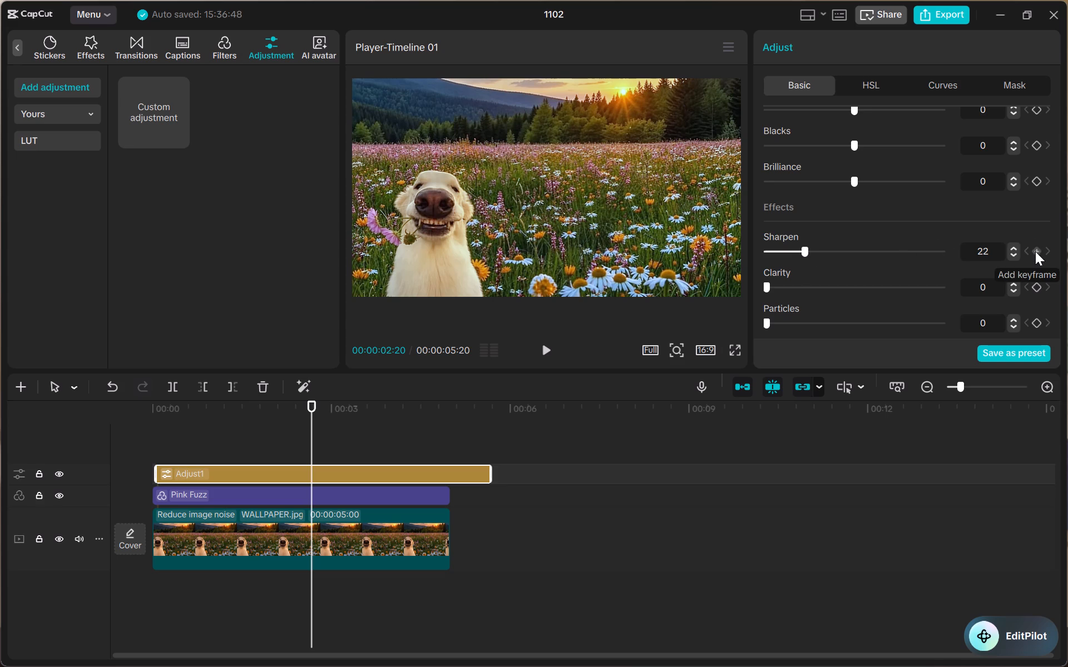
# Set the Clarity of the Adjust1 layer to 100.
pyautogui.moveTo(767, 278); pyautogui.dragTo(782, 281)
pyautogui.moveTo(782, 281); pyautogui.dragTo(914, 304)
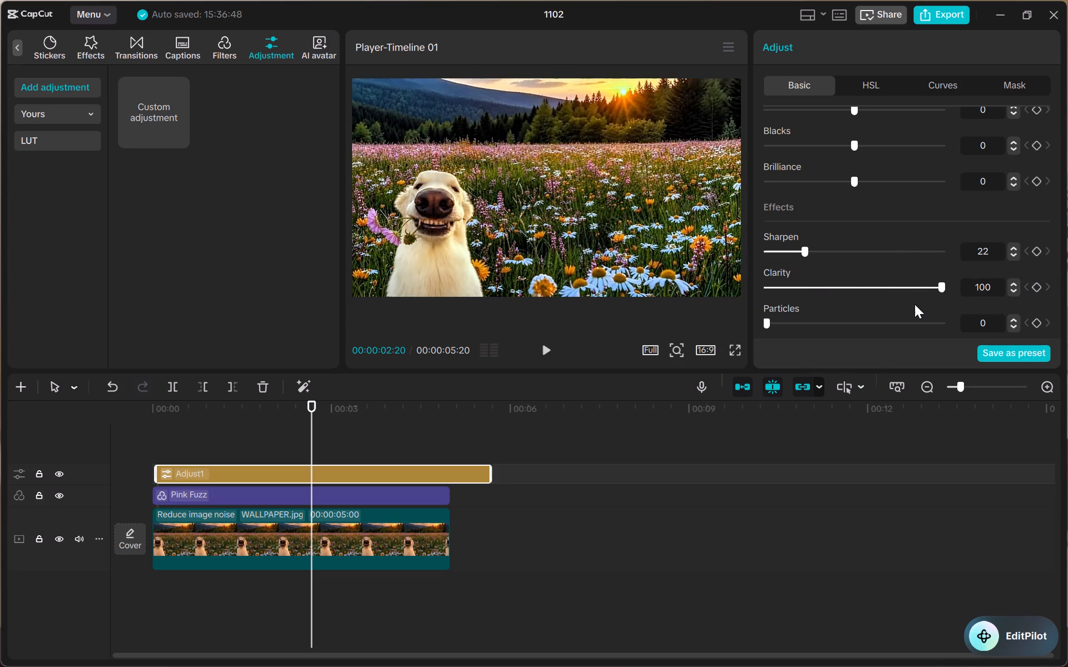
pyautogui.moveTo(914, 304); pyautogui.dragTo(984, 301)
# Set the Particles effect of the Adjust1 layer to 100.
pyautogui.moveTo(765, 320); pyautogui.dragTo(956, 324)
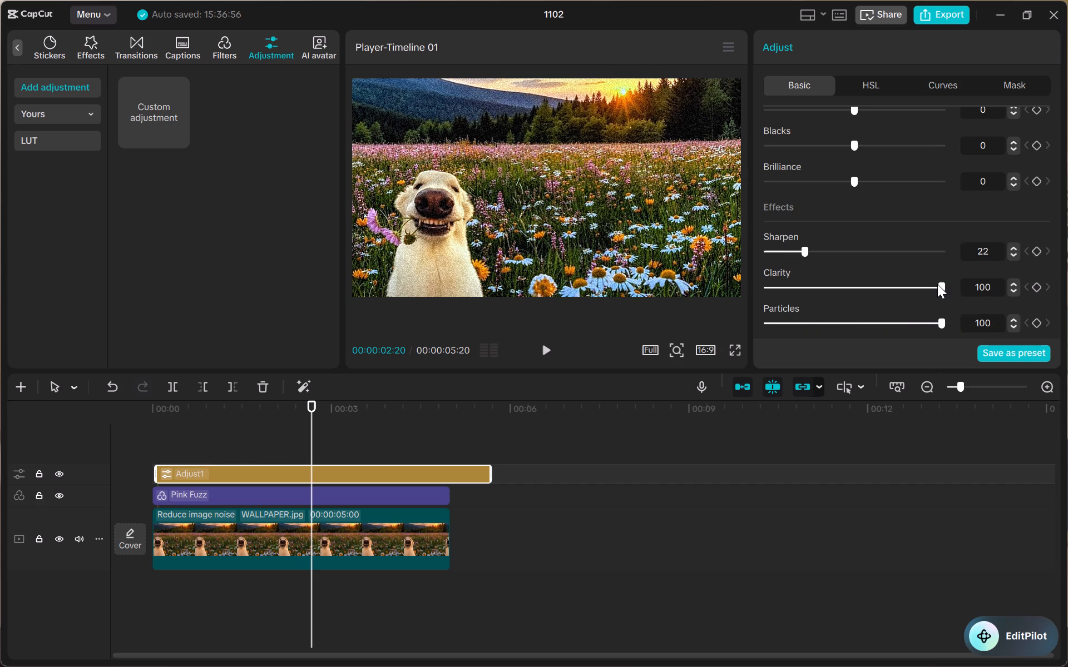
# Reduce the Clarity of the Adjust1 layer to 72.
pyautogui.moveTo(937, 284); pyautogui.dragTo(869, 286)
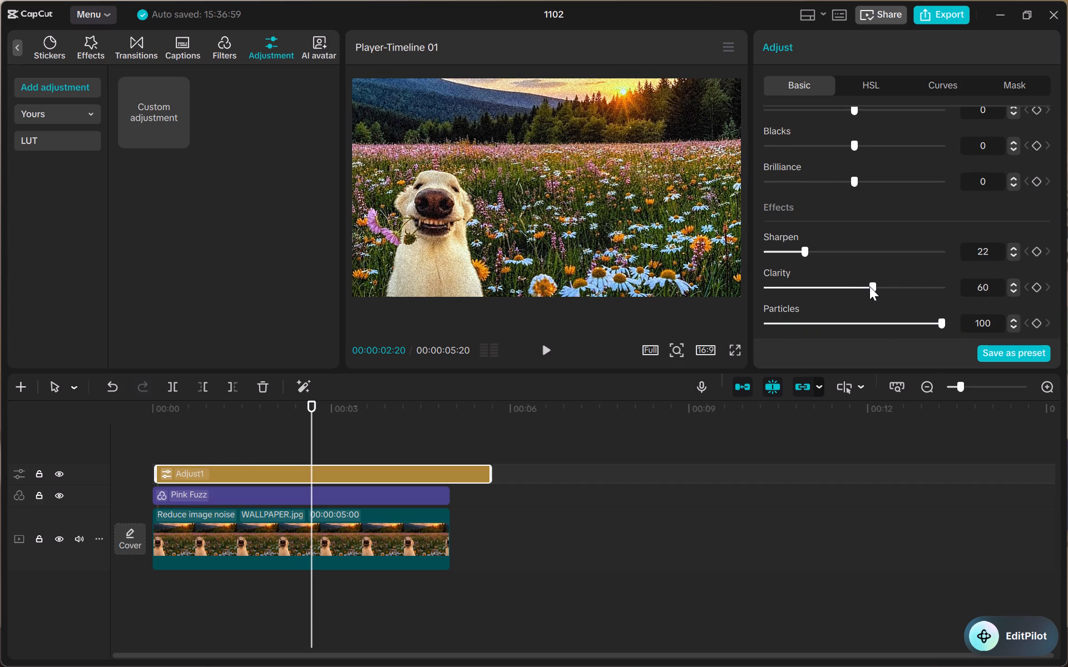
pyautogui.moveTo(869, 286); pyautogui.dragTo(889, 285)
# Set the Vignette effect of the Adjust1 layer to 8.
pyautogui.scroll(1, 631, 215)
pyautogui.scroll(-1, 822, 261)
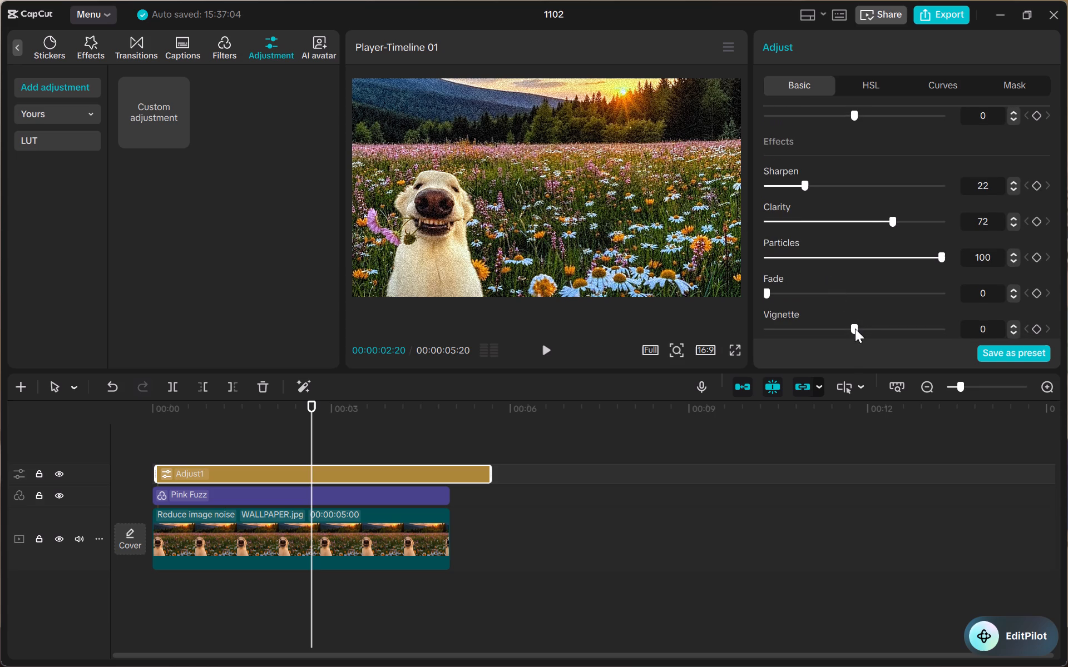
pyautogui.moveTo(855, 328); pyautogui.dragTo(865, 336)
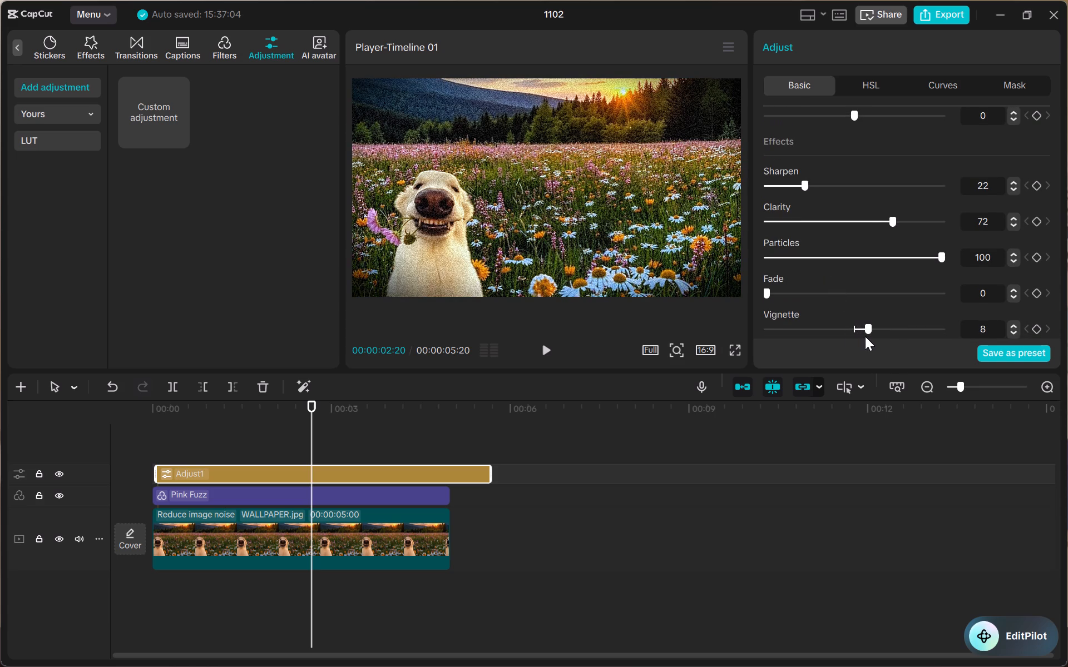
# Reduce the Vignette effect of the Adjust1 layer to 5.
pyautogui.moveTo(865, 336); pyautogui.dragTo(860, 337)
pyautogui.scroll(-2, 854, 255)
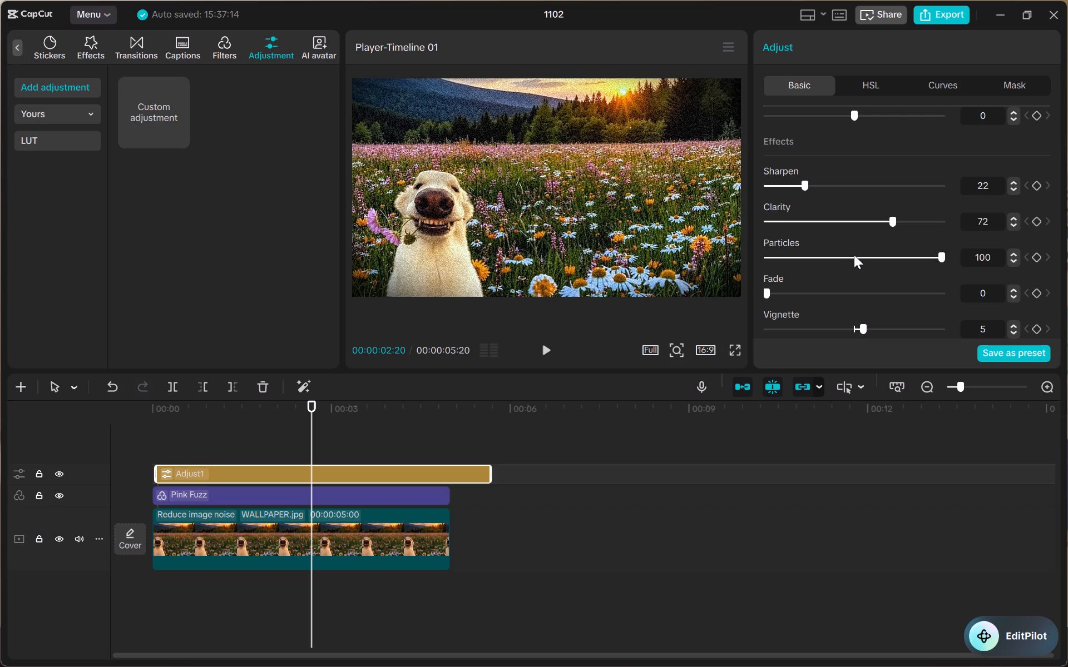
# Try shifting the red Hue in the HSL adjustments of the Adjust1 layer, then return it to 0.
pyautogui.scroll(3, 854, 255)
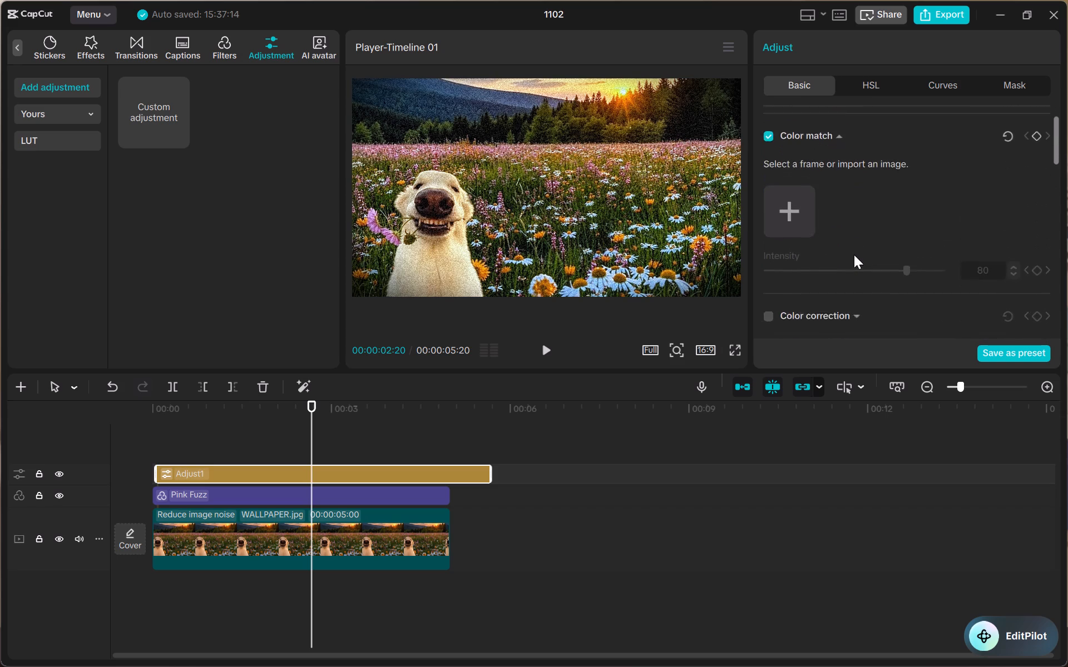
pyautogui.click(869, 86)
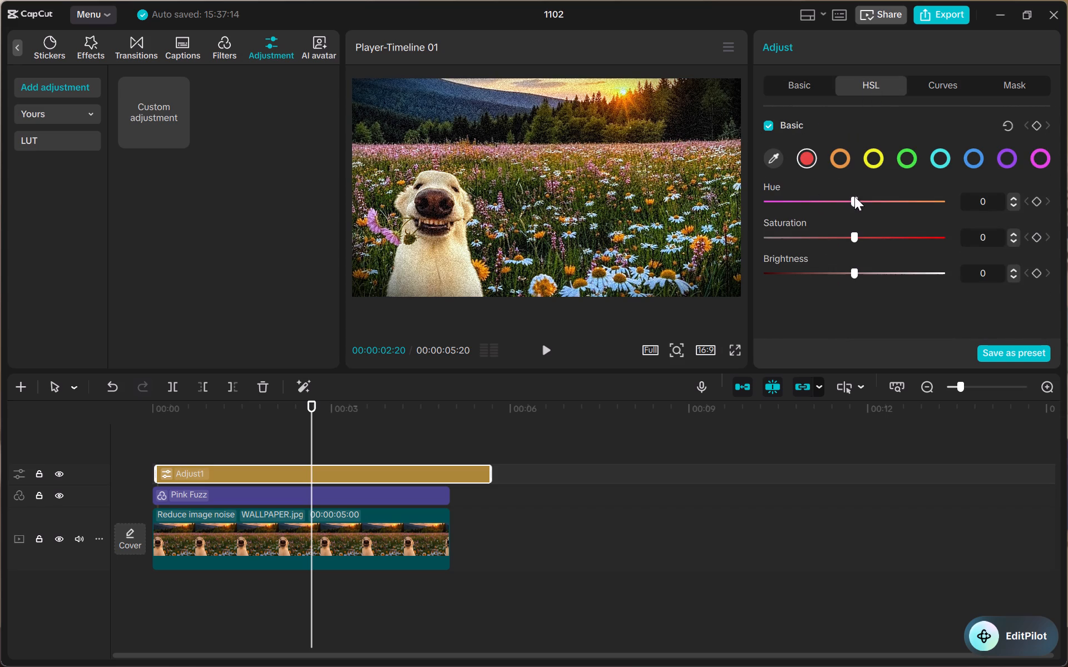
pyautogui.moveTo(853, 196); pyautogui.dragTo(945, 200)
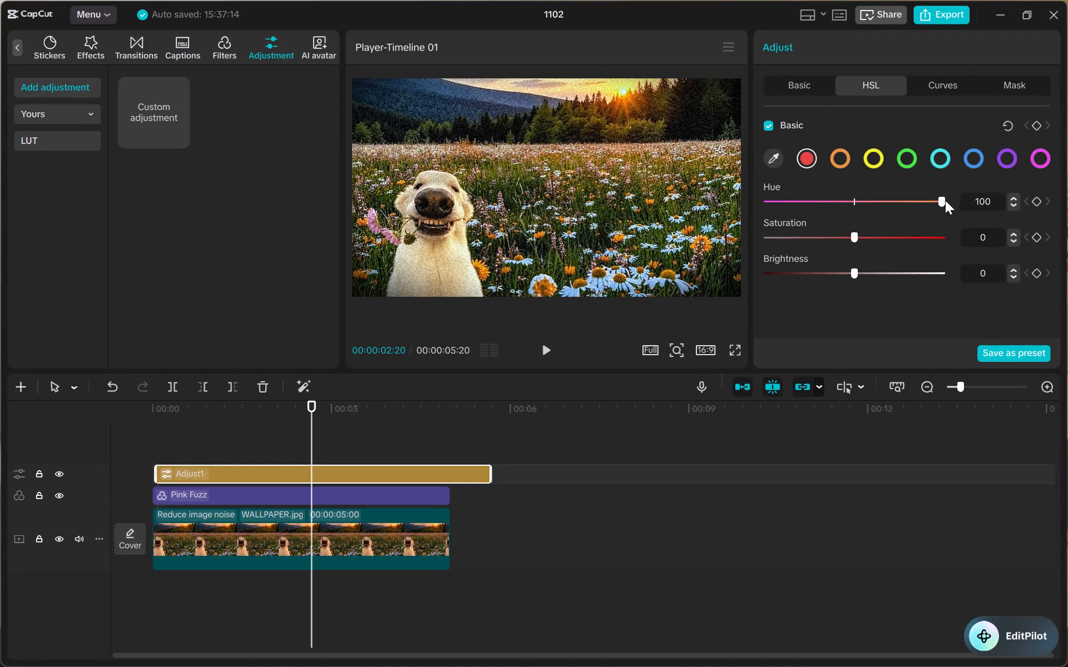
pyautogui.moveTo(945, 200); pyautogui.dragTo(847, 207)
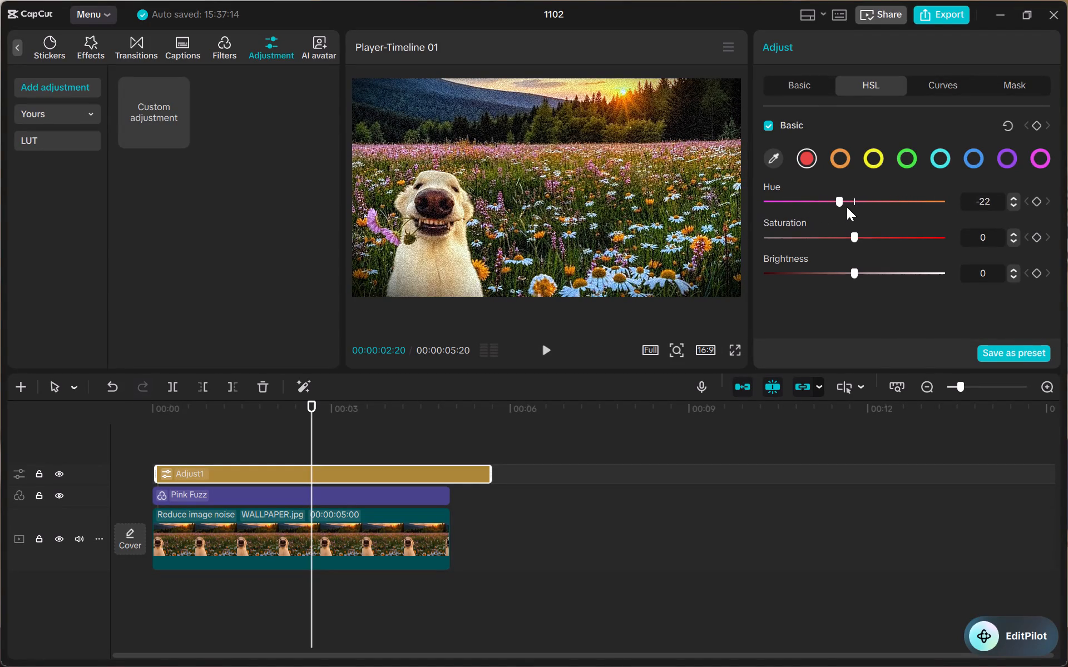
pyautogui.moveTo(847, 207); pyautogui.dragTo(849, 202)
# Set the Vignette effect of the Adjust1 layer to 0.
pyautogui.click(801, 83)
pyautogui.scroll(-4, 832, 213)
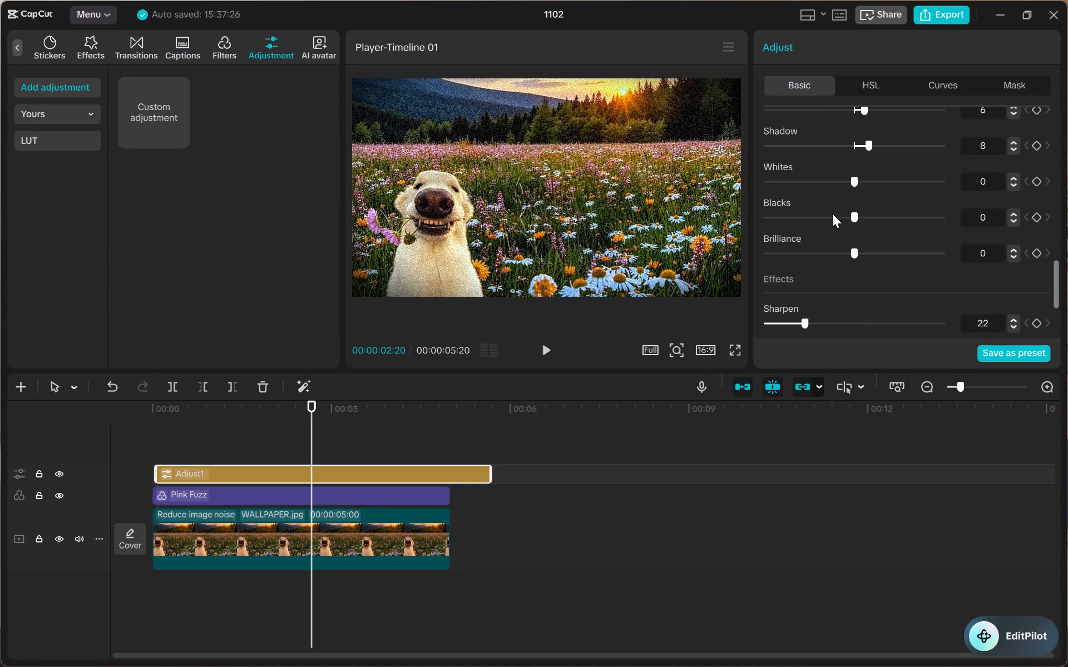
pyautogui.scroll(-3, 832, 213)
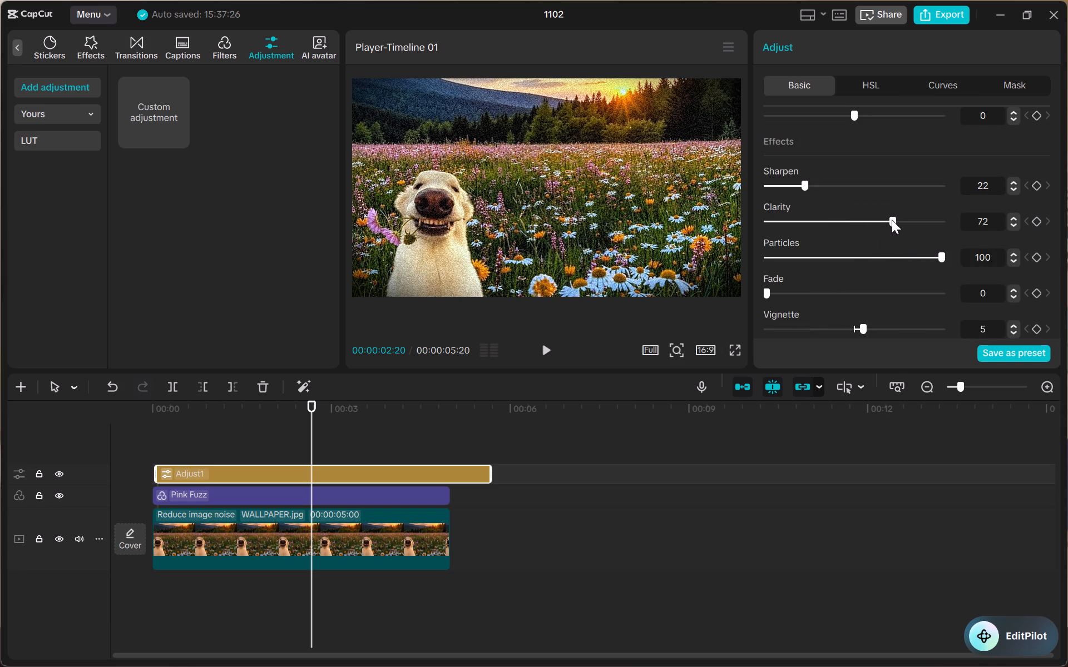
pyautogui.moveTo(862, 328); pyautogui.dragTo(853, 328)
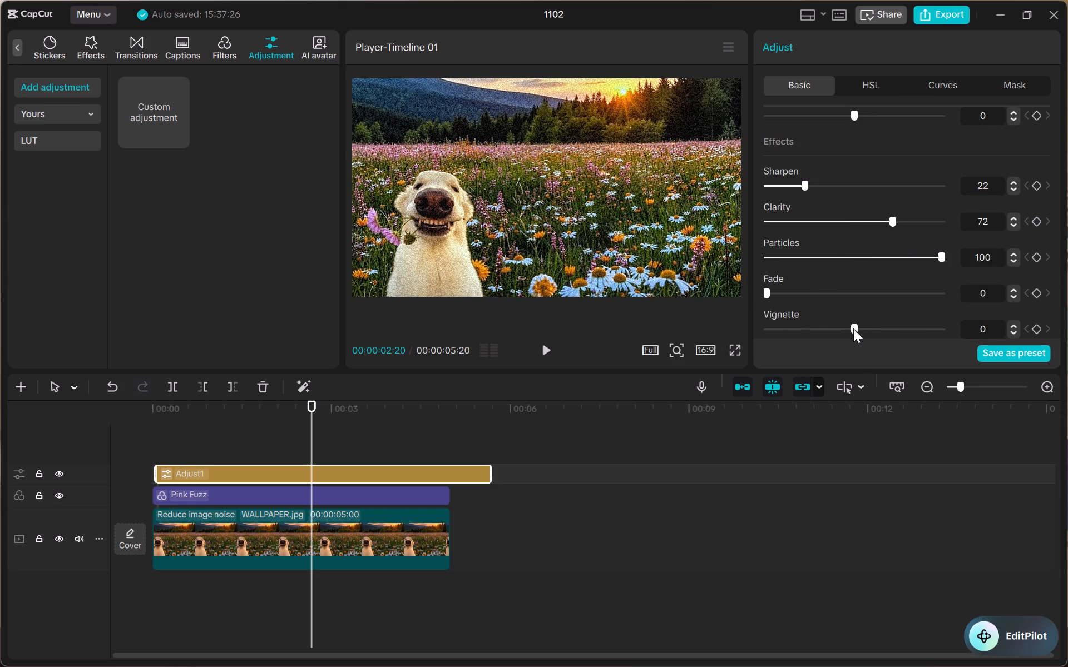
# Set the Saturation of the red range in the Adjust1 layer's HSL adjustments to -64.
pyautogui.click(859, 82)
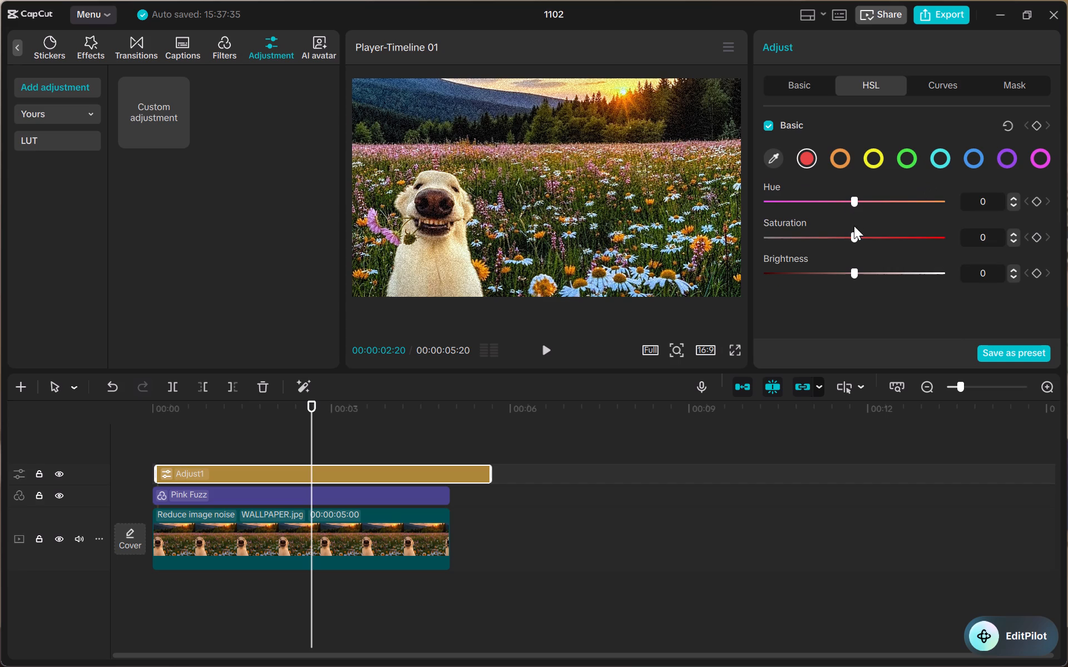
pyautogui.moveTo(853, 232); pyautogui.dragTo(805, 242)
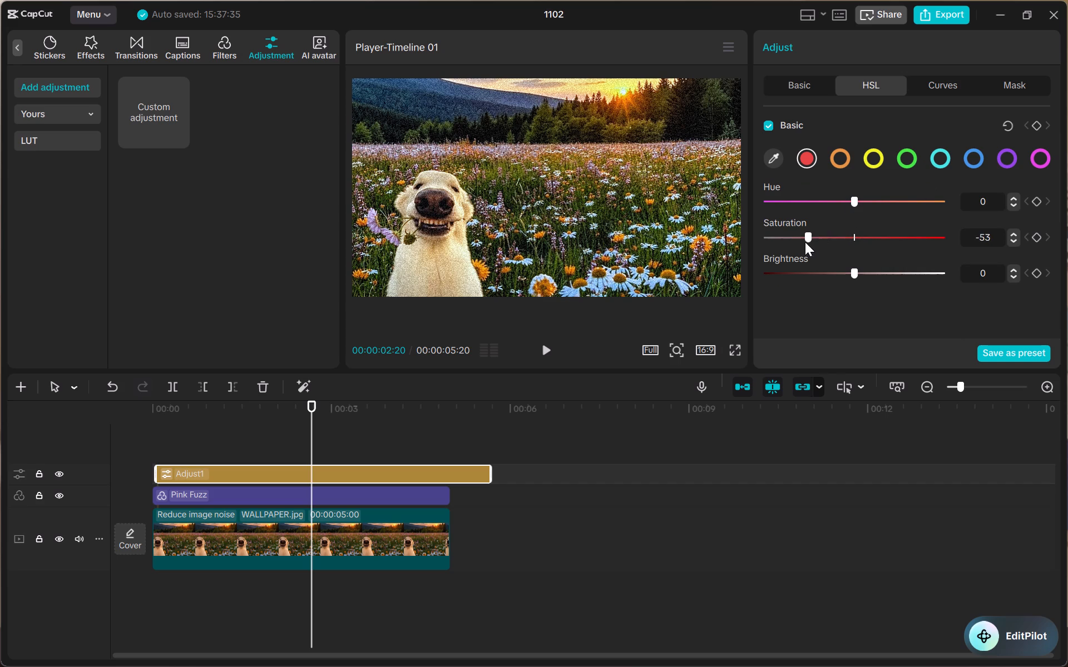
pyautogui.moveTo(805, 242); pyautogui.dragTo(755, 231)
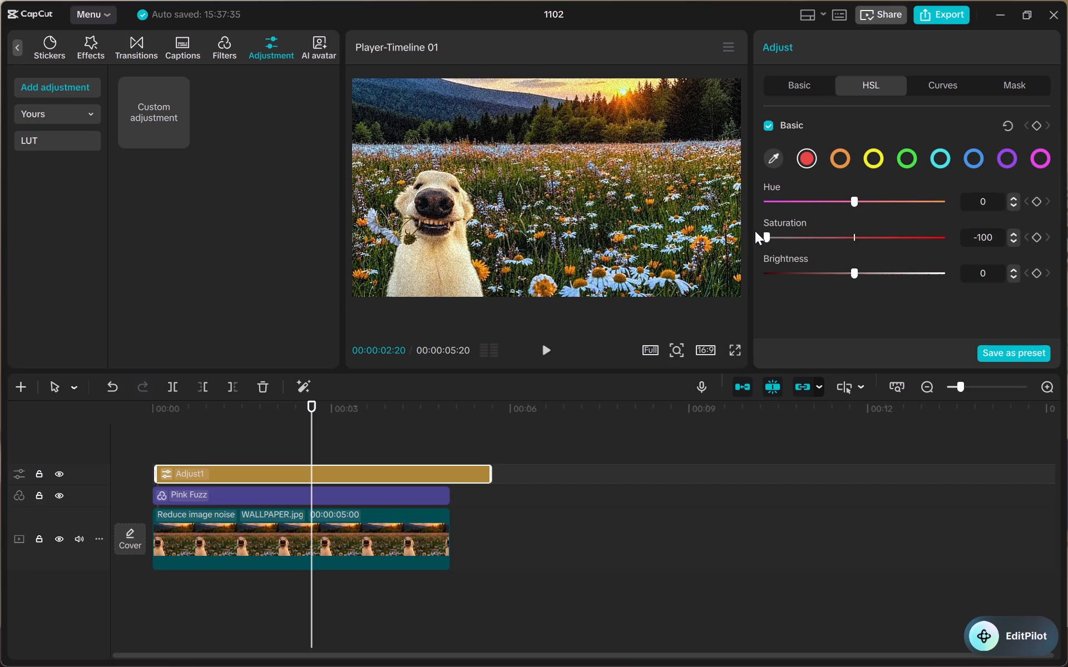
pyautogui.moveTo(755, 231); pyautogui.dragTo(774, 236)
pyautogui.moveTo(774, 236); pyautogui.dragTo(792, 237)
pyautogui.moveTo(792, 237); pyautogui.dragTo(794, 237)
# Set the Hue of the red range in the Adjust1 layer's HSL adjustments to 46.
pyautogui.moveTo(853, 197); pyautogui.dragTo(867, 195)
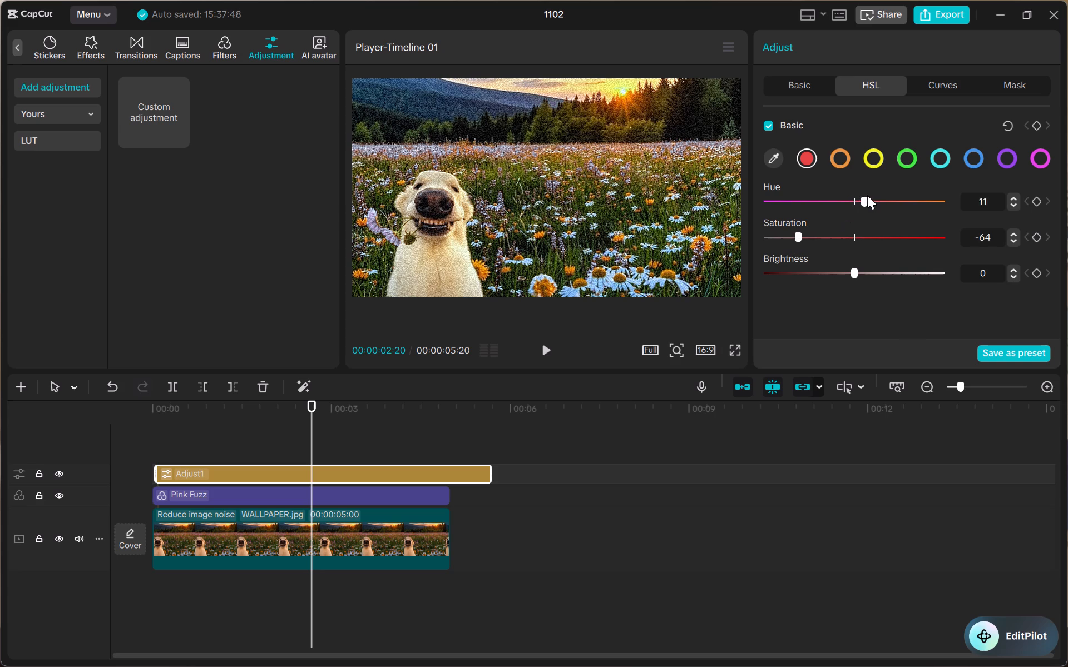
pyautogui.moveTo(867, 195); pyautogui.dragTo(821, 207)
pyautogui.moveTo(821, 207); pyautogui.dragTo(874, 203)
pyautogui.moveTo(874, 203); pyautogui.dragTo(892, 202)
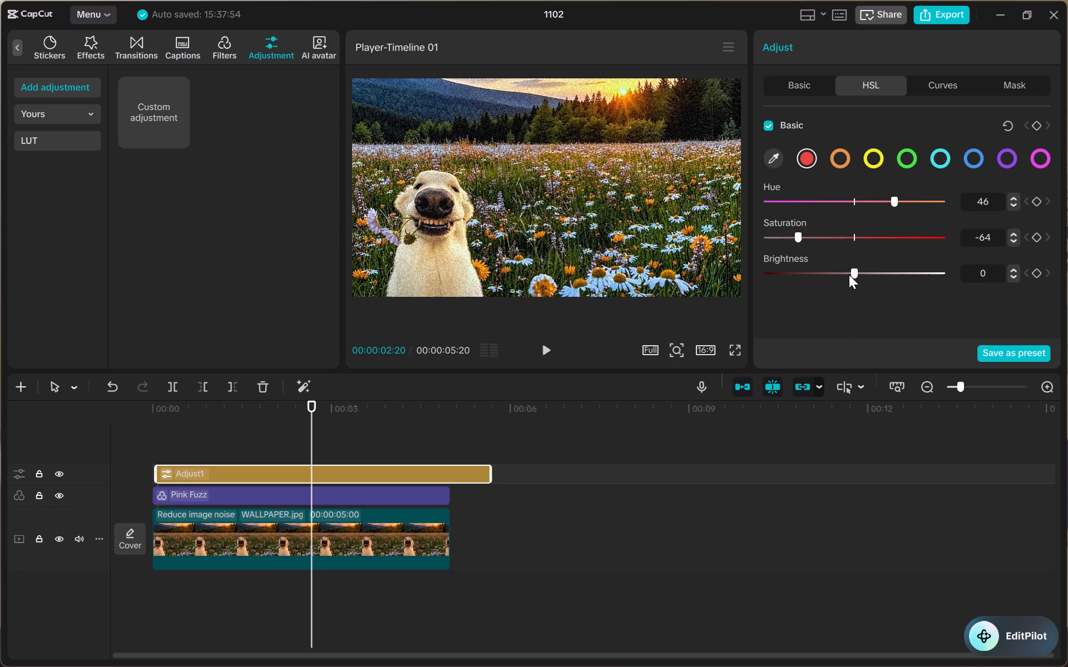
# Set the Brightness of the red range in the Adjust1 layer's HSL adjustments to 69.
pyautogui.moveTo(852, 268); pyautogui.dragTo(931, 267)
pyautogui.moveTo(931, 267); pyautogui.dragTo(912, 269)
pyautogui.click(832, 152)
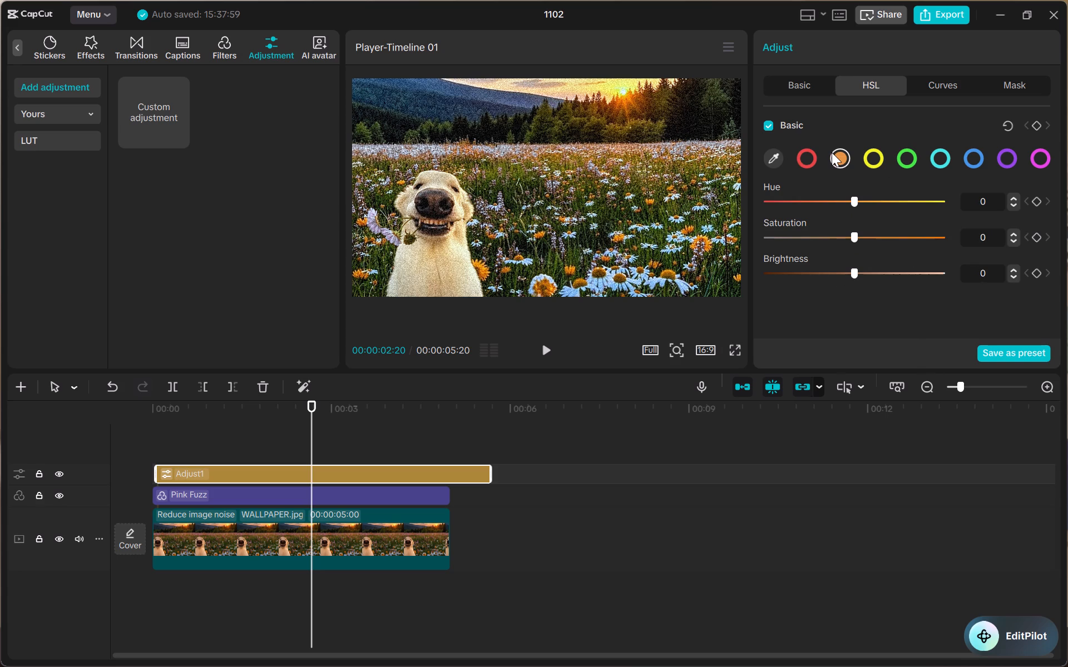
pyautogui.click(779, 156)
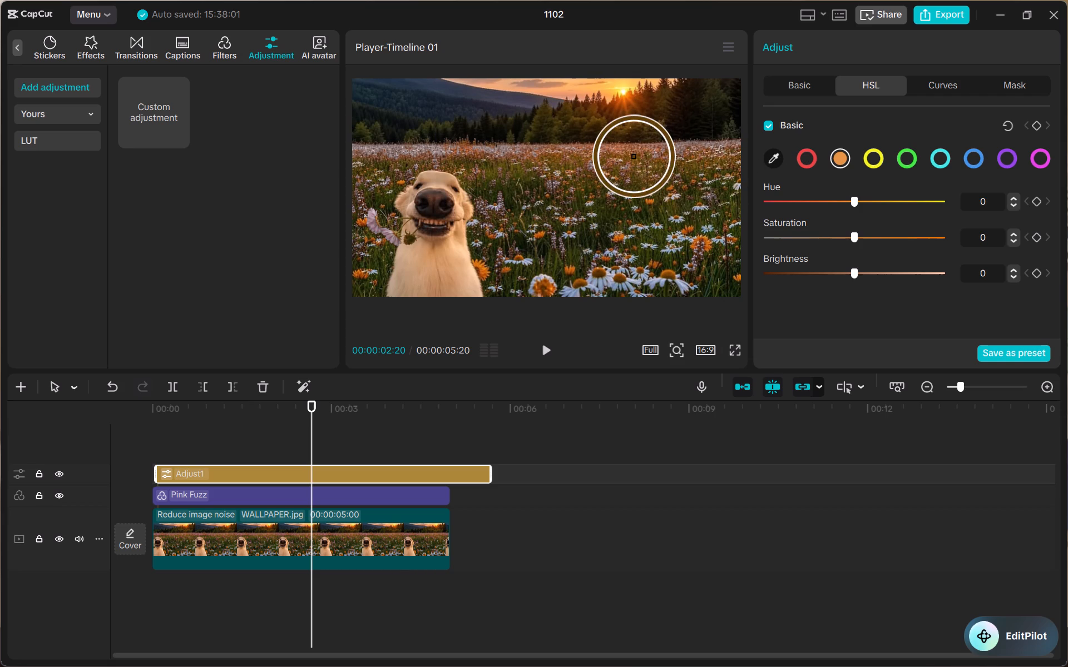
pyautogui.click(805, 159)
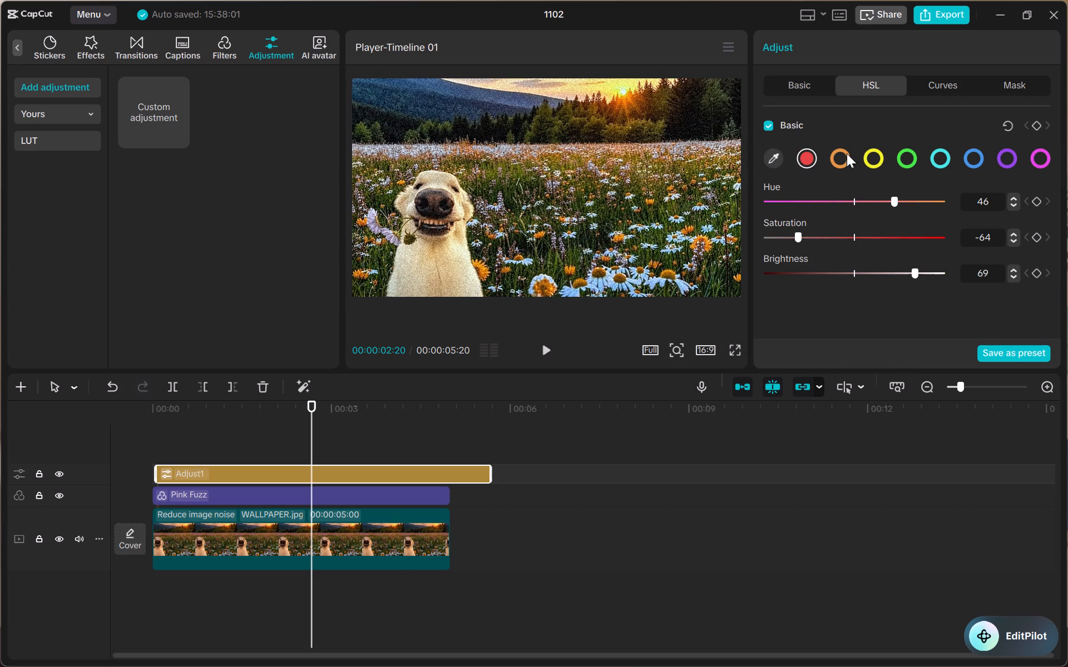
# Set the Hue of the orange range in the Adjust1 layer's HSL adjustments to -19.
pyautogui.click(839, 160)
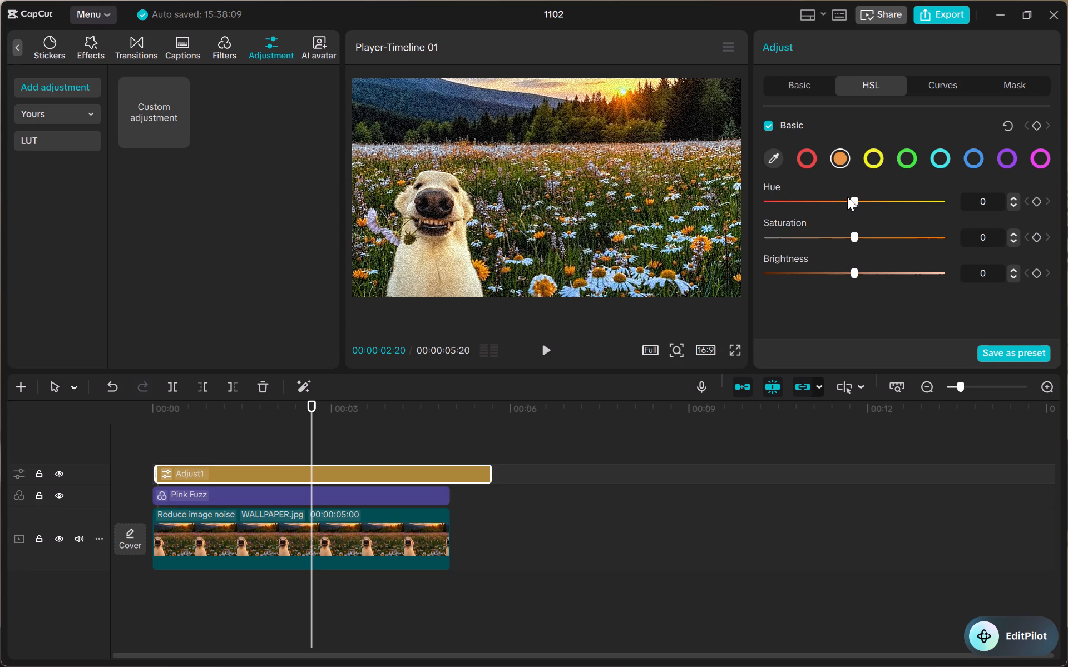
pyautogui.moveTo(854, 196); pyautogui.dragTo(934, 198)
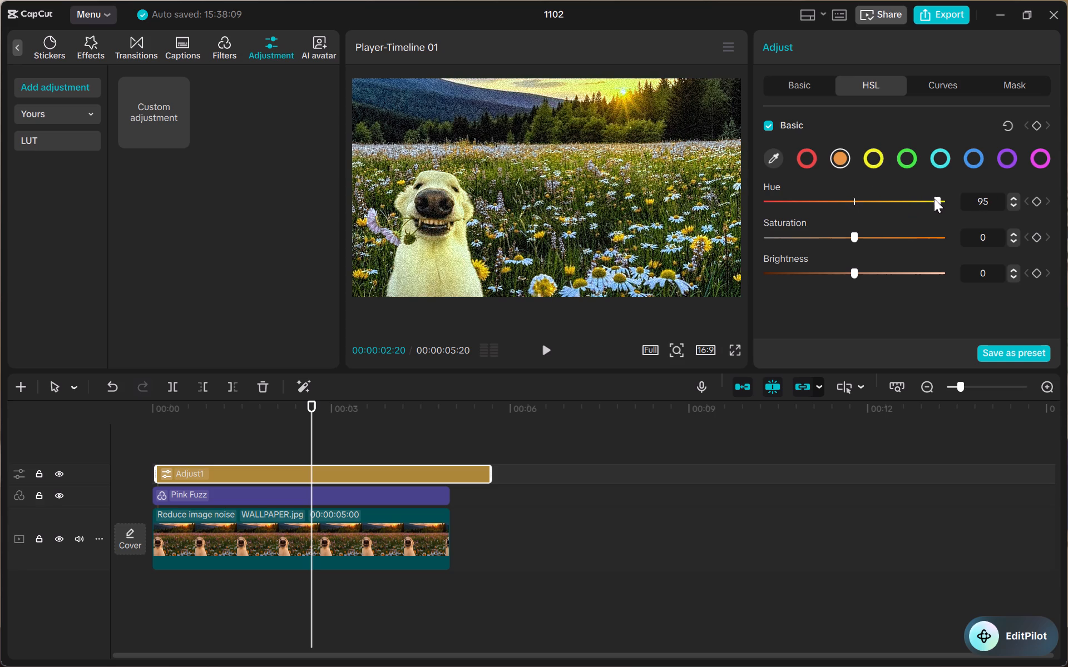
pyautogui.moveTo(934, 198); pyautogui.dragTo(813, 198)
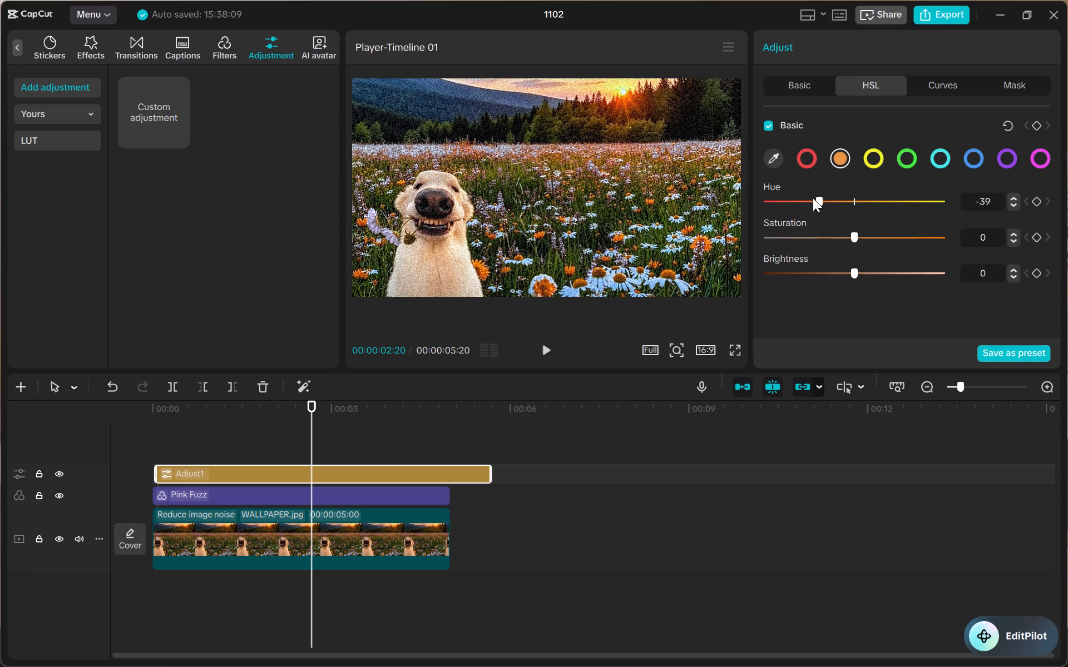
pyautogui.moveTo(813, 198); pyautogui.dragTo(831, 209)
pyautogui.moveTo(831, 209); pyautogui.dragTo(834, 209)
pyautogui.scroll(1, 649, 185)
# Trim the end of the Adjust1 layer on the timeline to align with the end of the Pink Fuzz filter and WALLPAPER.jpg clip.
pyautogui.click(408, 494)
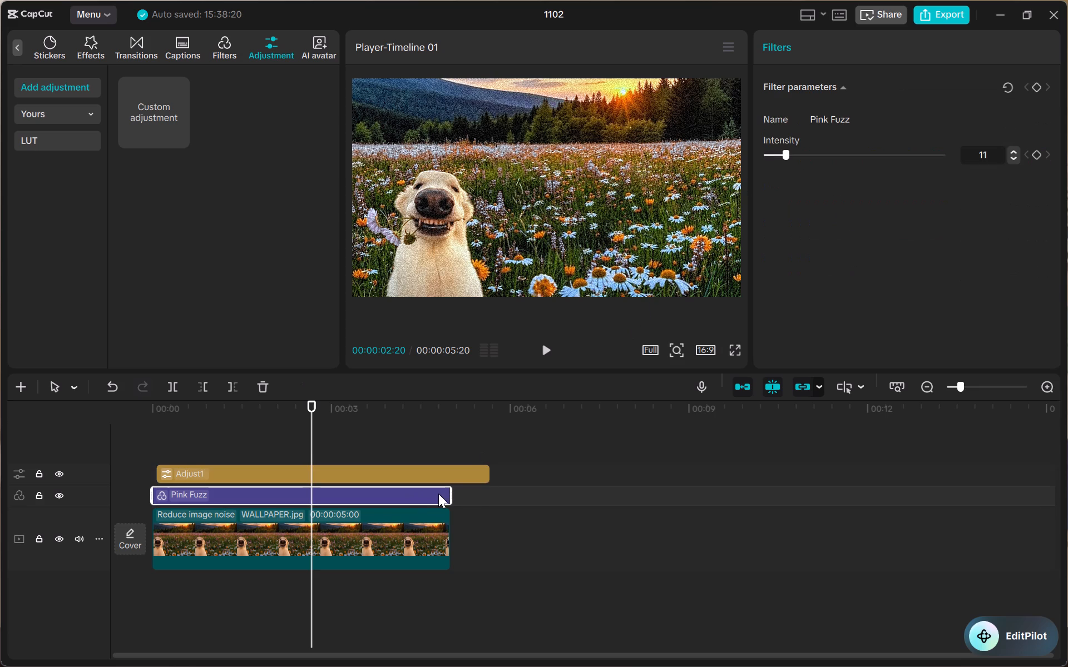
pyautogui.click(486, 480)
pyautogui.moveTo(492, 475); pyautogui.dragTo(449, 474)
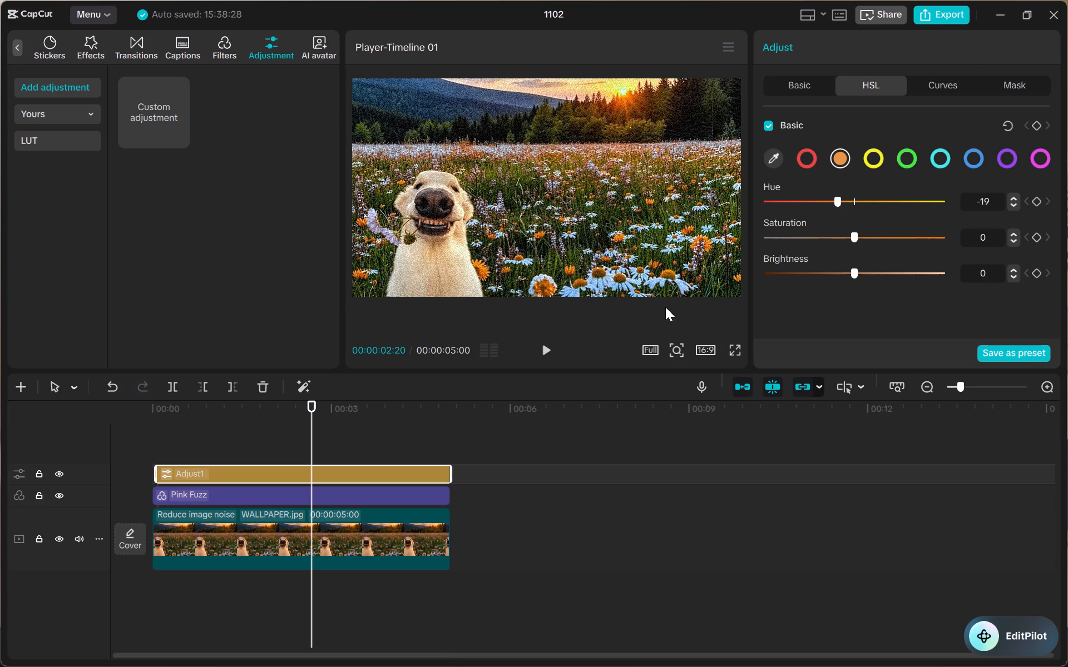
# Add a point at the middle of the Adjust1 layer's Luma curve and shift it toward the shadows to bow the curve upward.
pyautogui.click(952, 77)
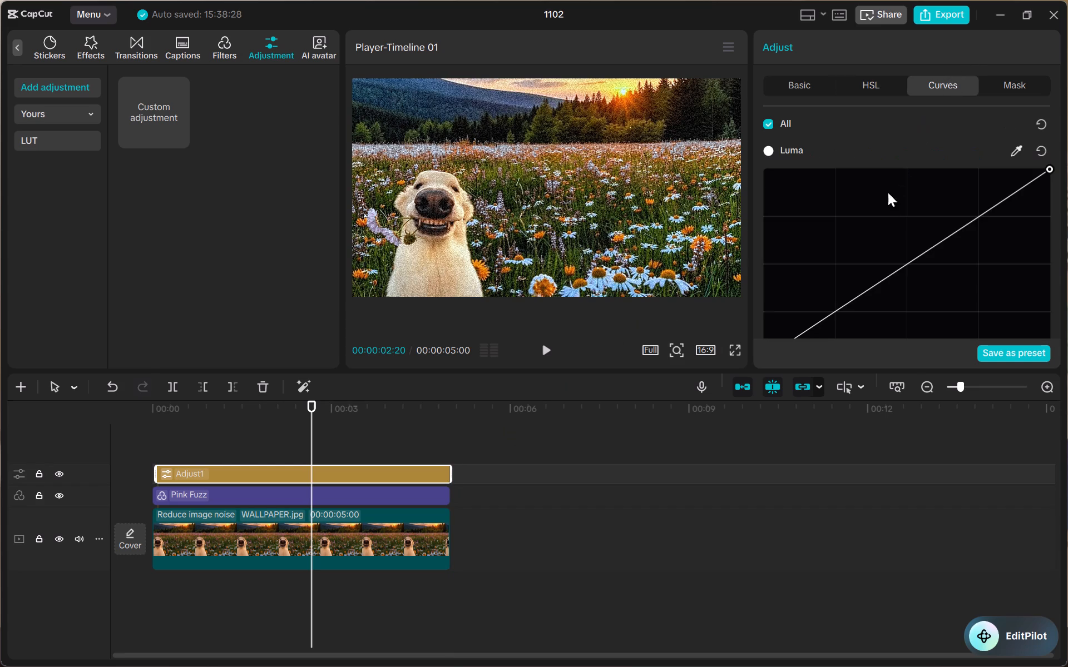
pyautogui.moveTo(903, 265); pyautogui.dragTo(910, 265)
pyautogui.click(910, 265)
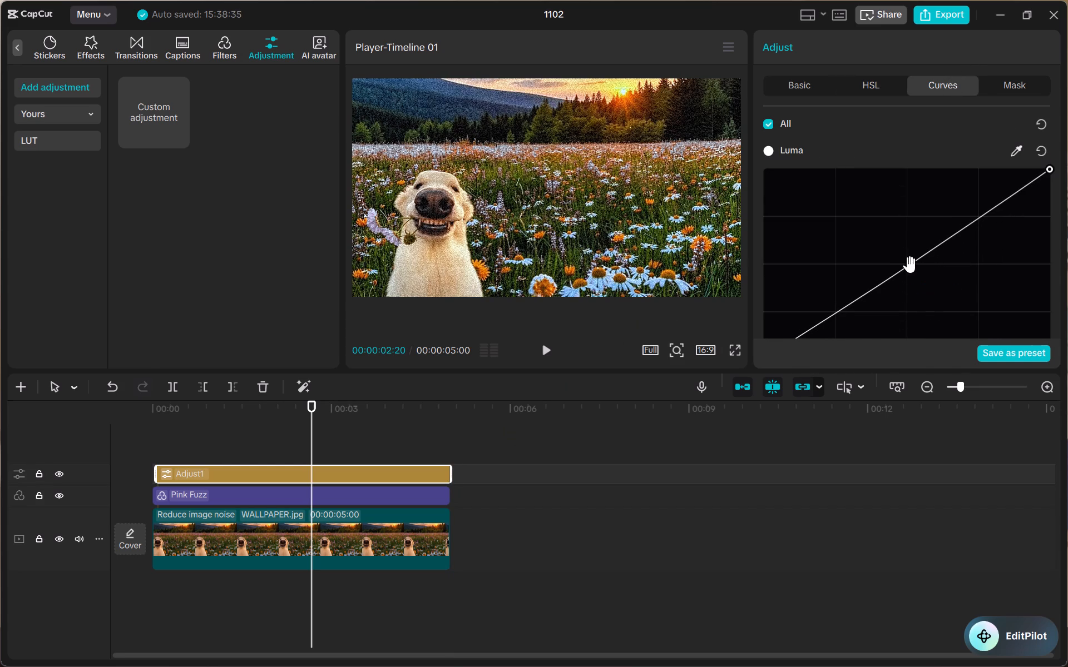
pyautogui.scroll(-2, 851, 242)
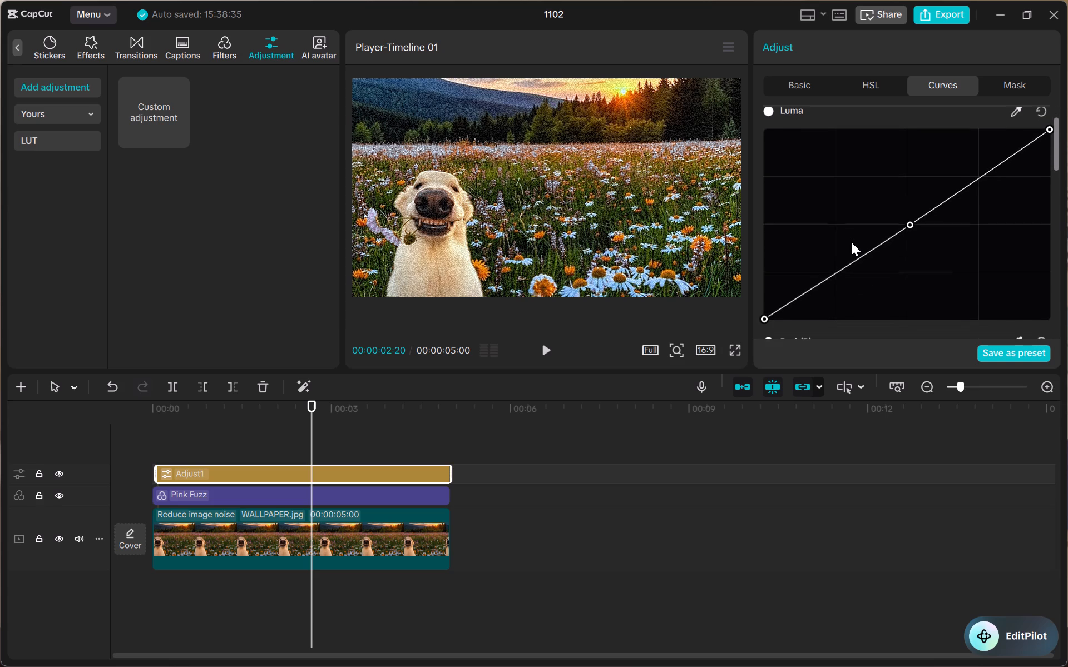
pyautogui.moveTo(908, 223); pyautogui.dragTo(880, 222)
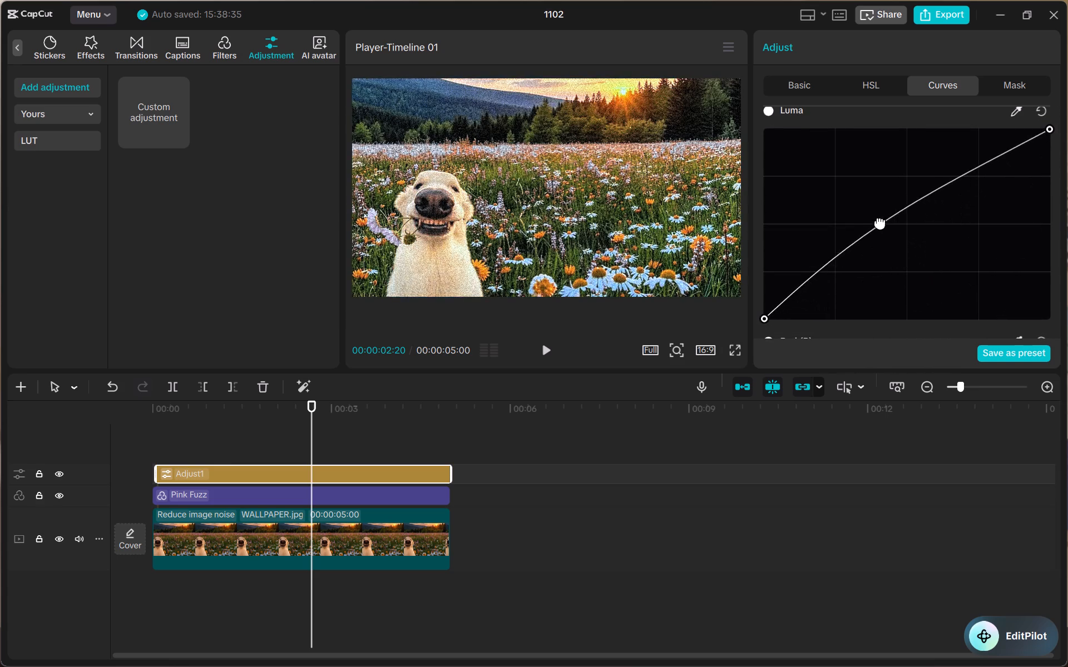
# Fine-tune the middle point of the Adjust1 layer's Luma curve so the curve bows only slightly upward.
pyautogui.moveTo(880, 222); pyautogui.dragTo(886, 224)
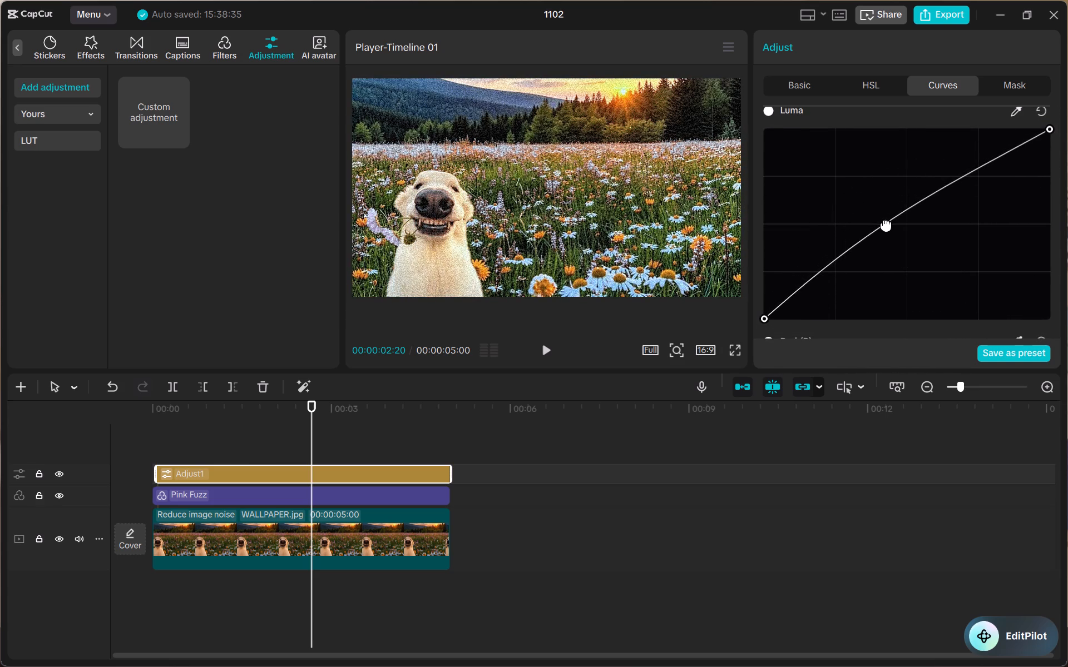
pyautogui.moveTo(886, 224); pyautogui.dragTo(876, 225)
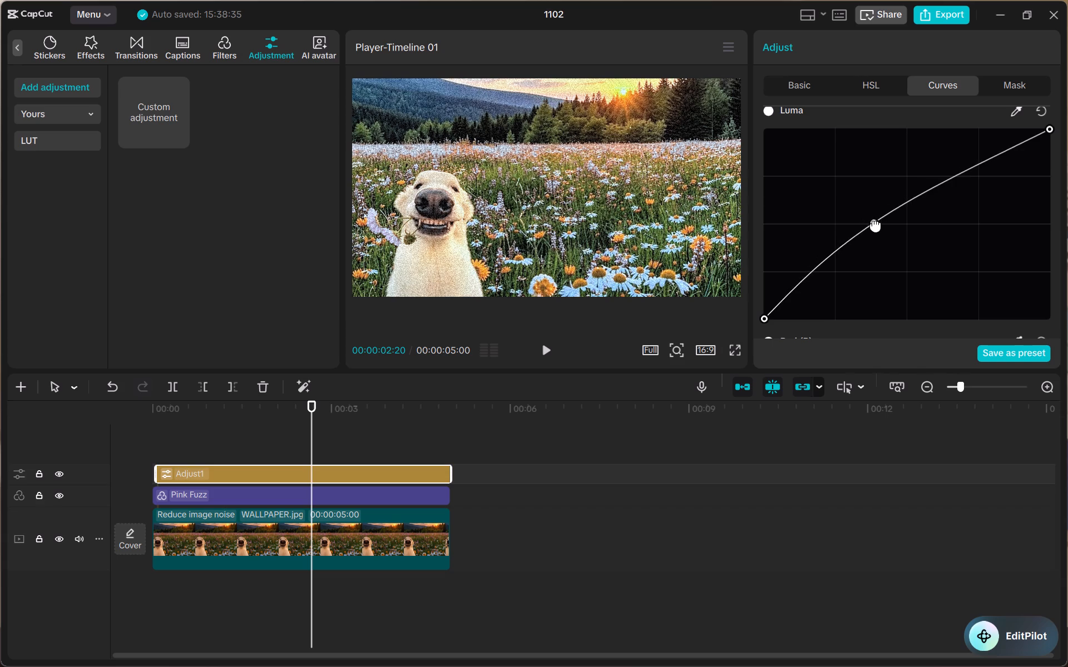
pyautogui.moveTo(876, 225); pyautogui.dragTo(889, 232)
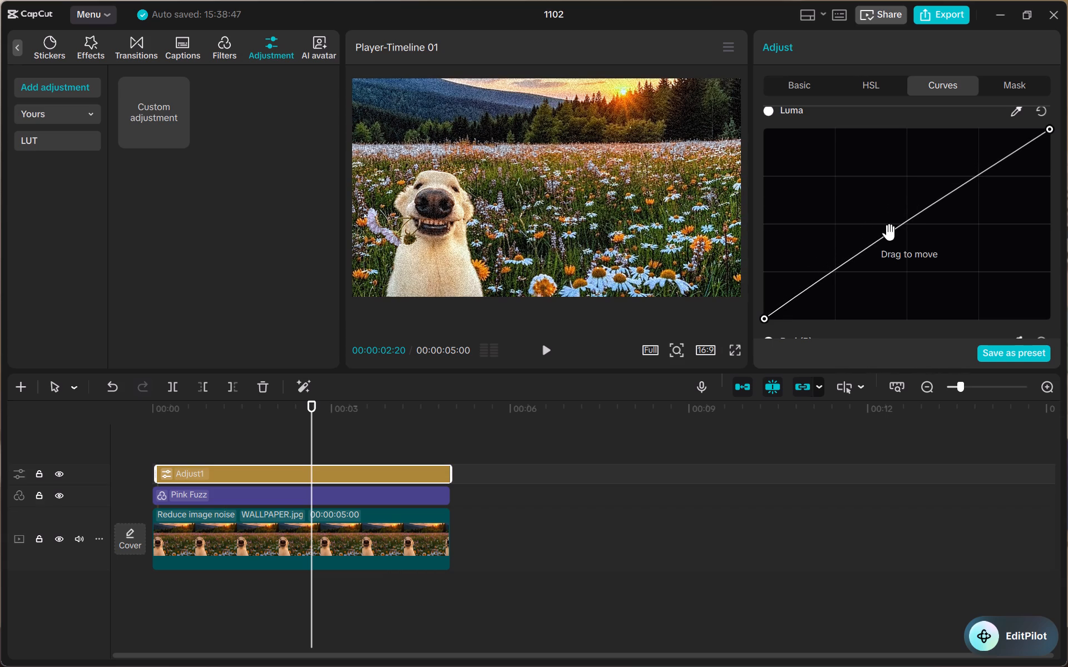
pyautogui.click(767, 313)
pyautogui.moveTo(763, 314); pyautogui.dragTo(770, 281)
pyautogui.moveTo(770, 281); pyautogui.dragTo(780, 300)
pyautogui.scroll(-2, 896, 241)
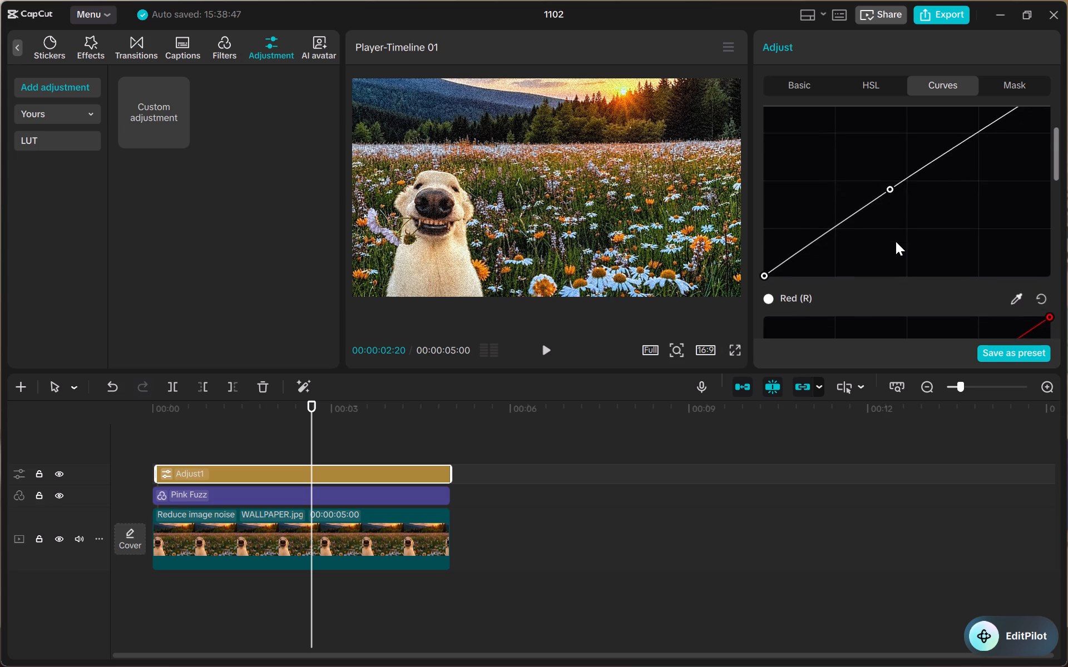
pyautogui.scroll(2, 896, 241)
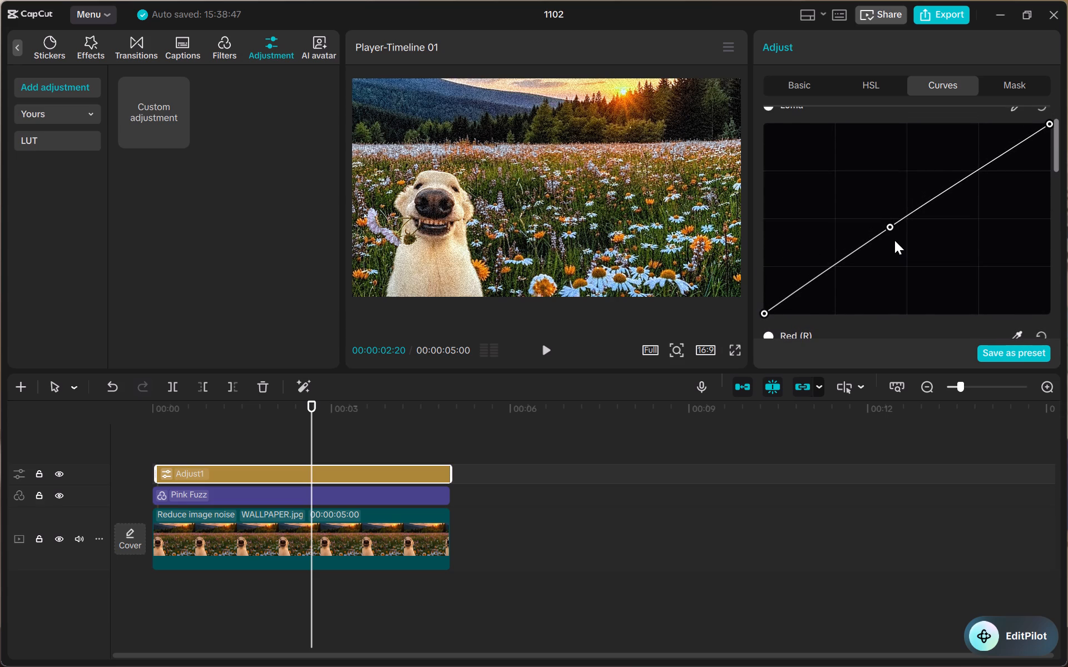
pyautogui.click(889, 227)
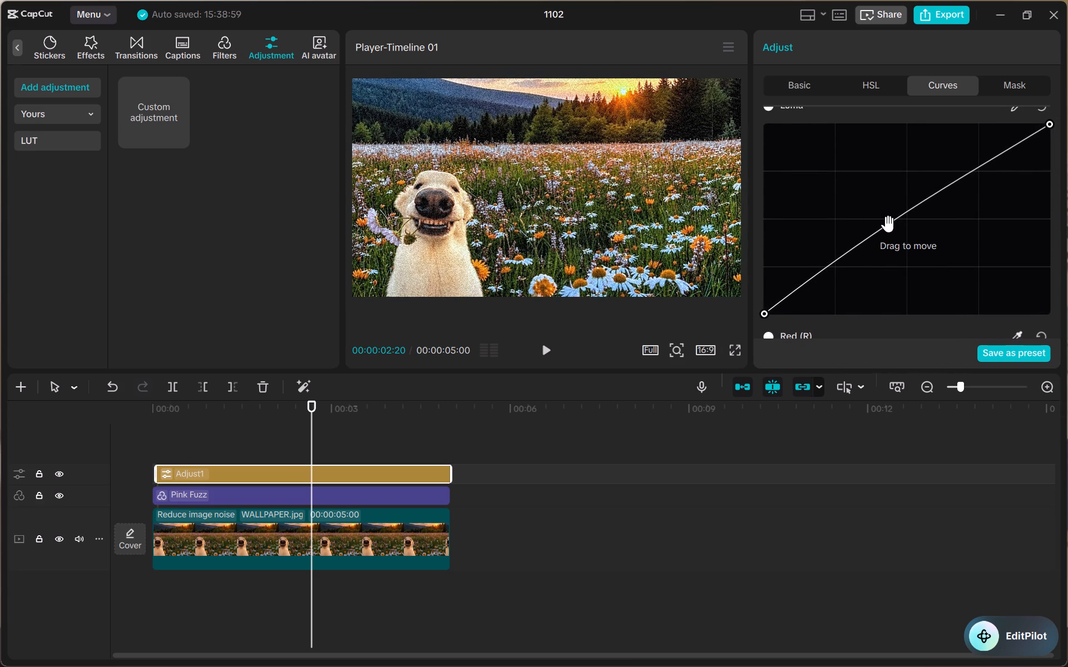
# Add a point to the Adjust1 layer's Red (R) curve and position it just above the midtones, bowing the curve moderately downward.
pyautogui.scroll(-4, 888, 224)
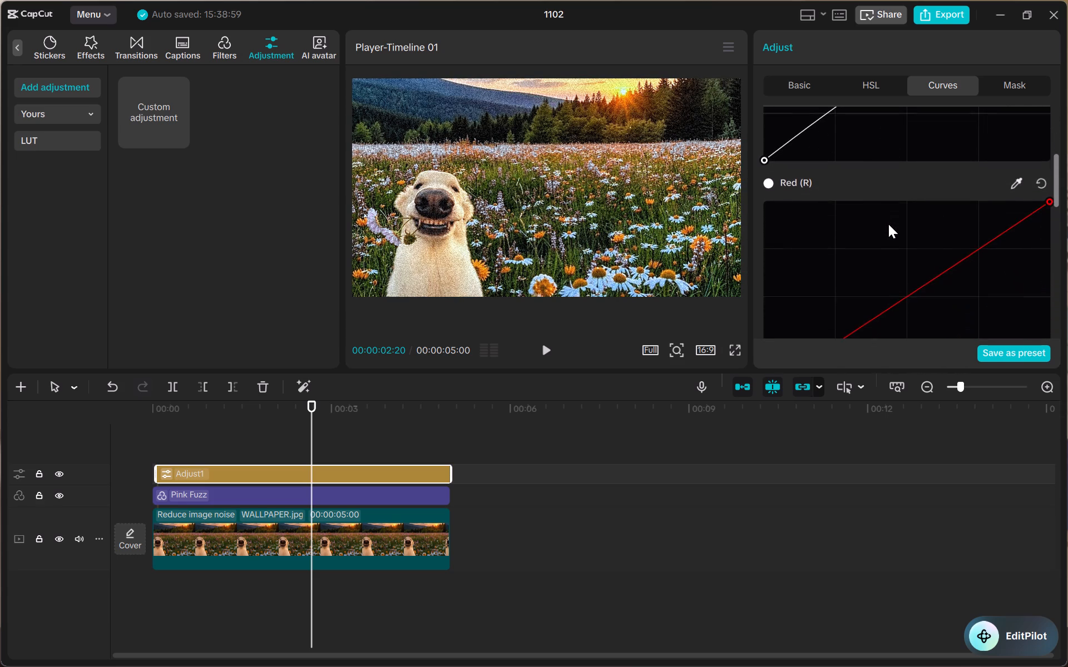
pyautogui.scroll(-2, 888, 224)
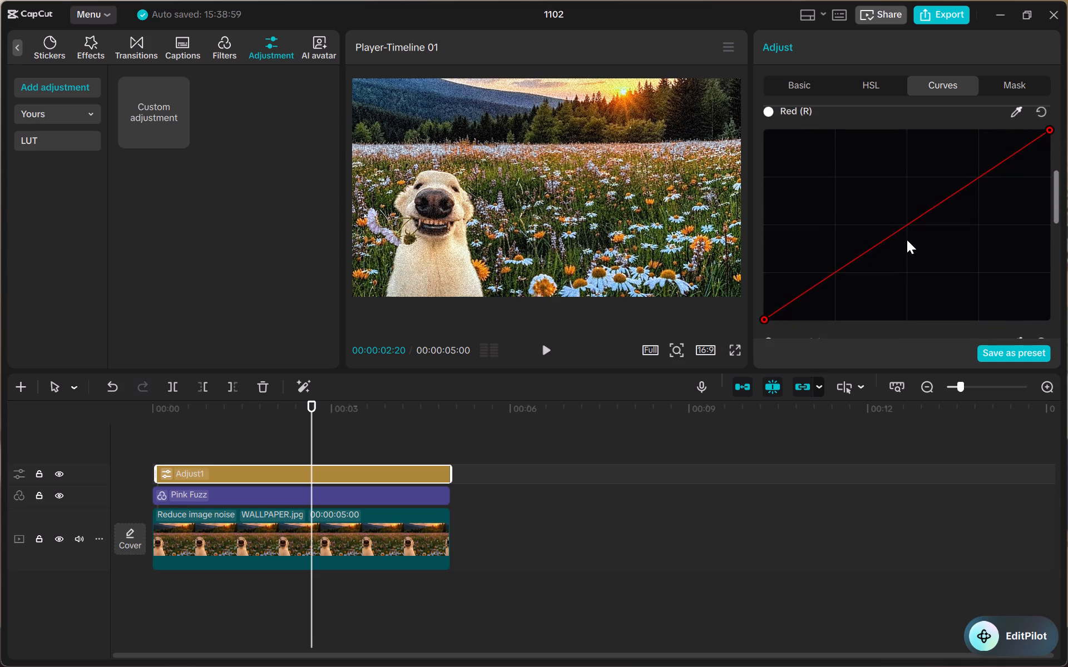
pyautogui.moveTo(894, 233); pyautogui.dragTo(939, 256)
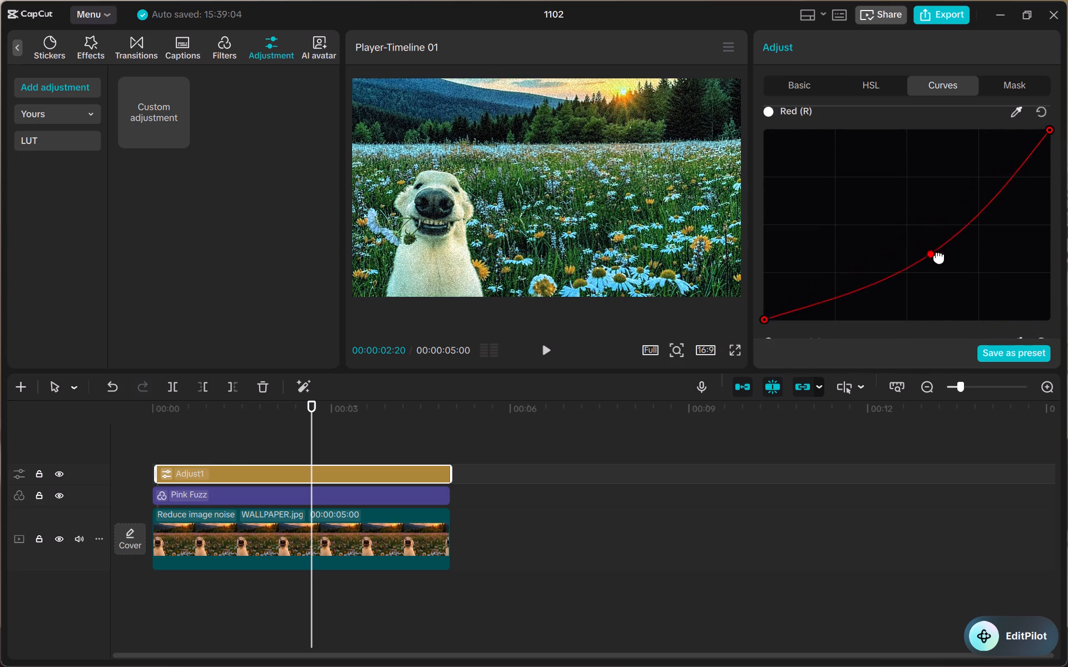
pyautogui.moveTo(939, 256); pyautogui.dragTo(849, 196)
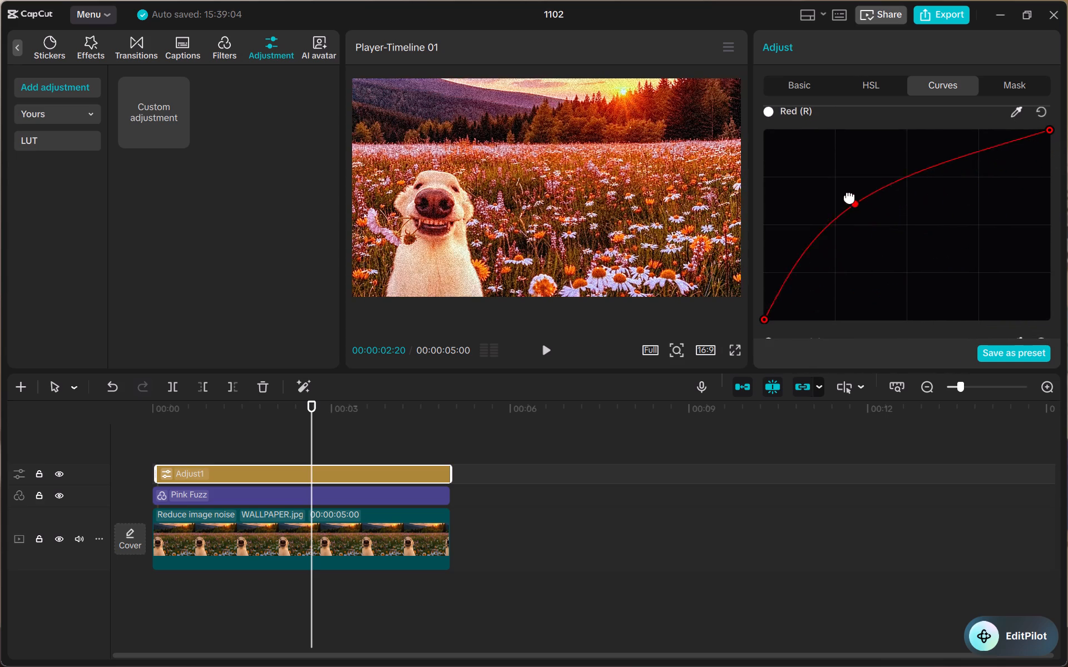
pyautogui.moveTo(849, 196); pyautogui.dragTo(1006, 288)
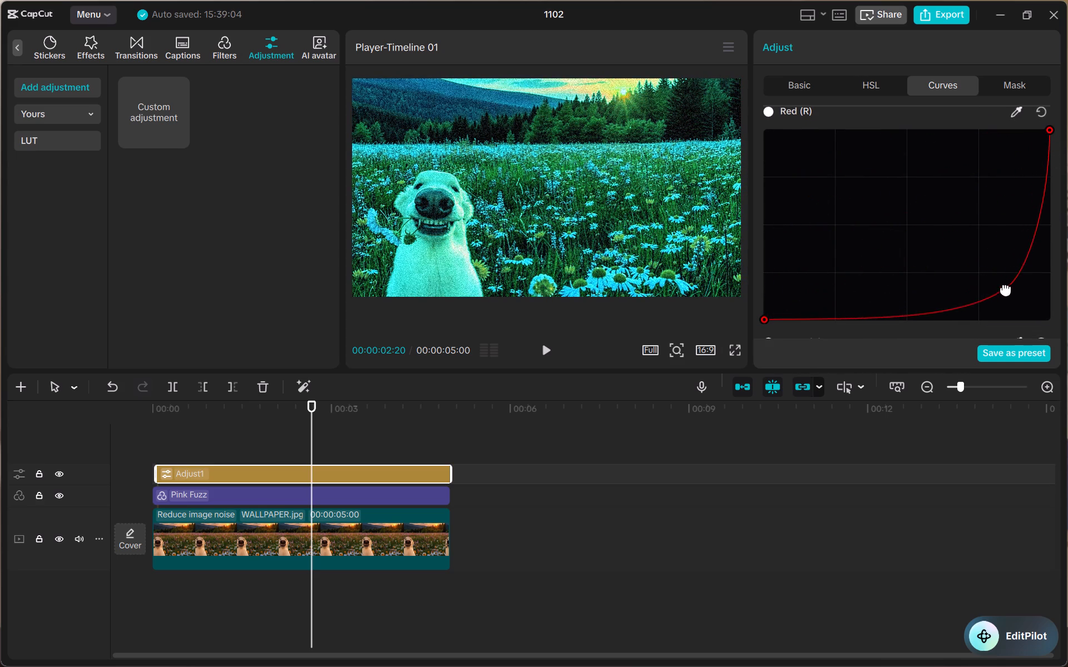
pyautogui.moveTo(1006, 288); pyautogui.dragTo(943, 249)
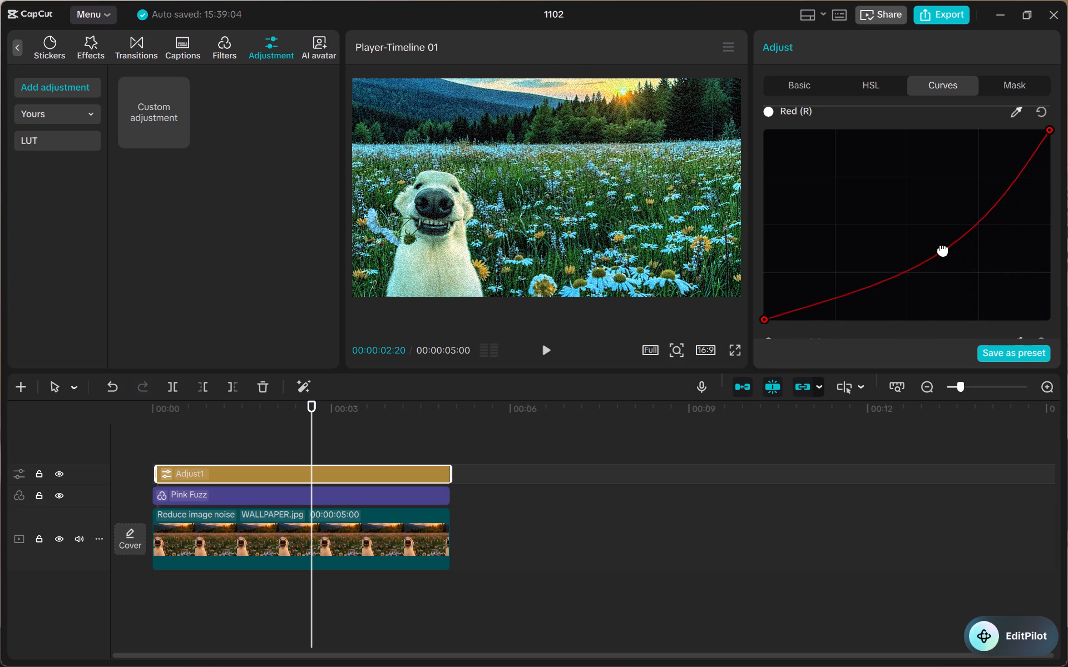
pyautogui.moveTo(943, 249); pyautogui.dragTo(970, 178)
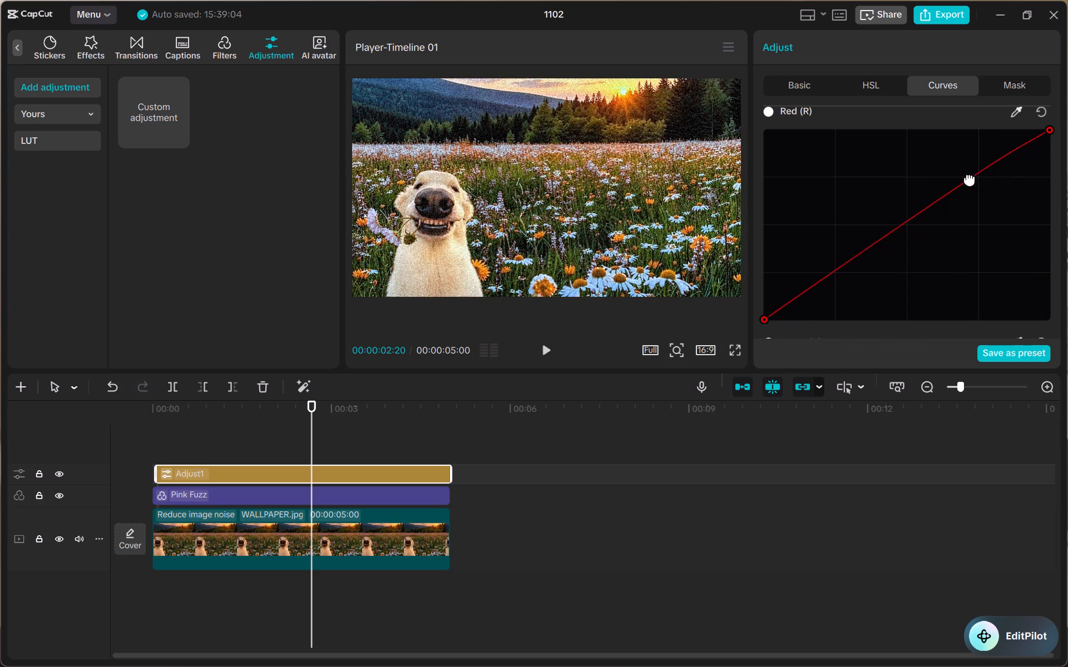
pyautogui.moveTo(970, 178); pyautogui.dragTo(996, 165)
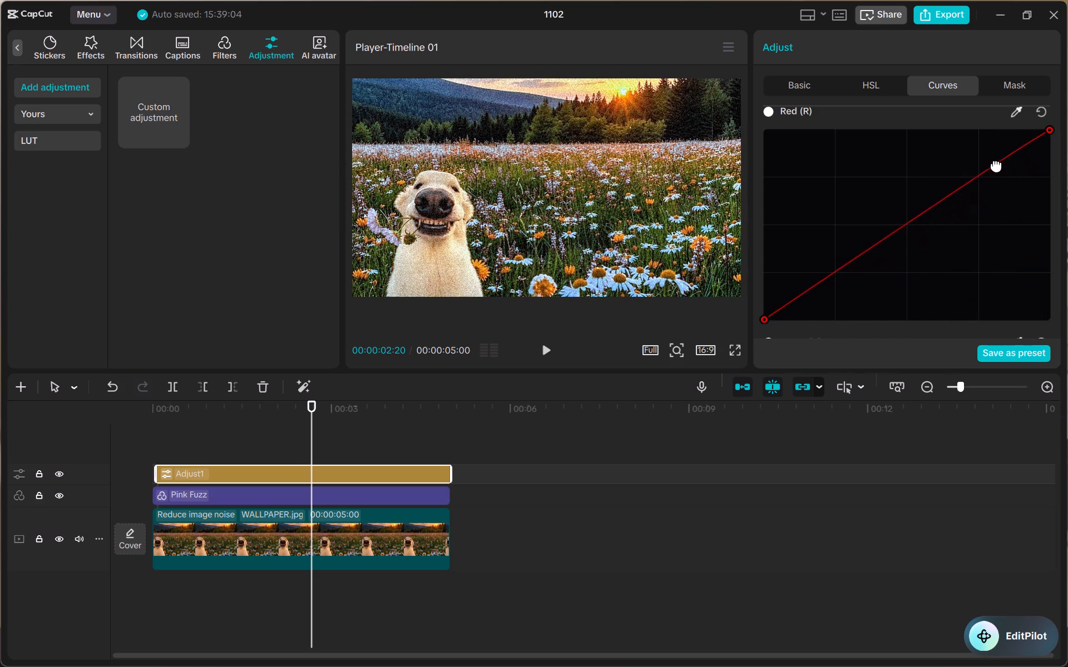
pyautogui.moveTo(996, 165); pyautogui.dragTo(805, 255)
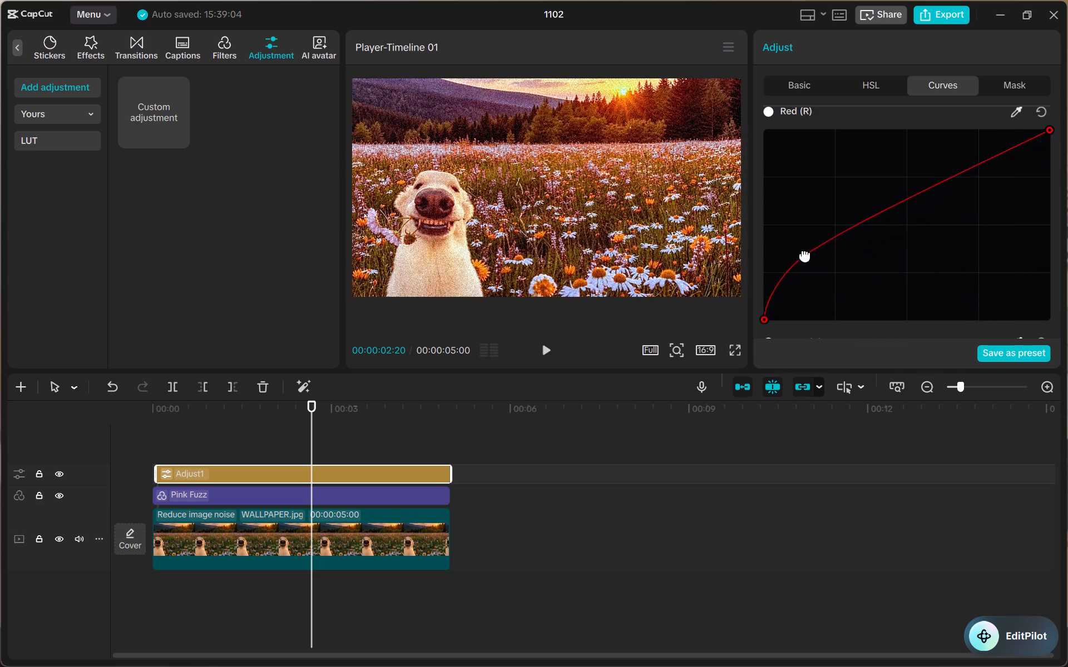
pyautogui.moveTo(805, 255); pyautogui.dragTo(861, 144)
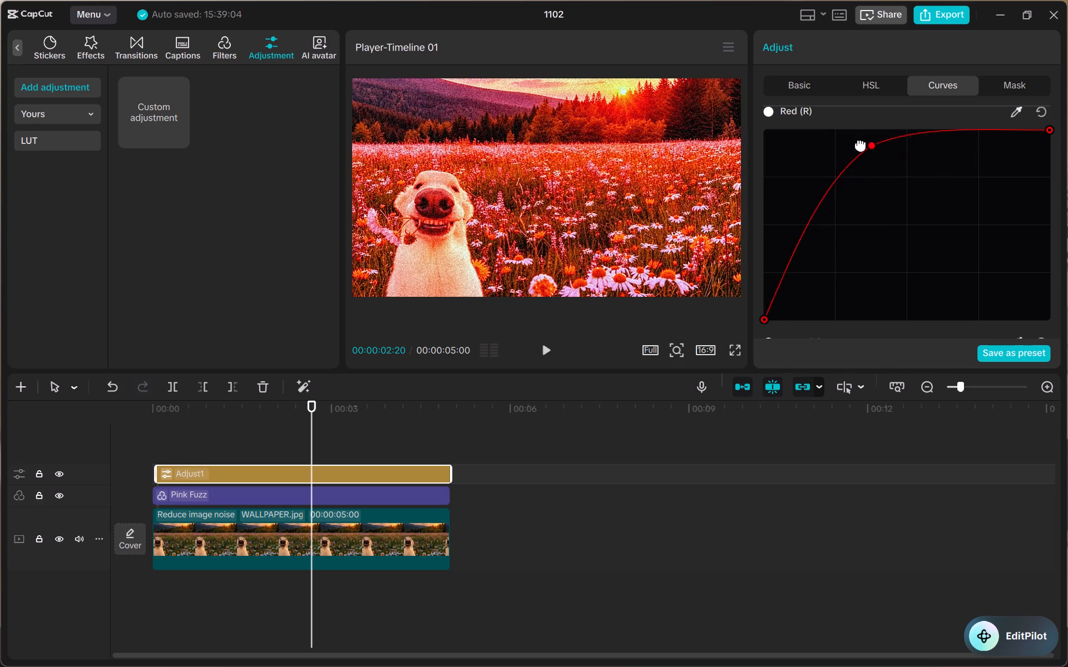
pyautogui.moveTo(861, 144); pyautogui.dragTo(830, 128)
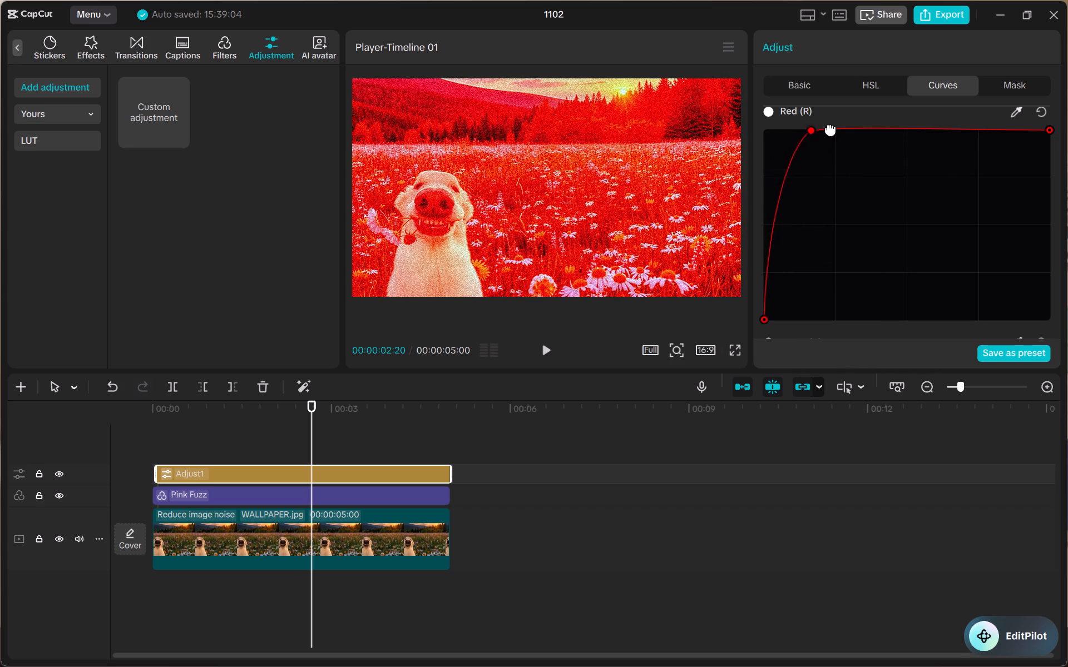
pyautogui.moveTo(830, 128); pyautogui.dragTo(899, 136)
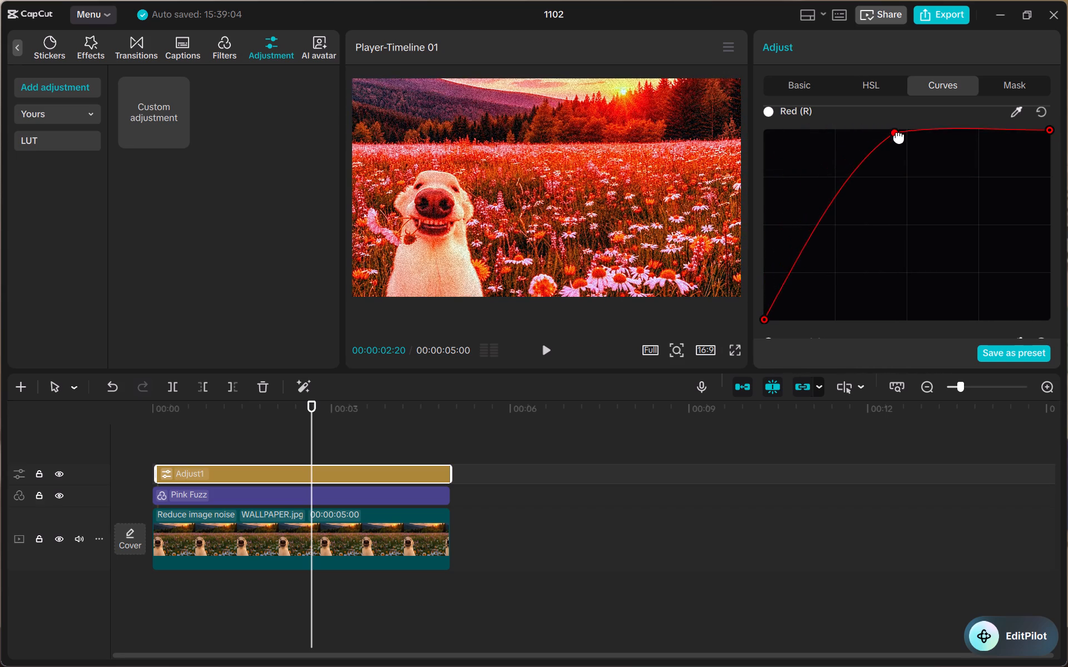
pyautogui.moveTo(899, 136); pyautogui.dragTo(996, 135)
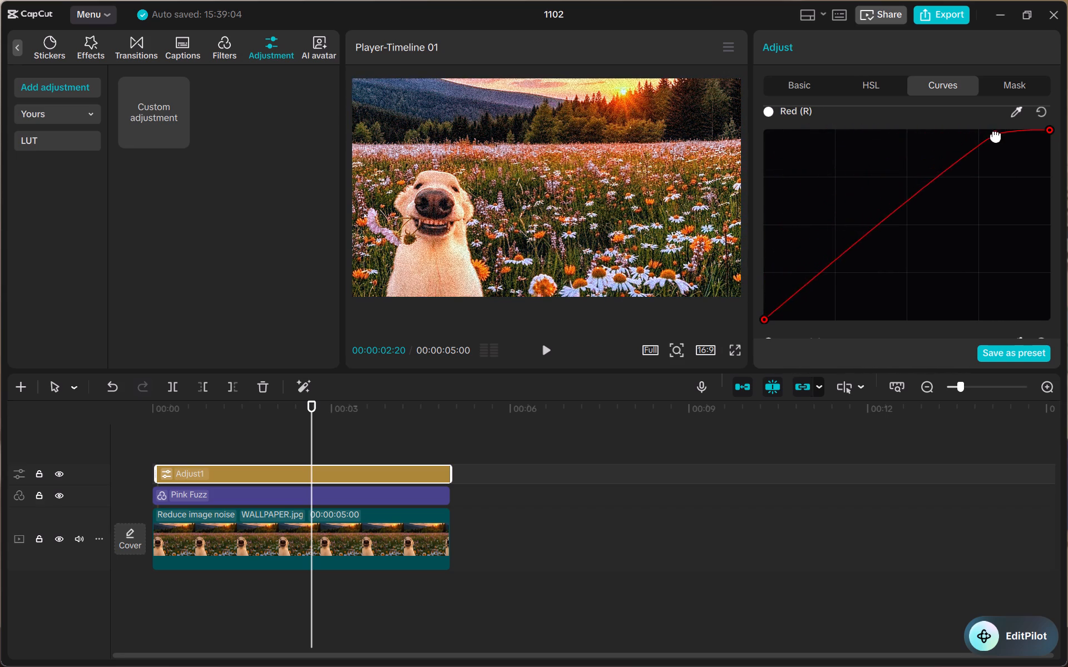
pyautogui.moveTo(996, 135); pyautogui.dragTo(1045, 172)
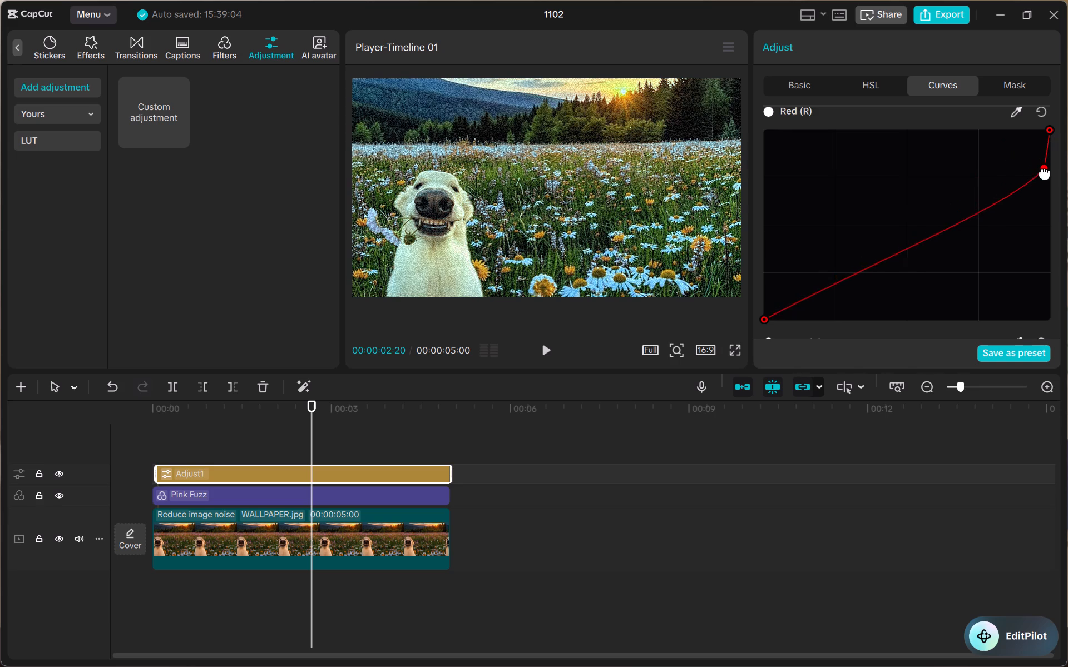
pyautogui.moveTo(1045, 172); pyautogui.dragTo(1050, 292)
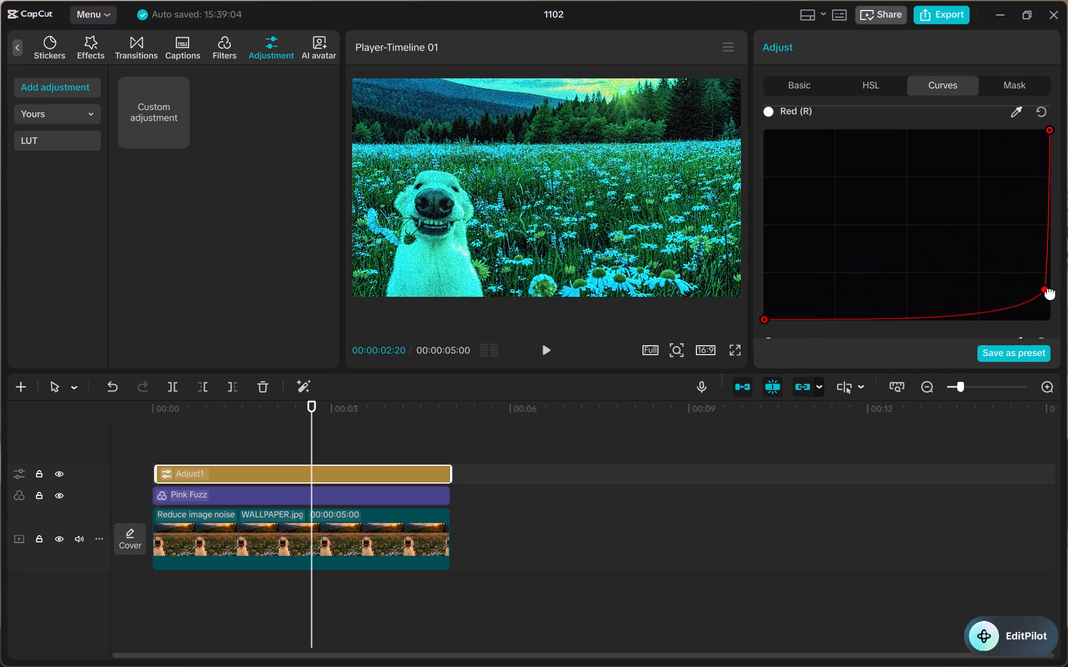
pyautogui.moveTo(1050, 292); pyautogui.dragTo(914, 207)
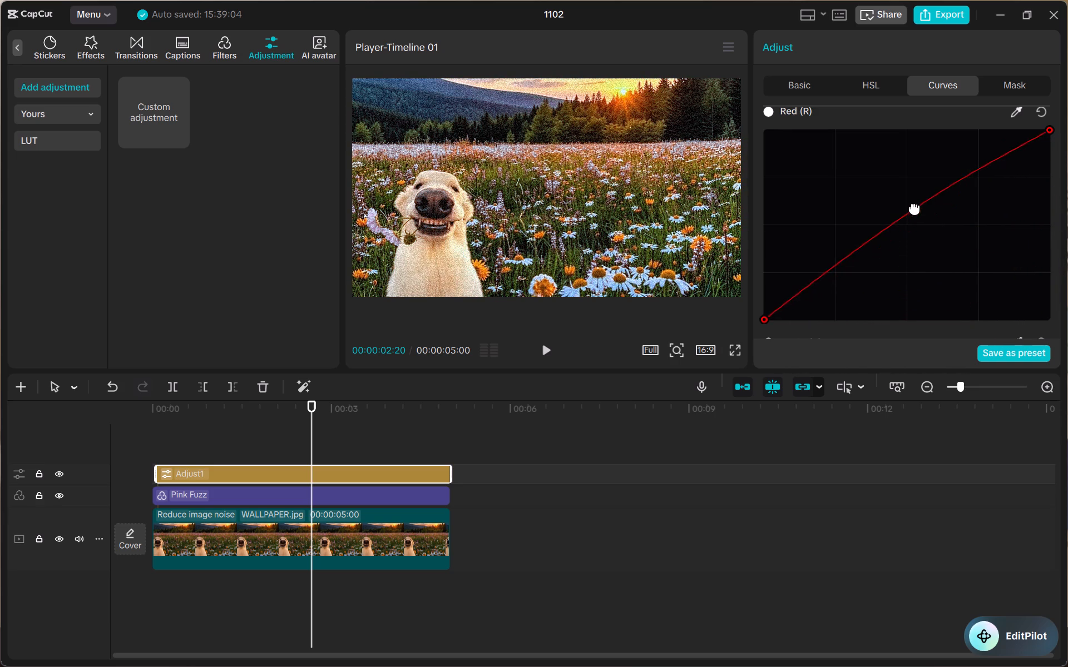
pyautogui.moveTo(914, 207); pyautogui.dragTo(925, 218)
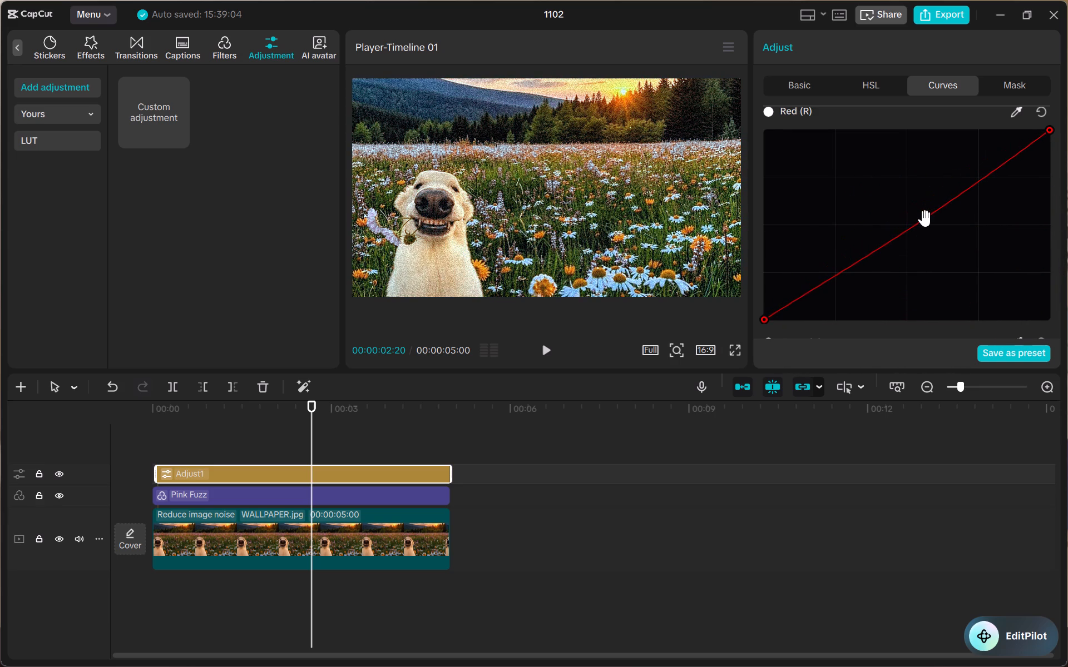
pyautogui.moveTo(925, 218); pyautogui.dragTo(940, 232)
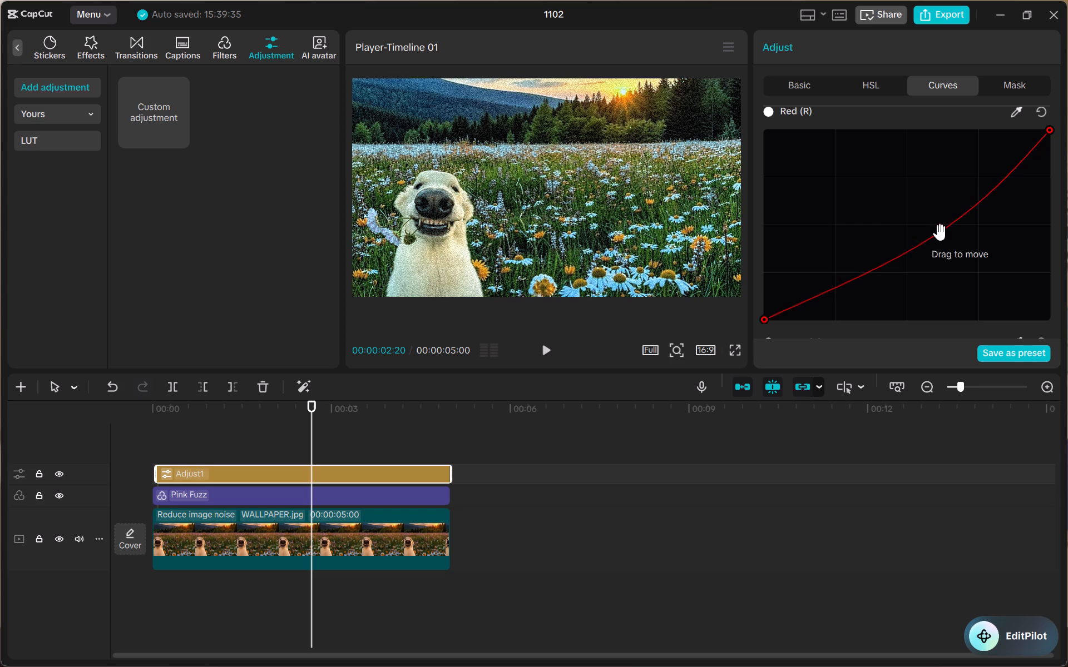
# Add a point to the Adjust1 layer's Green (G) curve and place it in the upper tones, slightly below the diagonal.
pyautogui.scroll(-3, 892, 207)
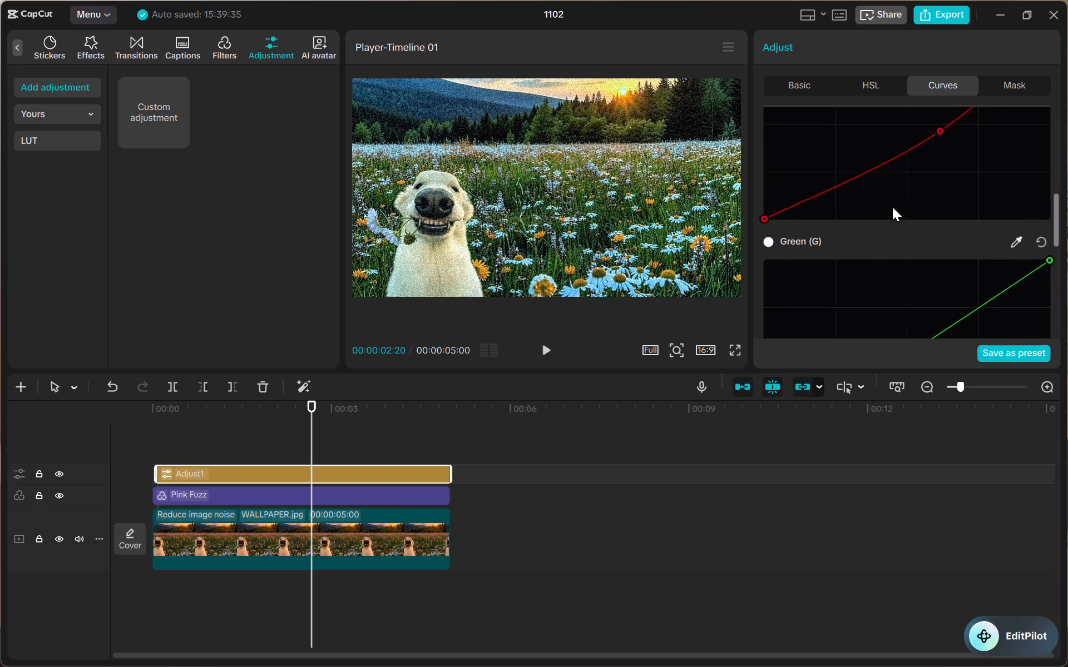
pyautogui.scroll(-5, 892, 207)
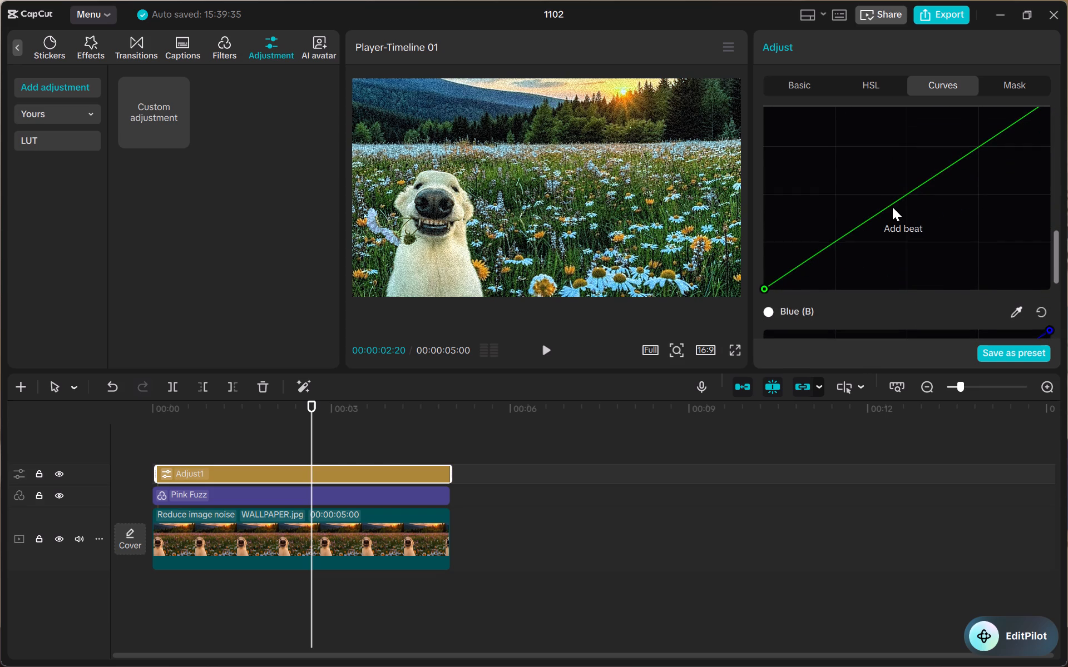
pyautogui.click(892, 207)
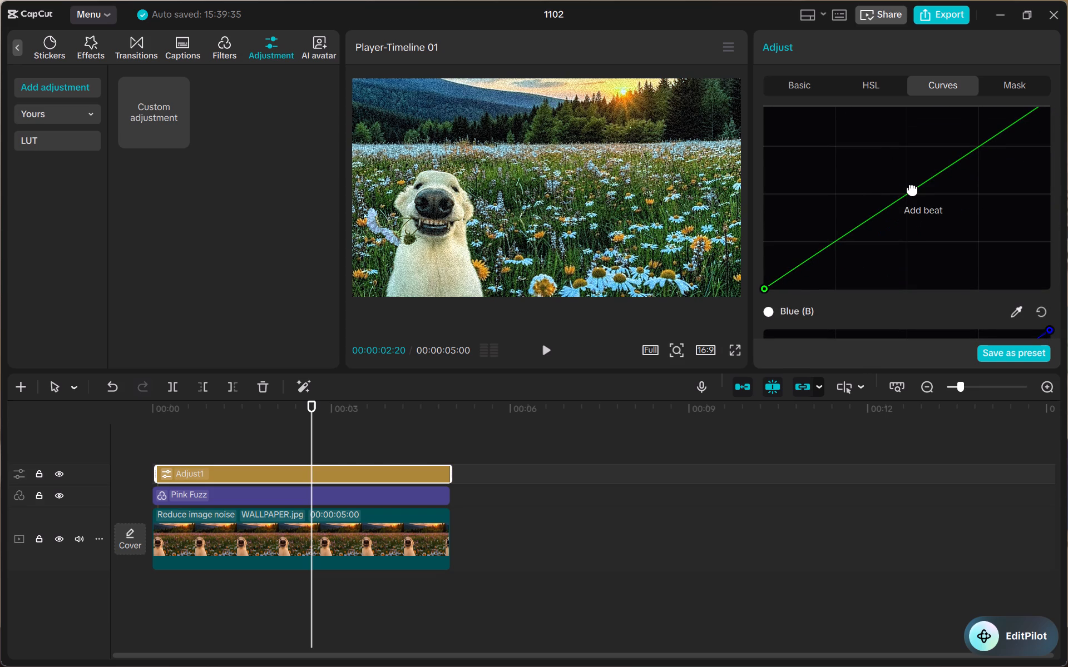
pyautogui.click(912, 188)
pyautogui.moveTo(912, 188); pyautogui.dragTo(899, 172)
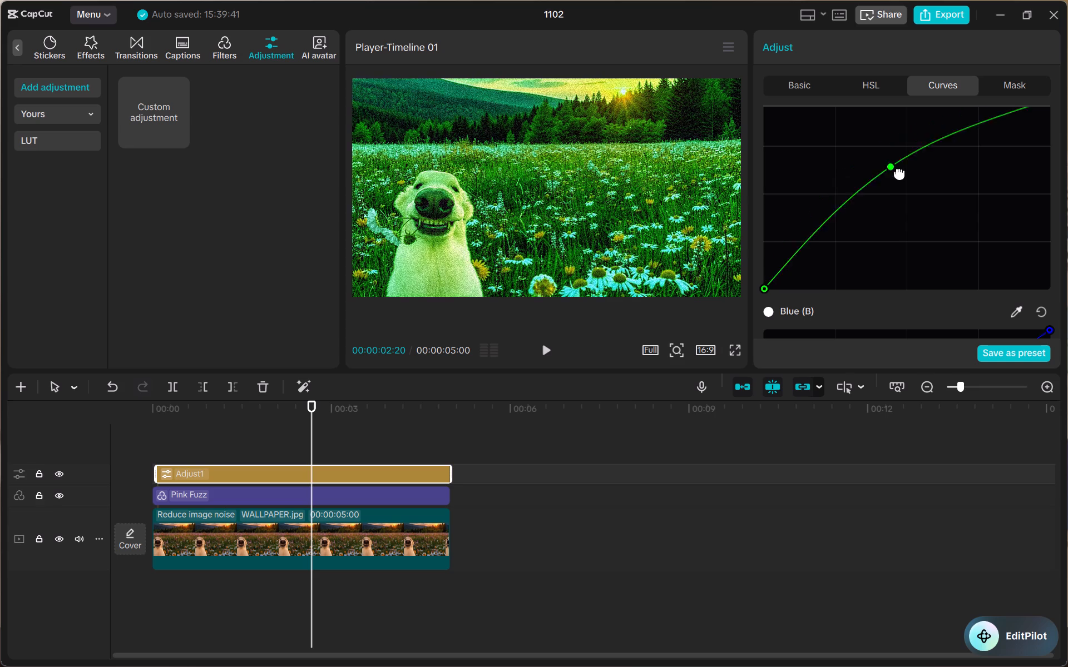
pyautogui.moveTo(899, 172); pyautogui.dragTo(928, 180)
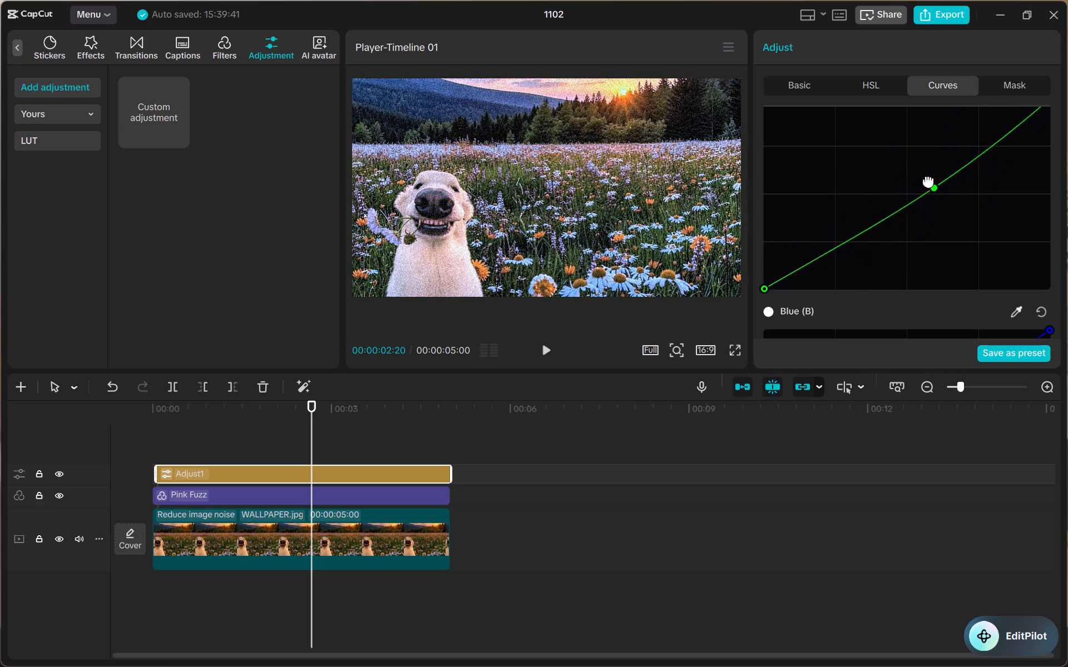
pyautogui.moveTo(928, 180); pyautogui.dragTo(967, 153)
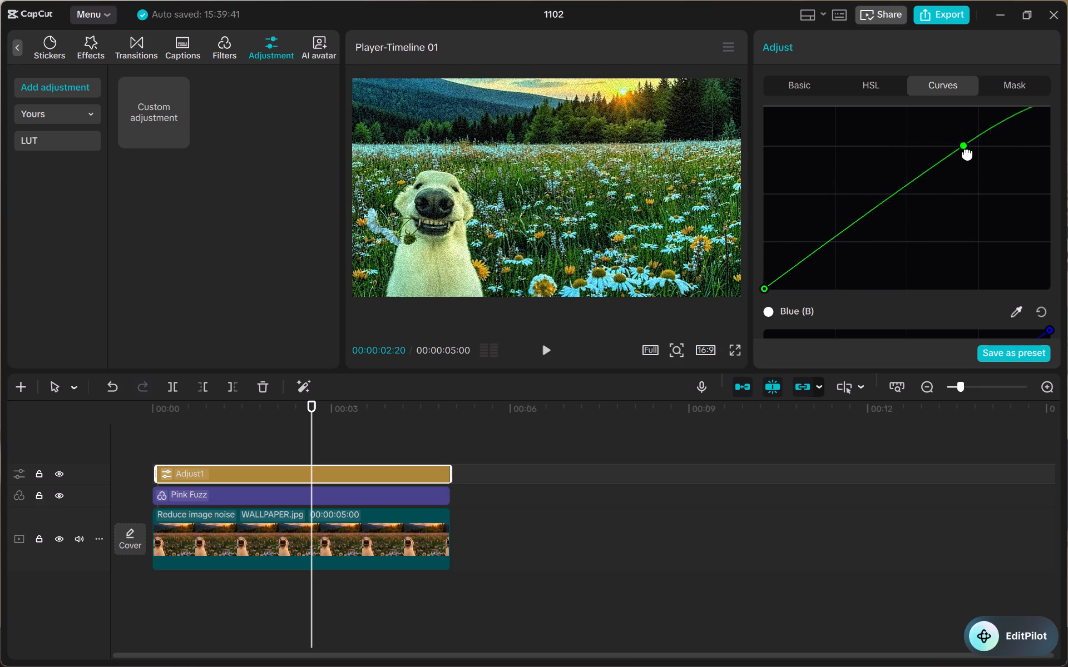
pyautogui.moveTo(967, 153); pyautogui.dragTo(978, 159)
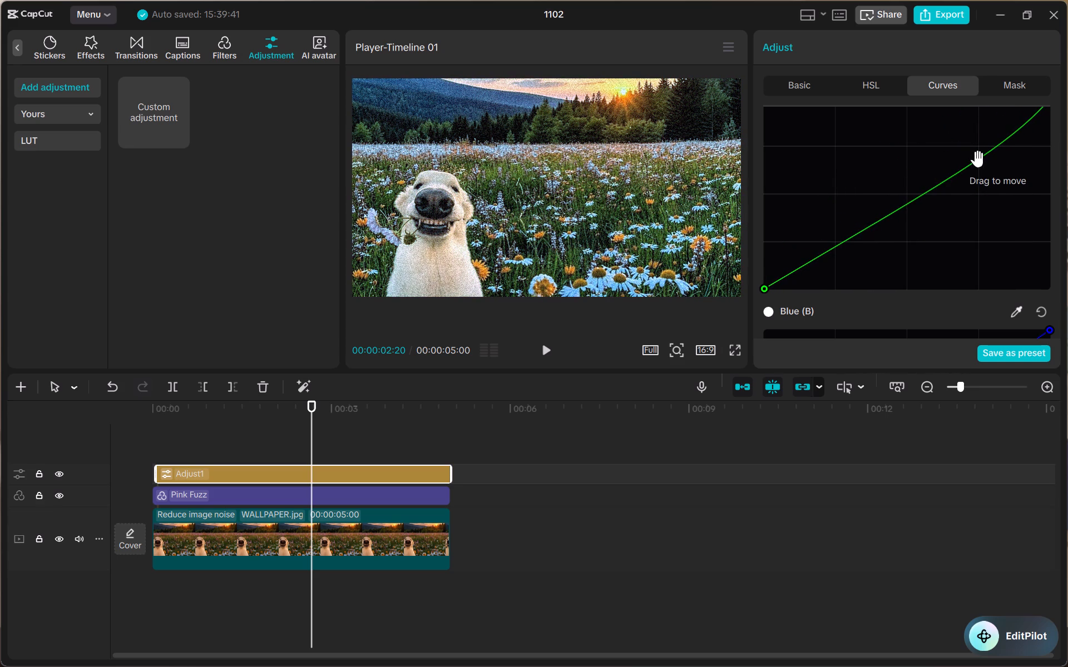
# Add a point to the Adjust1 layer's Blue (B) curve and settle it just above the midtones, on the diagonal.
pyautogui.scroll(-4, 978, 159)
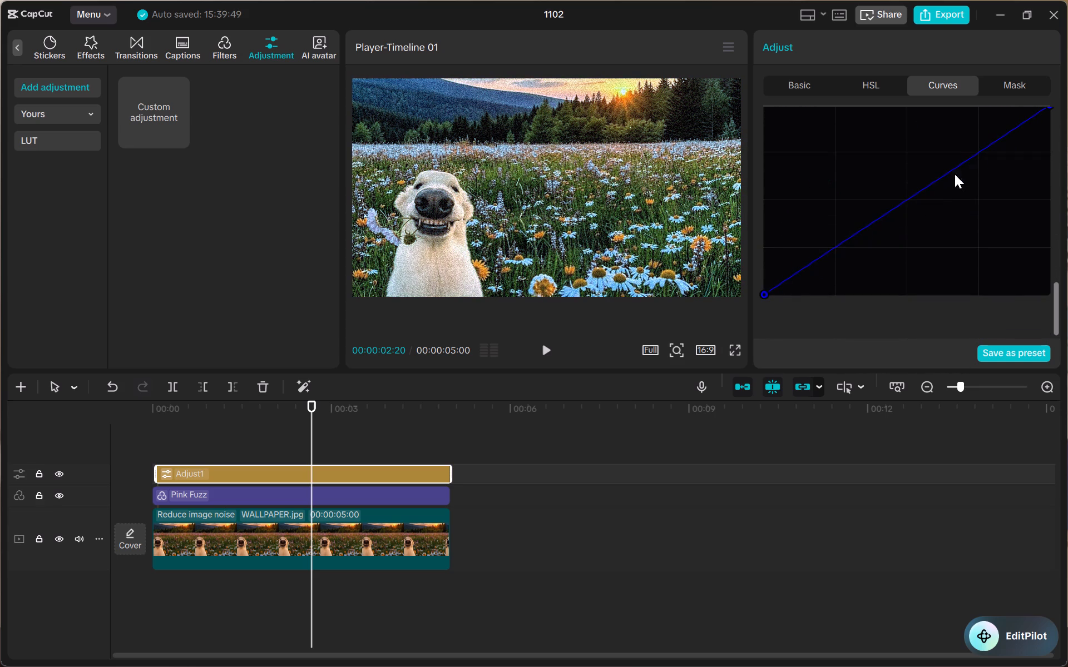
pyautogui.moveTo(932, 181); pyautogui.dragTo(965, 196)
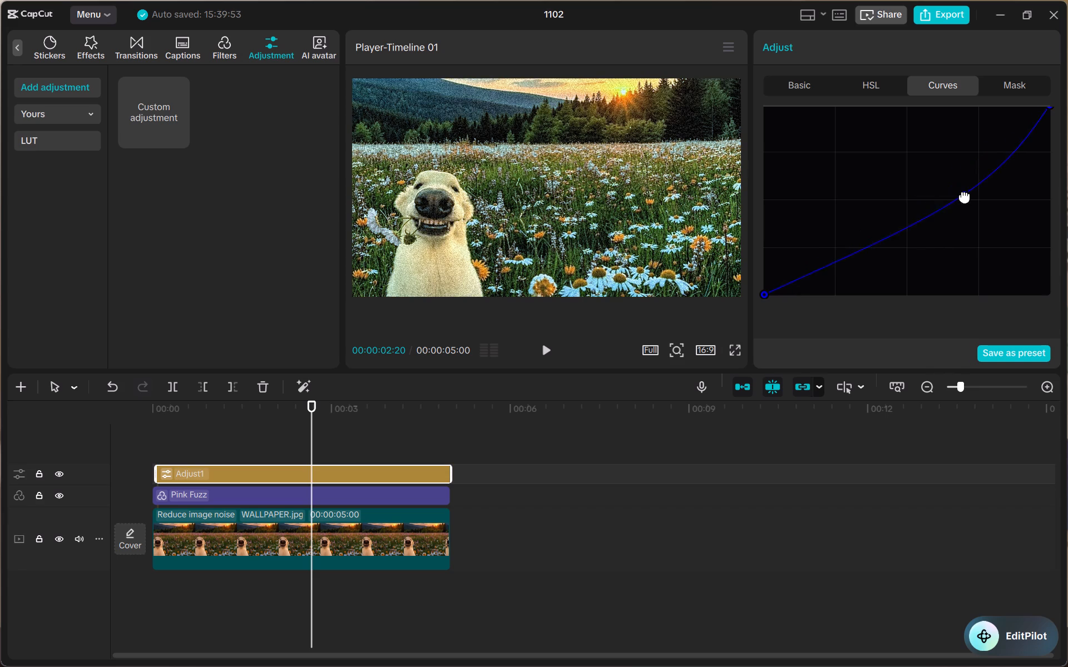
pyautogui.moveTo(965, 196); pyautogui.dragTo(1030, 92)
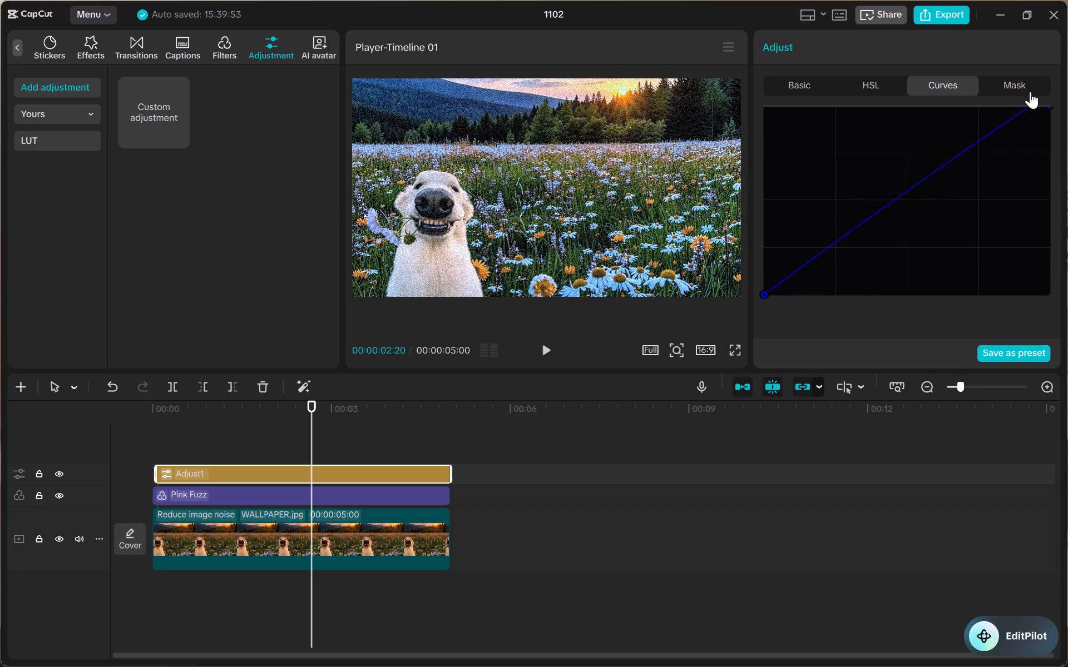
pyautogui.moveTo(1030, 92); pyautogui.dragTo(996, 222)
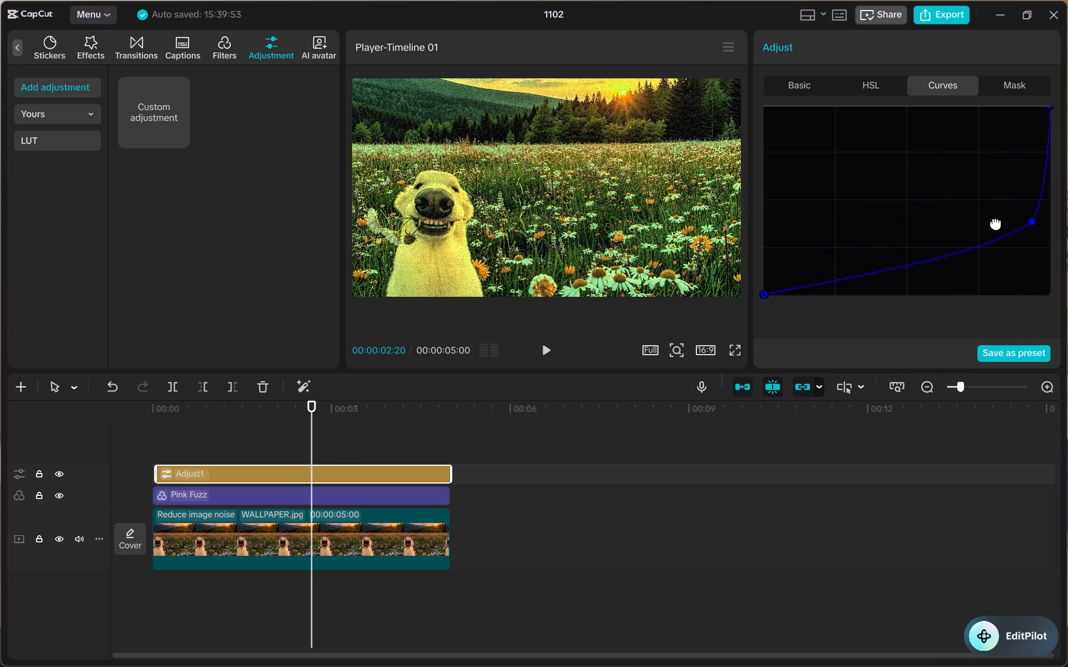
pyautogui.moveTo(996, 222); pyautogui.dragTo(926, 171)
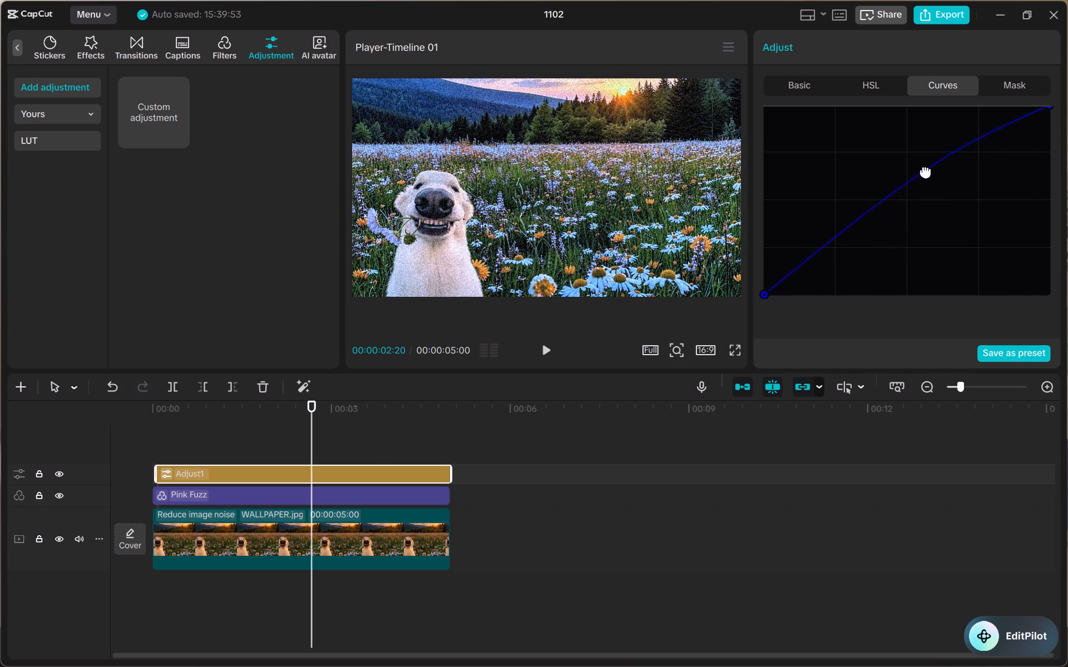
pyautogui.moveTo(926, 171); pyautogui.dragTo(951, 188)
pyautogui.moveTo(951, 188); pyautogui.dragTo(941, 183)
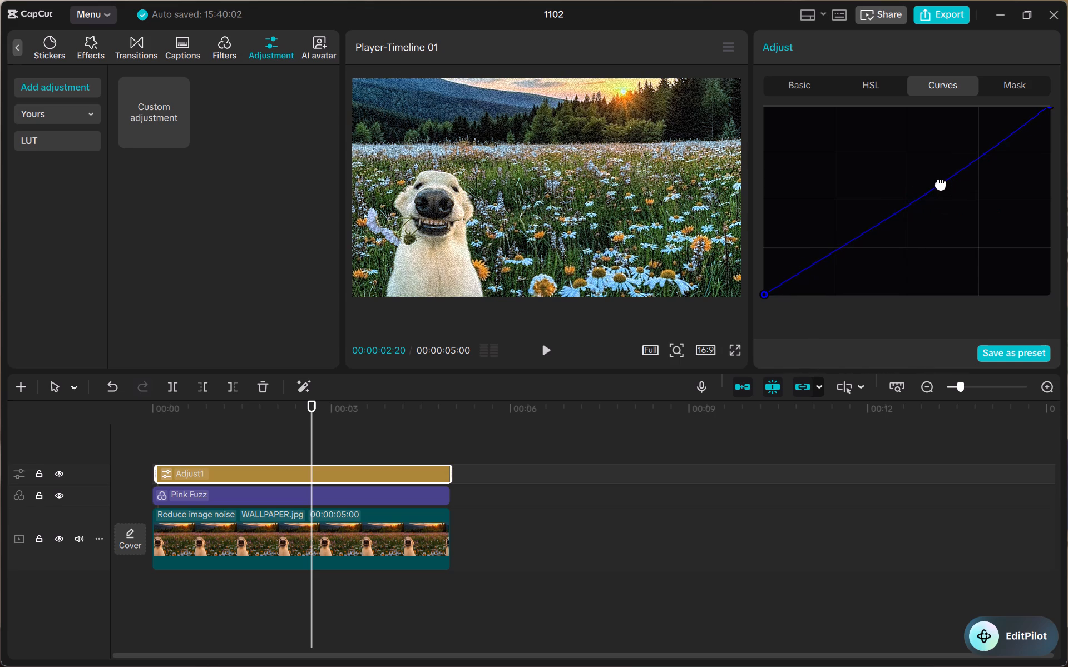
pyautogui.moveTo(941, 183); pyautogui.dragTo(938, 180)
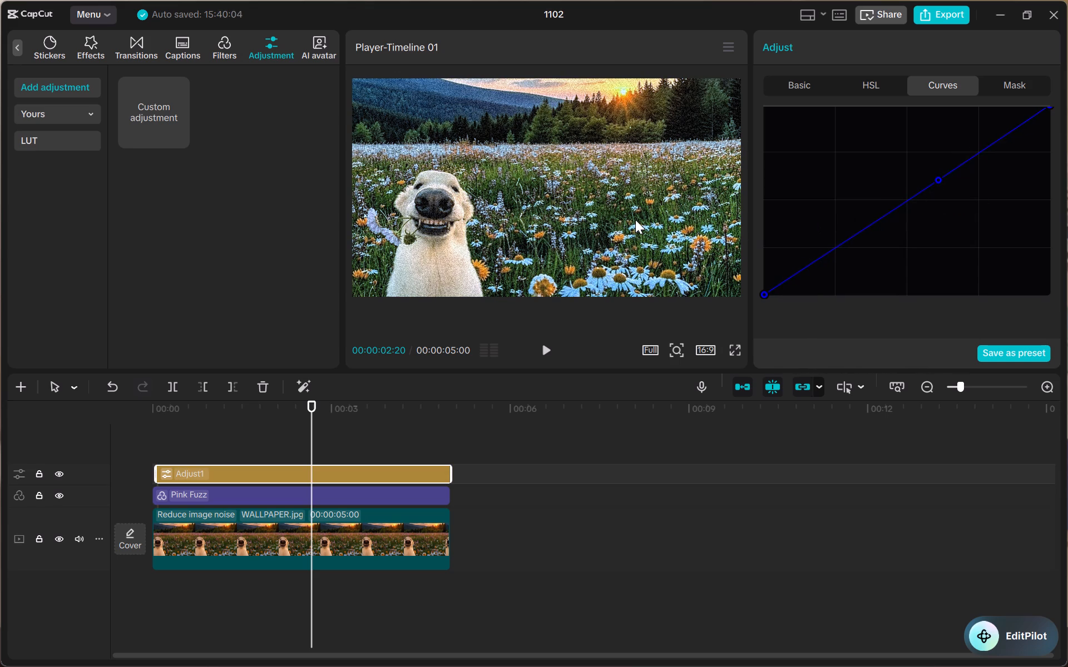
# Select the WALLPAPER.jpg clip and look through its animation, basic adjustment, curves and mask options.
pyautogui.click(635, 220)
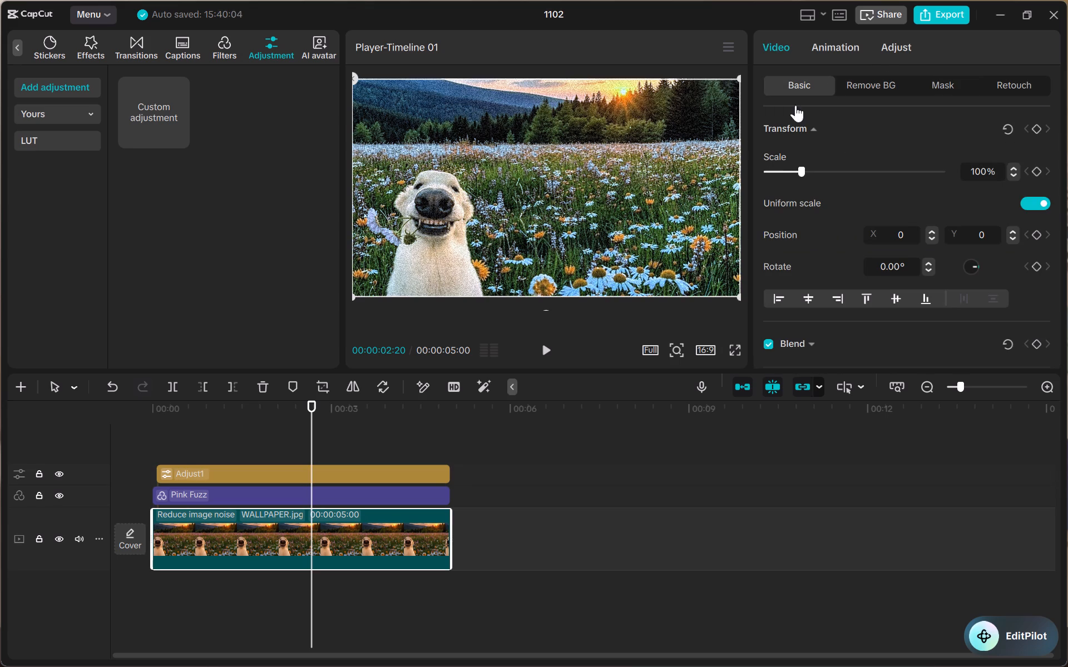
pyautogui.click(883, 46)
pyautogui.click(852, 48)
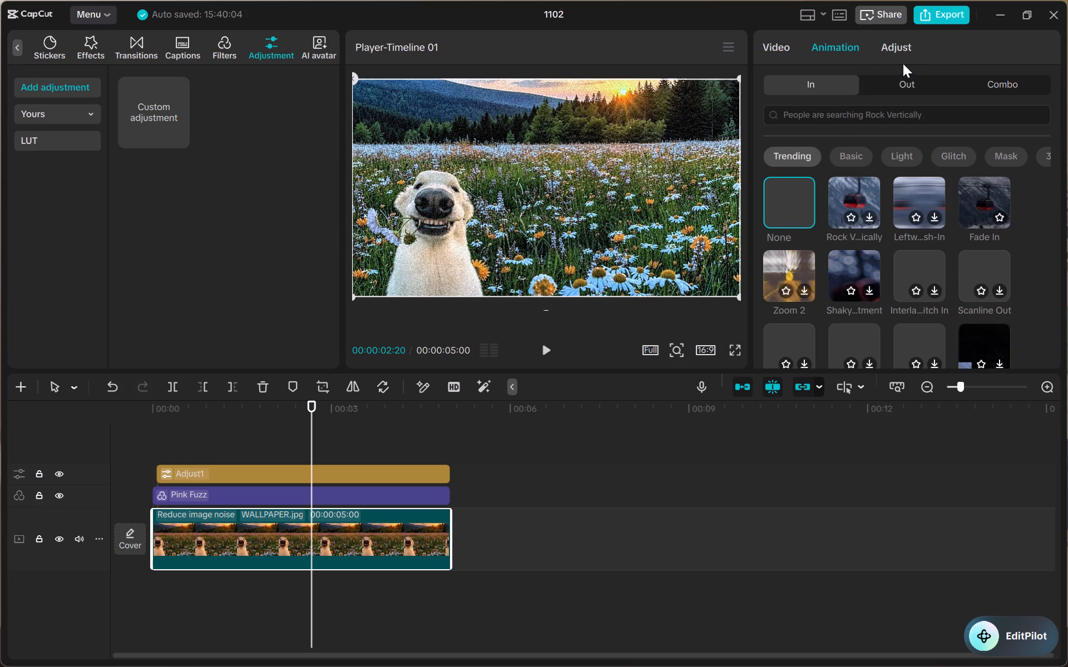
pyautogui.click(898, 47)
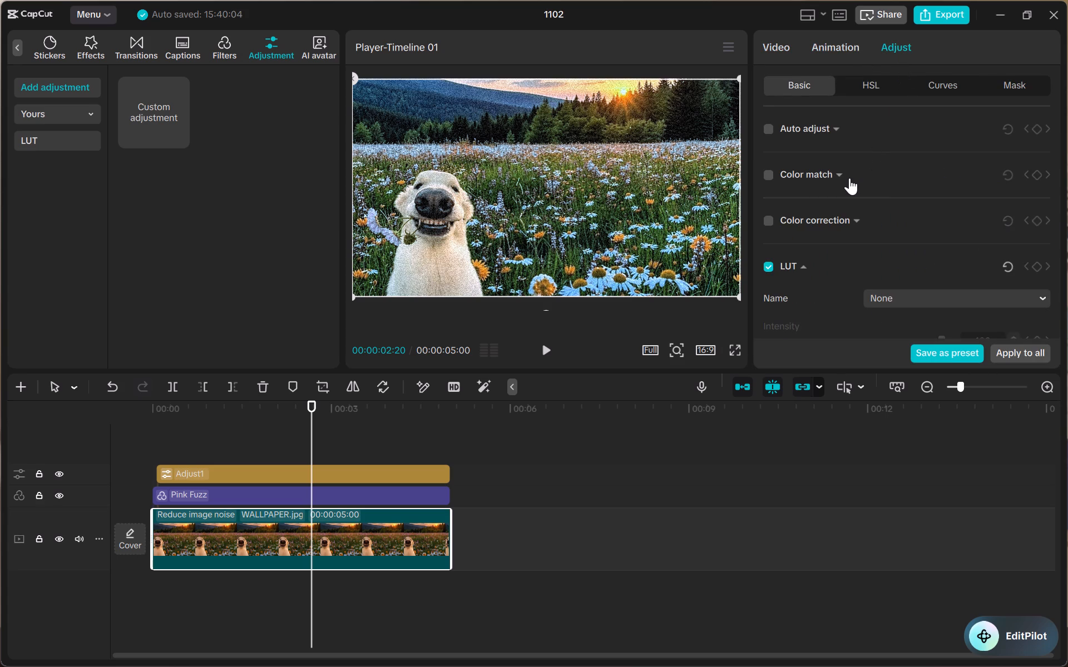
pyautogui.scroll(-2, 849, 178)
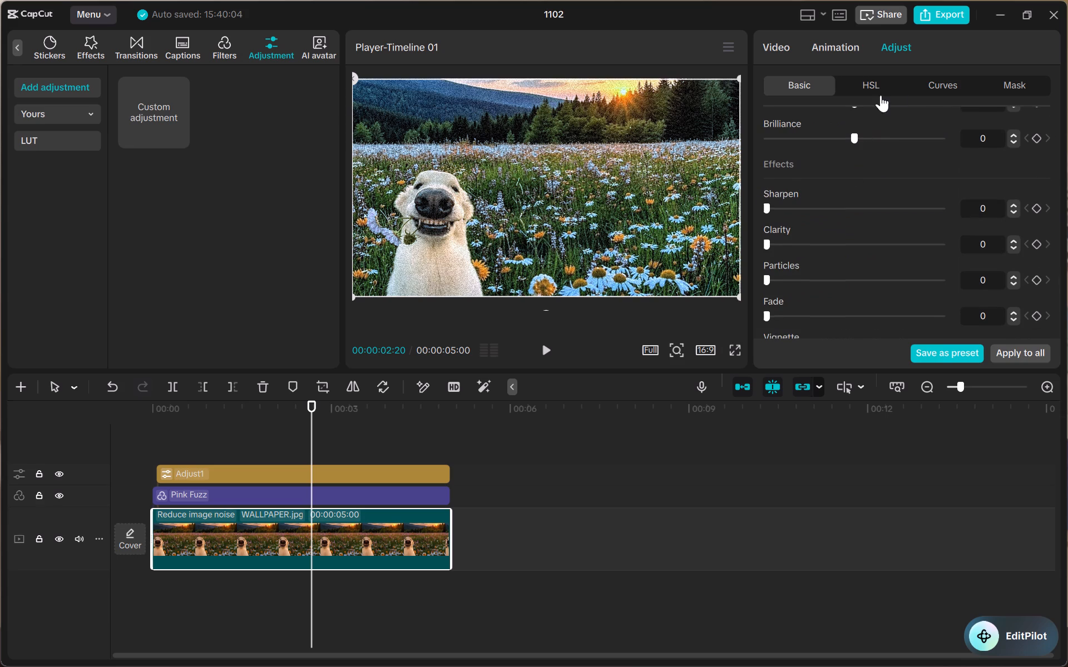
pyautogui.click(943, 79)
pyautogui.click(1005, 81)
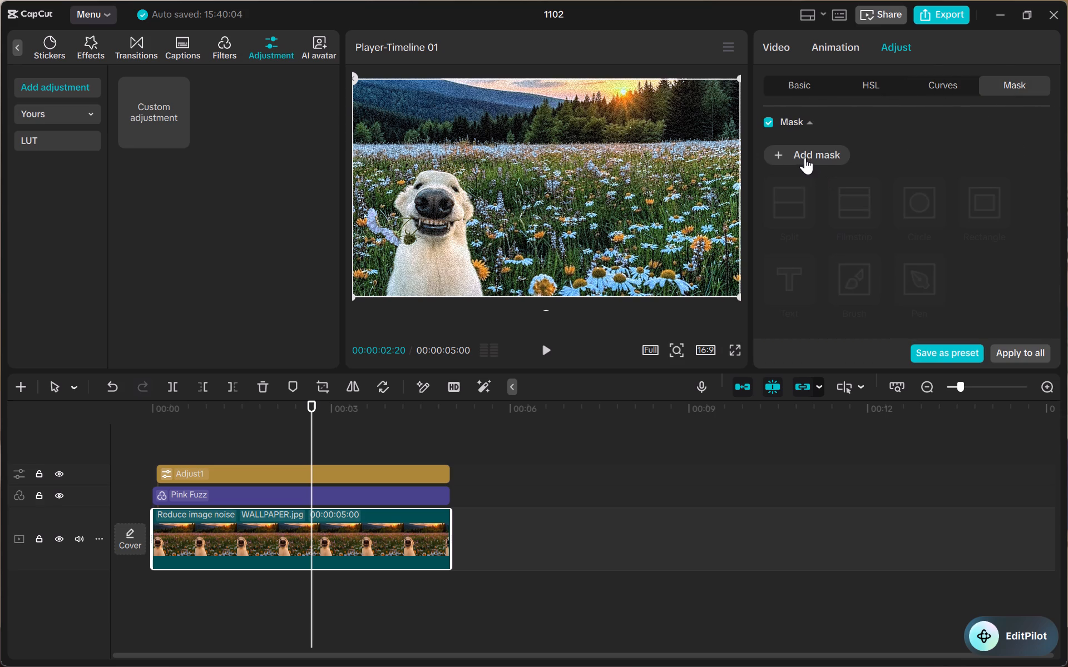
pyautogui.scroll(-1, 888, 261)
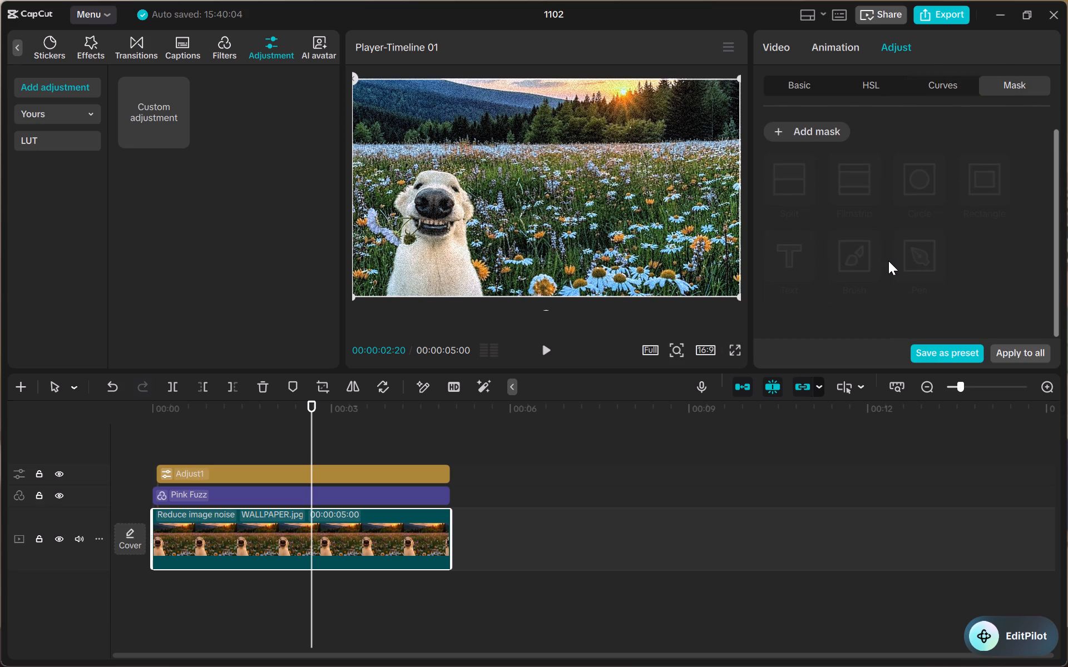
pyautogui.scroll(-1, 888, 261)
pyautogui.click(785, 238)
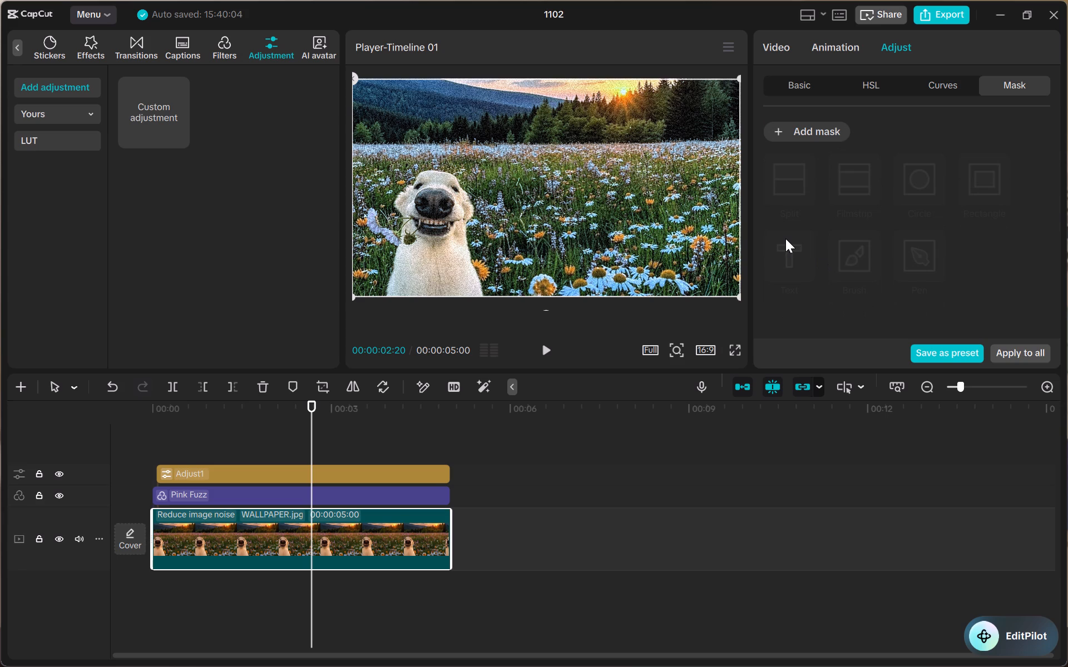
pyautogui.moveTo(790, 247); pyautogui.dragTo(795, 86)
# Turn on Protect skin tone in the WALLPAPER.jpg clip's LUT settings.
pyautogui.click(795, 86)
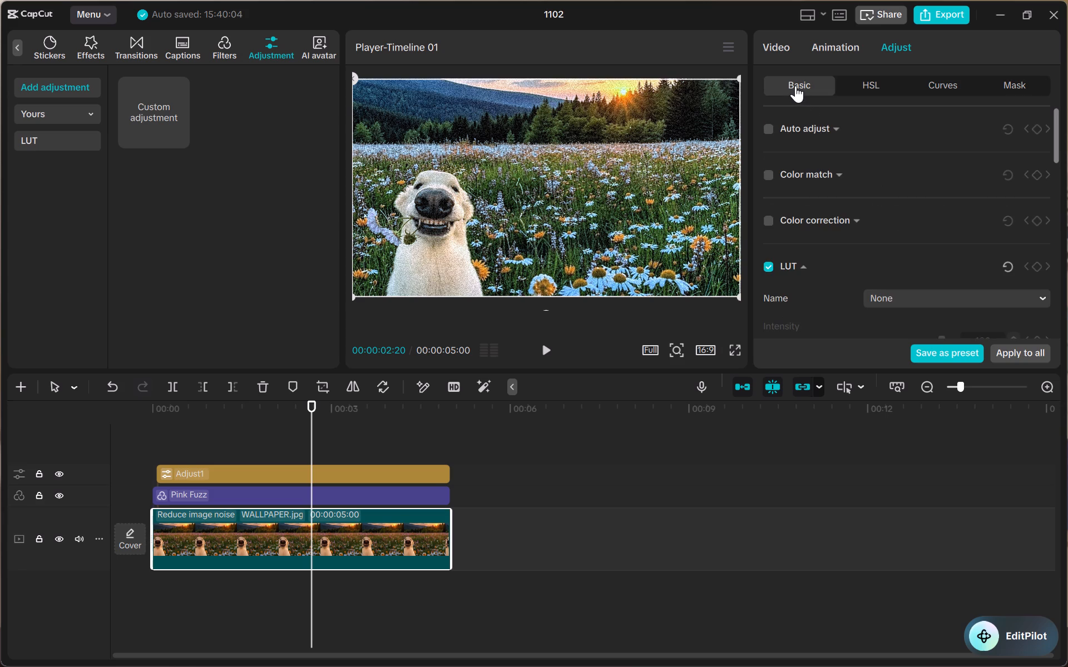
pyautogui.scroll(-1, 866, 170)
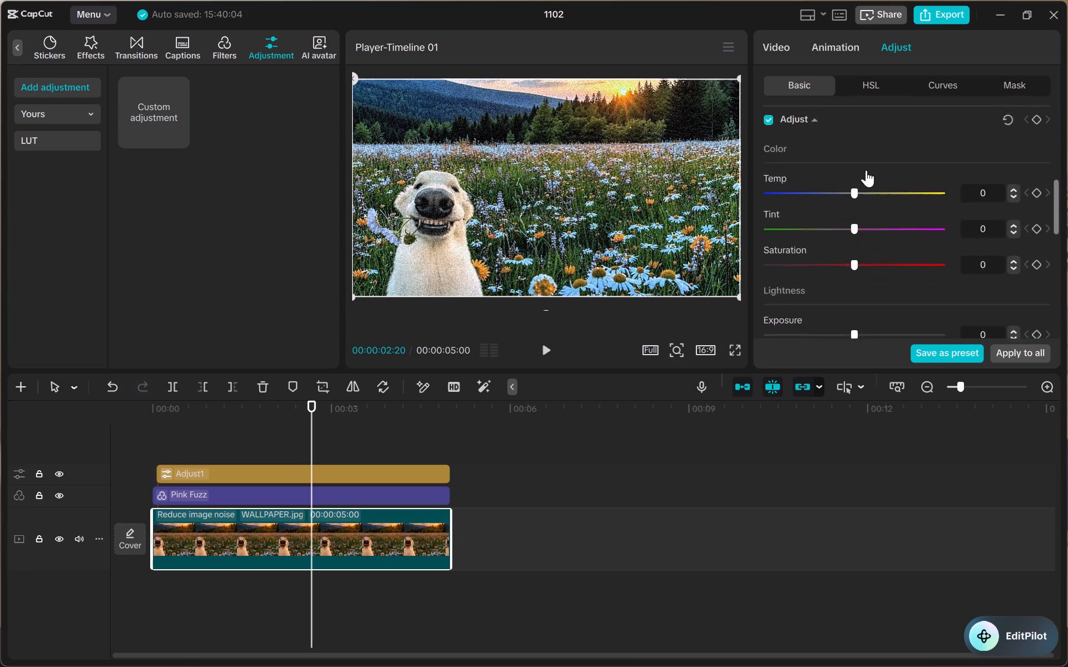
pyautogui.scroll(-1, 866, 170)
pyautogui.scroll(1, 839, 172)
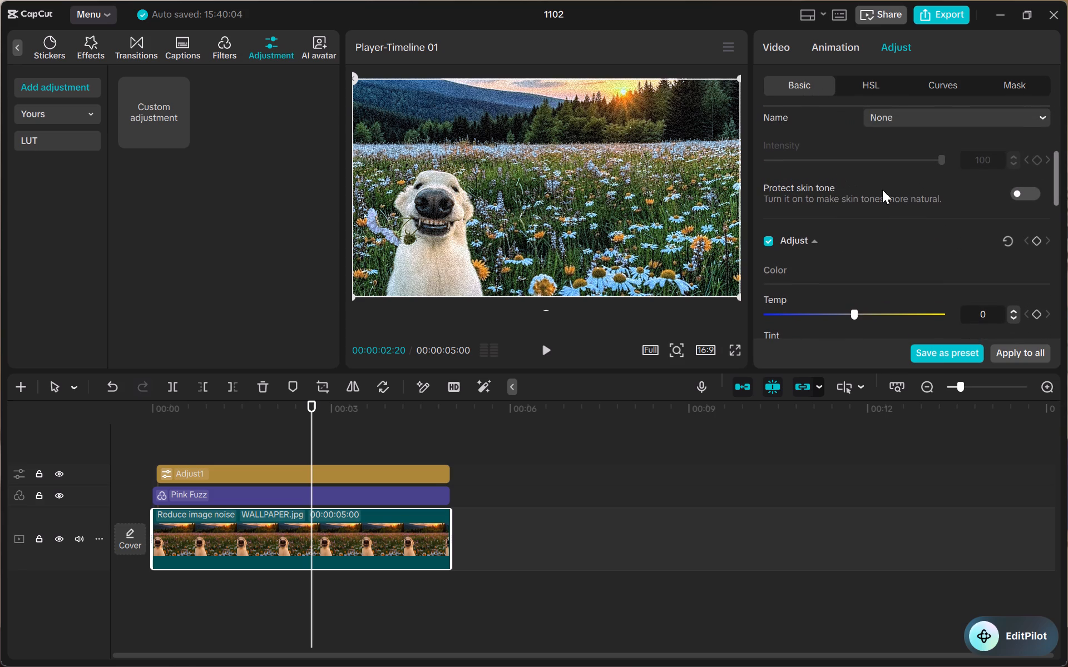
pyautogui.click(1015, 193)
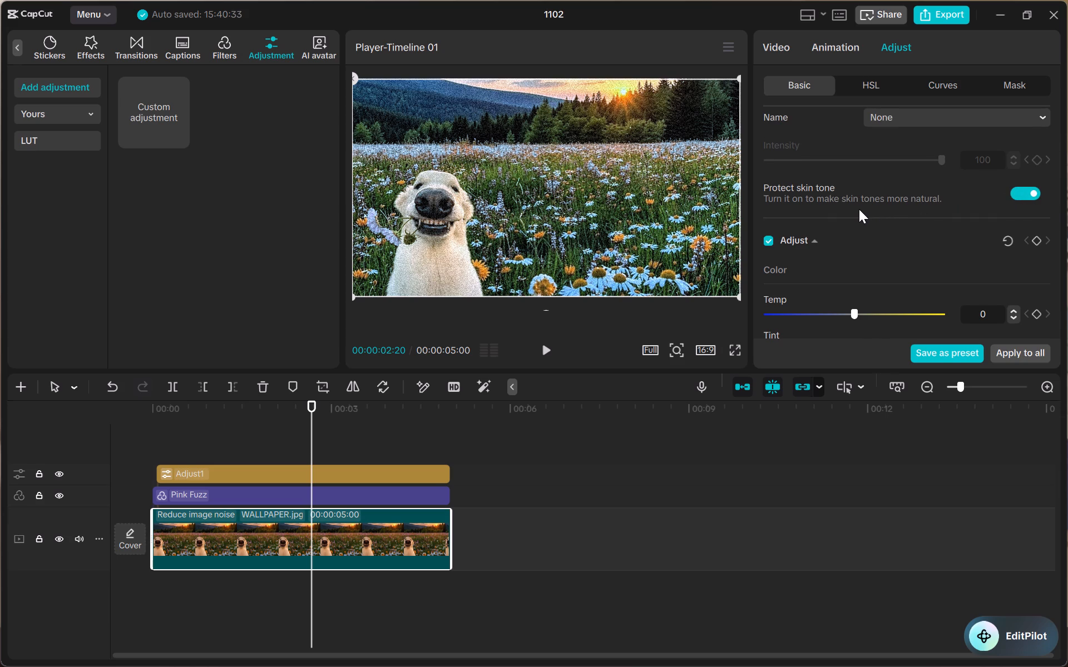
# Enable Auto adjust on the WALLPAPER.jpg clip with an intensity of 80.
pyautogui.scroll(1, 859, 209)
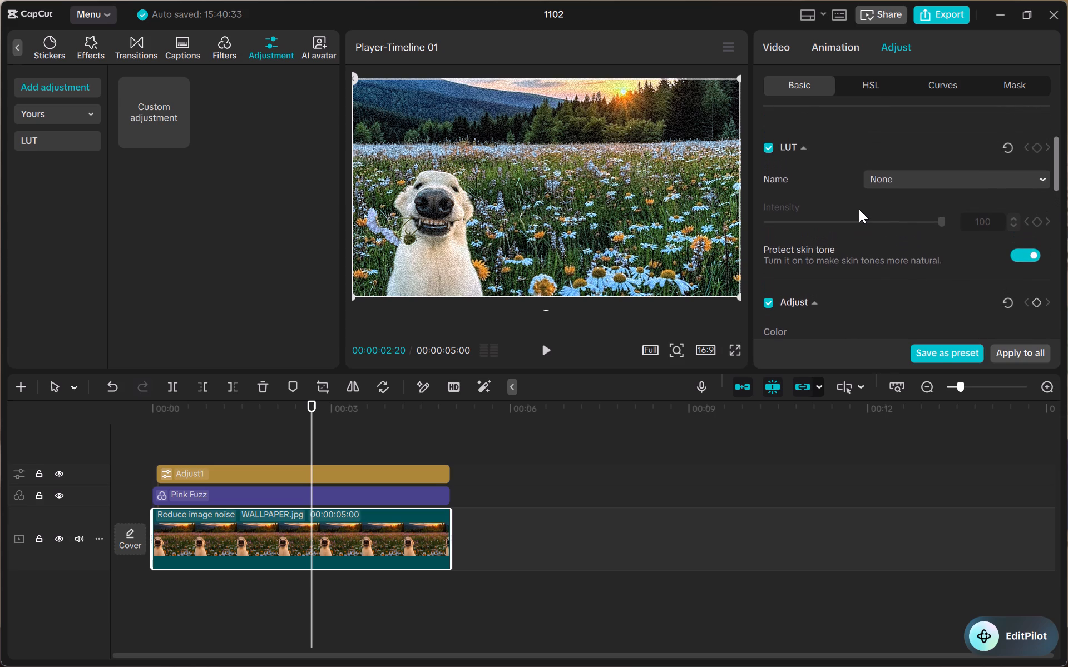
pyautogui.hscroll(1, 859, 209)
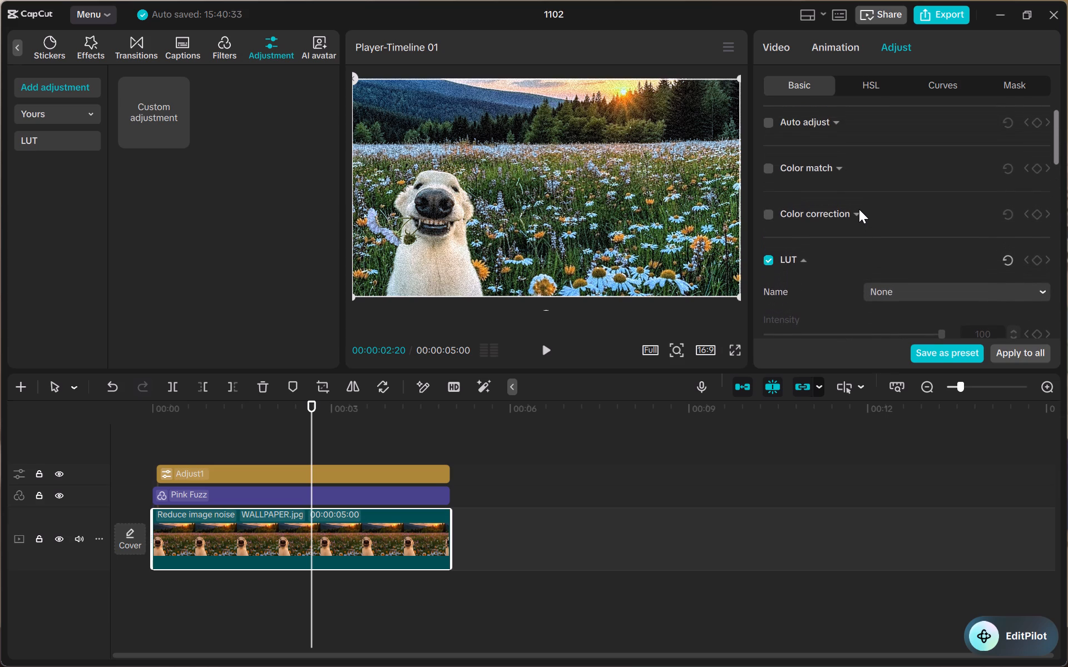
pyautogui.scroll(1, 859, 209)
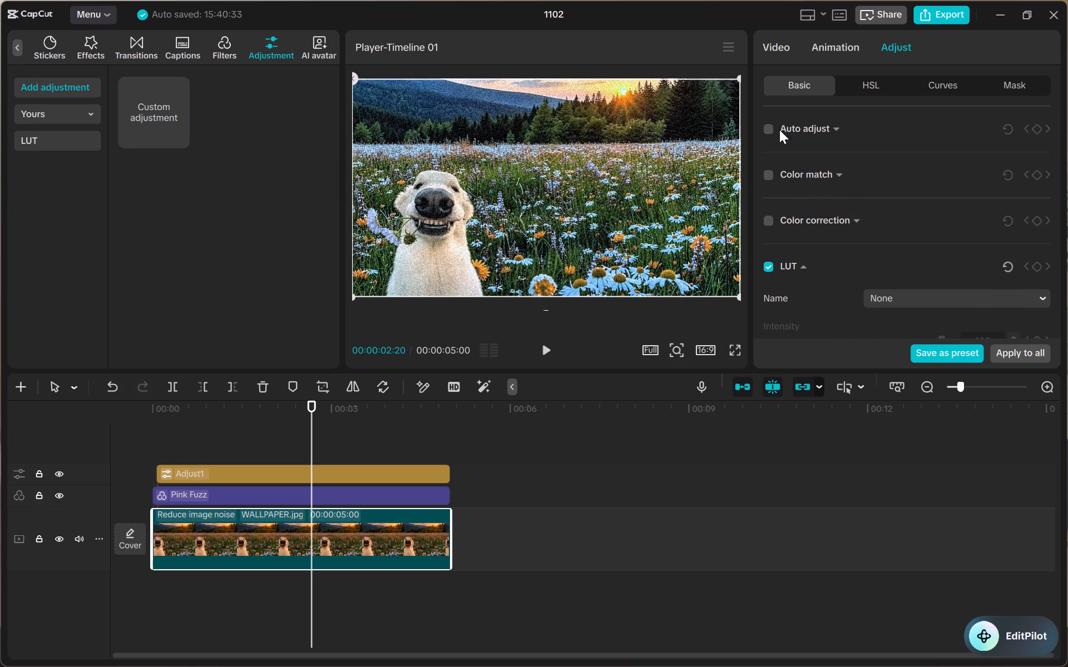
pyautogui.click(772, 132)
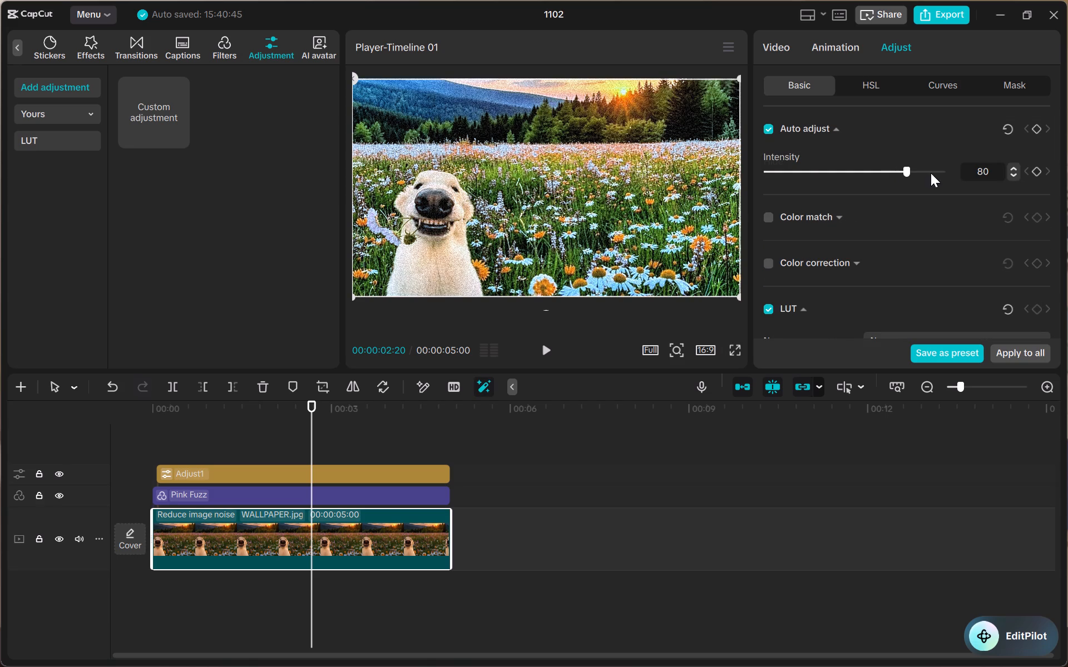
pyautogui.click(908, 169)
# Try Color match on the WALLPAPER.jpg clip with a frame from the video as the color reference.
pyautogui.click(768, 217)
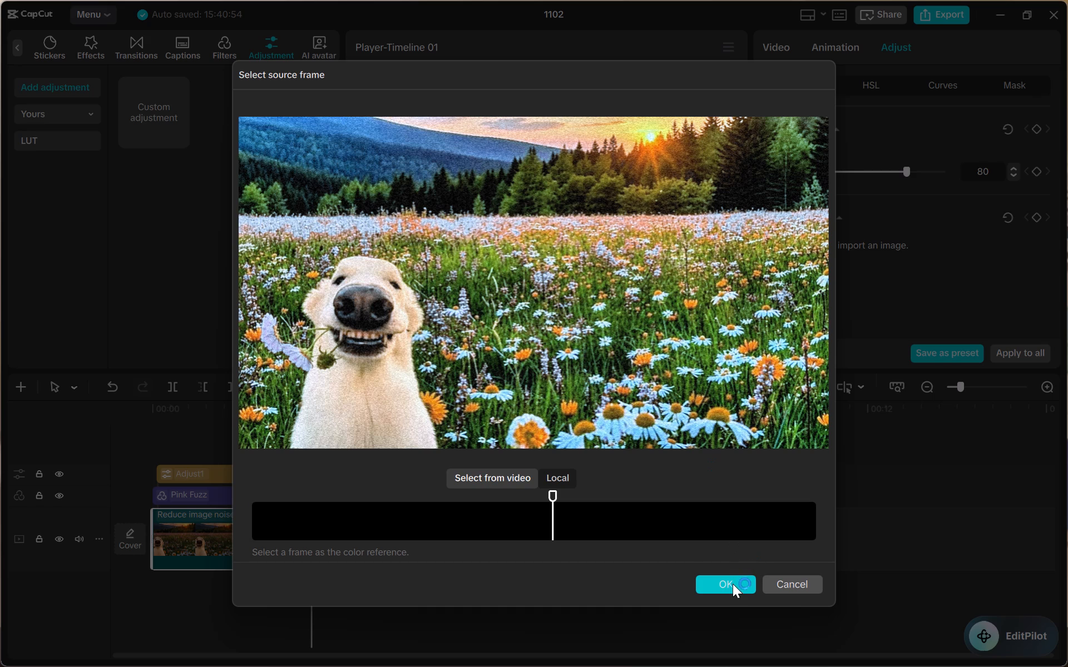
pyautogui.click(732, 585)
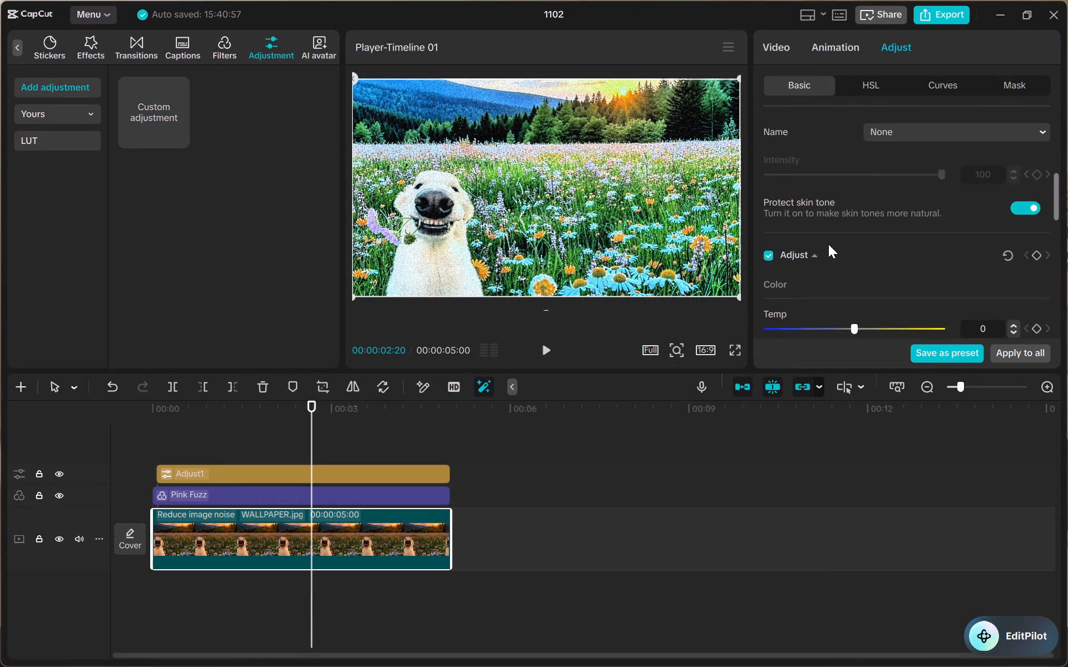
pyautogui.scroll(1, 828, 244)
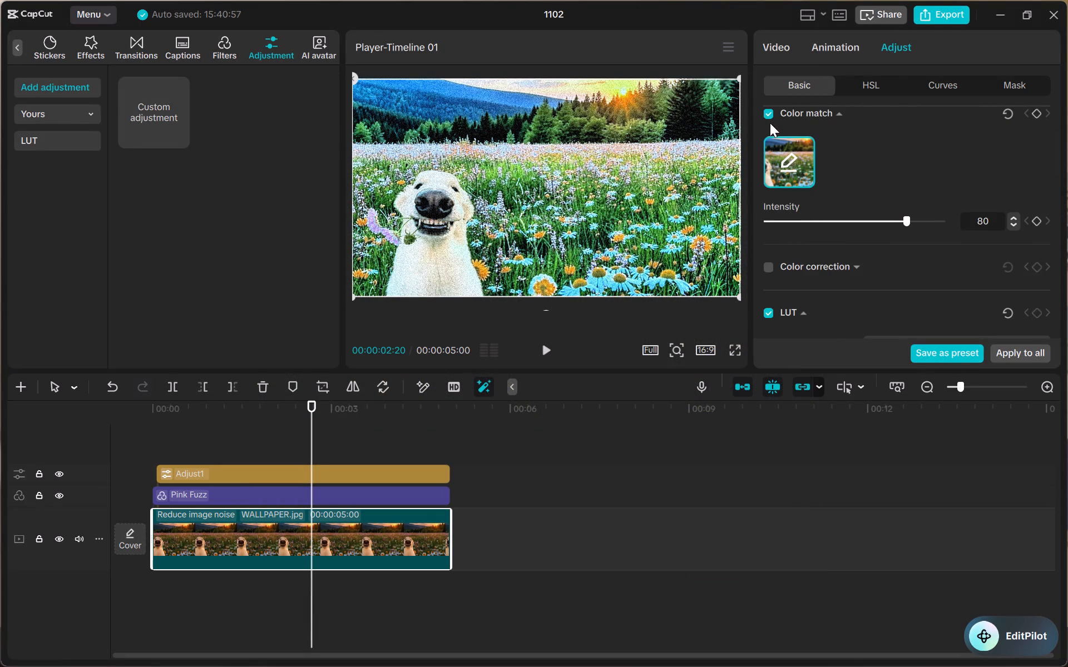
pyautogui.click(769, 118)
# Enable Color correction on the WALLPAPER.jpg clip and set its intensity to 63.
pyautogui.scroll(-1, 825, 200)
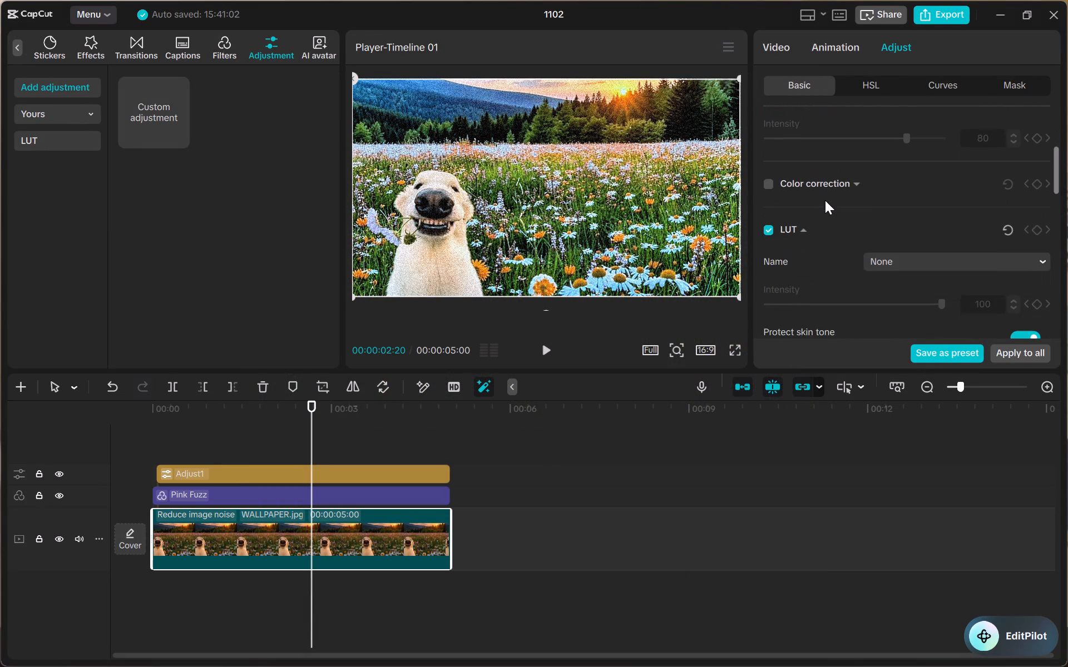
pyautogui.click(770, 184)
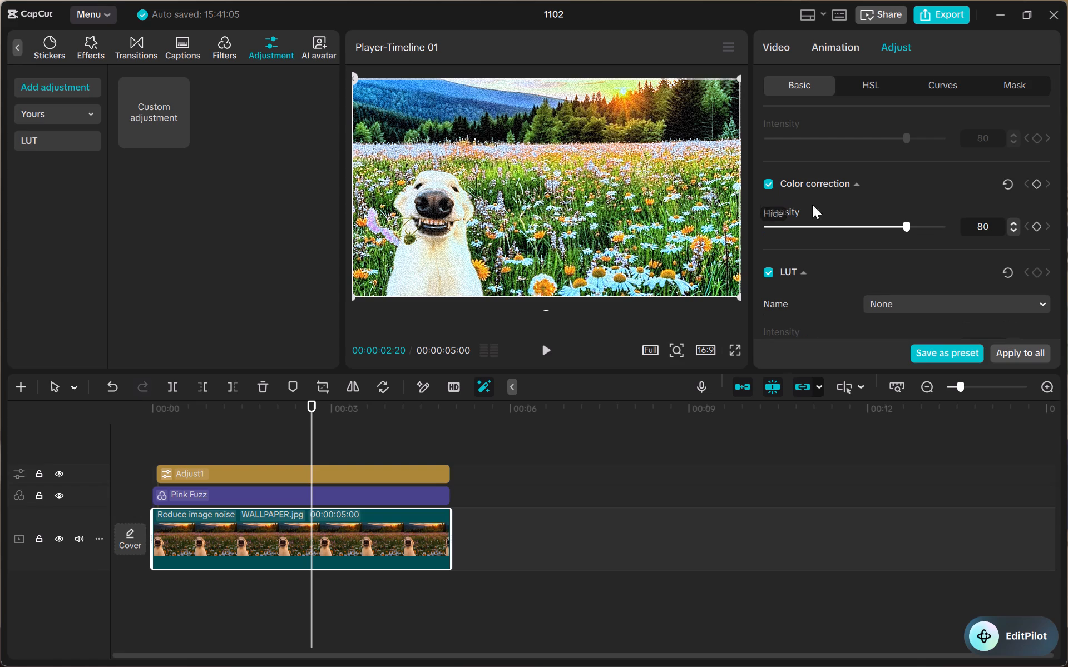
pyautogui.moveTo(905, 225); pyautogui.dragTo(781, 225)
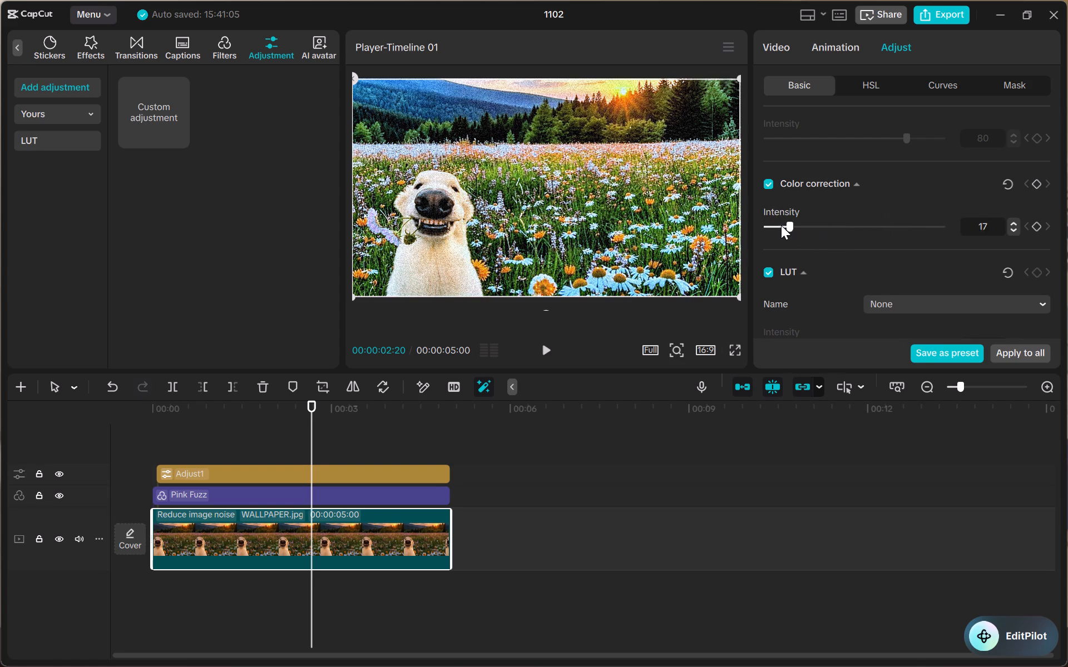
pyautogui.moveTo(781, 225); pyautogui.dragTo(876, 233)
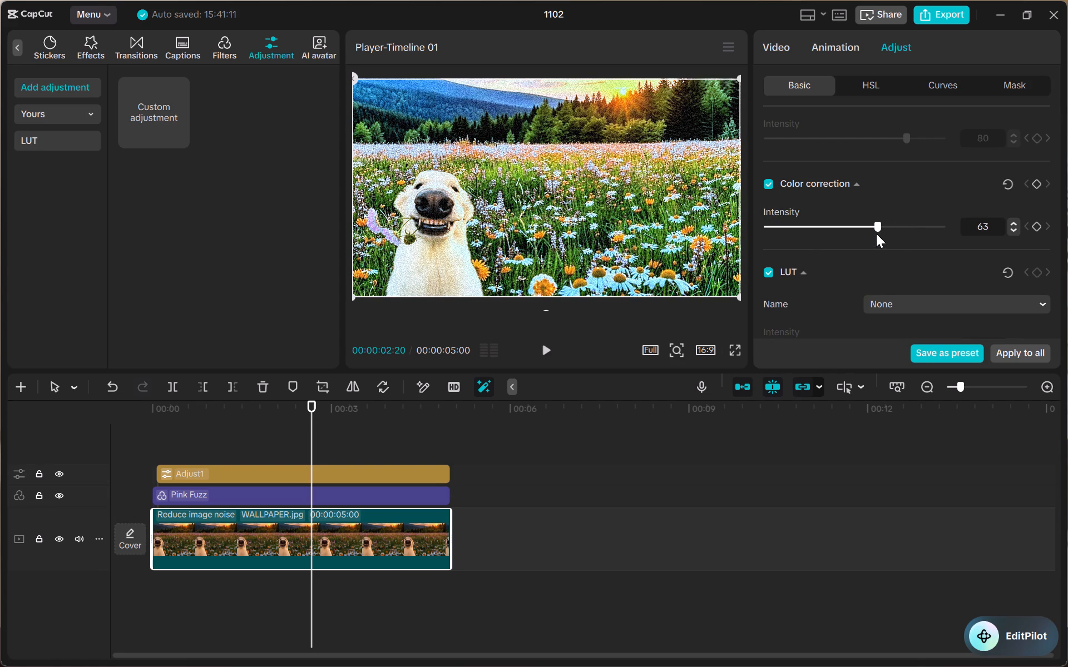
pyautogui.click(685, 217)
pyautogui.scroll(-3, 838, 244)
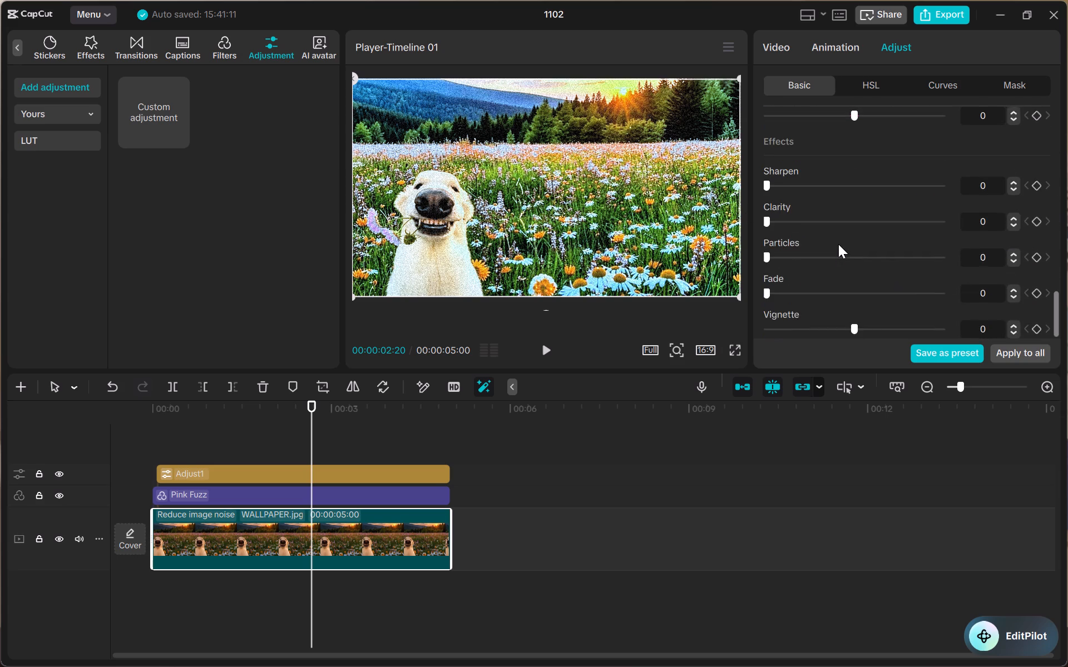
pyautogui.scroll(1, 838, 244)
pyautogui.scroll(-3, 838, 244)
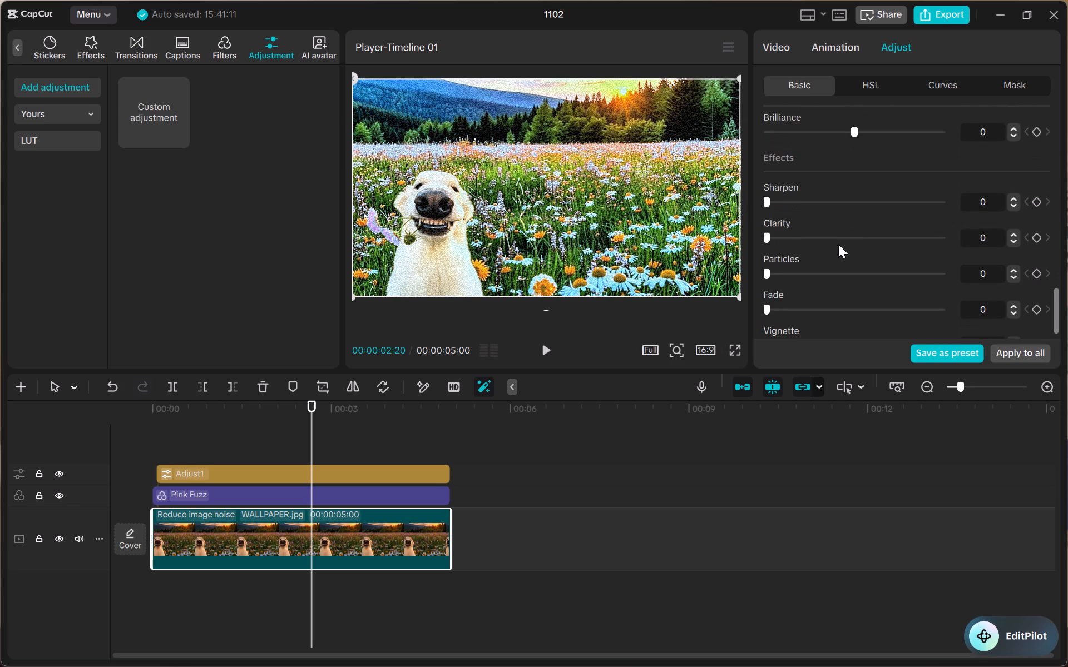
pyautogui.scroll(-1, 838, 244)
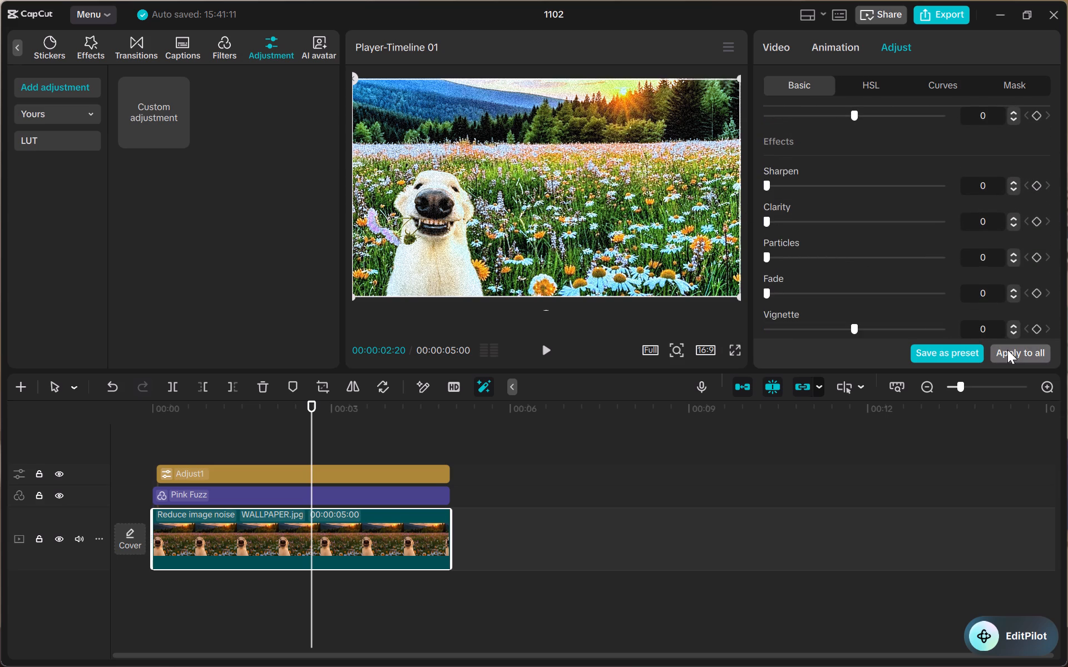
# Apply the WALLPAPER.jpg clip's adjustment settings to all clips.
pyautogui.click(1007, 350)
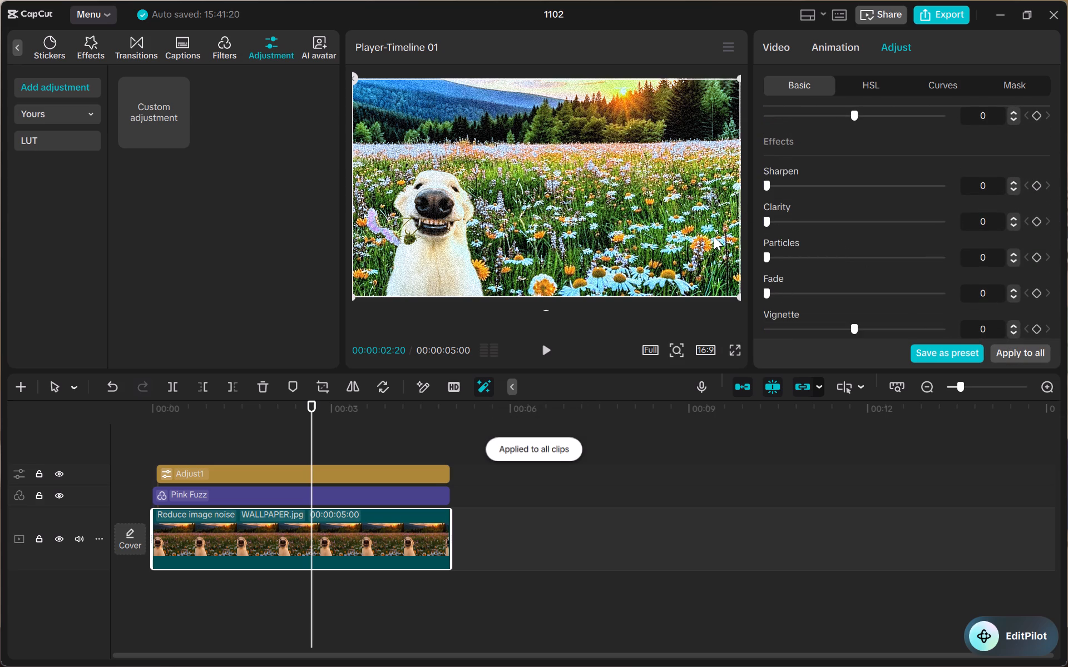
pyautogui.click(642, 232)
# Turn off Color correction on the WALLPAPER.jpg clip.
pyautogui.scroll(1, 857, 190)
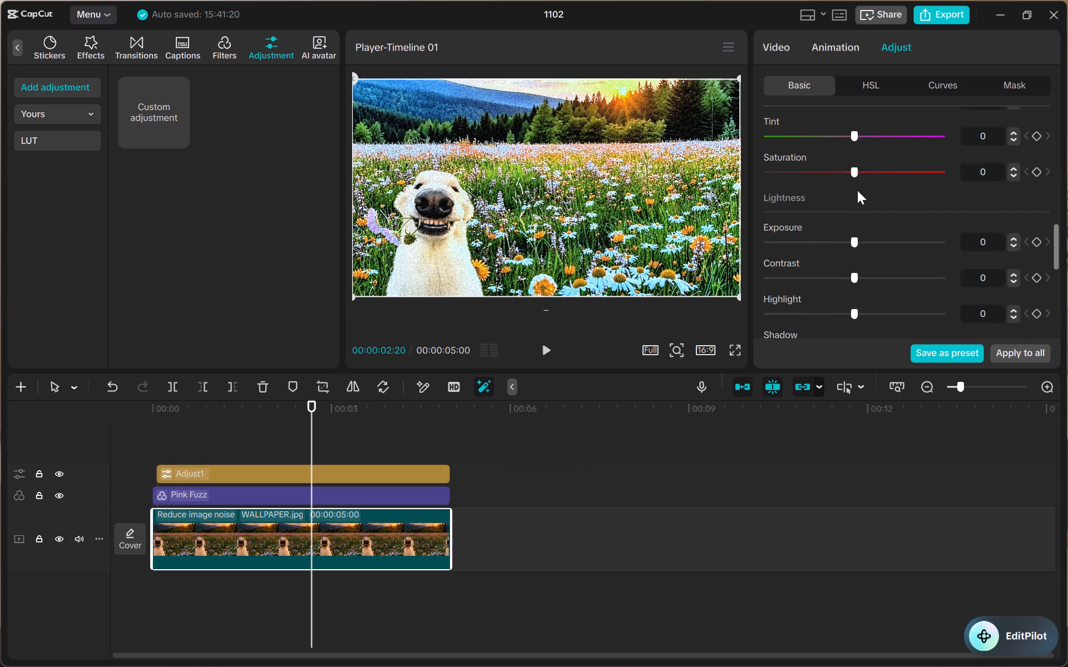
pyautogui.scroll(1, 857, 190)
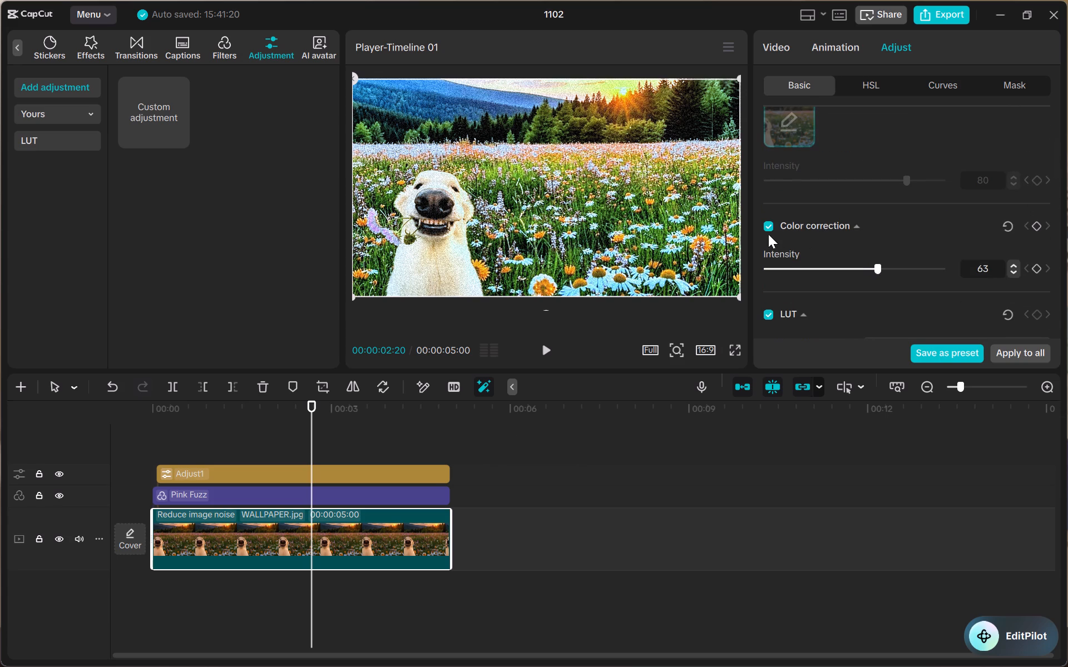
pyautogui.click(768, 228)
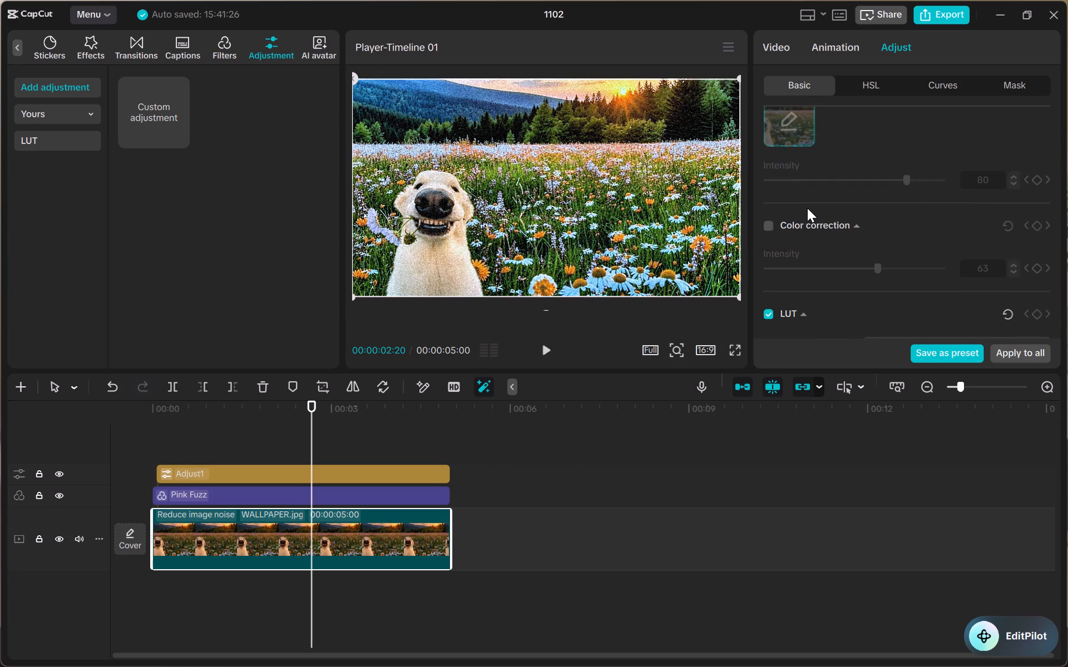
# Reset the Auto adjust settings of the WALLPAPER.jpg clip.
pyautogui.scroll(1, 807, 208)
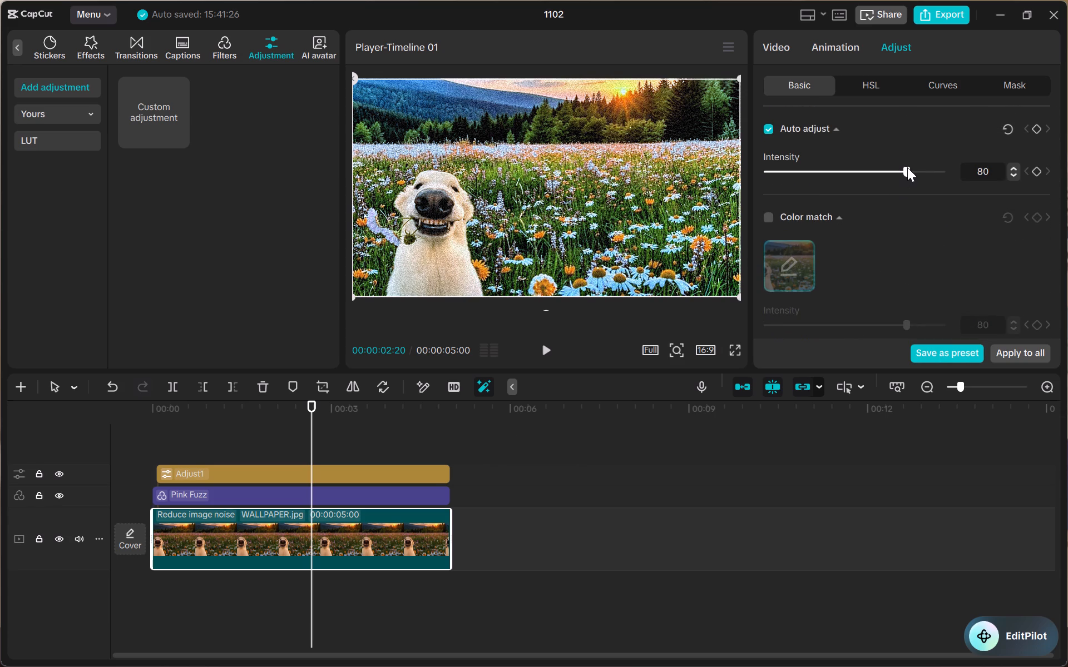
pyautogui.click(1011, 124)
pyautogui.click(1011, 124)
# Set the WALLPAPER.jpg clip's Particles effect to 100 and its Fade to 3.
pyautogui.scroll(-5, 927, 248)
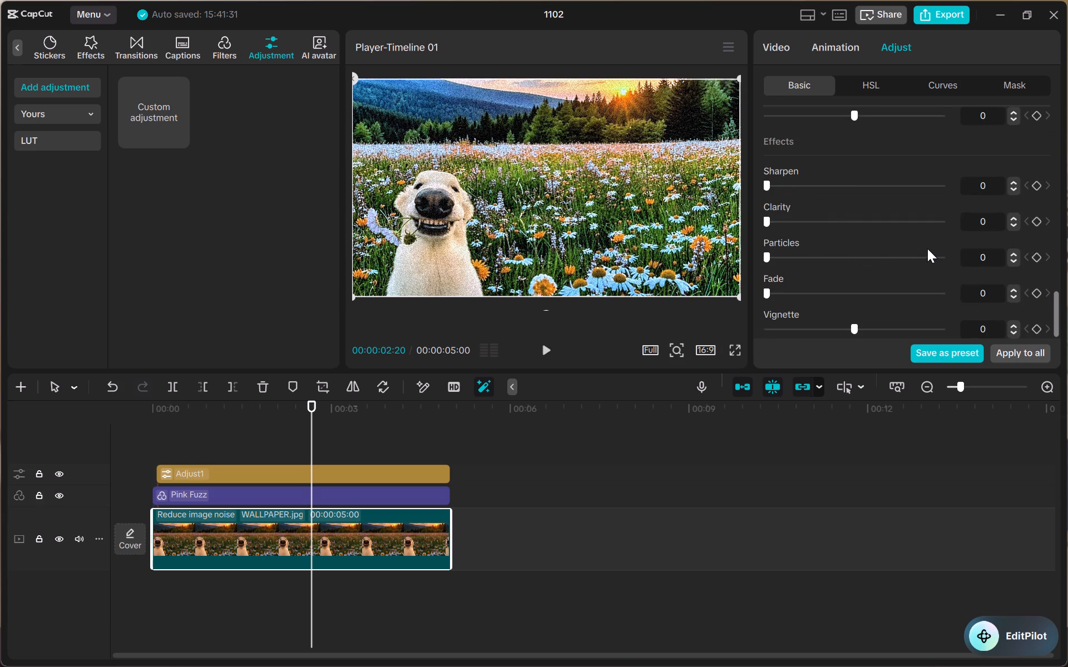
pyautogui.moveTo(764, 253); pyautogui.dragTo(960, 265)
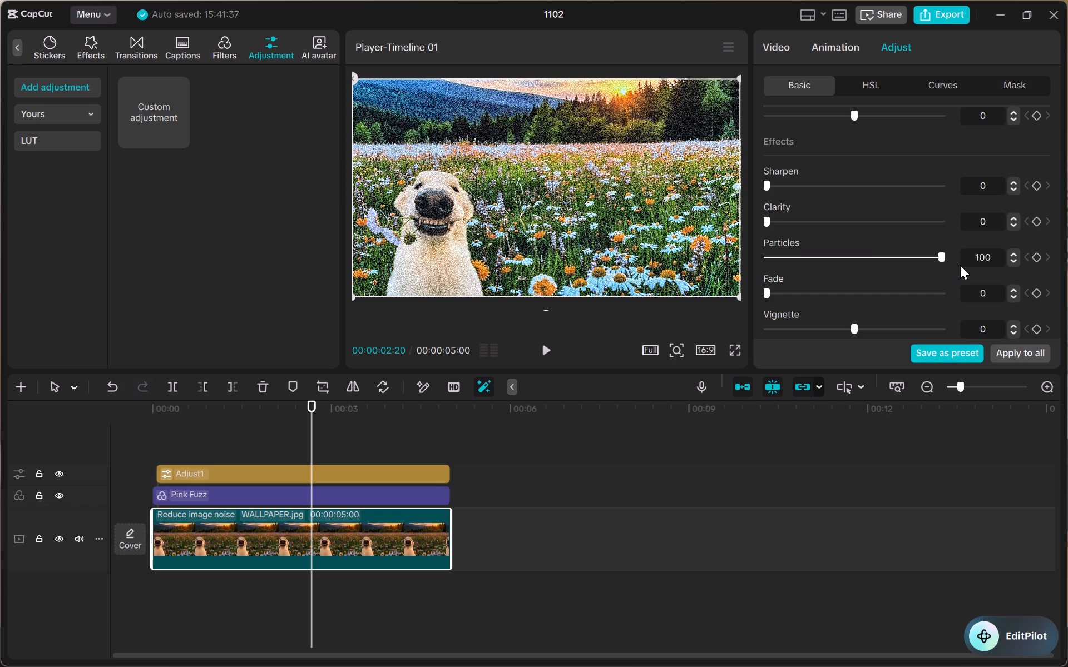
pyautogui.click(770, 287)
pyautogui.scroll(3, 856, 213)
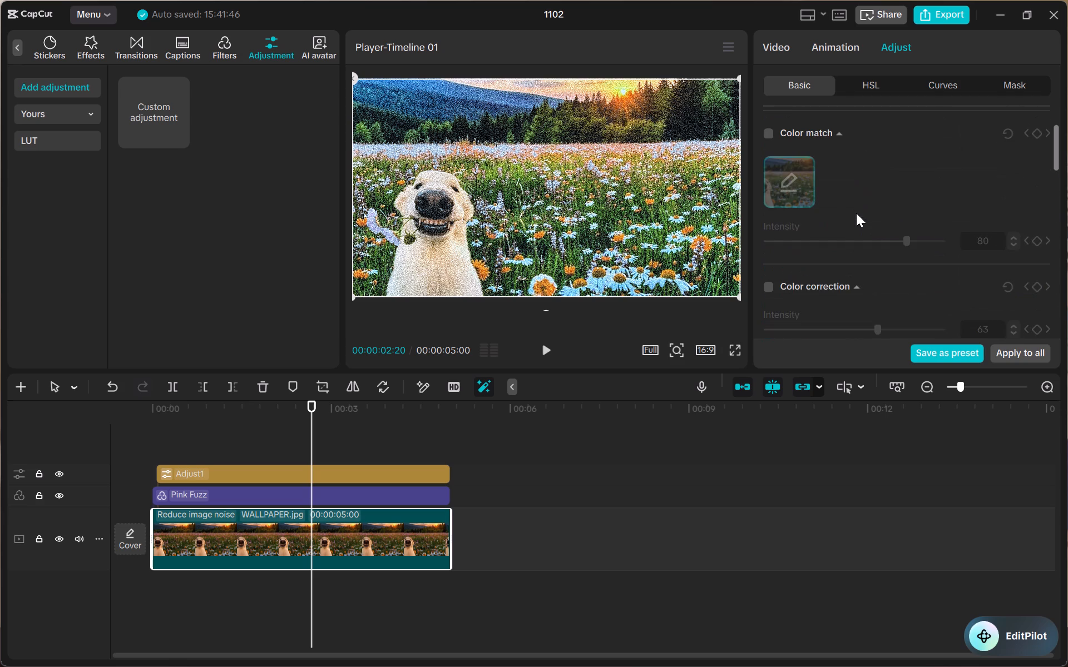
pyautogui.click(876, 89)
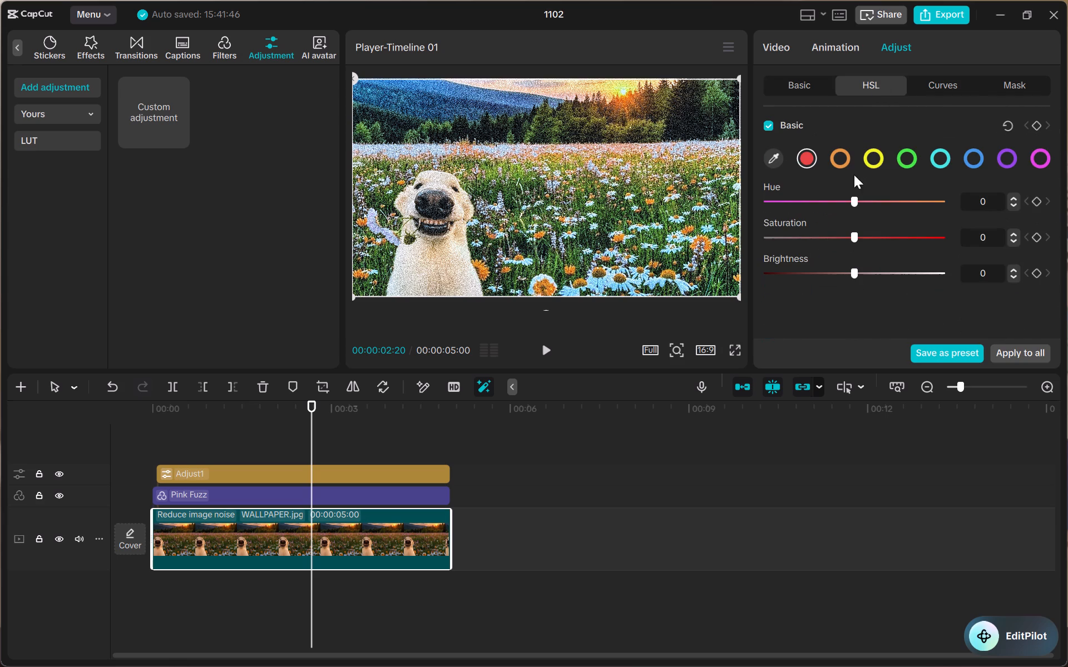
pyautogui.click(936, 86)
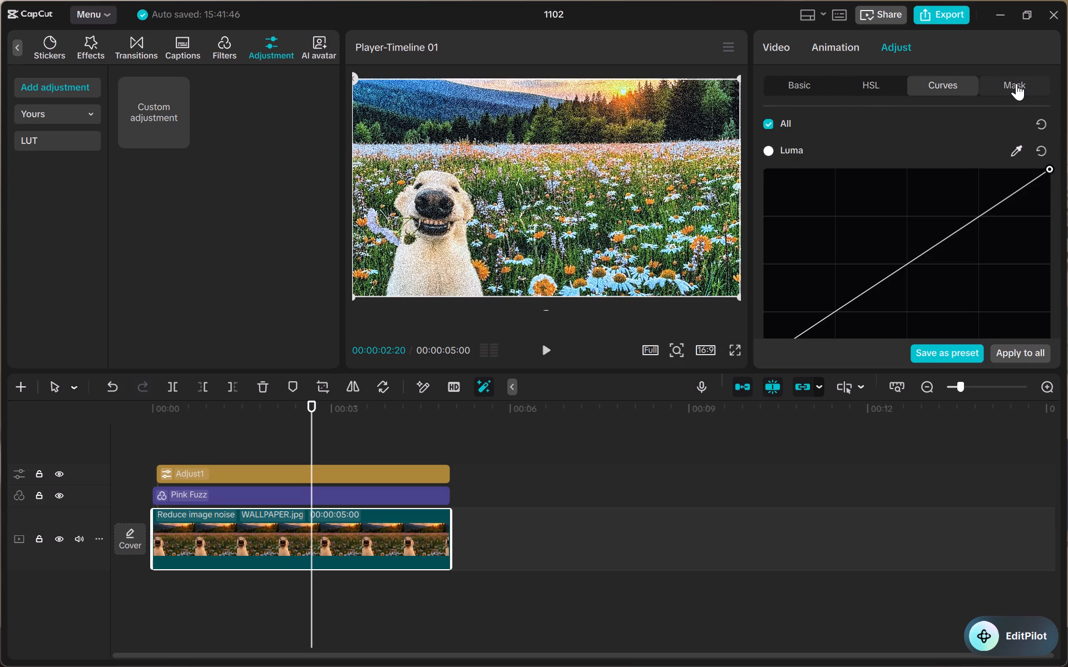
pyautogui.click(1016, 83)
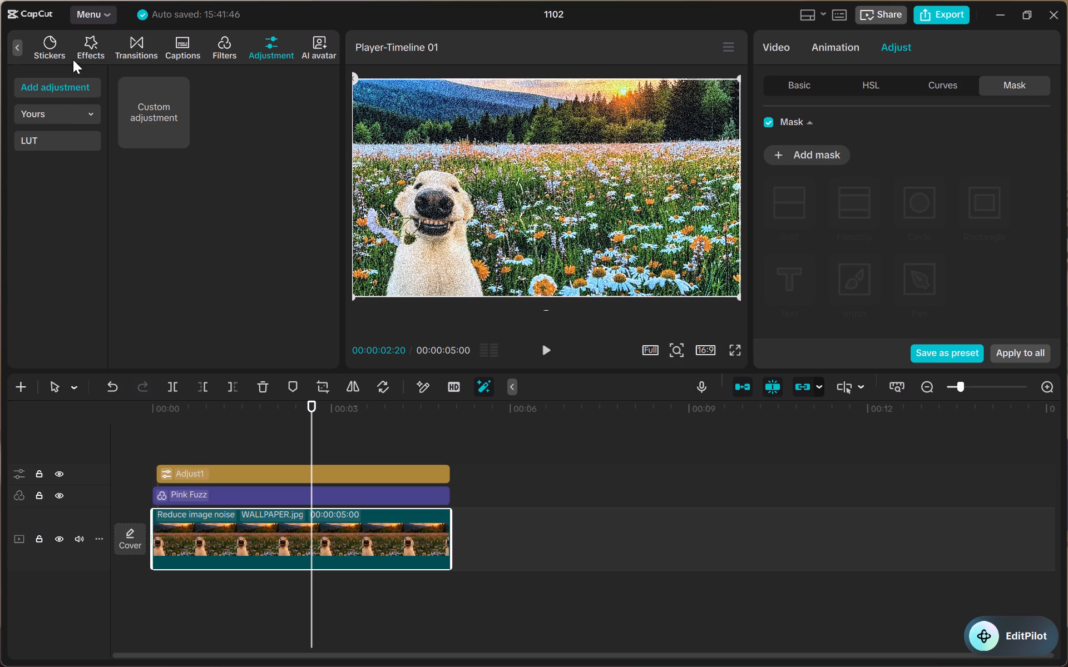
# Import the WALLPAPERS image from the device's Downloads folder into the project media.
pyautogui.click(20, 49)
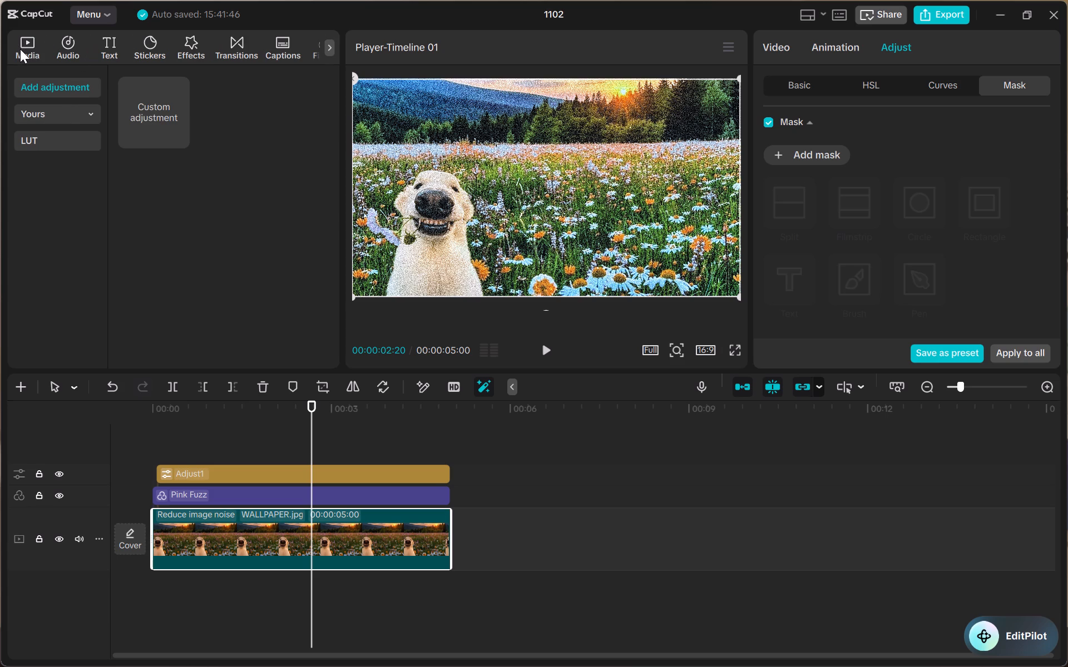
pyautogui.click(29, 50)
pyautogui.click(151, 86)
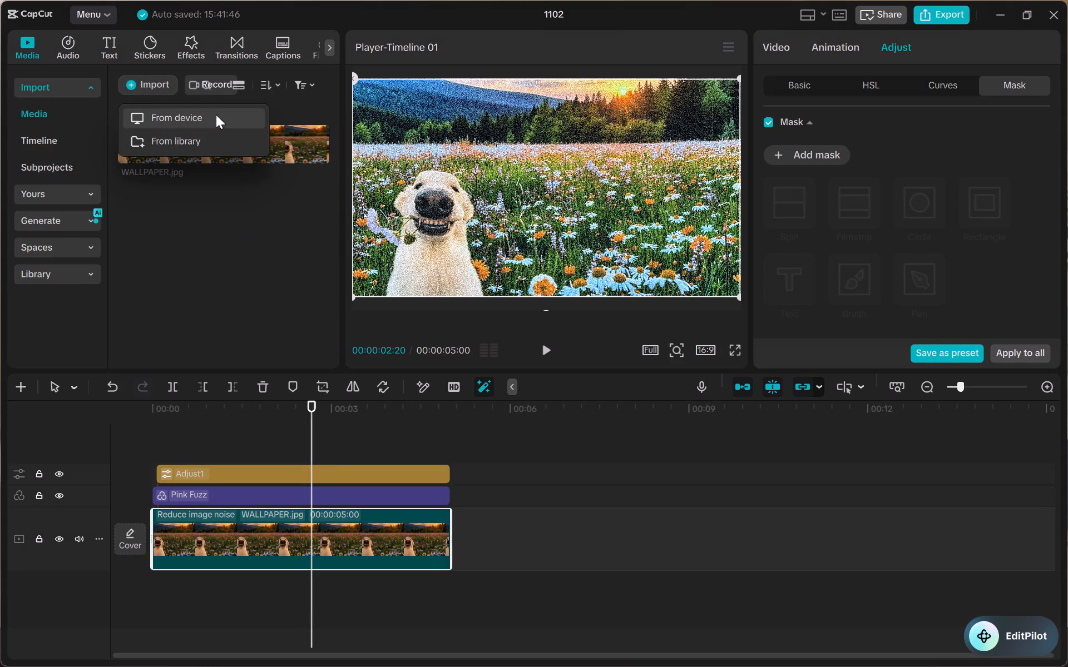
pyautogui.click(216, 115)
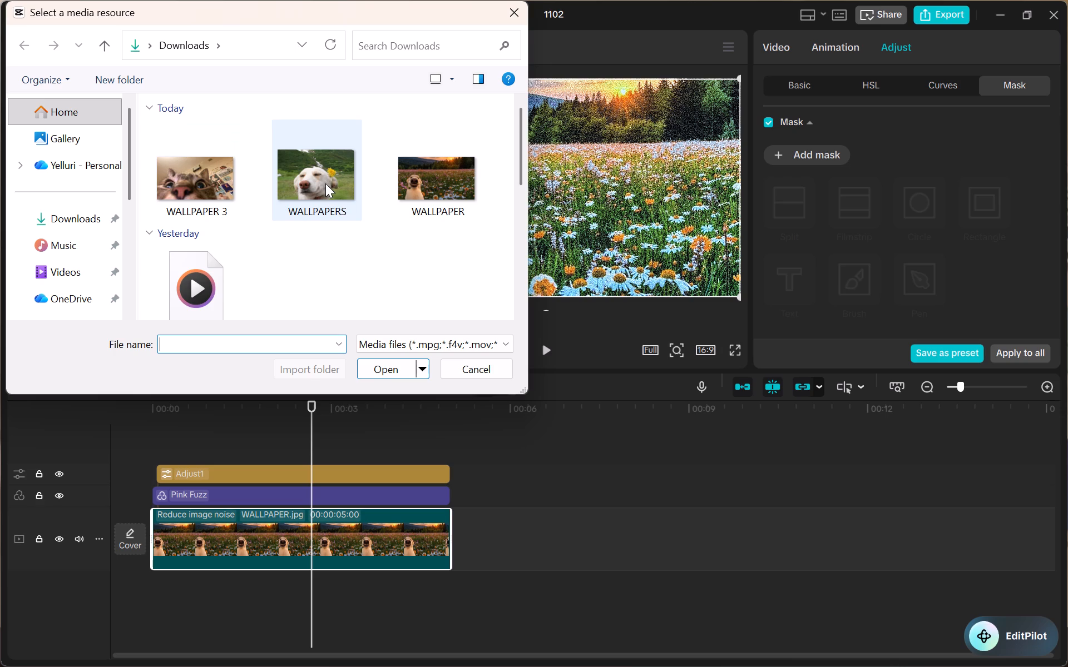
pyautogui.doubleClick(325, 183)
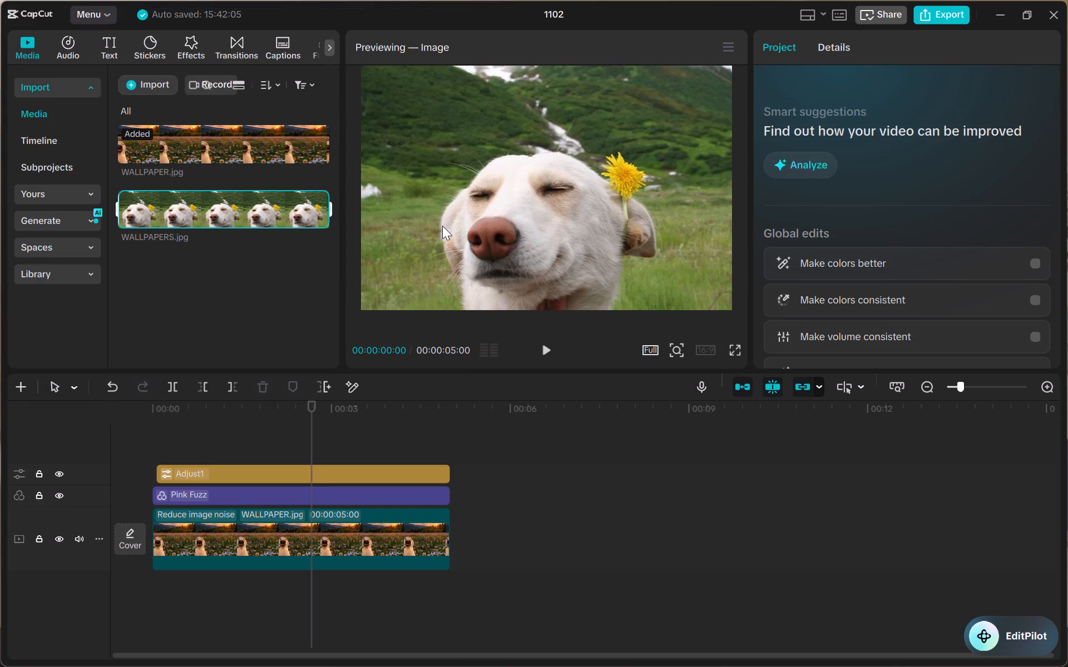
# Place WALLPAPERS.jpg on a new track above the Adjust1 layer, starting at about 1 second.
pyautogui.moveTo(249, 206); pyautogui.dragTo(354, 256)
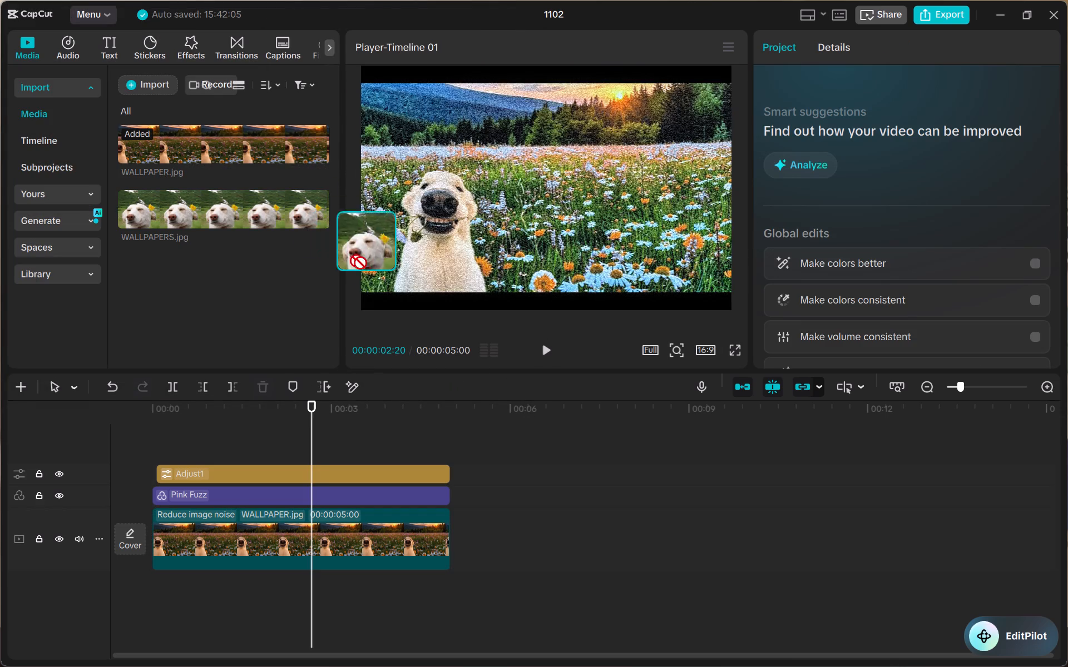
pyautogui.moveTo(354, 256); pyautogui.dragTo(212, 409)
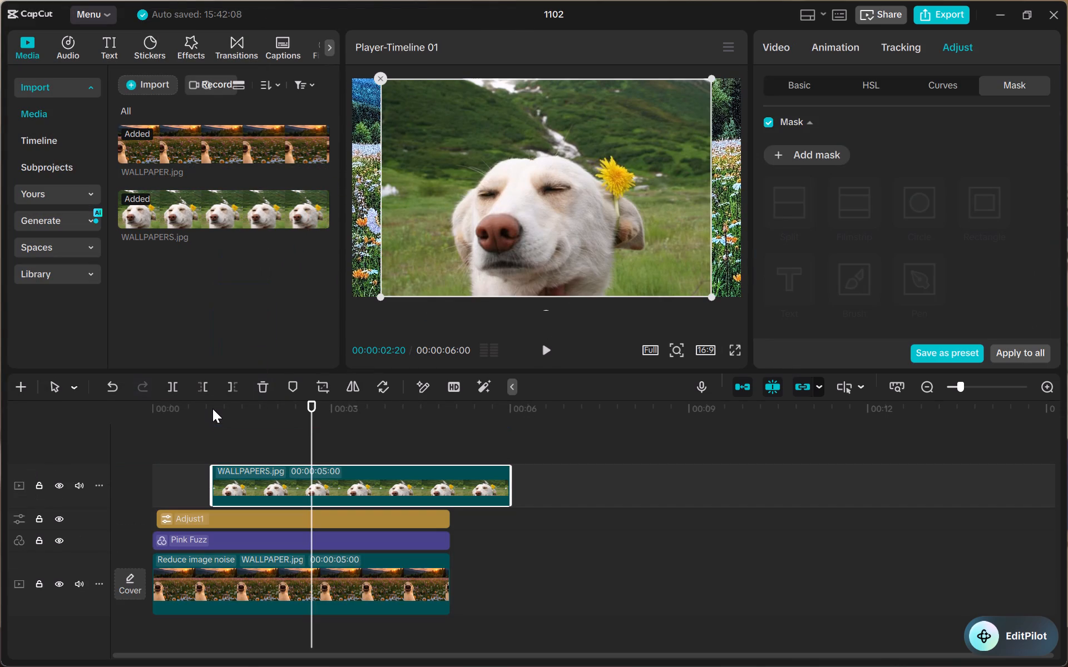
# Turn on Auto removal of the background for the WALLPAPERS.jpg overlay clip.
pyautogui.click(570, 231)
pyautogui.click(793, 57)
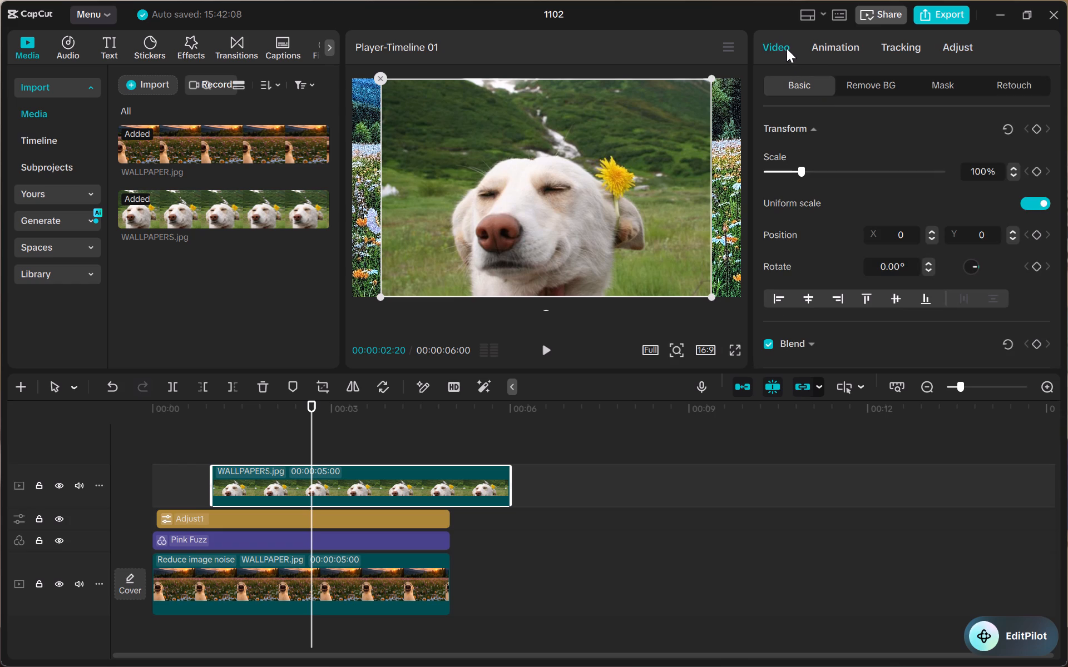
pyautogui.click(787, 48)
pyautogui.click(879, 78)
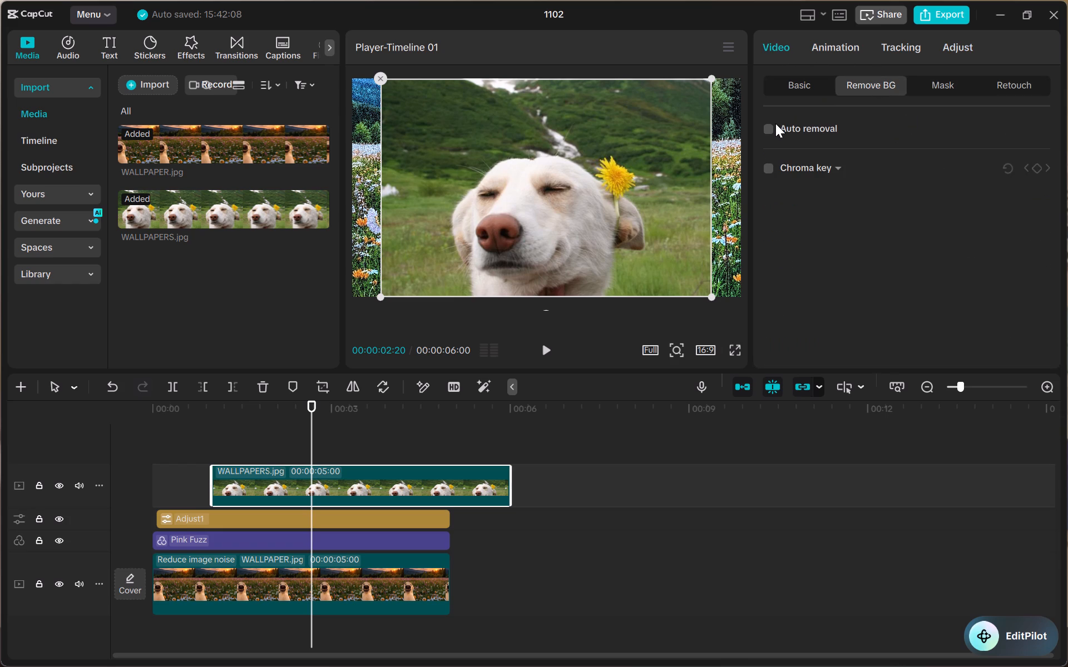
pyautogui.click(767, 122)
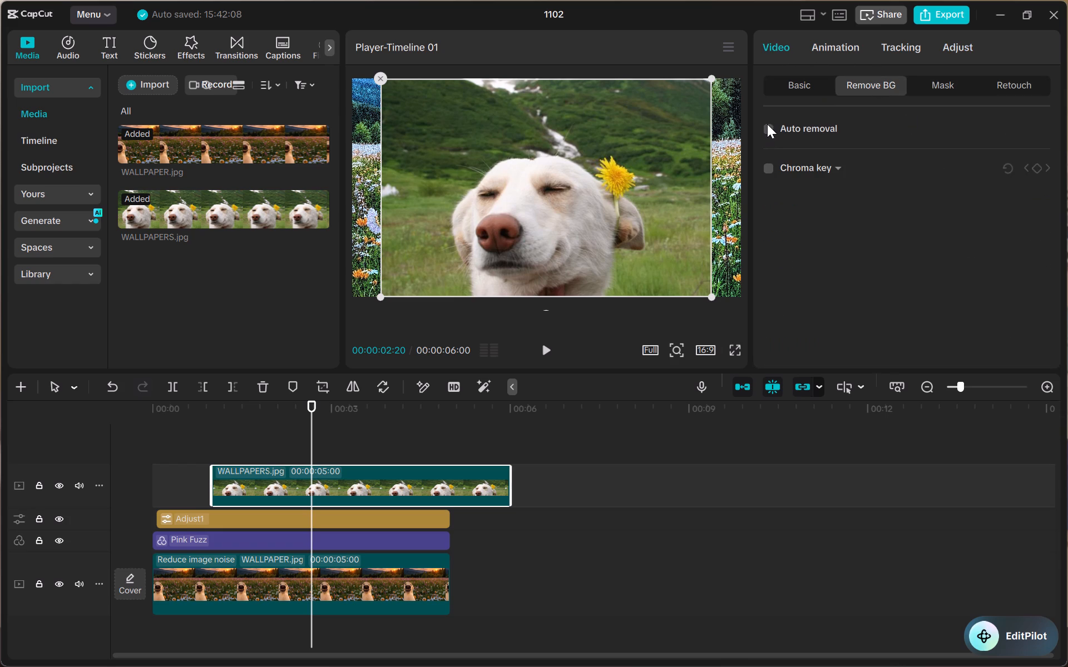
pyautogui.click(767, 124)
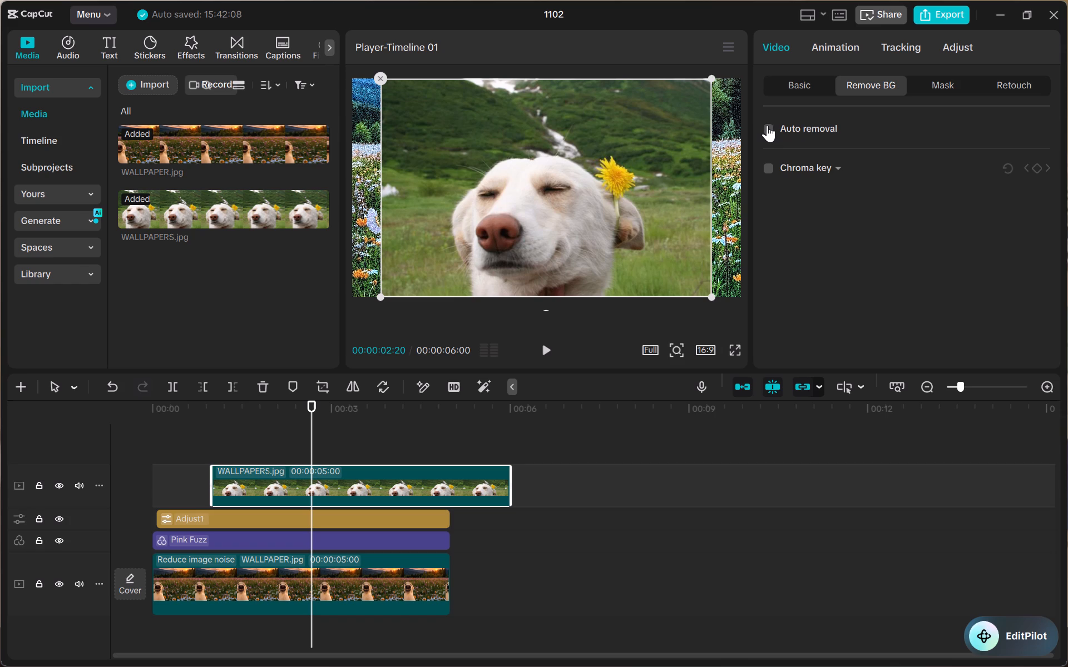
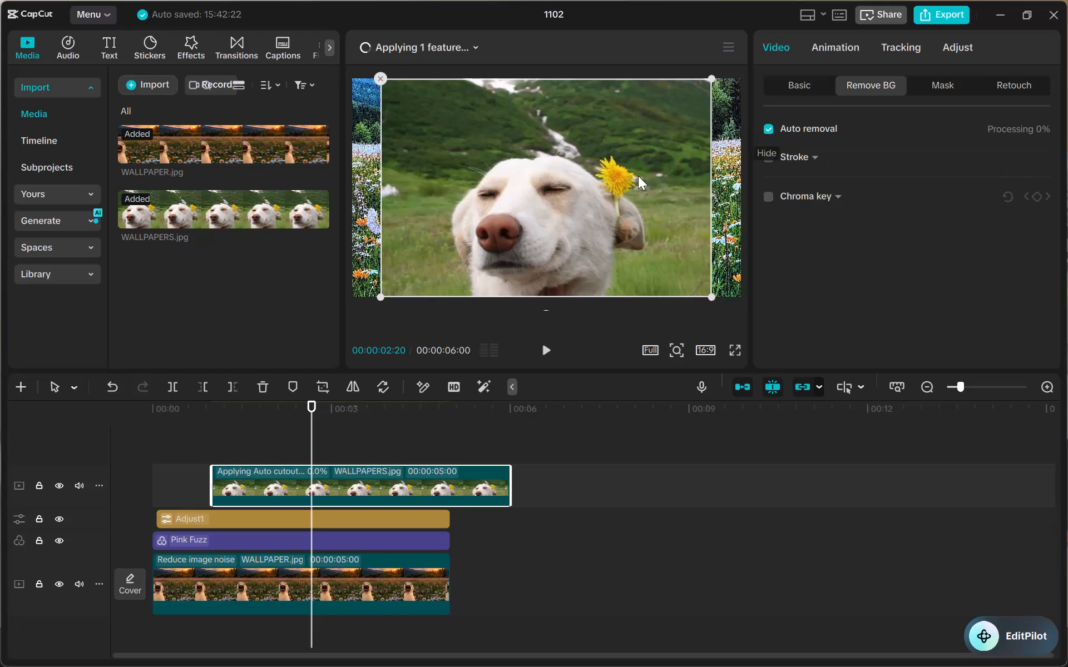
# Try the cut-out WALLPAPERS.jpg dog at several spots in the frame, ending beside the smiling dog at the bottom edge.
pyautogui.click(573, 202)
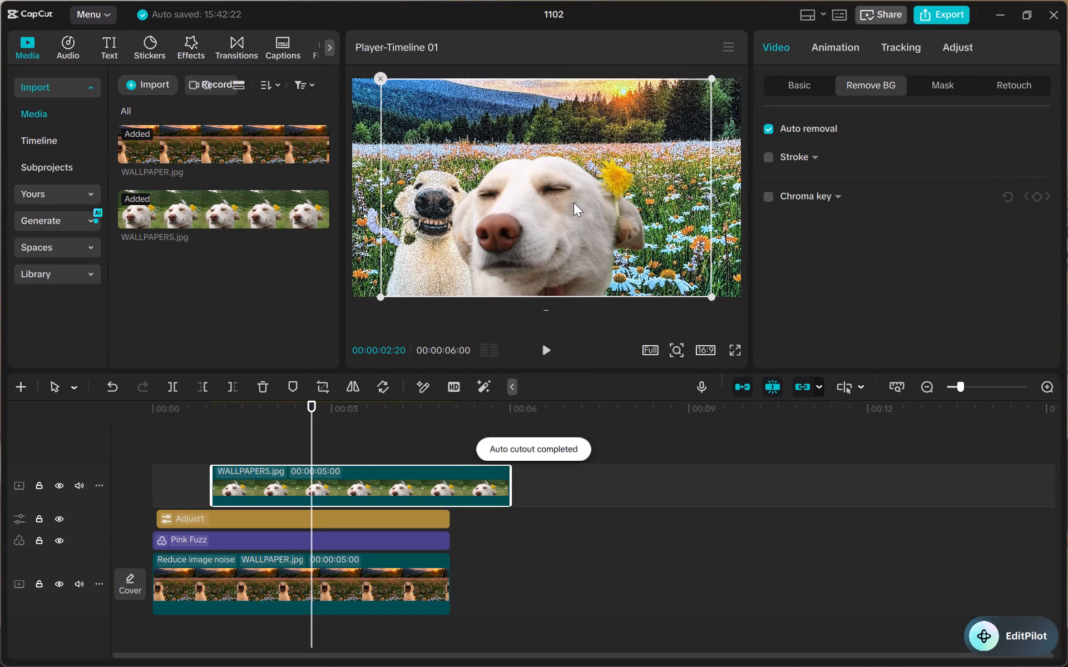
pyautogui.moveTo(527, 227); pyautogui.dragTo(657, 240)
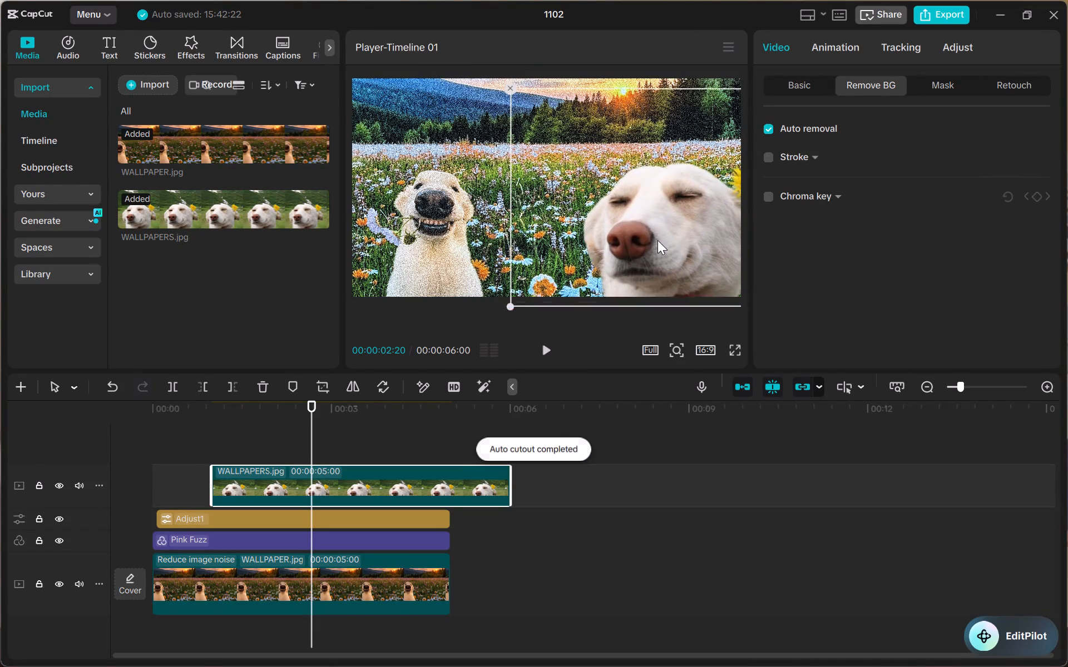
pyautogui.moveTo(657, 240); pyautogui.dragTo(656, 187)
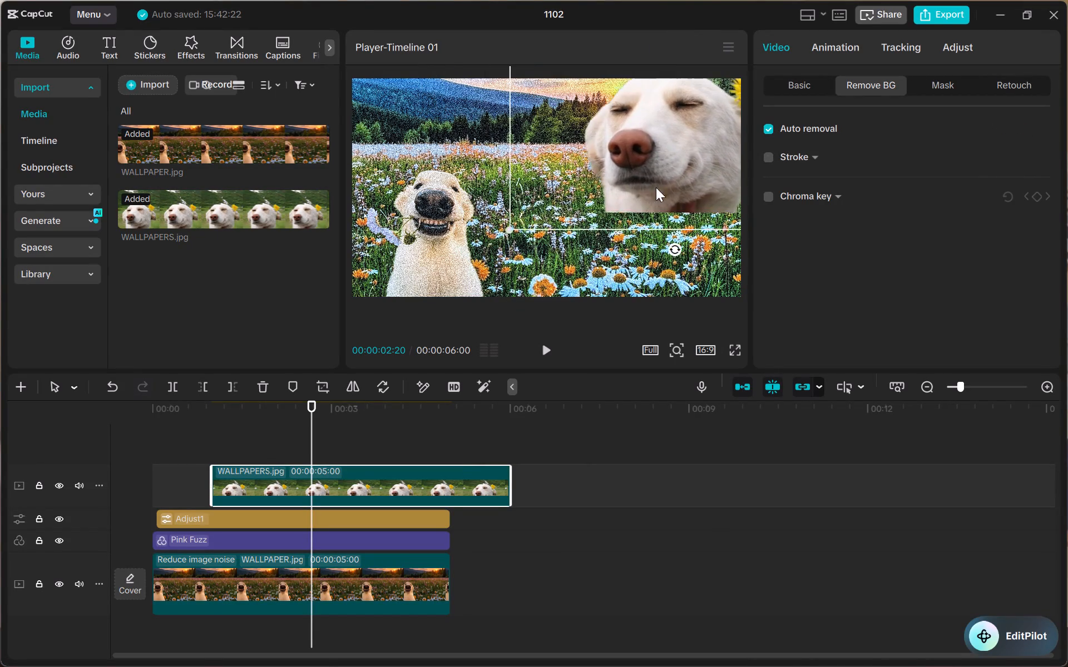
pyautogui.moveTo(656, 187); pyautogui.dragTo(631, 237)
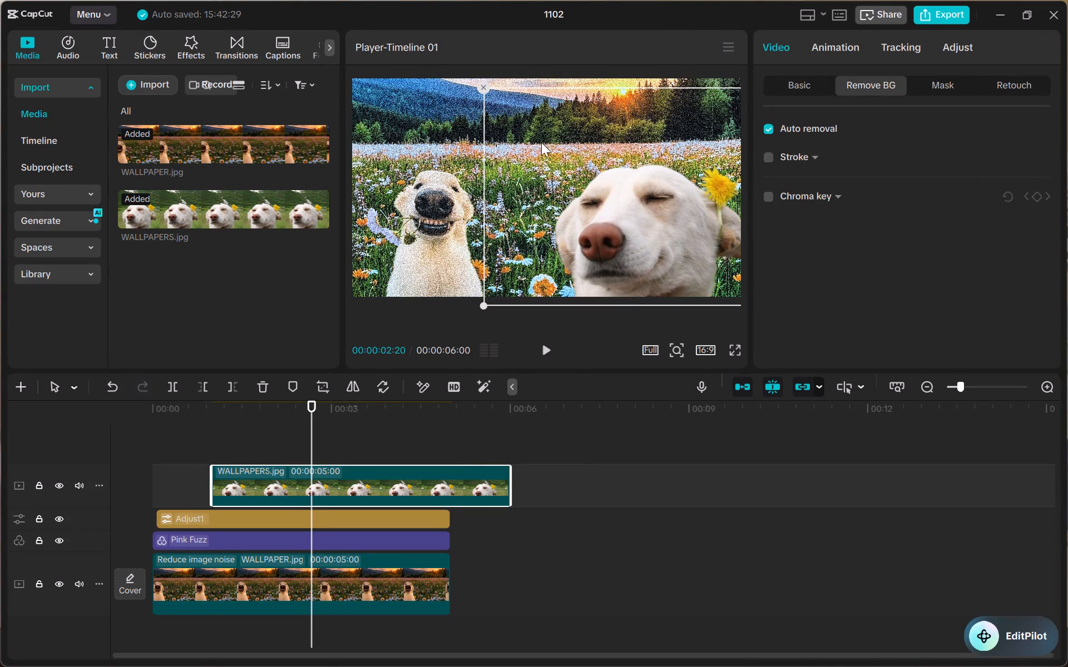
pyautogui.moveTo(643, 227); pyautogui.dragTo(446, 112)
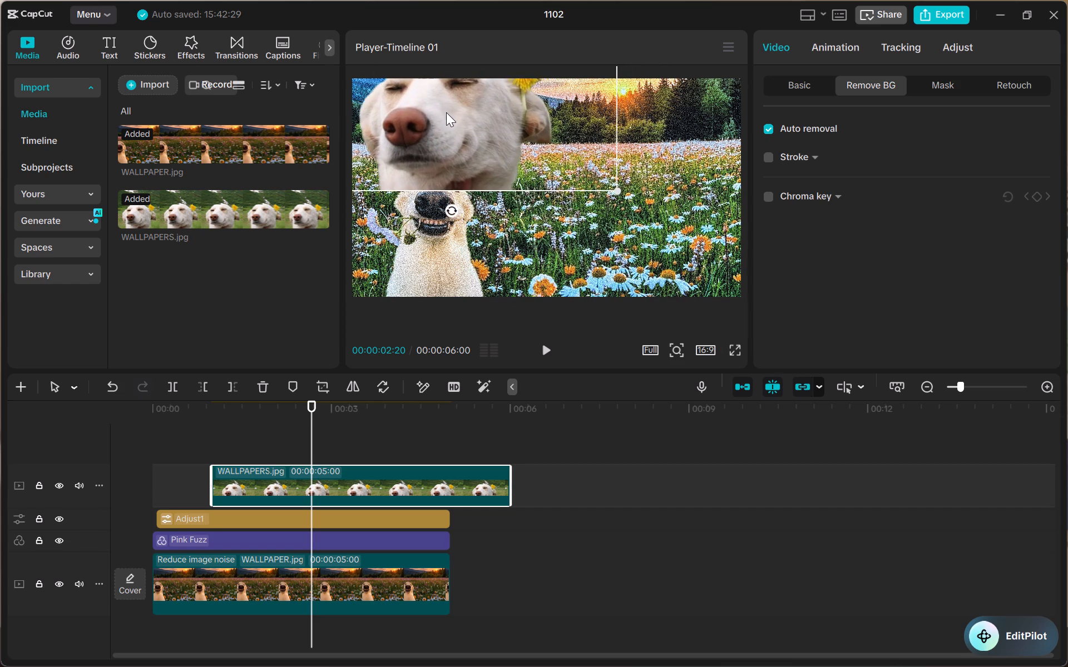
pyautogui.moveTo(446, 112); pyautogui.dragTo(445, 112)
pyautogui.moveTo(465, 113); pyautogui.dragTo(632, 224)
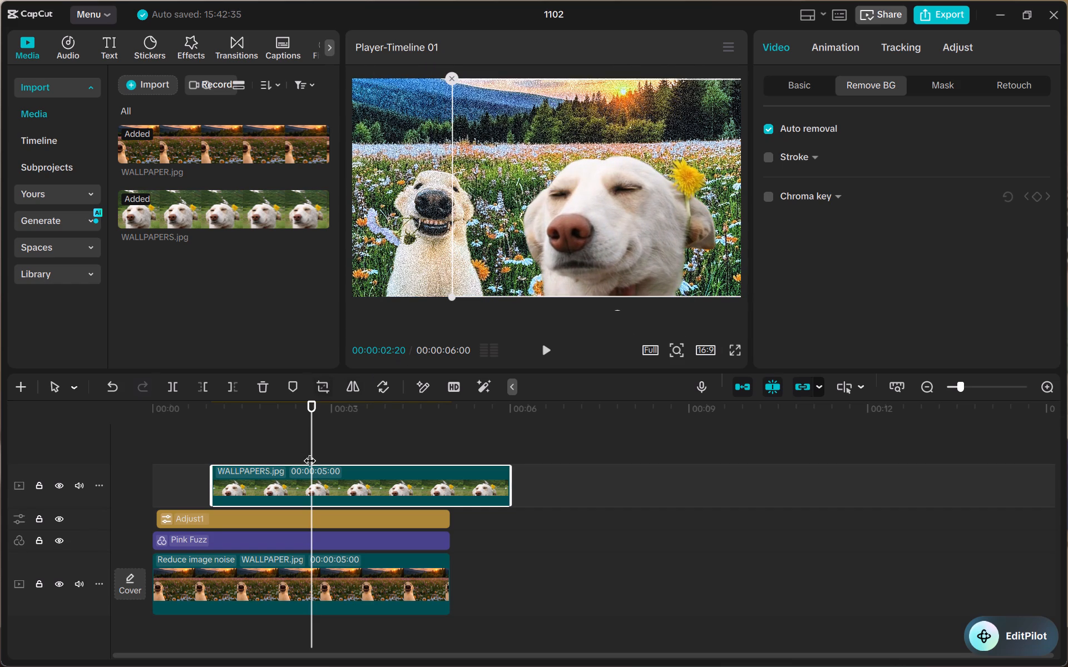
# Move the WALLPAPERS.jpg clip earlier on its track so it starts about two frames into the timeline, near the Adjust1 layer's start.
pyautogui.rightClick(270, 471)
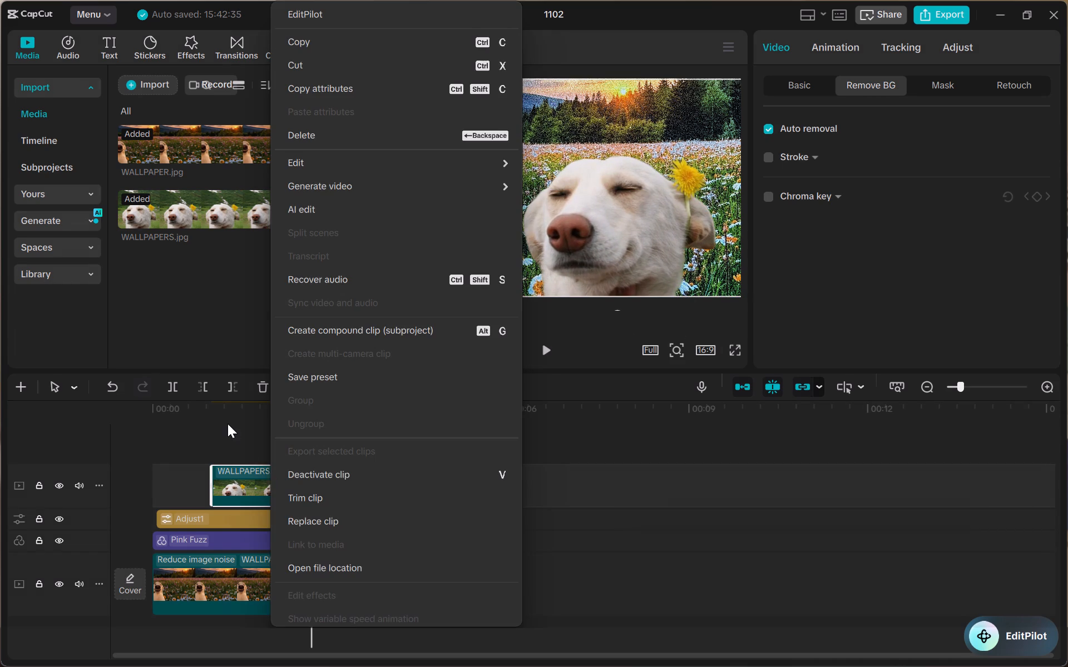
pyautogui.click(228, 424)
pyautogui.moveTo(237, 477); pyautogui.dragTo(191, 478)
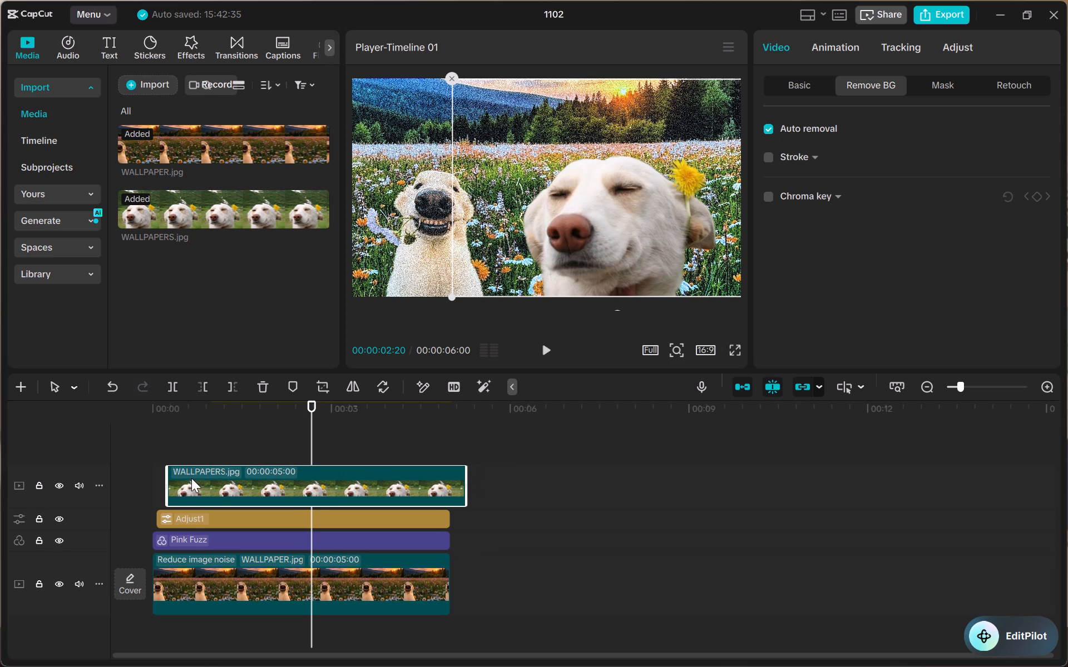
pyautogui.moveTo(191, 478); pyautogui.dragTo(183, 475)
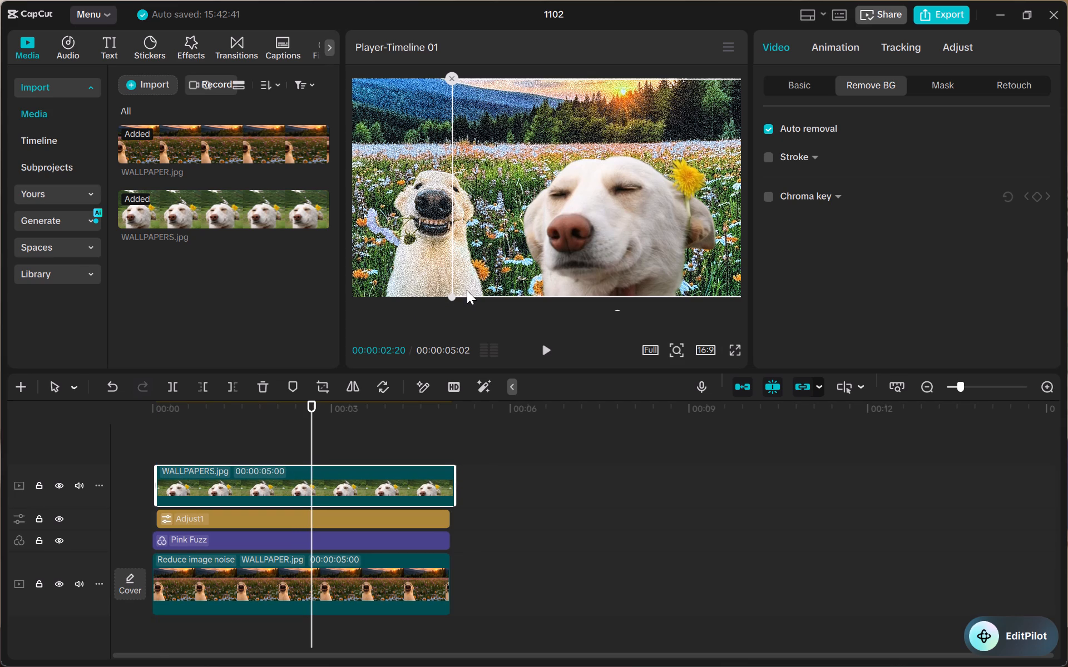
# Scale the WALLPAPERS.jpg dog overlay down to about half its size in the frame.
pyautogui.moveTo(452, 293); pyautogui.dragTo(585, 253)
pyautogui.click(667, 202)
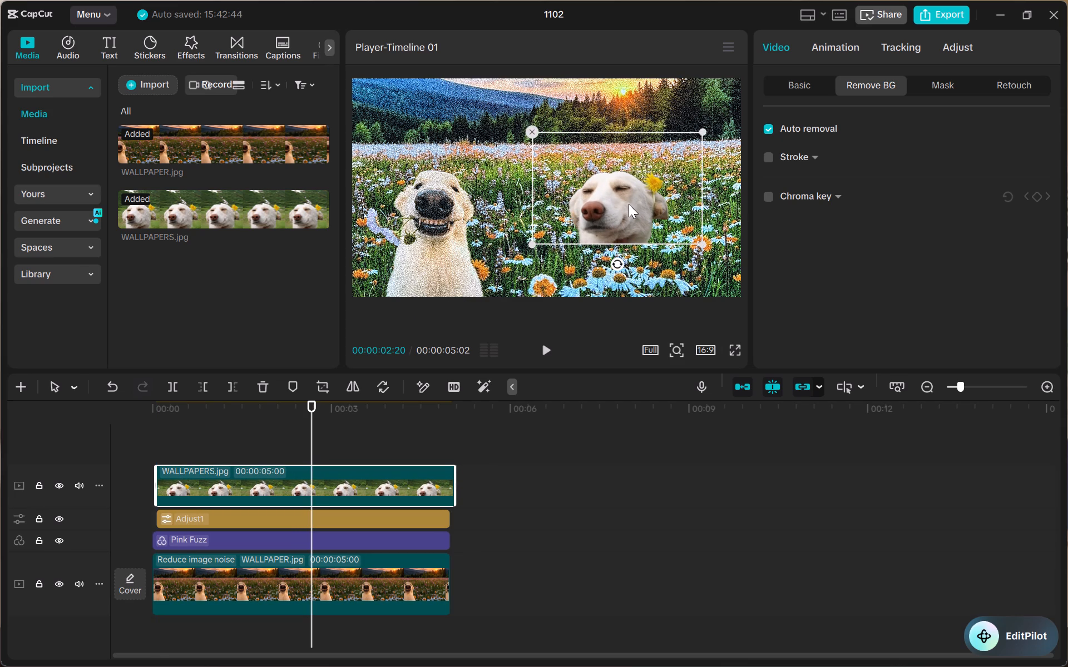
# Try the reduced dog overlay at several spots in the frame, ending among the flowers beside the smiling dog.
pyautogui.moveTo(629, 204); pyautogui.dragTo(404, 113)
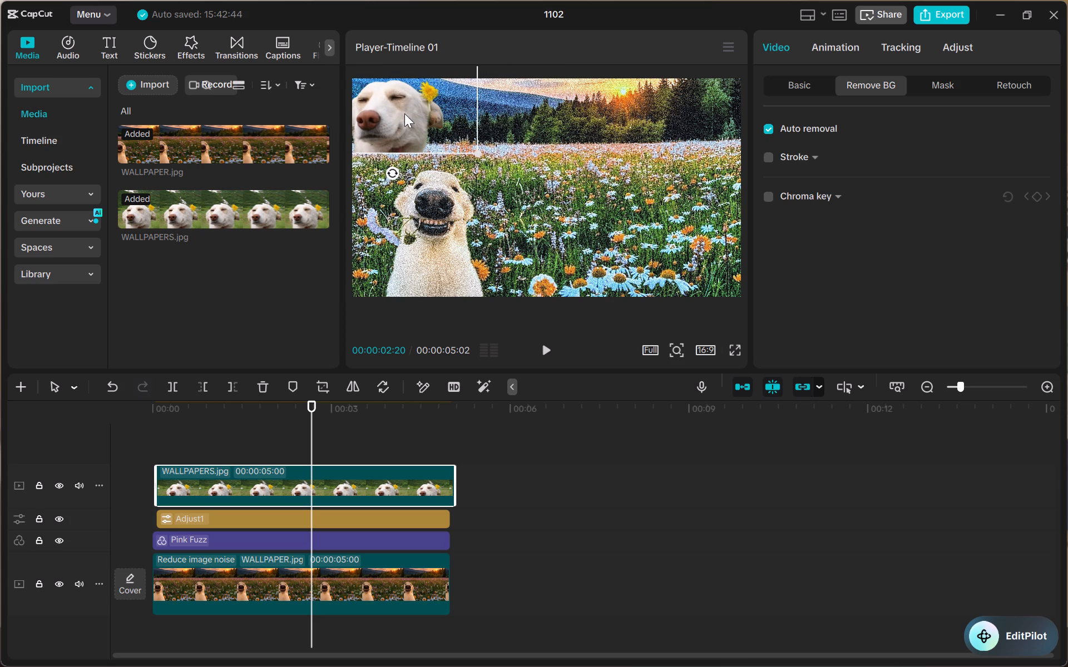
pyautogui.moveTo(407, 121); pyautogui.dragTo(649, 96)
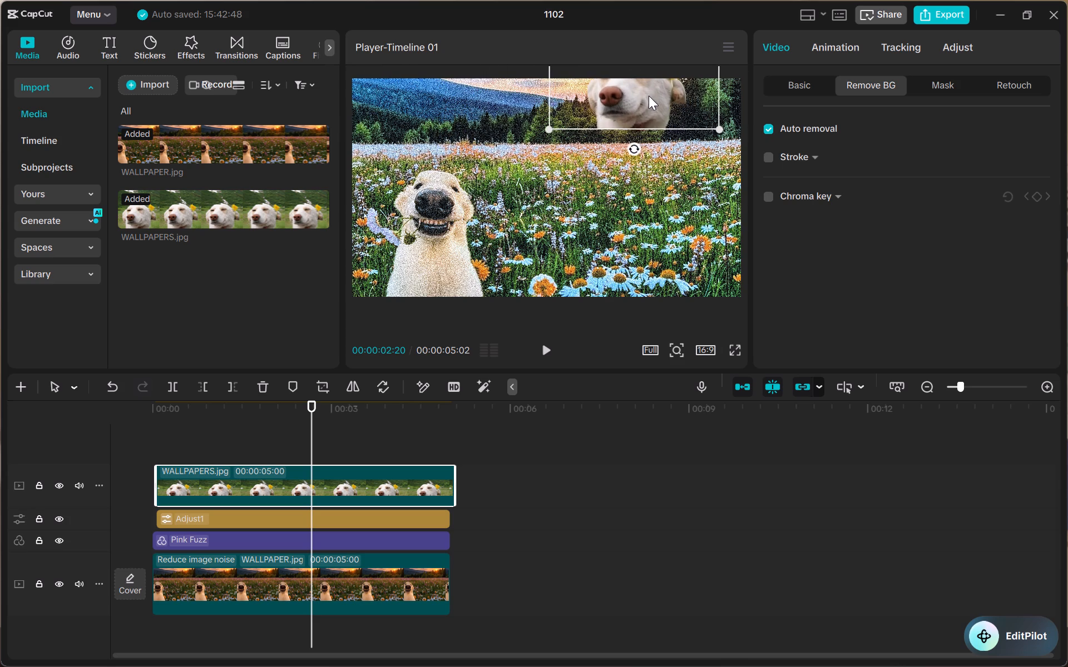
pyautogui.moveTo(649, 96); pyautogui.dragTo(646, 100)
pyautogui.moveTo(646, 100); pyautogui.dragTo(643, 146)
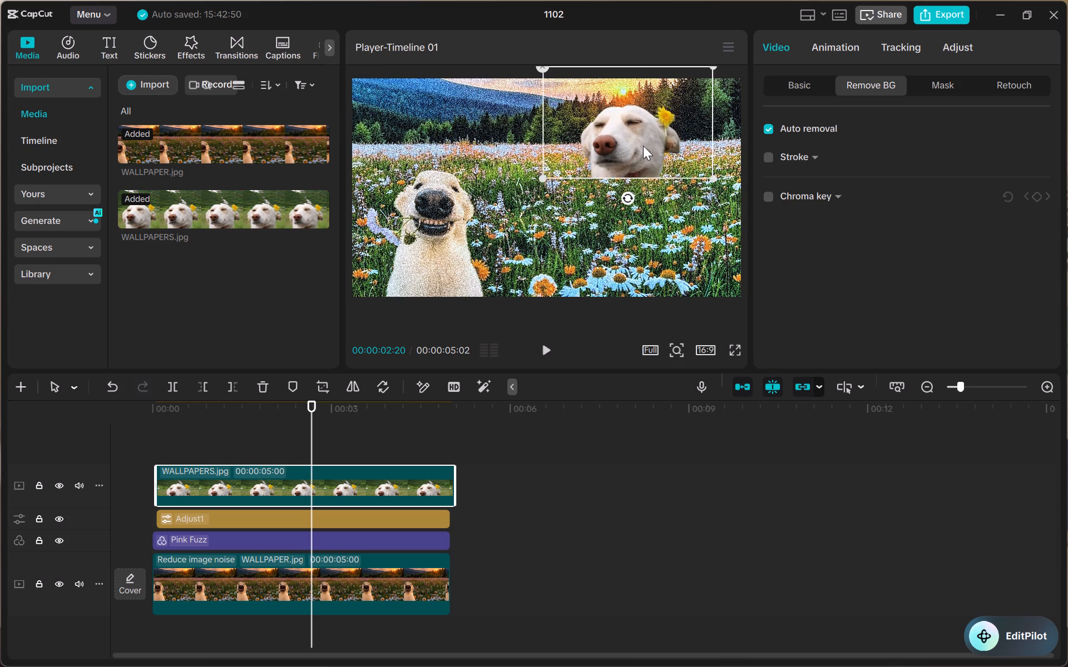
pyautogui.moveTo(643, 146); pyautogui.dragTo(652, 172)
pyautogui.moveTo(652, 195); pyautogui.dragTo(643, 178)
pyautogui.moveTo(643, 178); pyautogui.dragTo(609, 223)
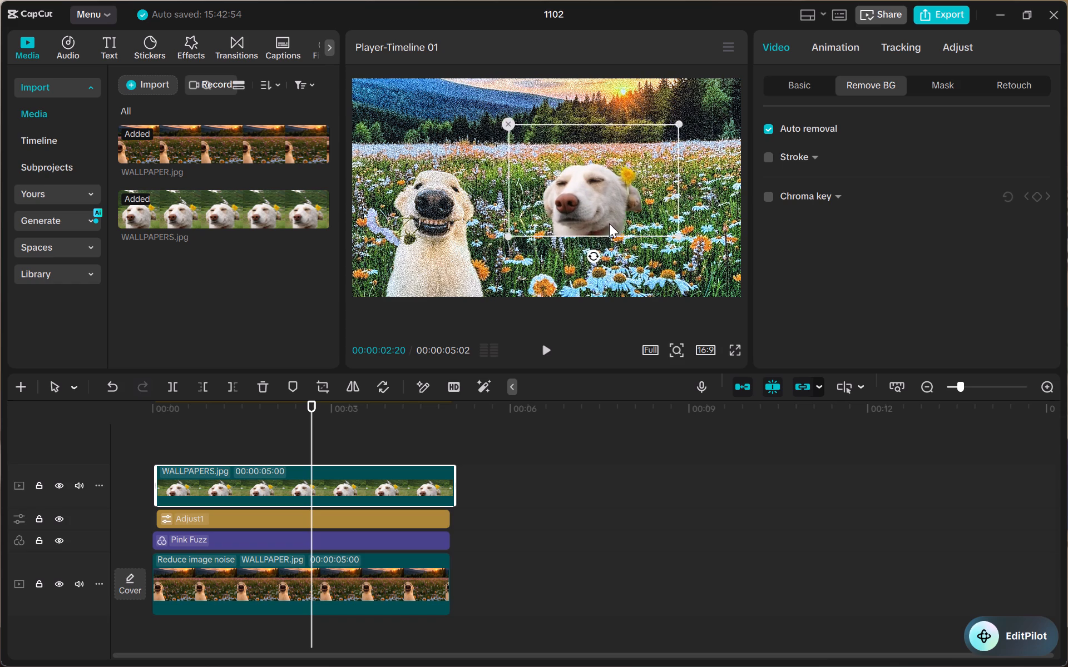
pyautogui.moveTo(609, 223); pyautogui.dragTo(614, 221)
# Scale the dog overlay down further to about a quarter of the frame's width.
pyautogui.moveTo(677, 231); pyautogui.dragTo(662, 218)
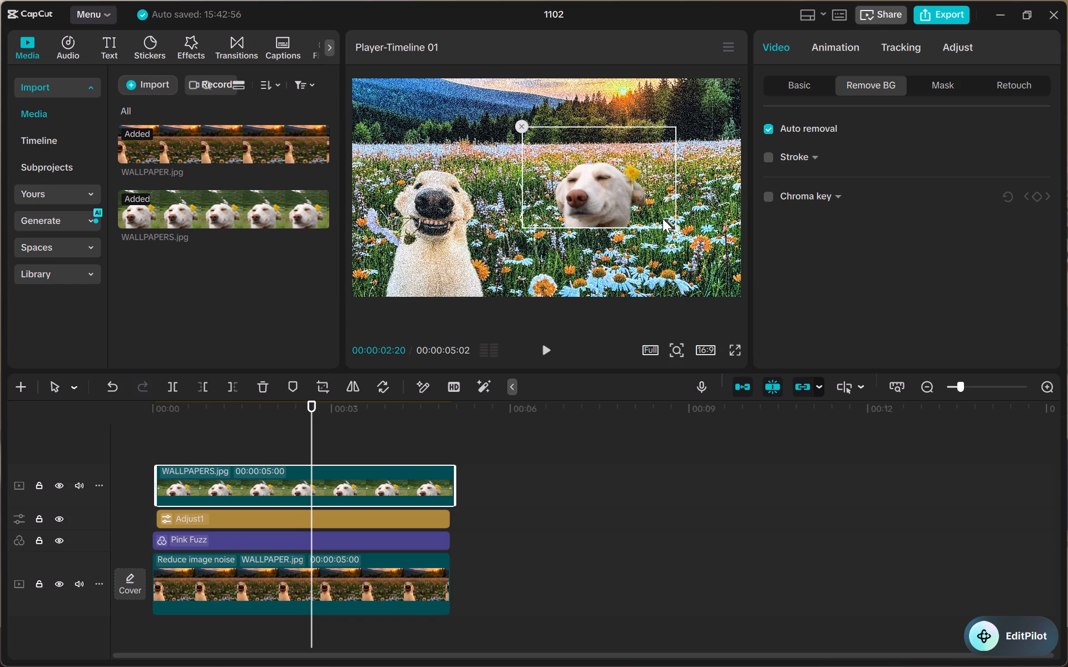
pyautogui.moveTo(662, 218); pyautogui.dragTo(650, 210)
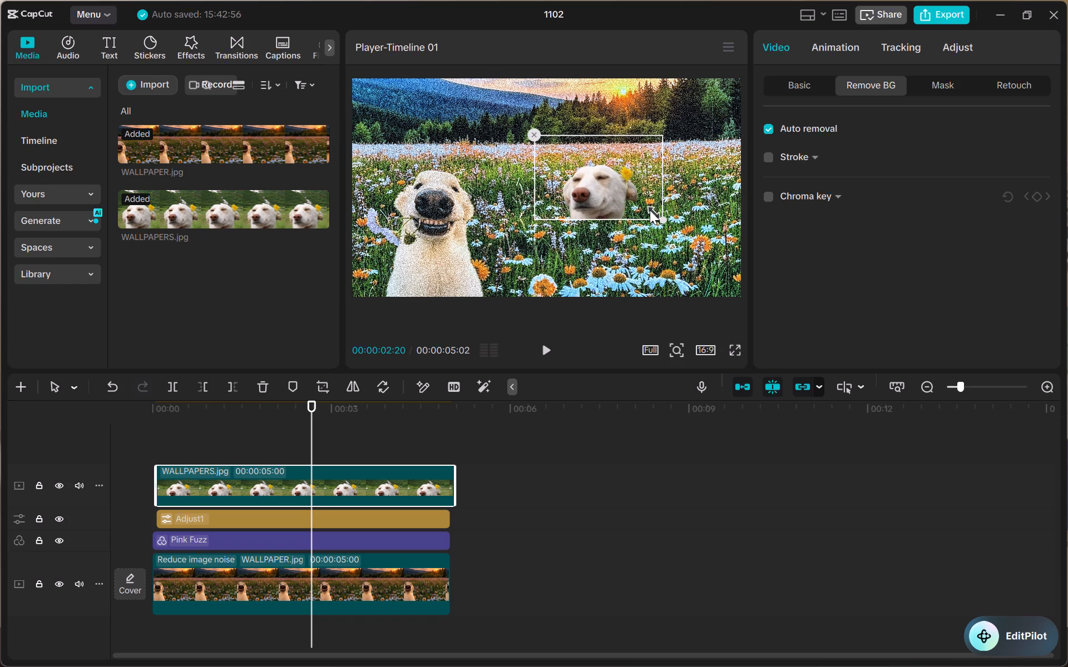
pyautogui.moveTo(650, 210); pyautogui.dragTo(650, 211)
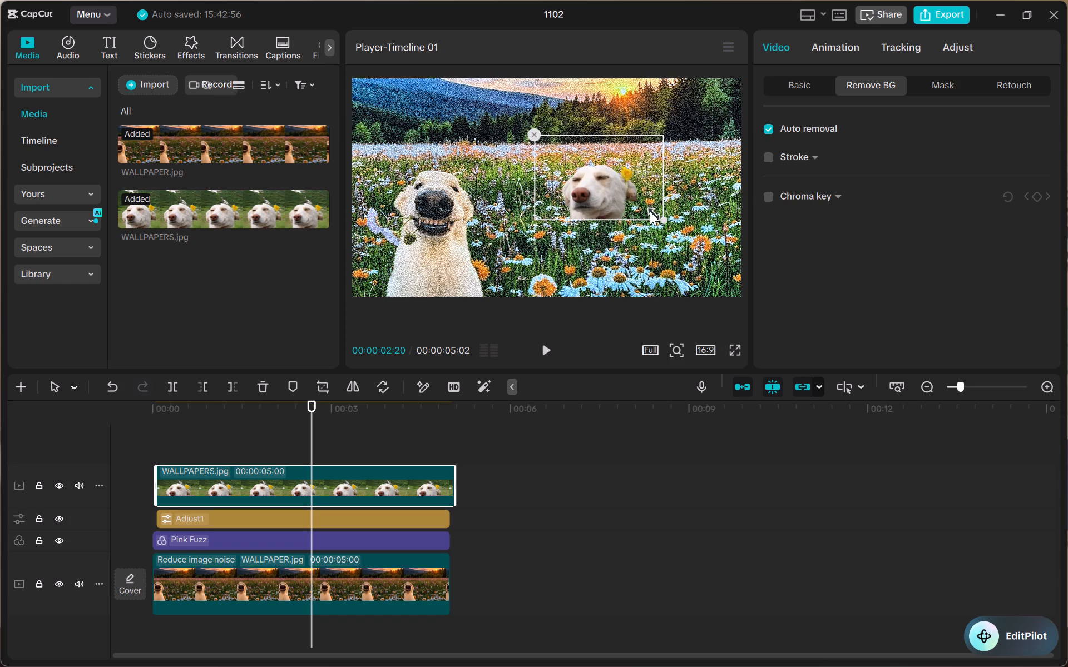
pyautogui.moveTo(650, 211); pyautogui.dragTo(611, 214)
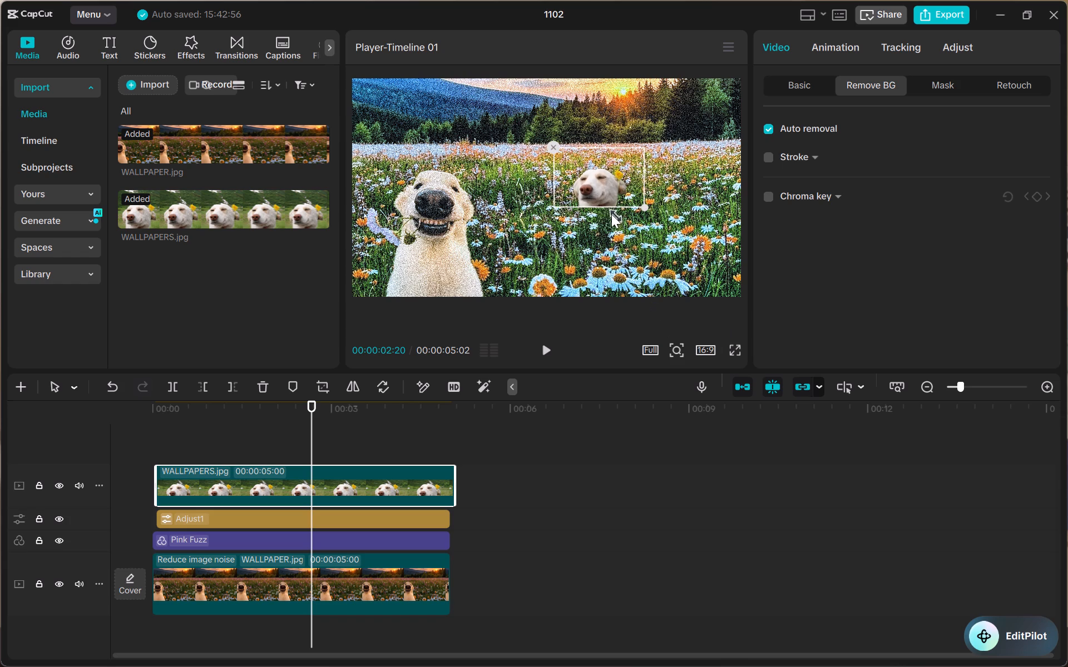
pyautogui.moveTo(611, 214); pyautogui.dragTo(612, 216)
pyautogui.click(600, 322)
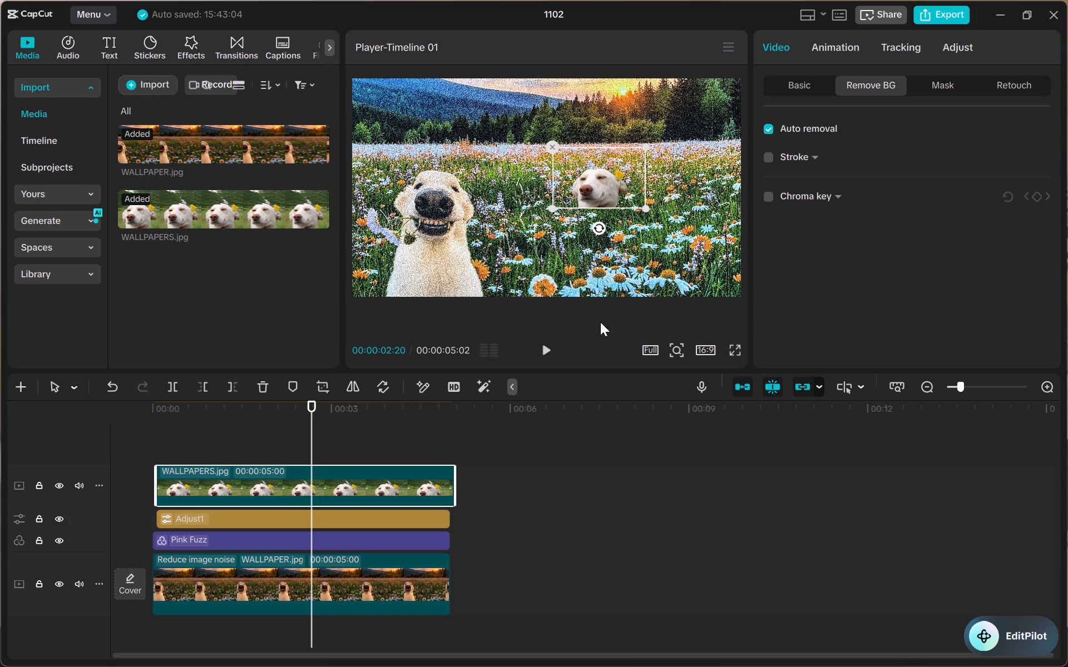
pyautogui.click(600, 322)
# Move the small WALLPAPERS.jpg dog overlay into the lower-right corner of the video frame, resting on the bottom edge.
pyautogui.click(461, 176)
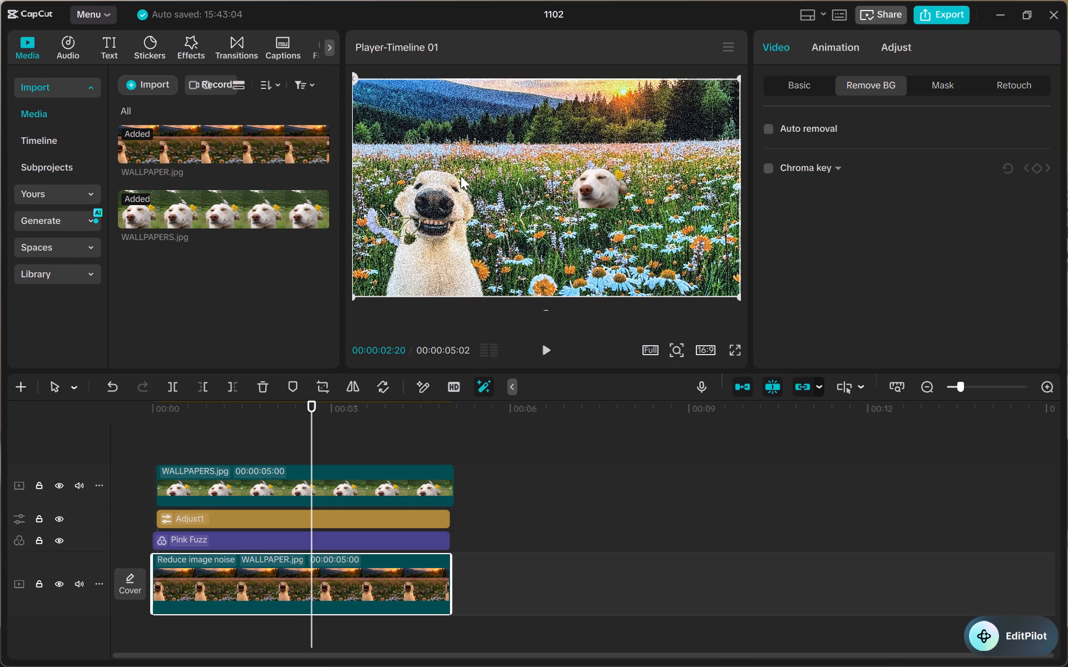
pyautogui.click(599, 195)
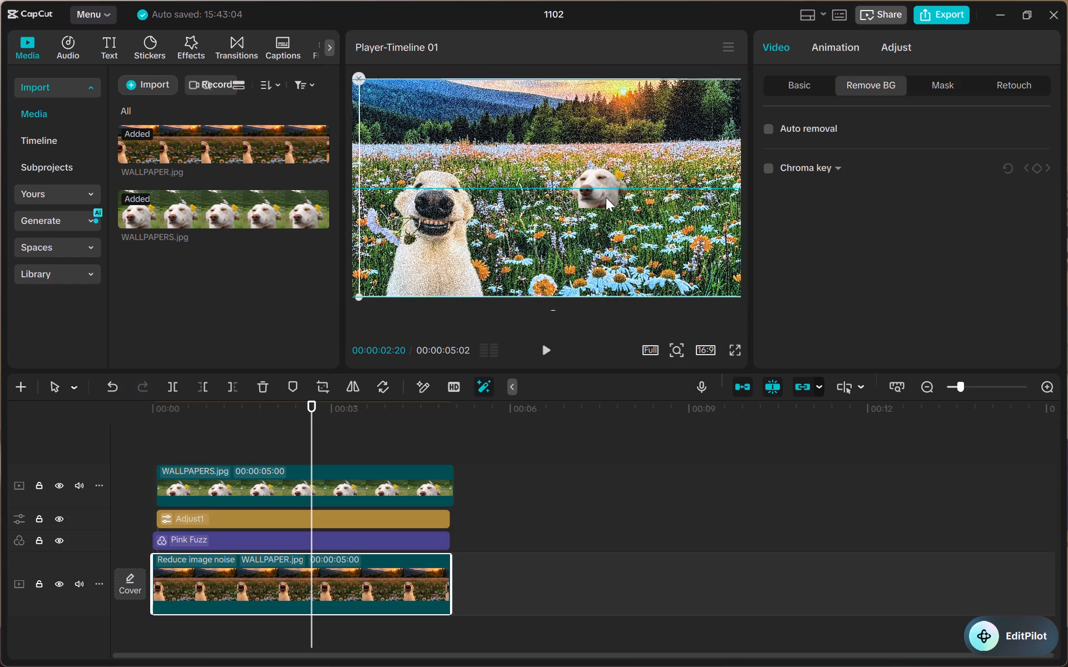
pyautogui.click(599, 186)
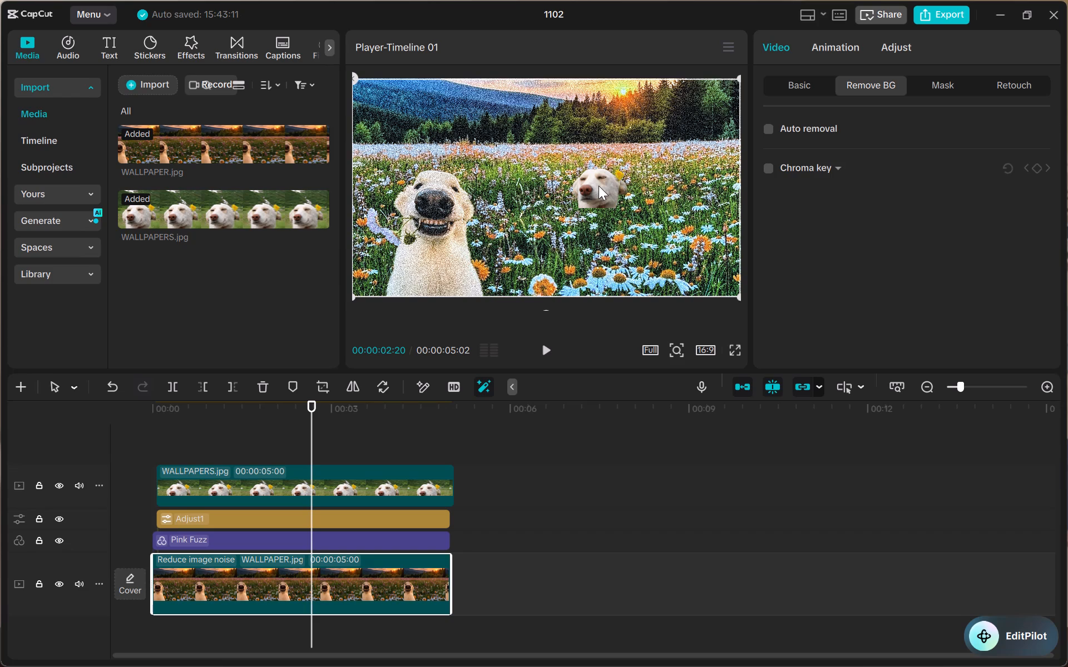
pyautogui.click(599, 186)
pyautogui.moveTo(599, 186); pyautogui.dragTo(619, 200)
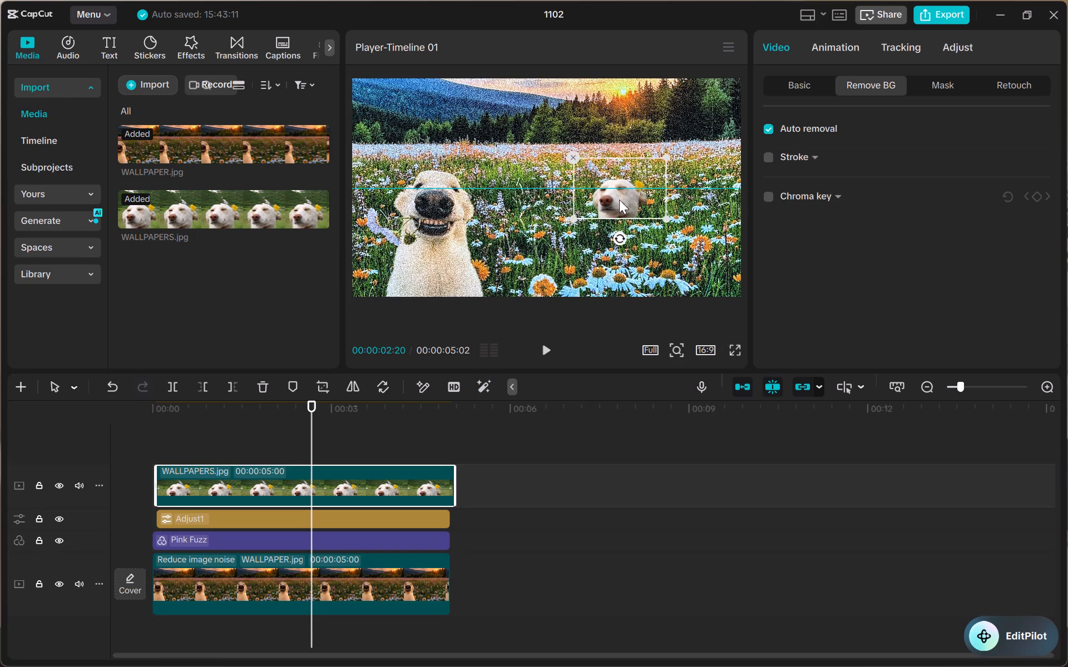
pyautogui.moveTo(619, 200); pyautogui.dragTo(440, 228)
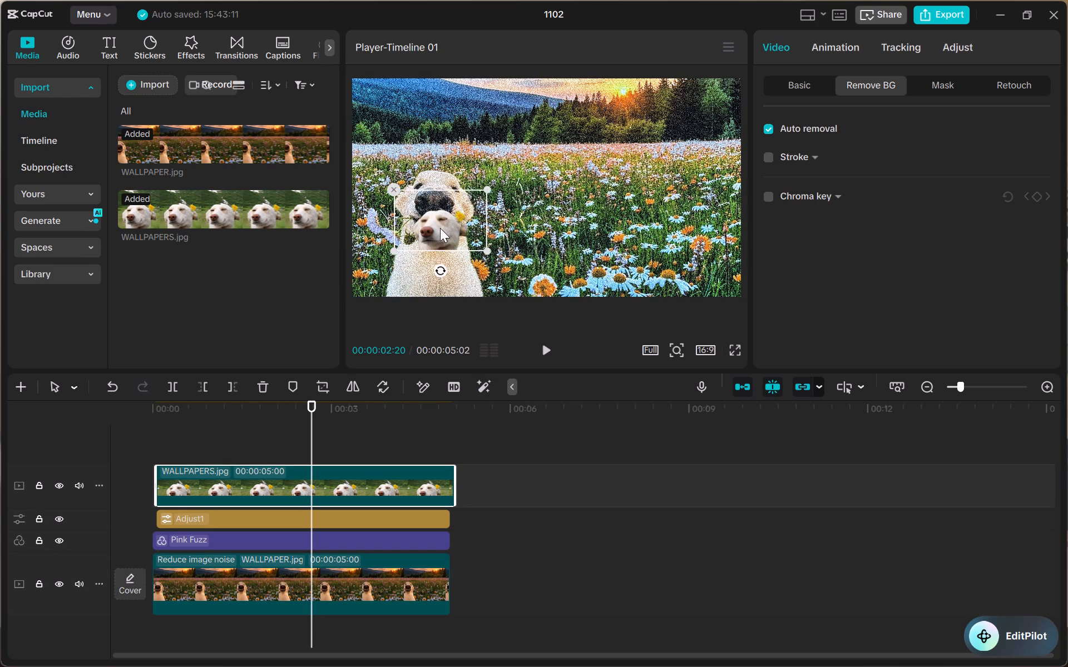
pyautogui.moveTo(440, 228); pyautogui.dragTo(606, 291)
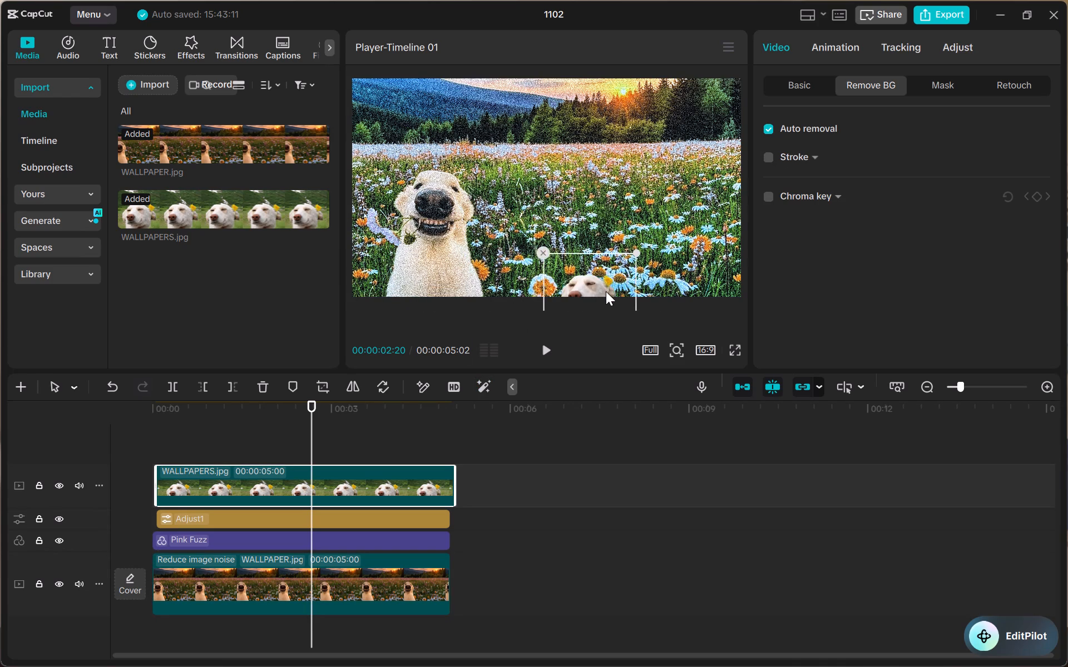
pyautogui.moveTo(606, 291); pyautogui.dragTo(738, 280)
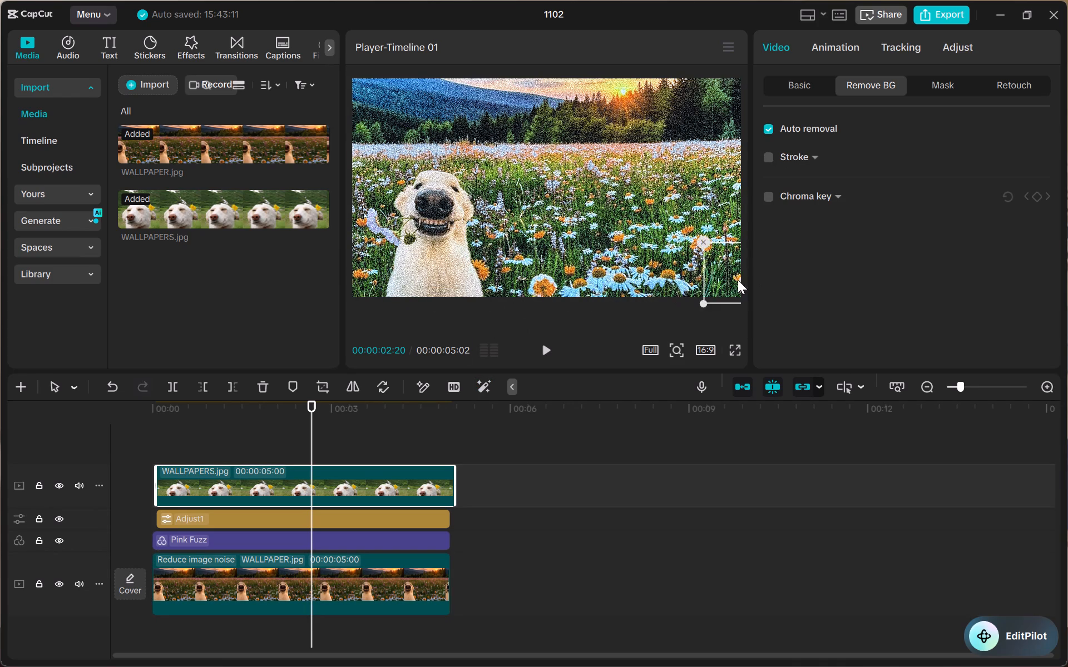
pyautogui.moveTo(738, 280); pyautogui.dragTo(720, 285)
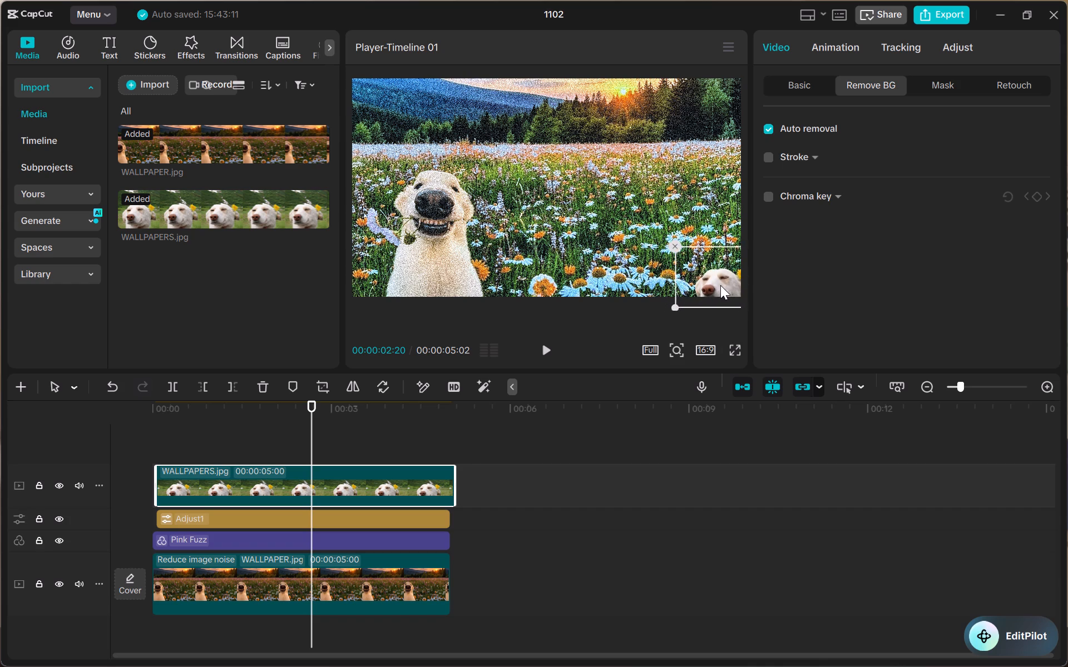
pyautogui.moveTo(720, 285); pyautogui.dragTo(718, 281)
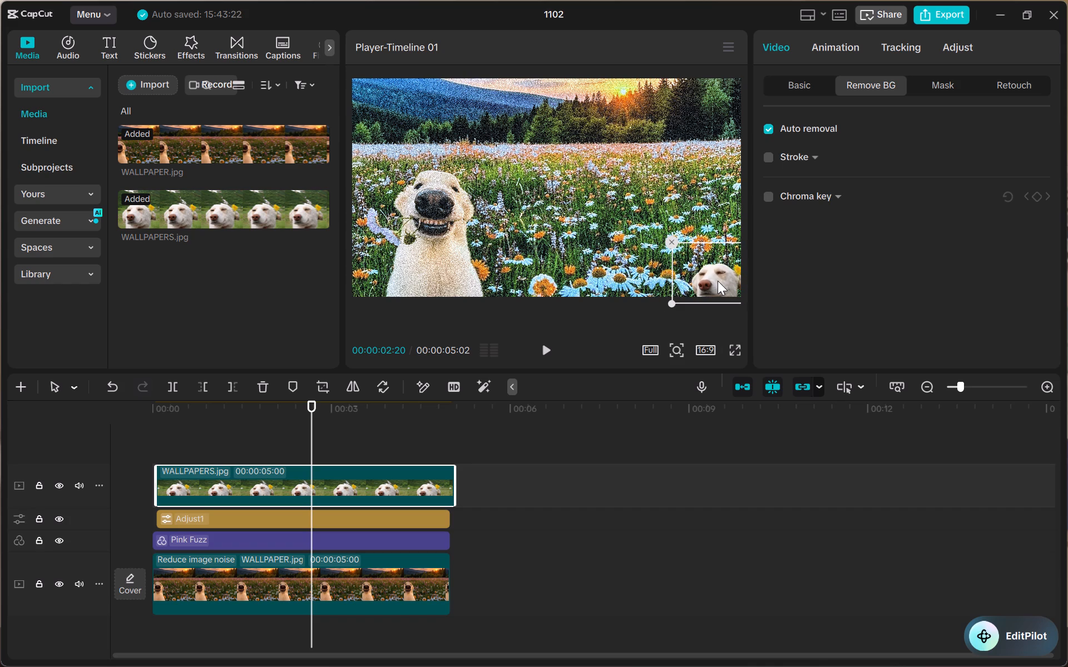
pyautogui.click(599, 308)
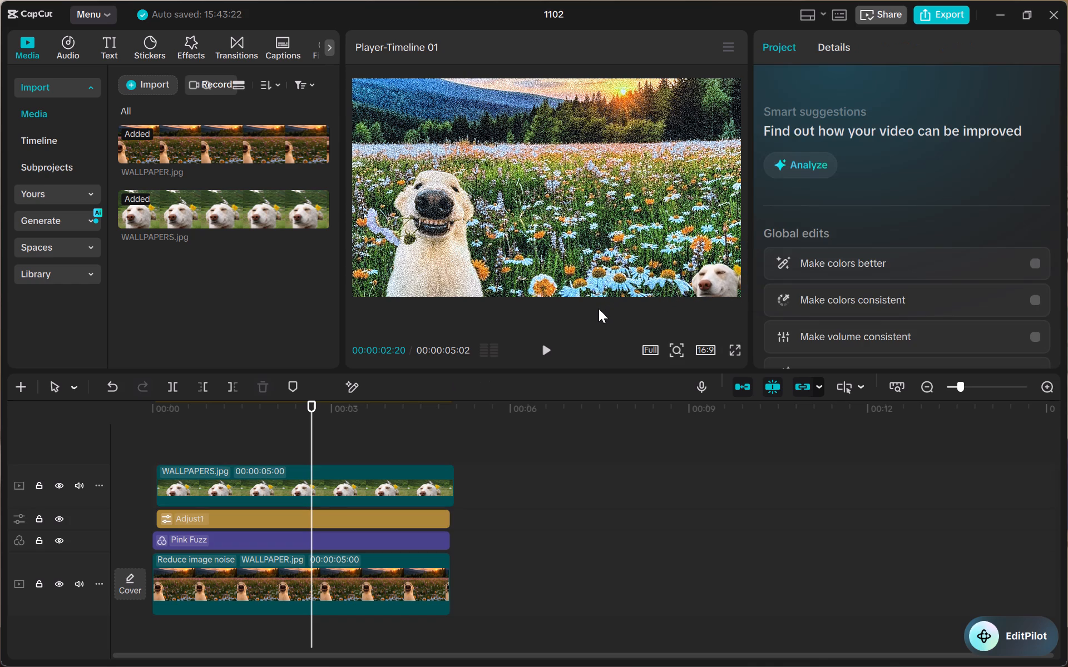
# Import the WALLPAPER 3 image from the device's Downloads folder into the project media.
pyautogui.click(160, 86)
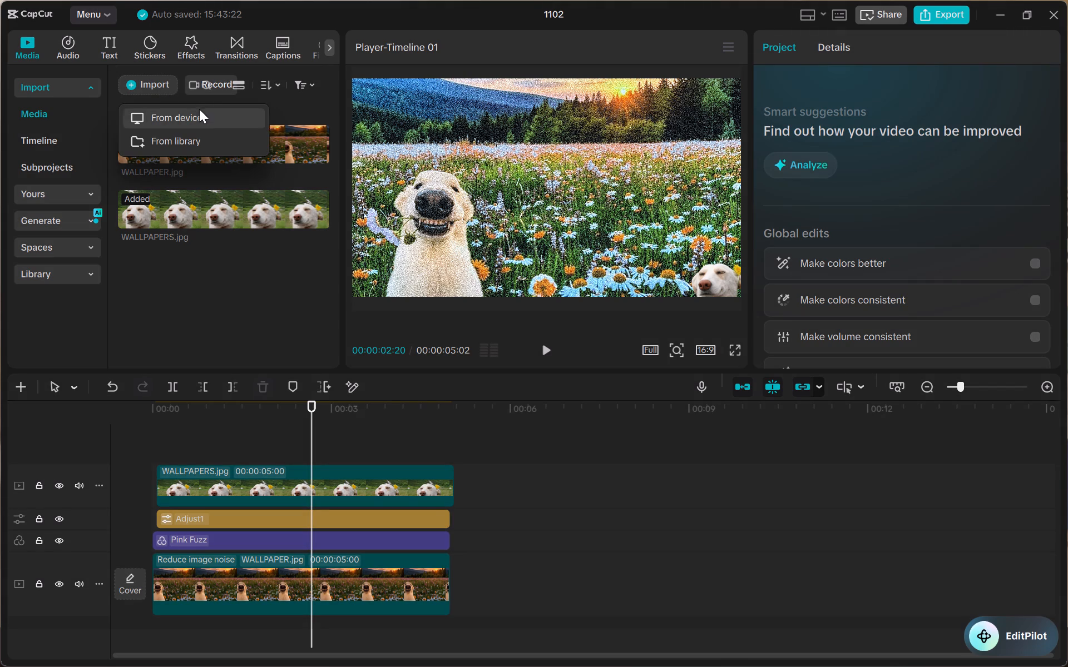
pyautogui.click(199, 113)
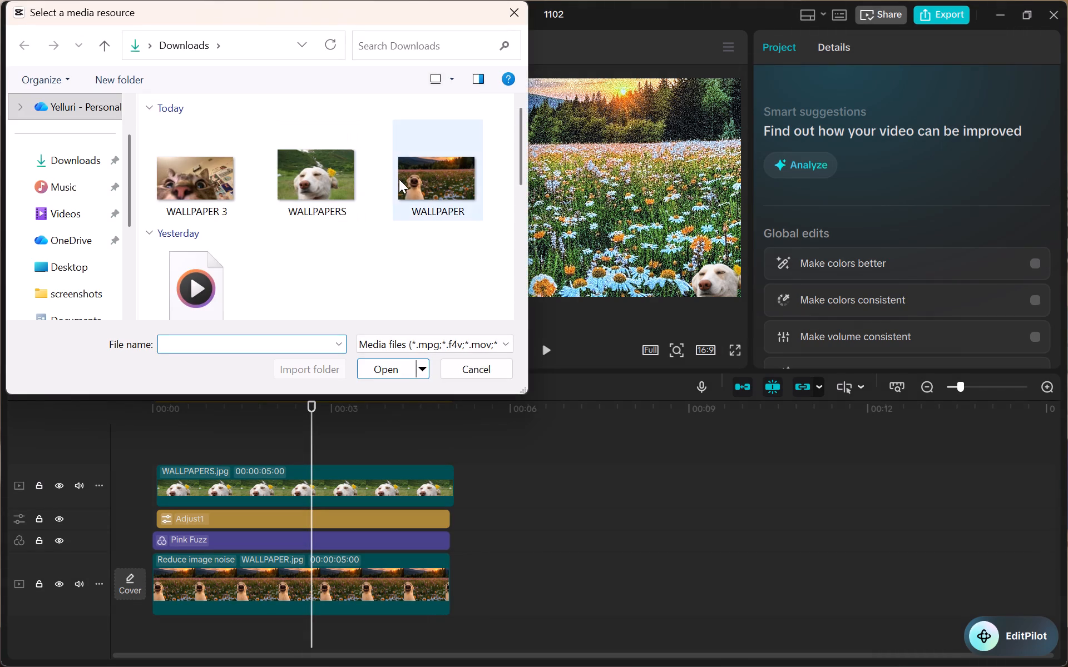
pyautogui.click(221, 183)
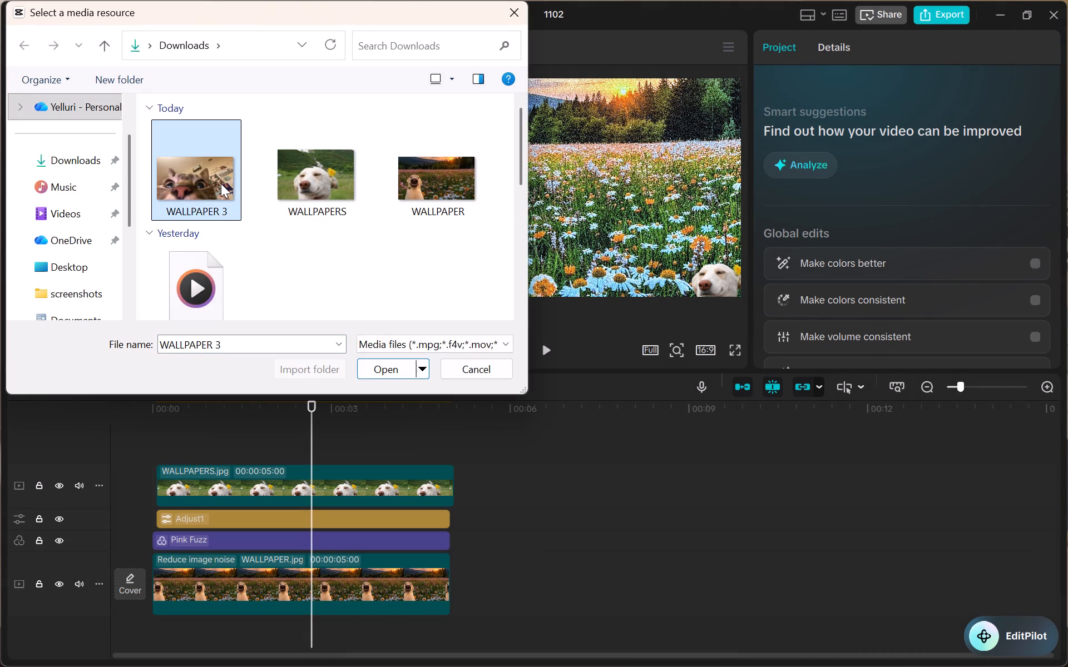
pyautogui.click(386, 368)
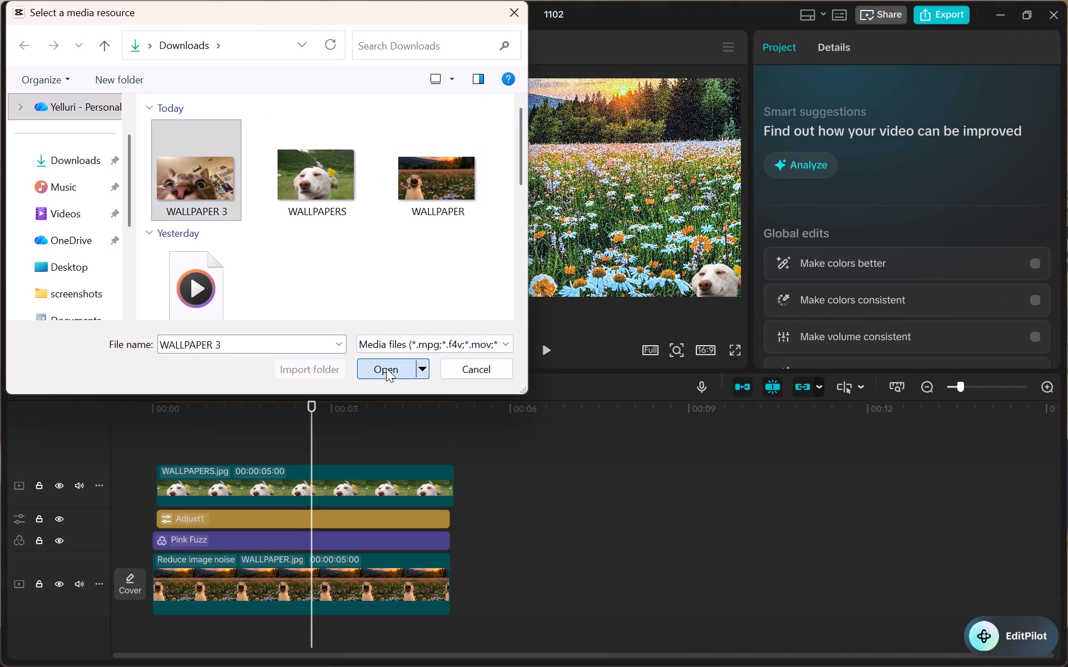
pyautogui.click(500, 250)
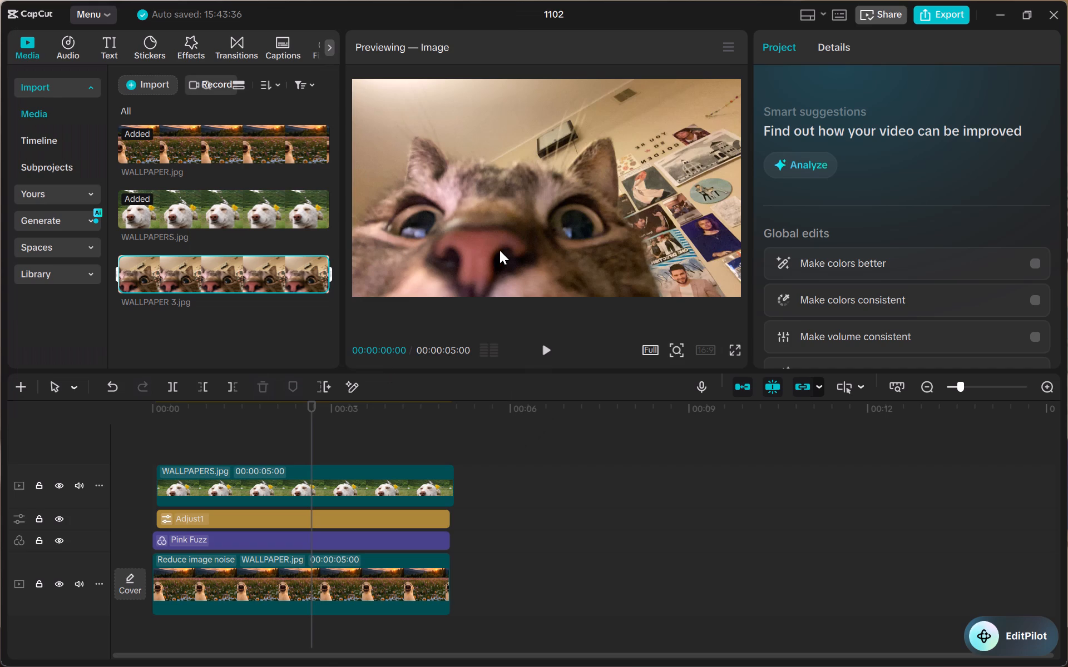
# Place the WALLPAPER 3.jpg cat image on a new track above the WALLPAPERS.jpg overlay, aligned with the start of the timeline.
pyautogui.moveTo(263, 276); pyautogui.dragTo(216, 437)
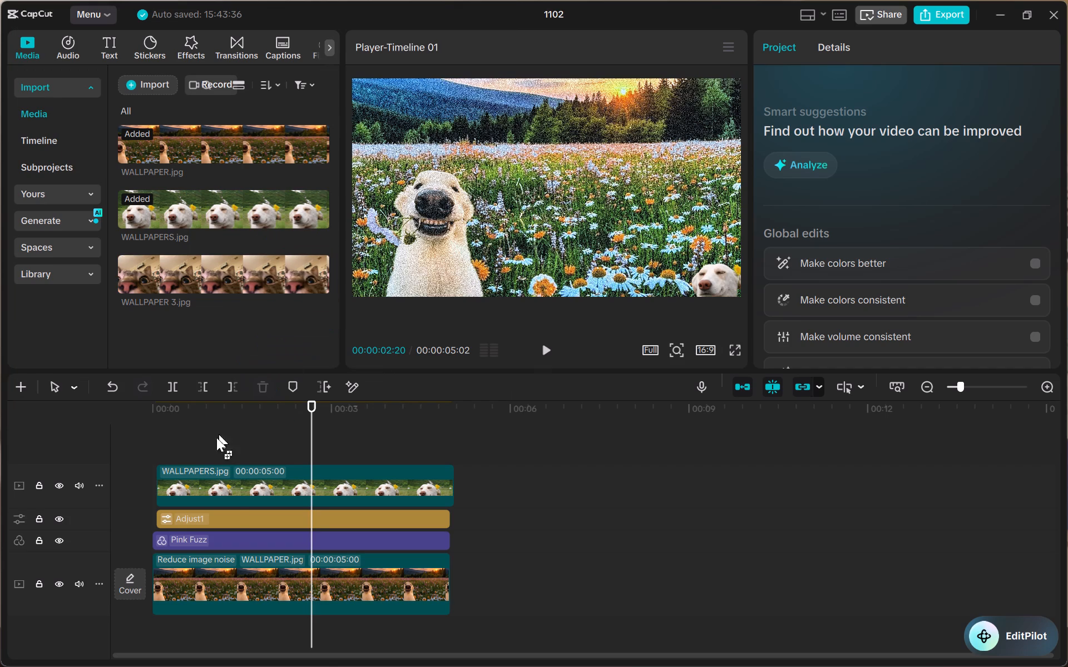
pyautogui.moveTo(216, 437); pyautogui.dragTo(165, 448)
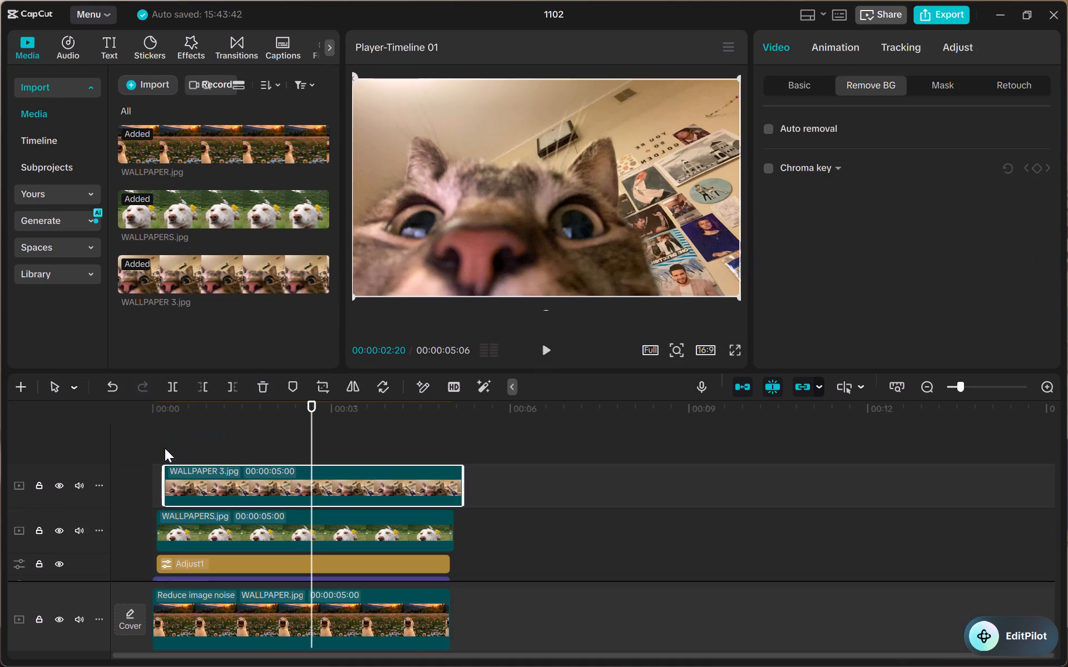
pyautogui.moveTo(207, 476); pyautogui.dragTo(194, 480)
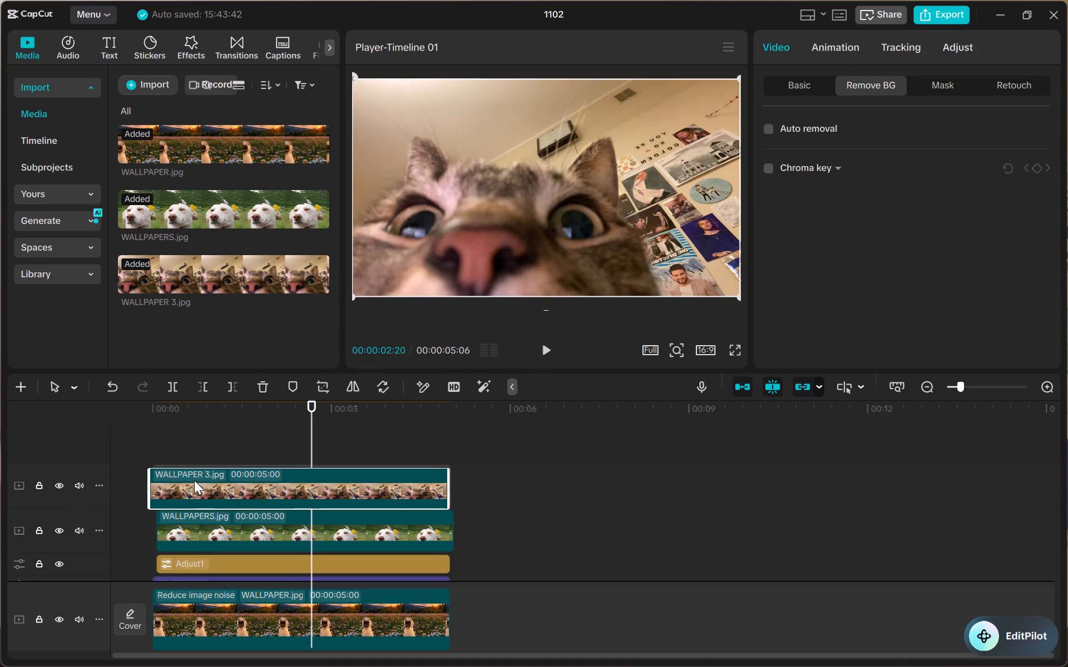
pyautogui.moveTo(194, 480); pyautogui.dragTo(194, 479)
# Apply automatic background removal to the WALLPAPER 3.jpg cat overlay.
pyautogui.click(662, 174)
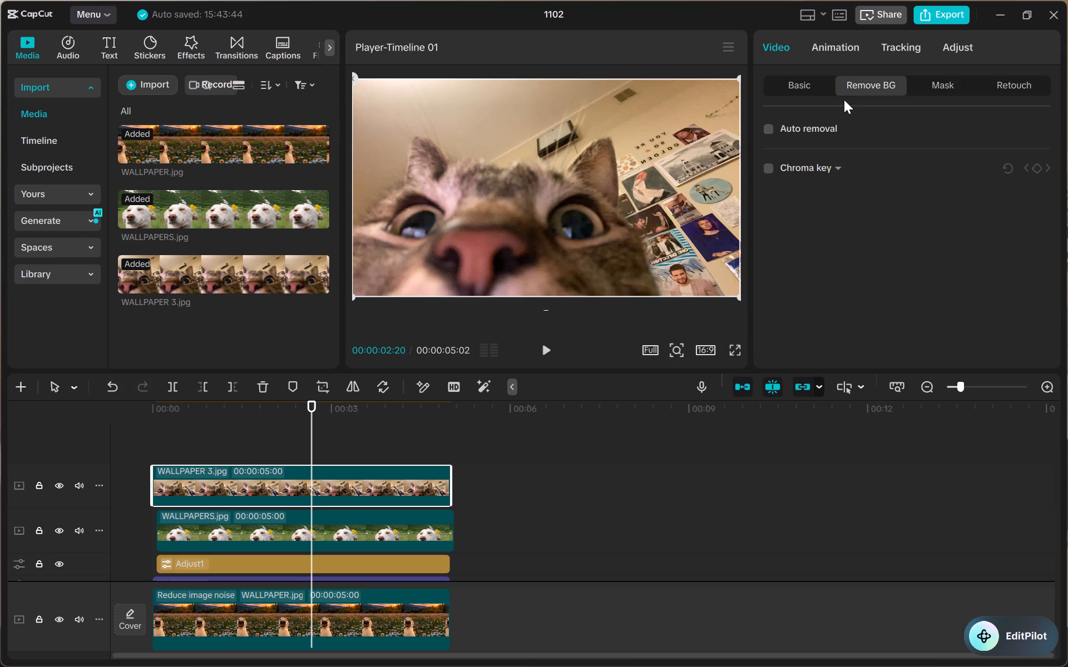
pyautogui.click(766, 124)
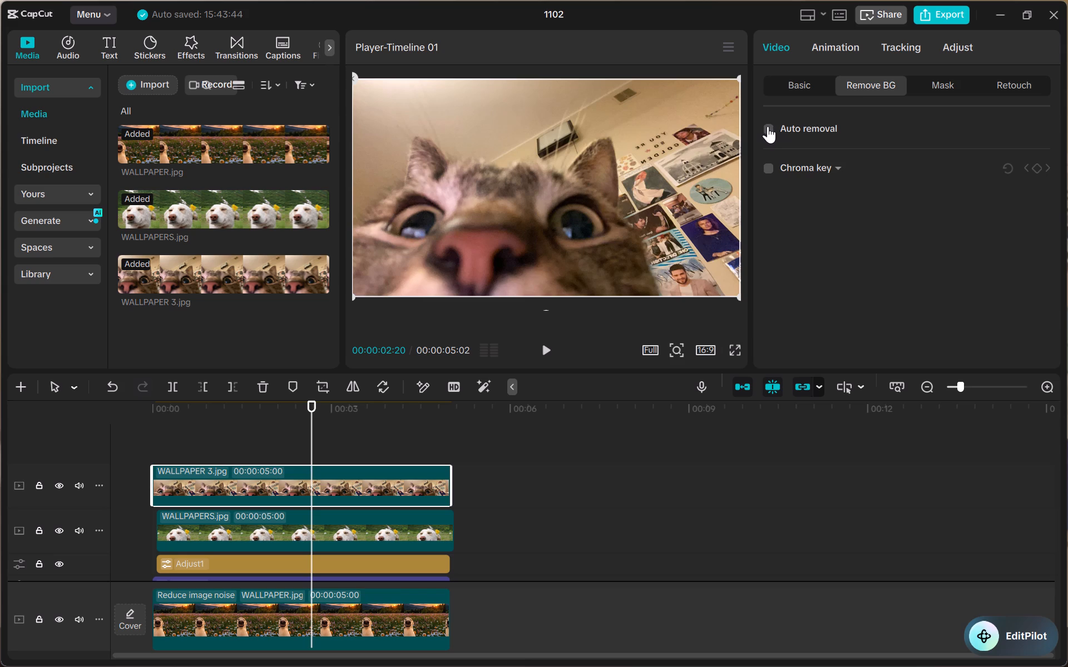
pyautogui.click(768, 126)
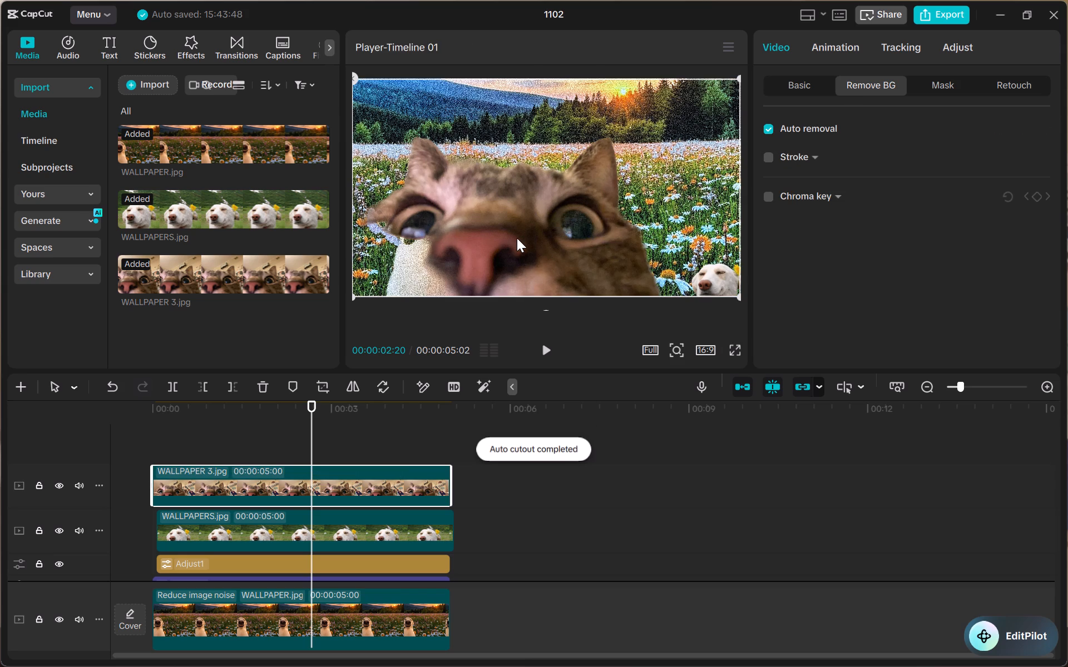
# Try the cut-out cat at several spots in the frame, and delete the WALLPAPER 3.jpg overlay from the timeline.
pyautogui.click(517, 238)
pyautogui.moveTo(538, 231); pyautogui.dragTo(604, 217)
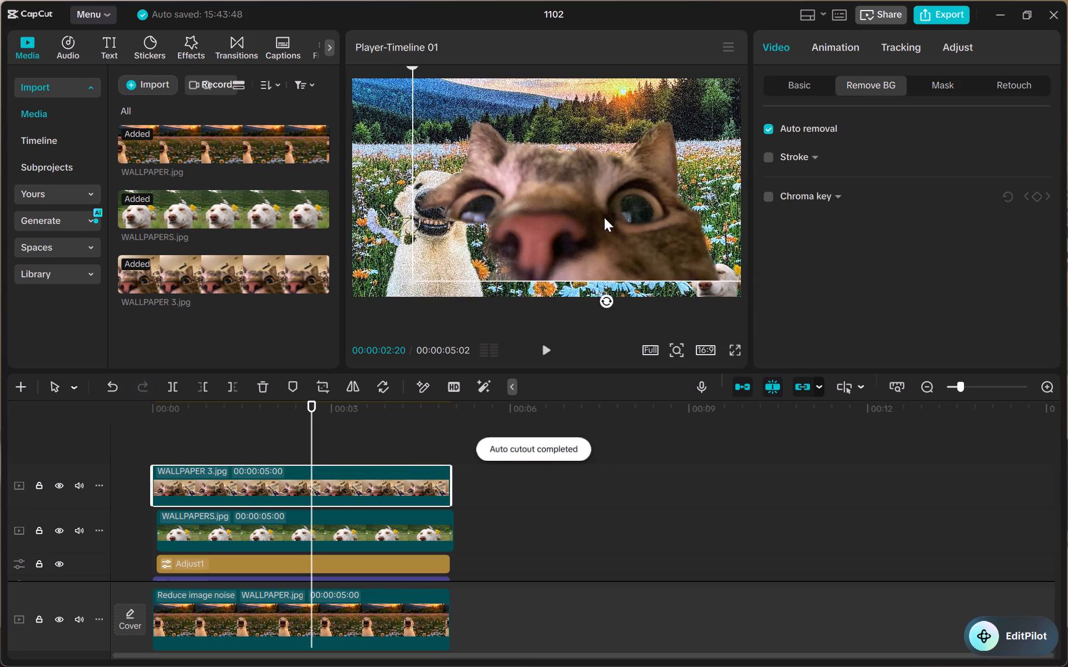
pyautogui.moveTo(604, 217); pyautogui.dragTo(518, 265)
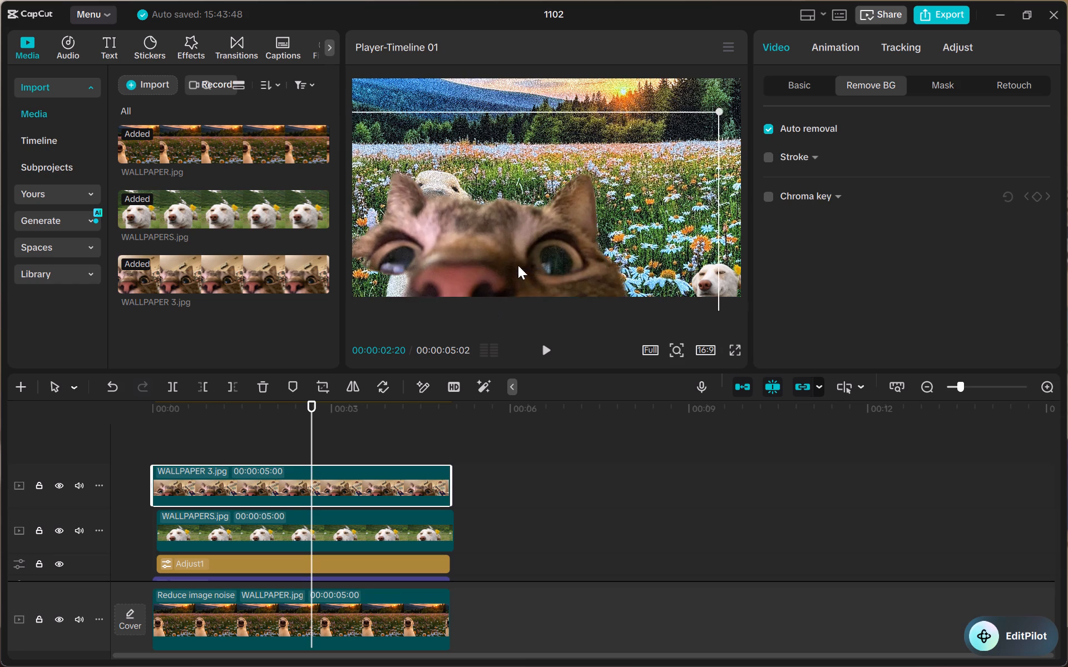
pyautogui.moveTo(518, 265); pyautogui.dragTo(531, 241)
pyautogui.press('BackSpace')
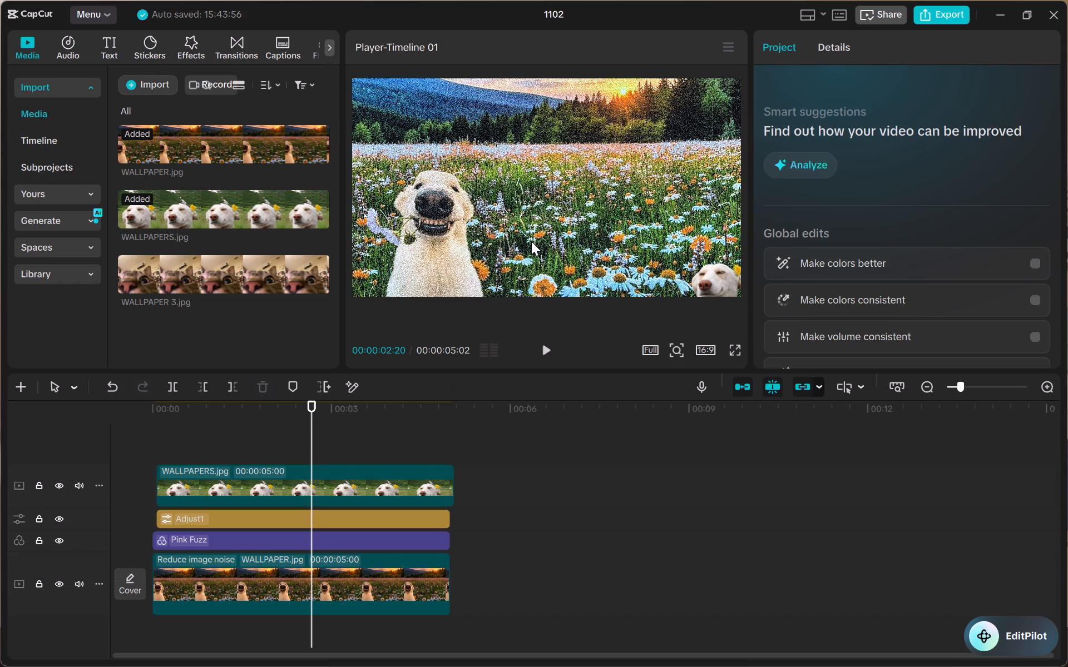
# Add WALLPAPER 3.jpg to the timeline again and move it to a new track above WALLPAPERS.jpg, starting at the timeline's beginning.
pyautogui.click(161, 278)
pyautogui.click(318, 282)
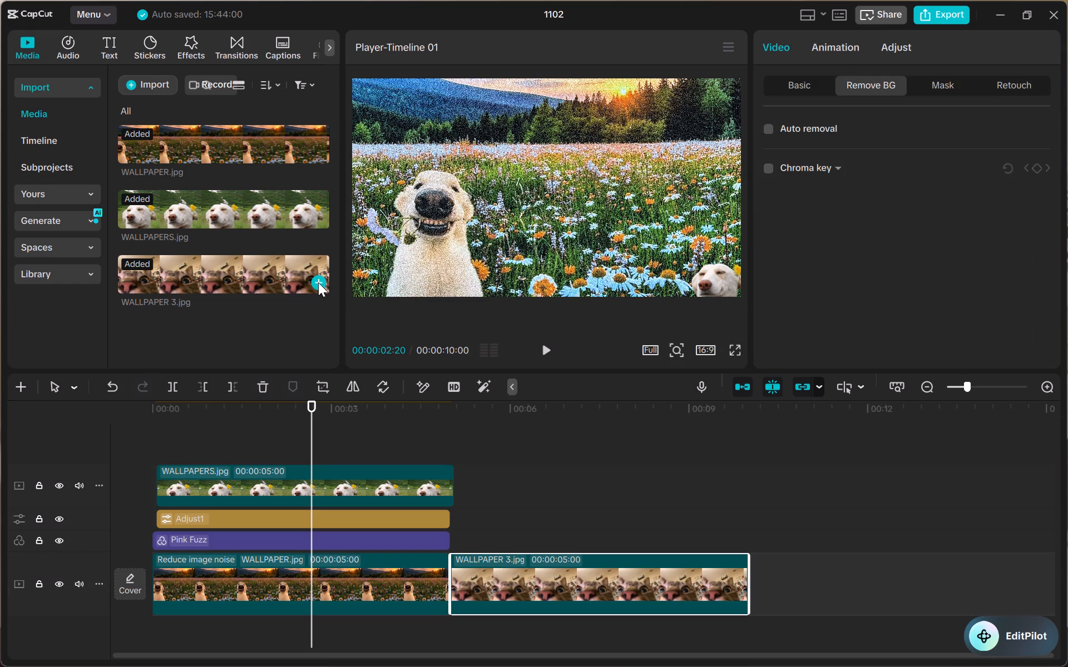
pyautogui.moveTo(501, 588); pyautogui.dragTo(353, 447)
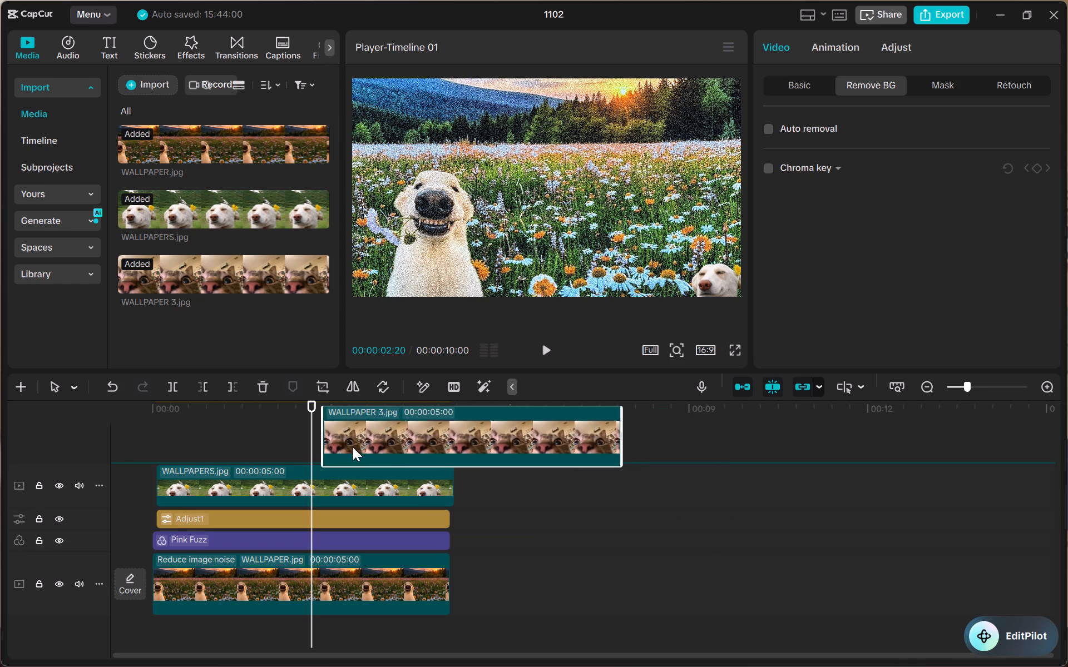
pyautogui.moveTo(353, 447); pyautogui.dragTo(190, 451)
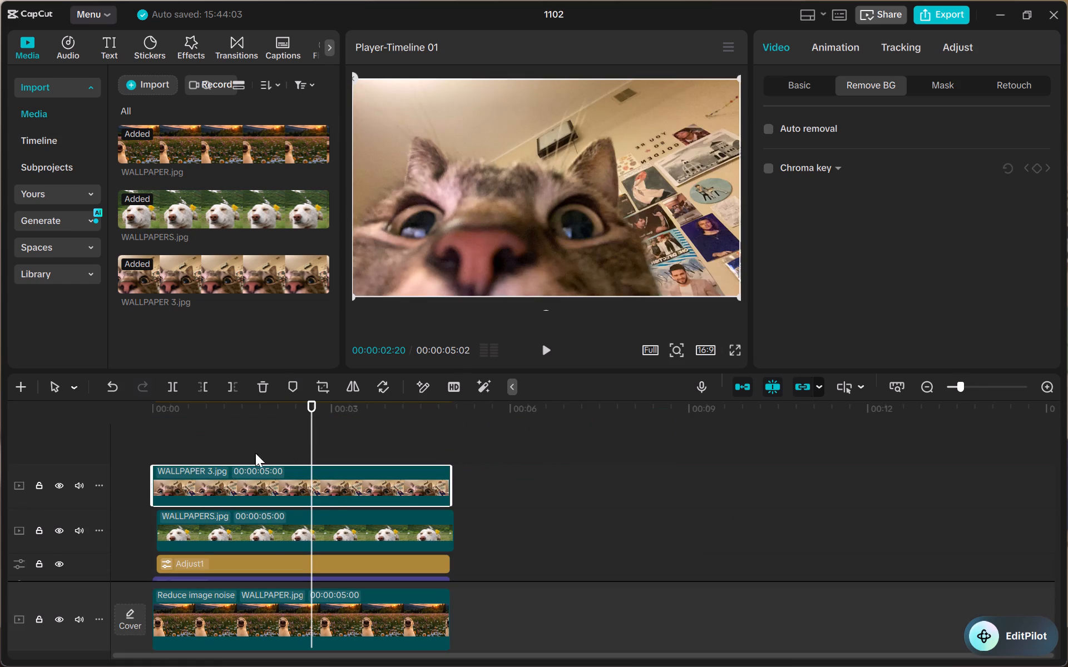
# Enable chroma key on the WALLPAPER 3.jpg overlay and pick black from the cat's nose as the key color.
pyautogui.click(565, 252)
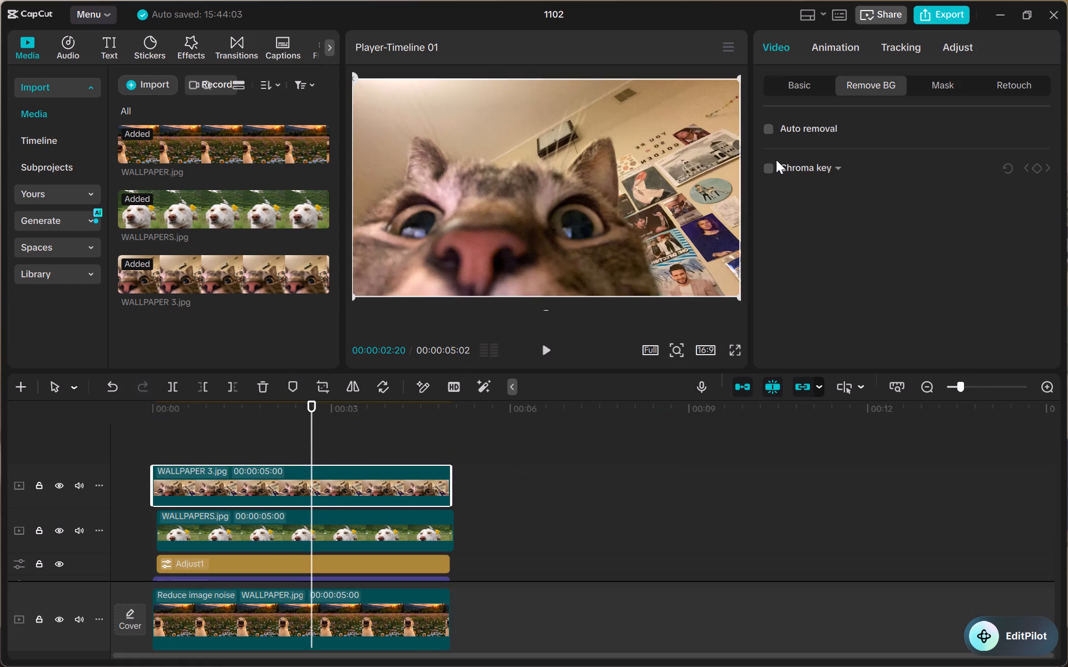
pyautogui.click(773, 166)
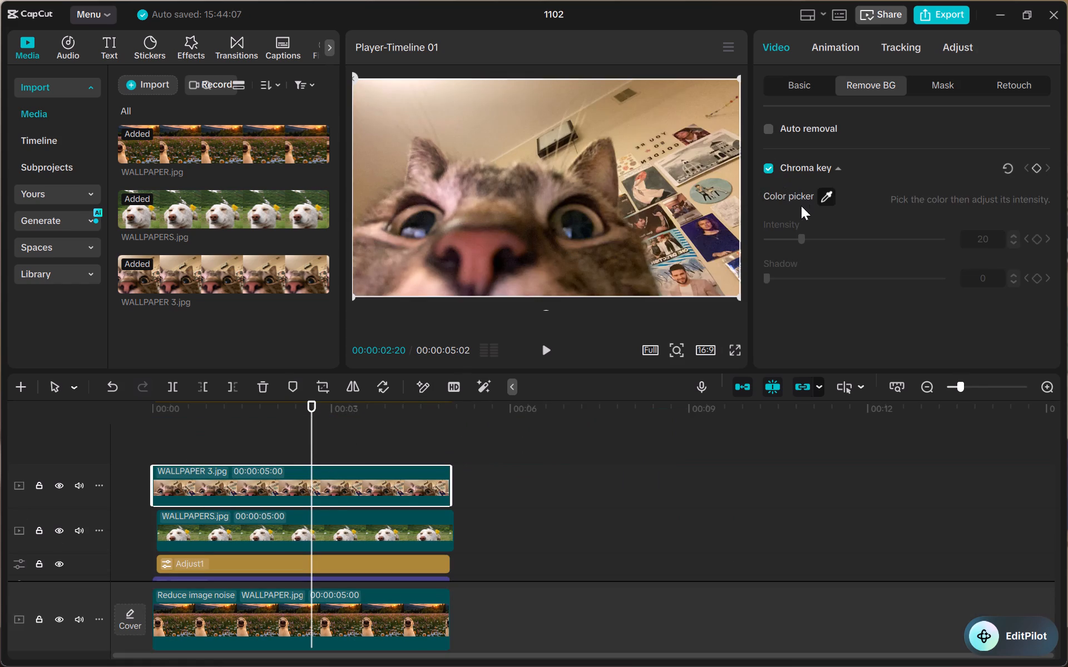
pyautogui.click(823, 194)
pyautogui.click(520, 230)
pyautogui.moveTo(525, 177); pyautogui.dragTo(513, 176)
pyautogui.click(513, 176)
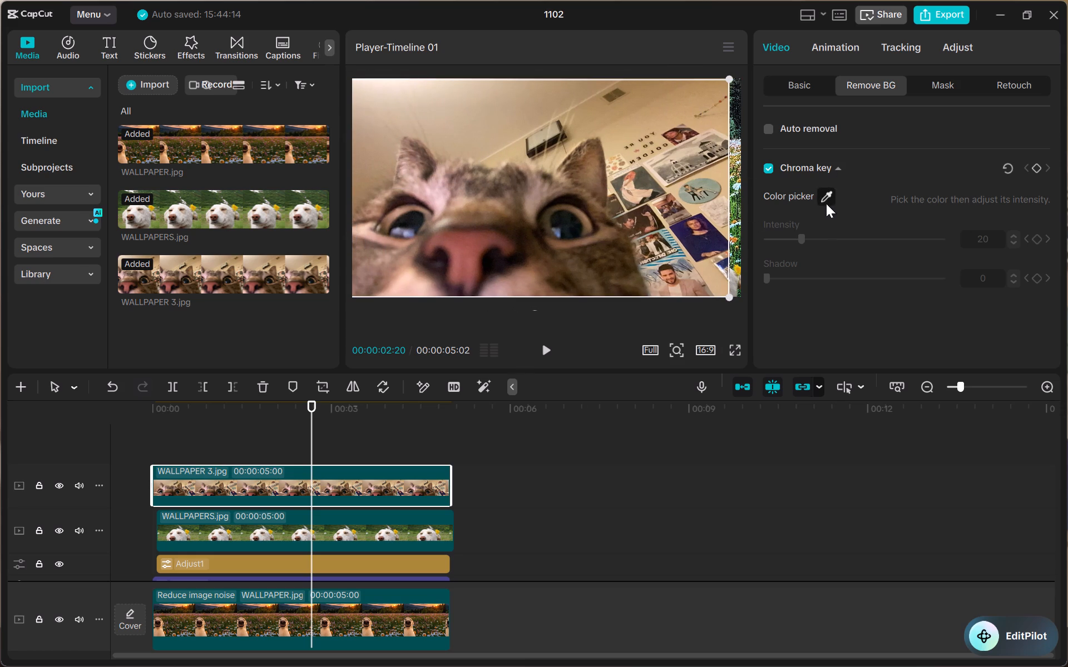
pyautogui.click(823, 197)
pyautogui.moveTo(800, 230); pyautogui.dragTo(818, 230)
pyautogui.moveTo(775, 195); pyautogui.dragTo(824, 200)
pyautogui.click(824, 200)
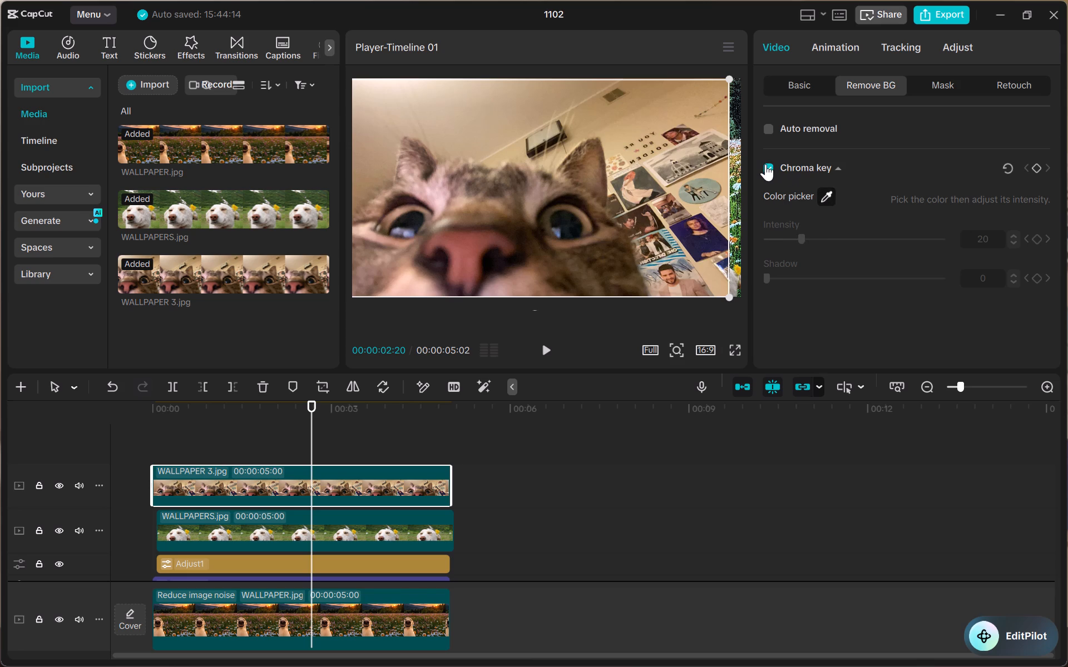
pyautogui.click(765, 164)
pyautogui.click(769, 171)
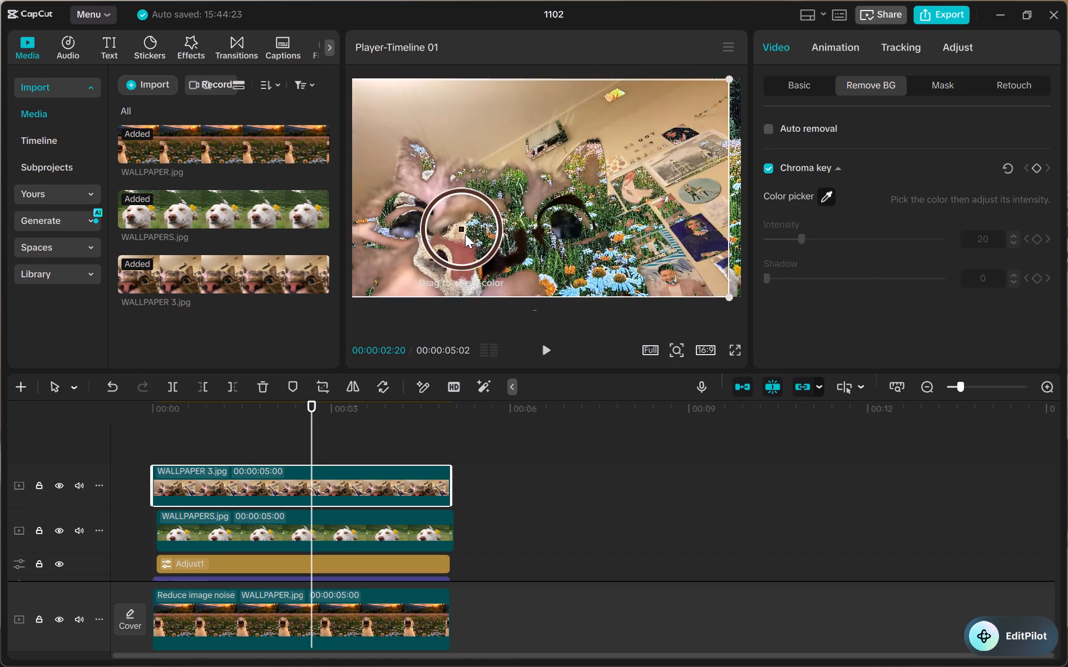
pyautogui.click(487, 261)
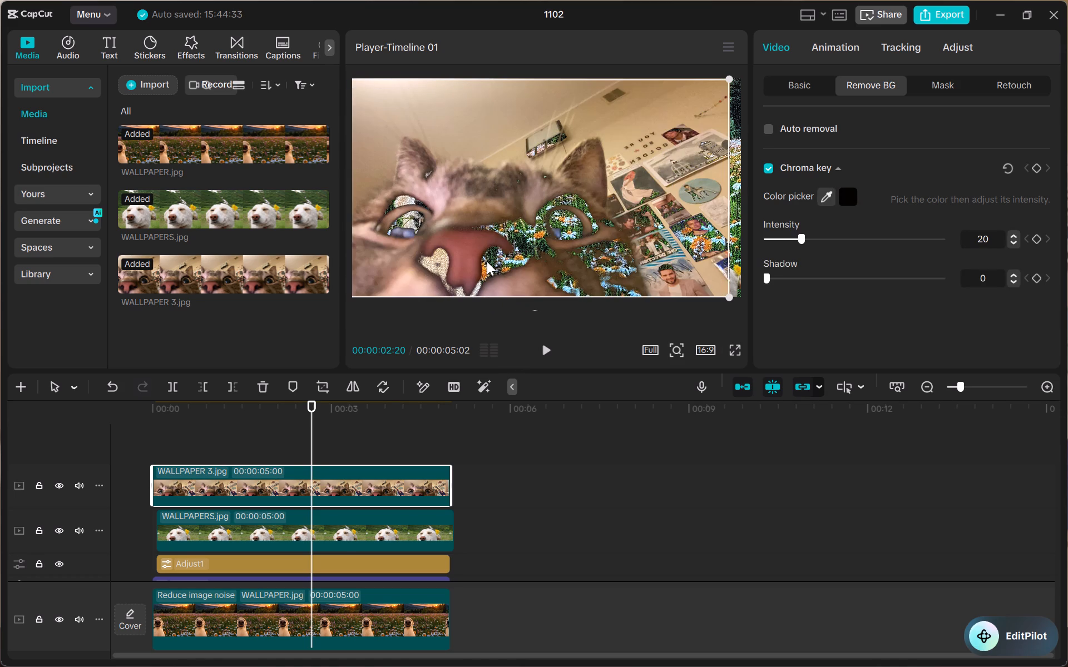
pyautogui.click(478, 233)
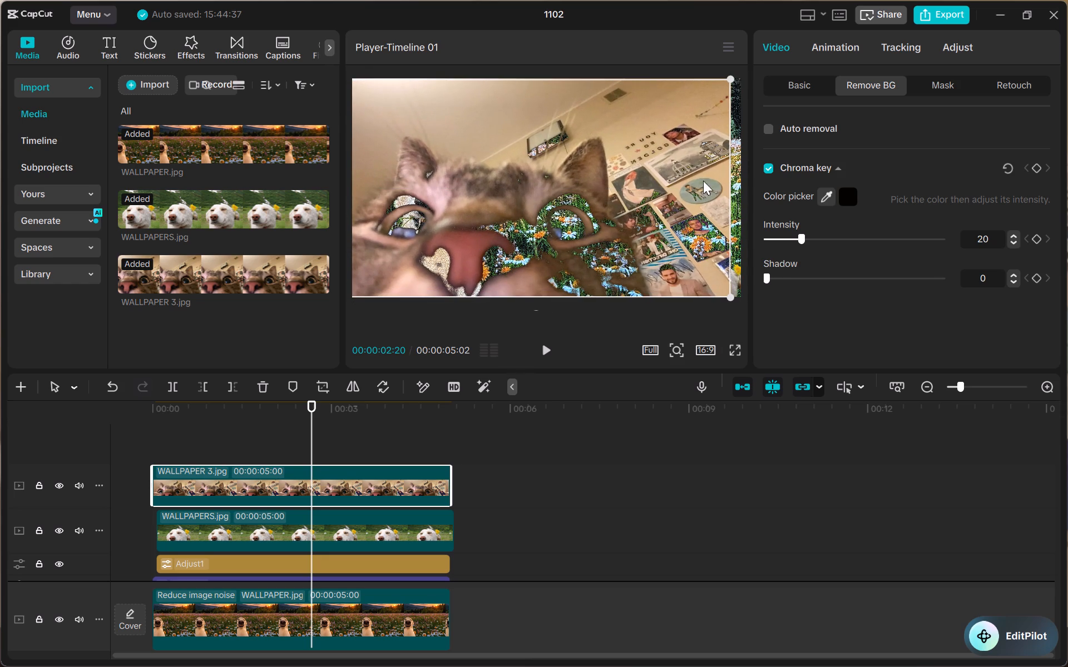
# Set the chroma key intensity of the cat overlay to 0.
pyautogui.moveTo(800, 237); pyautogui.dragTo(767, 233)
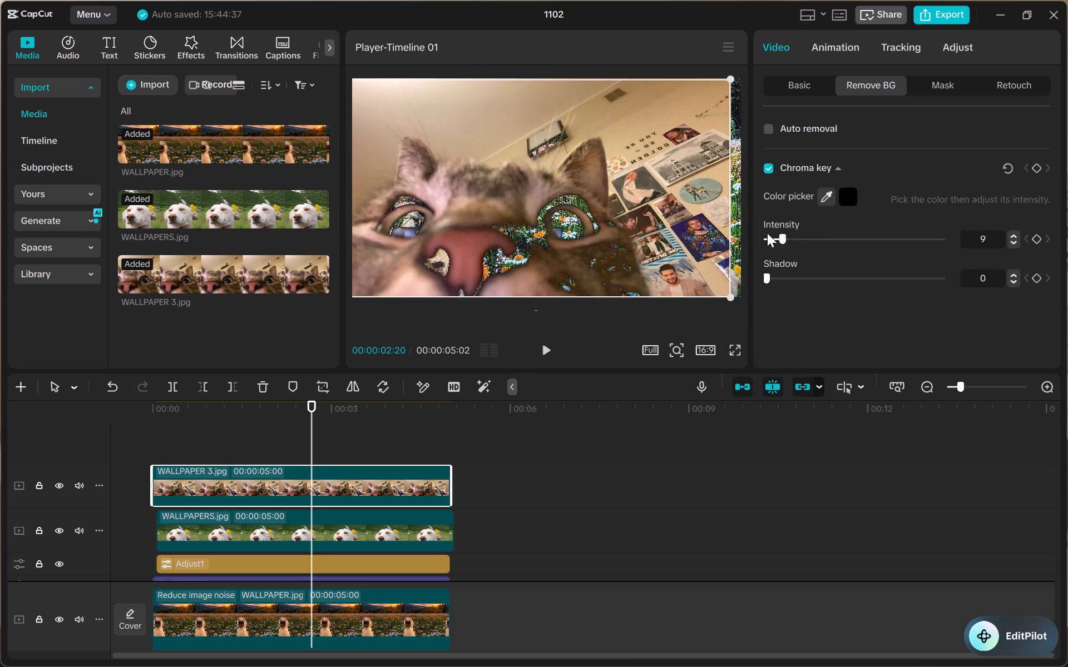
pyautogui.moveTo(767, 233); pyautogui.dragTo(764, 242)
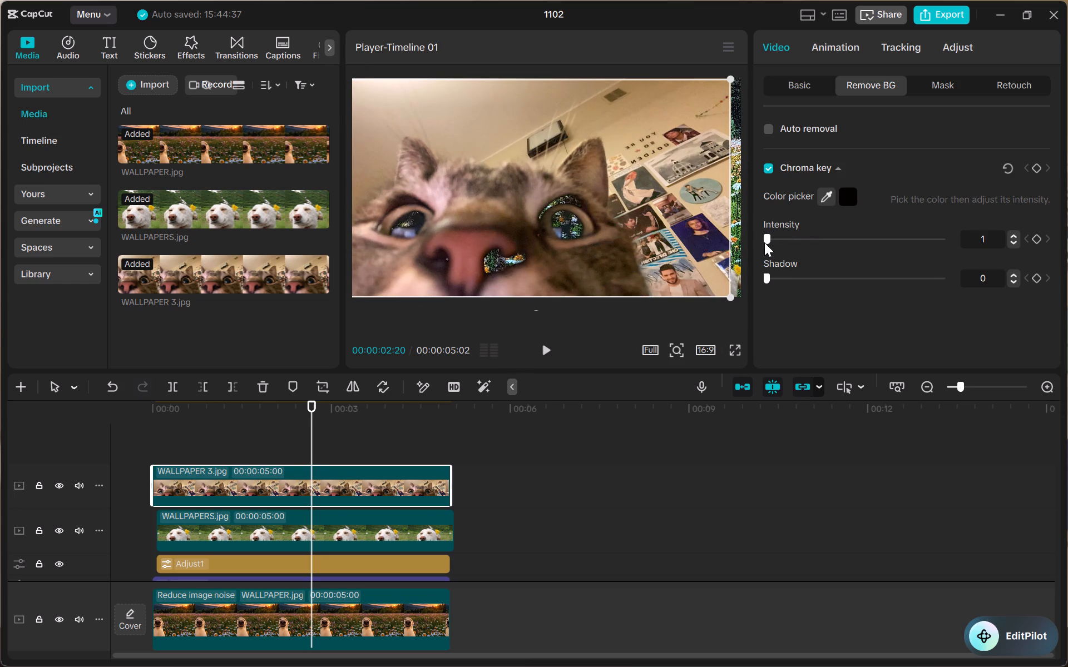
pyautogui.moveTo(764, 242); pyautogui.dragTo(763, 243)
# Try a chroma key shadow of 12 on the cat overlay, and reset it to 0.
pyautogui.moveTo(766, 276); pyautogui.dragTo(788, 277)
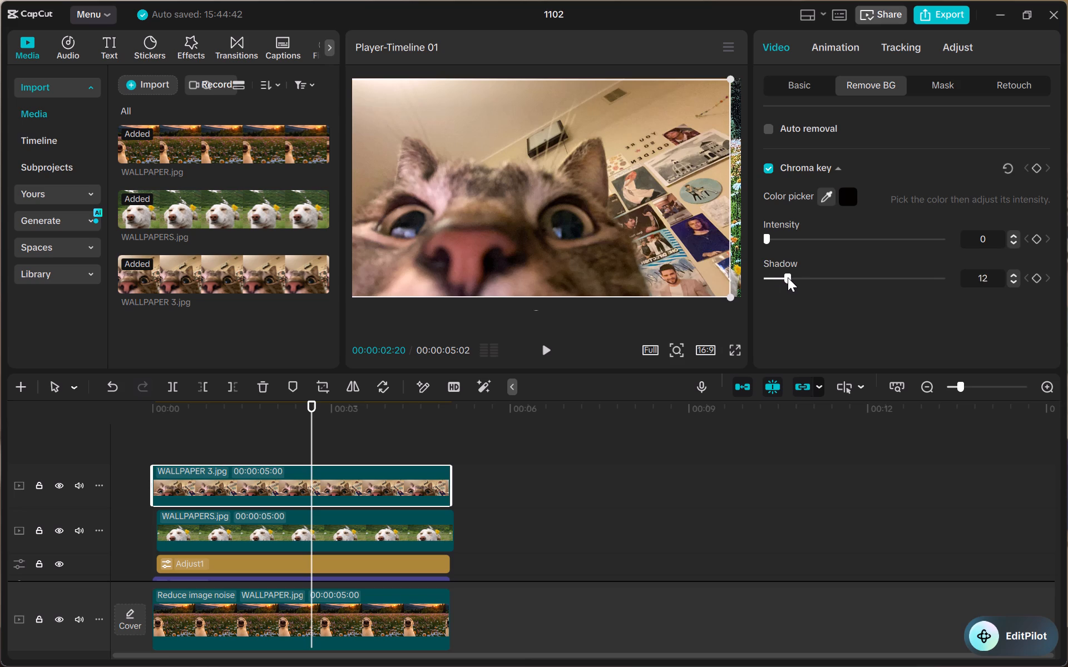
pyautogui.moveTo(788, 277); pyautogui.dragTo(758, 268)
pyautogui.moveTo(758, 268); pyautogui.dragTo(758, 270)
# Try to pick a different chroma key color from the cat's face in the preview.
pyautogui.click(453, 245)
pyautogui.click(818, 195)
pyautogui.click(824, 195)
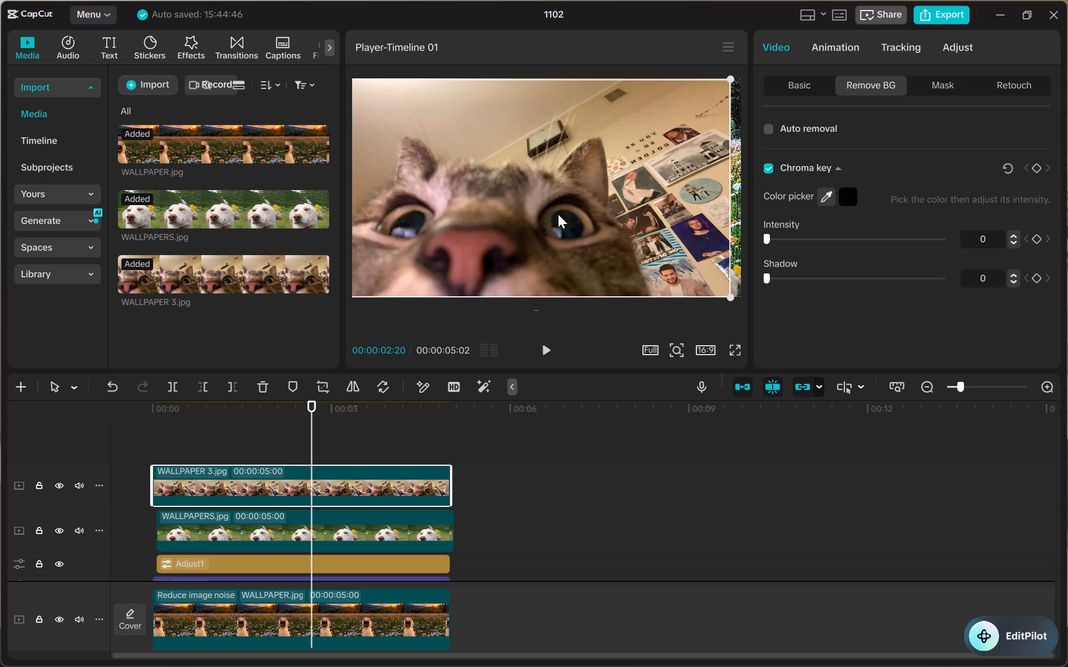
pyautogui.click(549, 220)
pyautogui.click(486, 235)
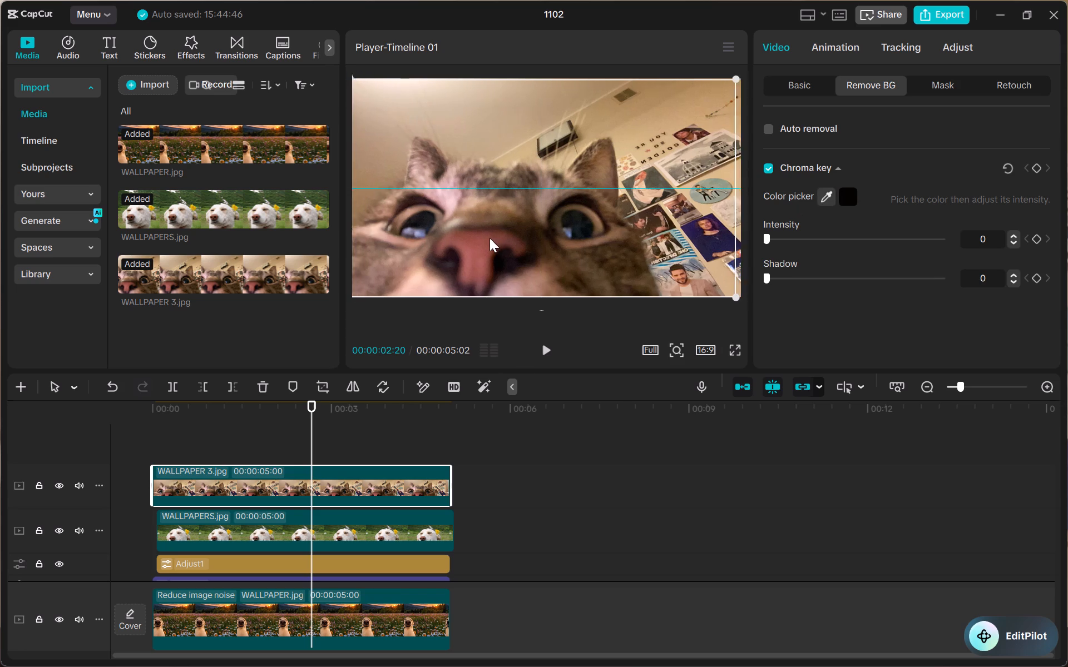
# Turn on automatic background removal for the WALLPAPER 3.jpg cat overlay.
pyautogui.click(774, 131)
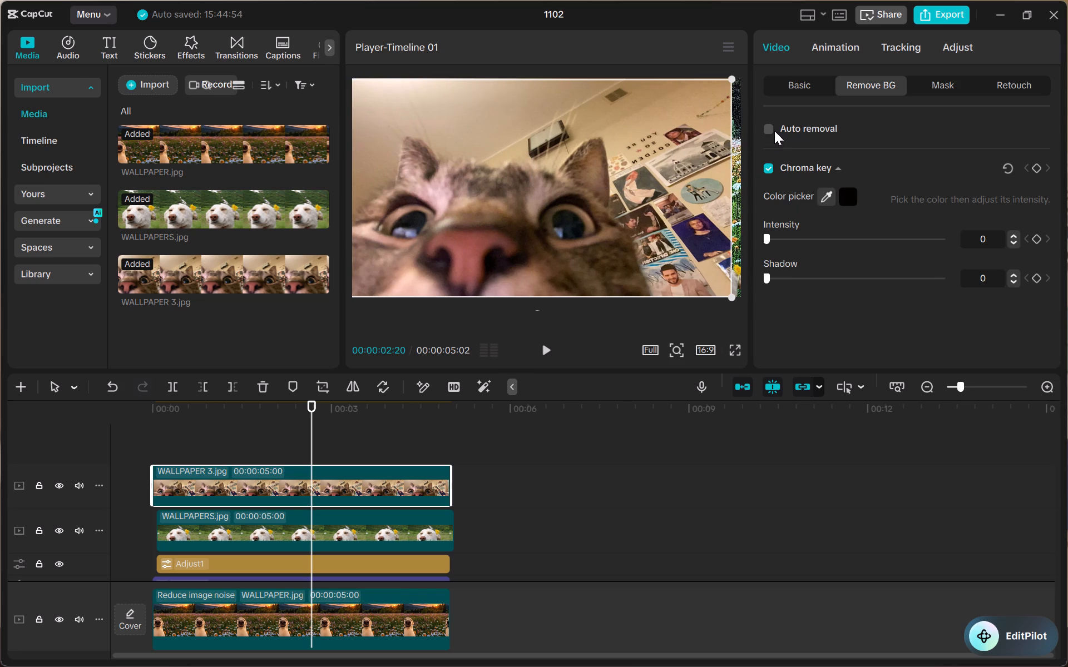
pyautogui.click(773, 128)
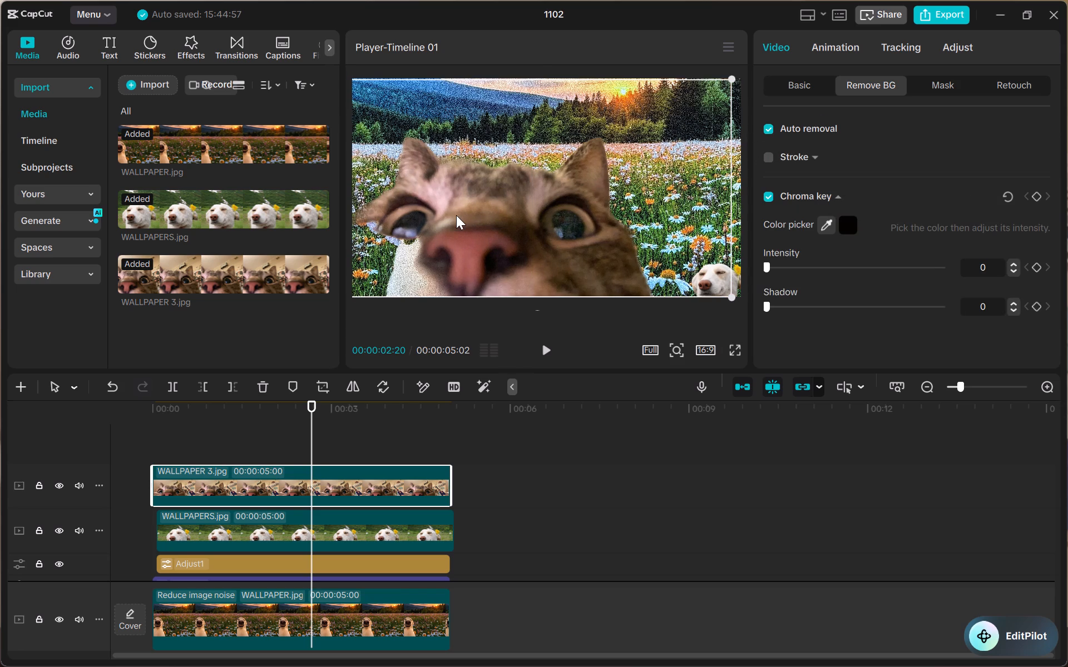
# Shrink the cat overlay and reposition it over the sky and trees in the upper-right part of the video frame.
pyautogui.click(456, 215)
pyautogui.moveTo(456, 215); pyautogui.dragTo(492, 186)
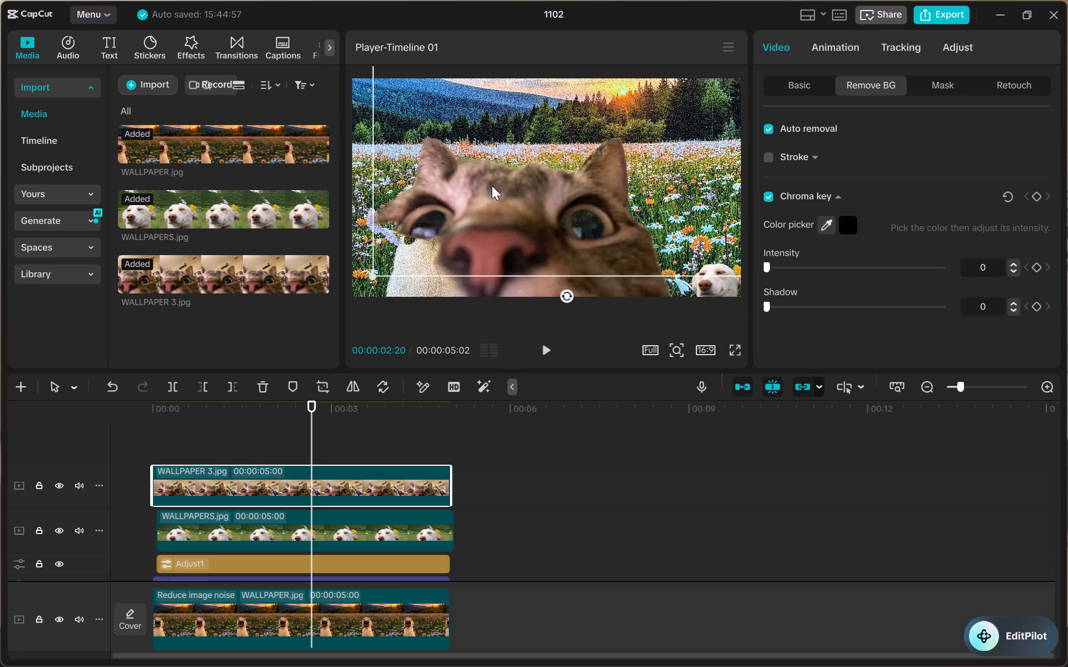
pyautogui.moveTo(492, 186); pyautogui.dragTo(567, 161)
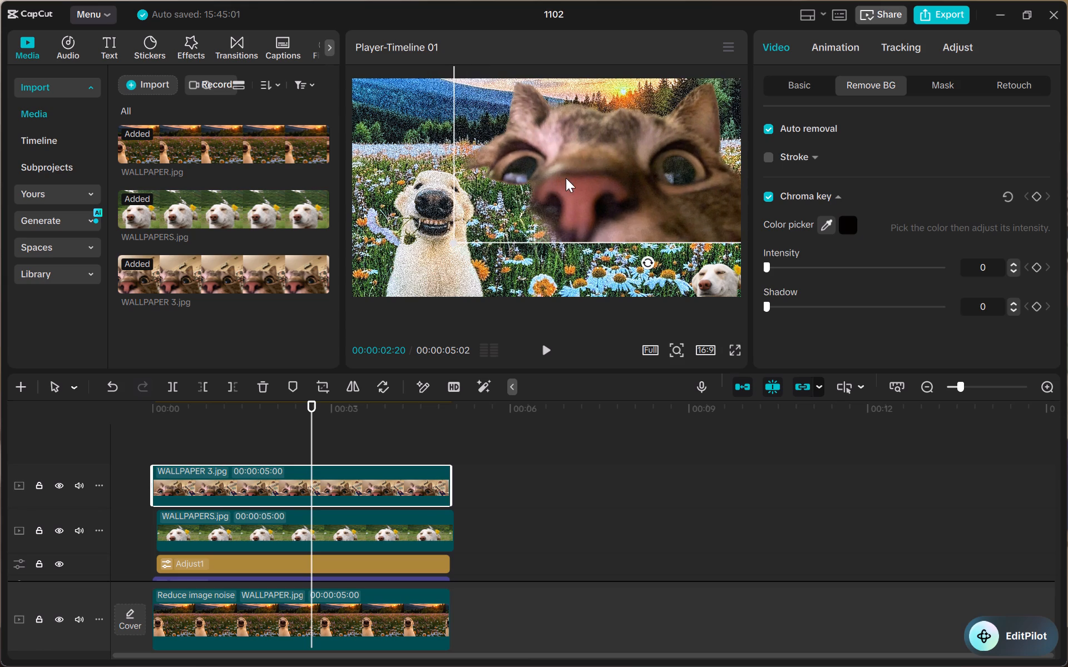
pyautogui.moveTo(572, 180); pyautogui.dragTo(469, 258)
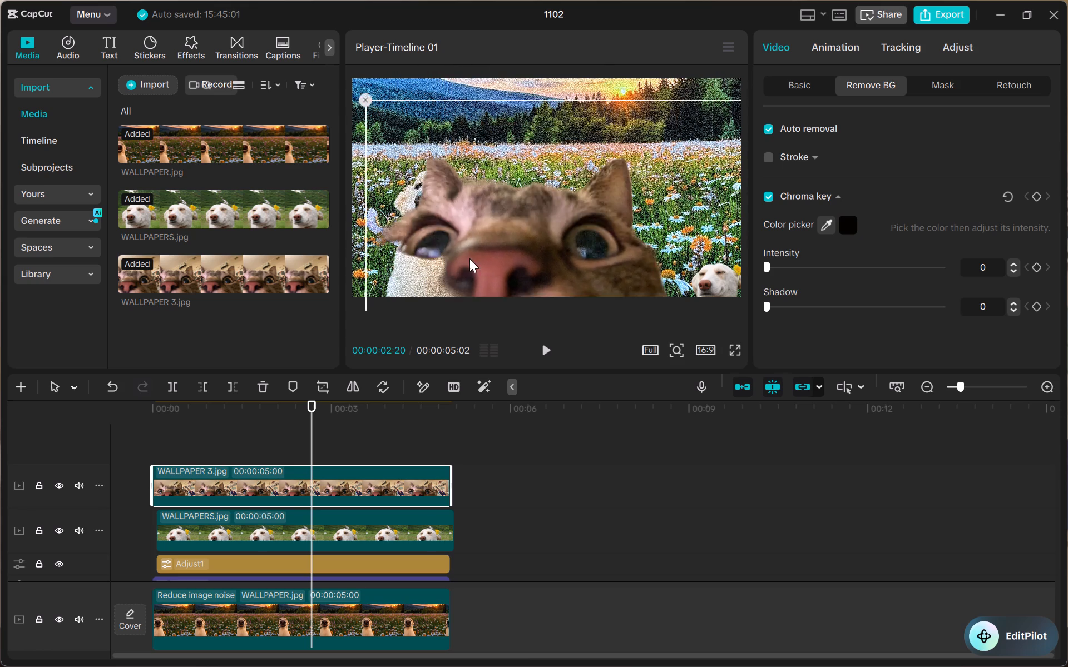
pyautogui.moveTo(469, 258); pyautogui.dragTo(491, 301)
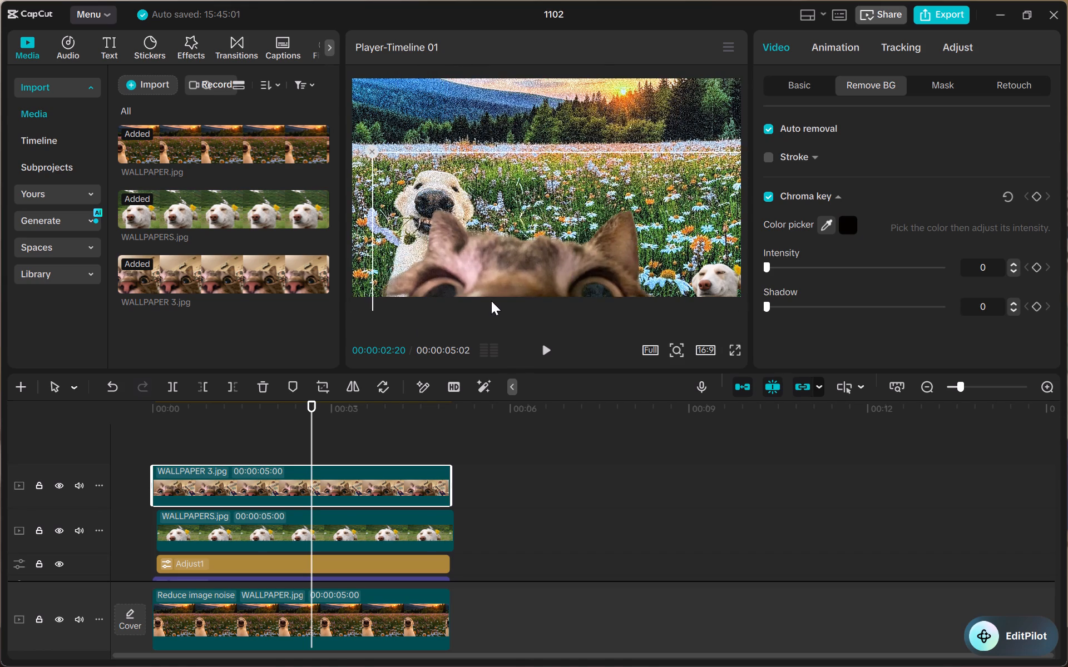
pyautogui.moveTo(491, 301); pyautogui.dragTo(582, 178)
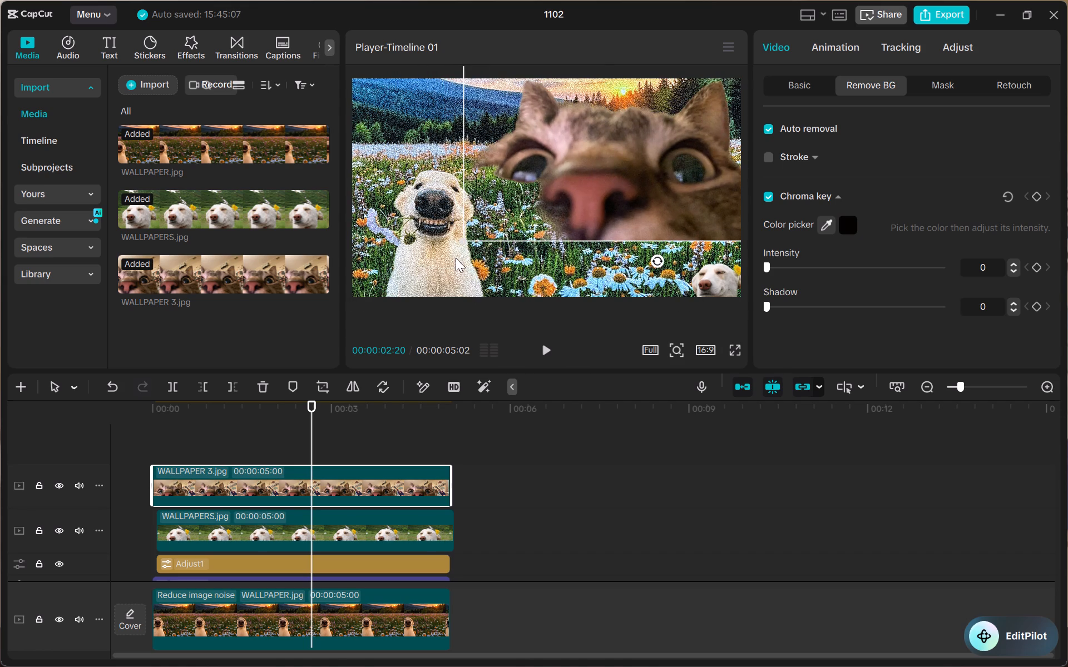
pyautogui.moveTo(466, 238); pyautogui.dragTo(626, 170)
# Delete the WALLPAPER 3.jpg cat overlay from the timeline.
pyautogui.click(618, 429)
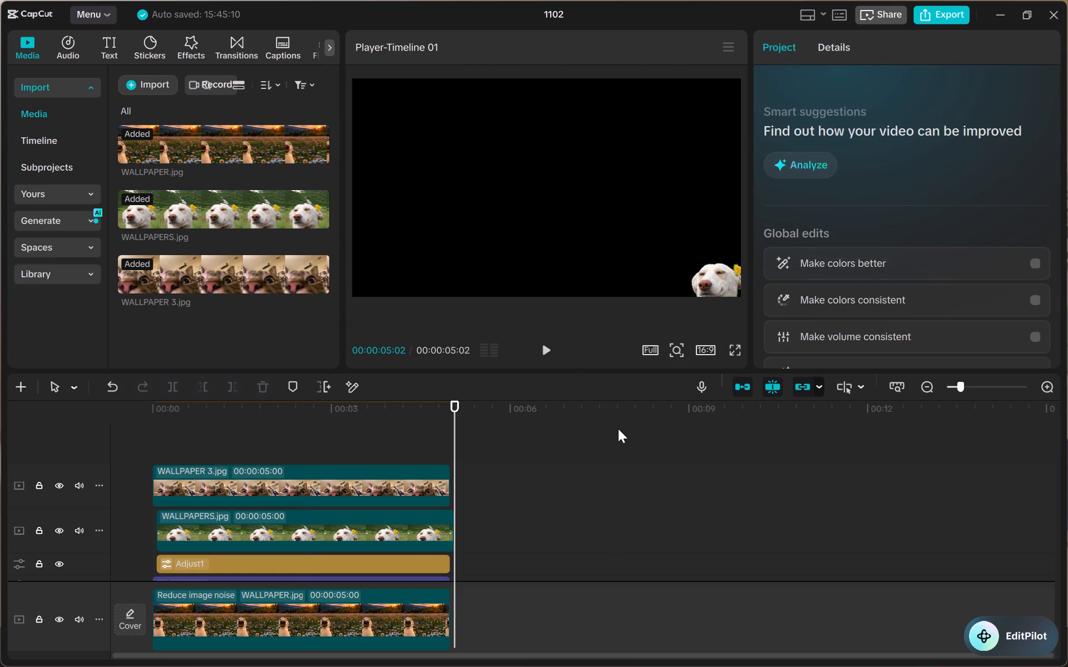
pyautogui.moveTo(449, 434); pyautogui.dragTo(431, 449)
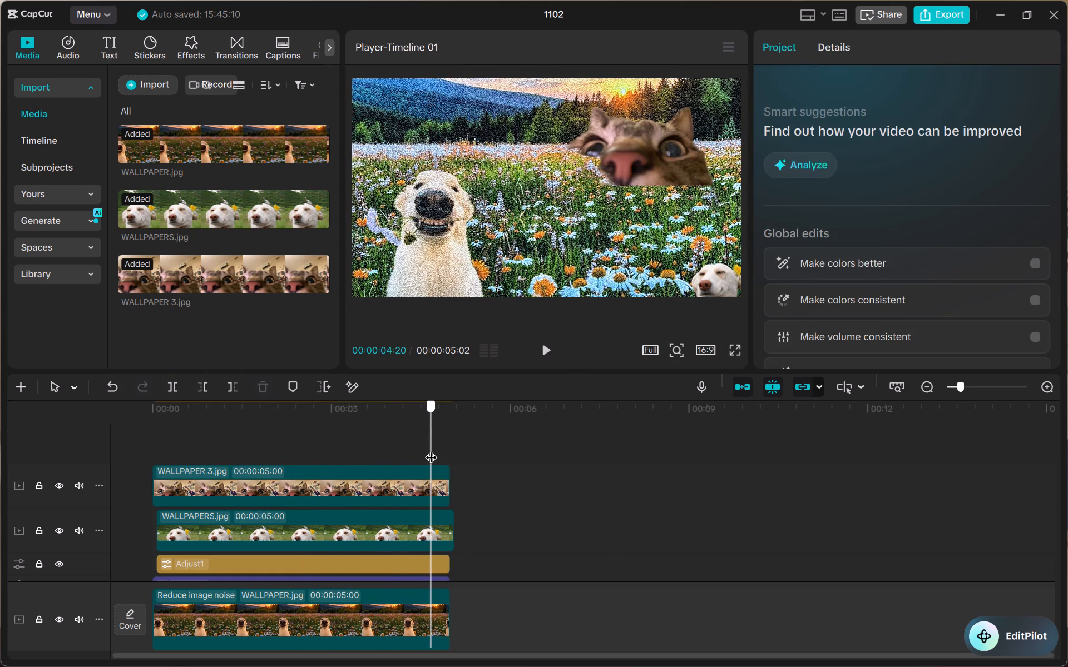
pyautogui.moveTo(431, 449); pyautogui.dragTo(432, 449)
pyautogui.click(446, 486)
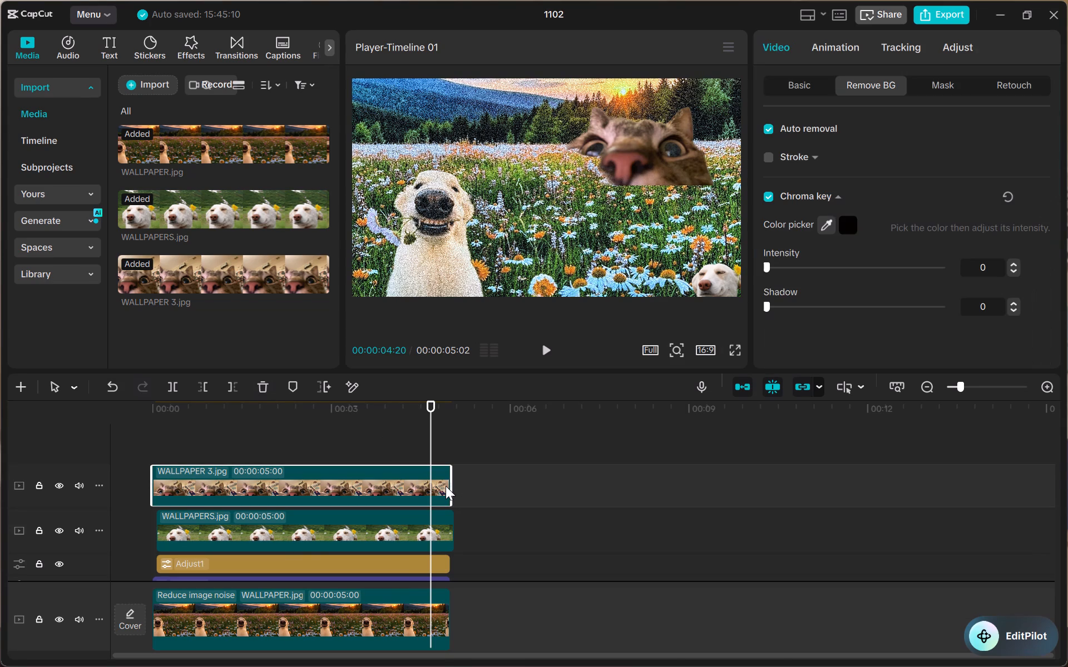
pyautogui.click(449, 482)
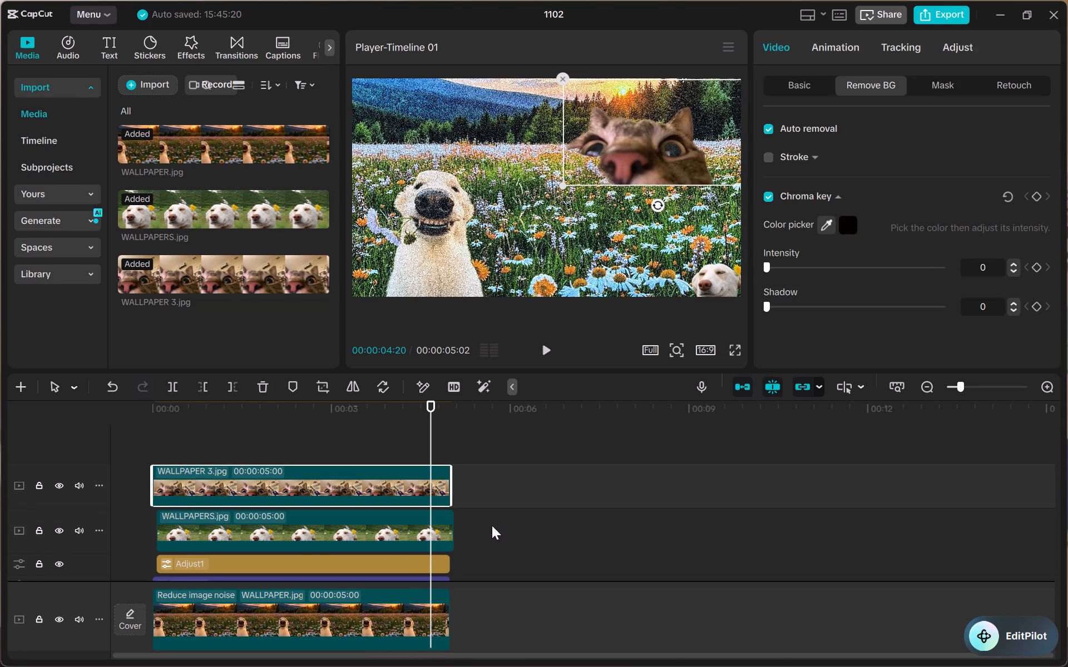
pyautogui.scroll(-2, 492, 525)
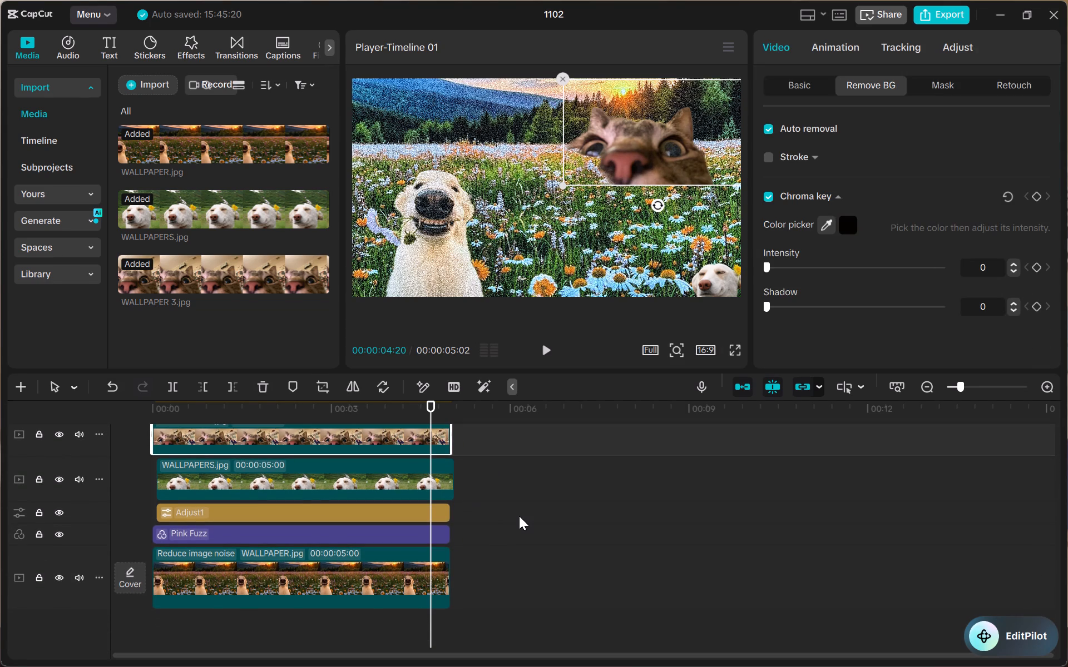
pyautogui.scroll(3, 519, 516)
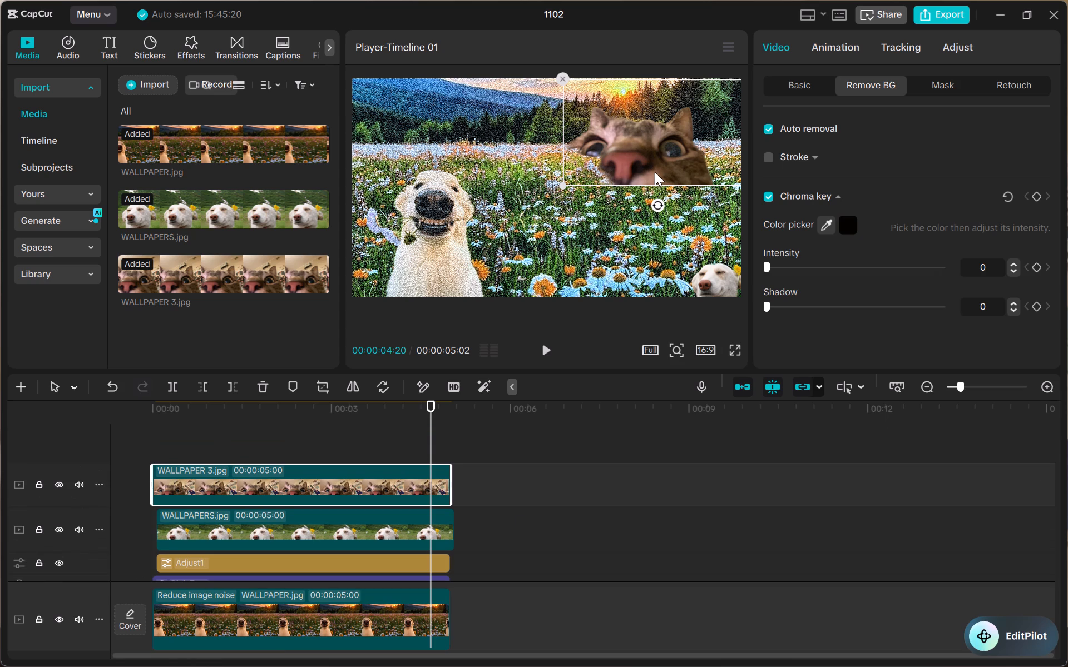
pyautogui.press('BackSpace')
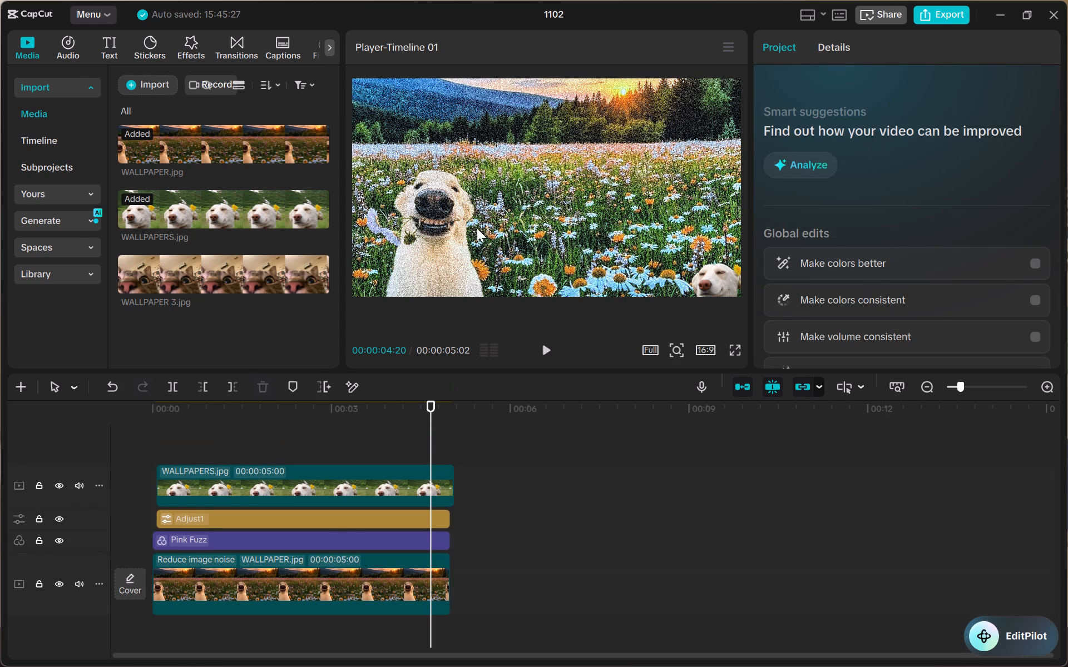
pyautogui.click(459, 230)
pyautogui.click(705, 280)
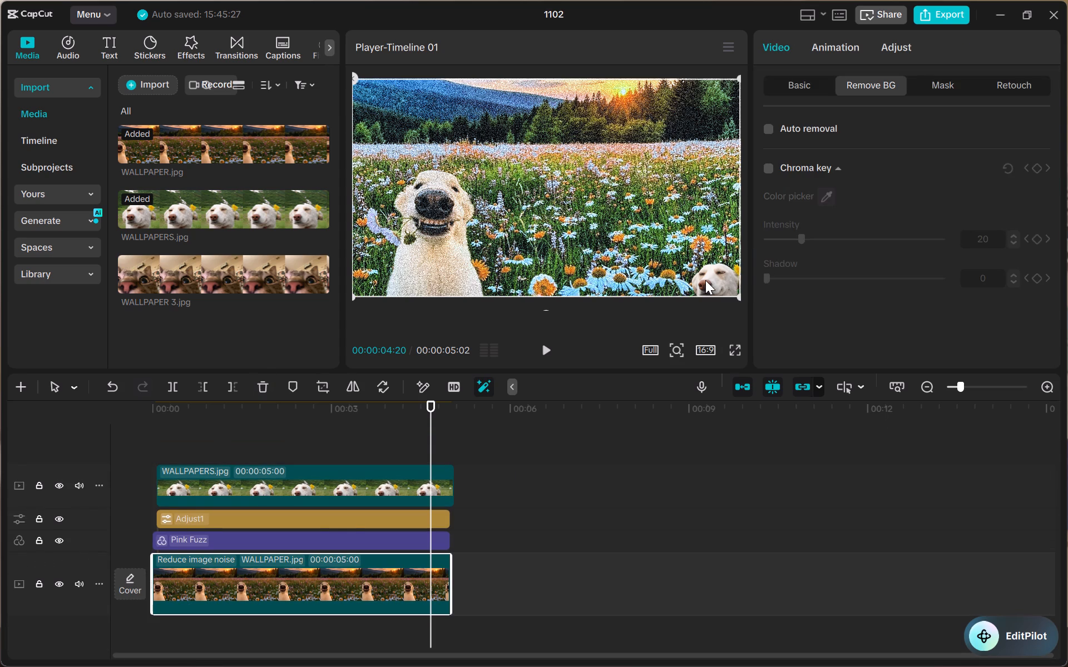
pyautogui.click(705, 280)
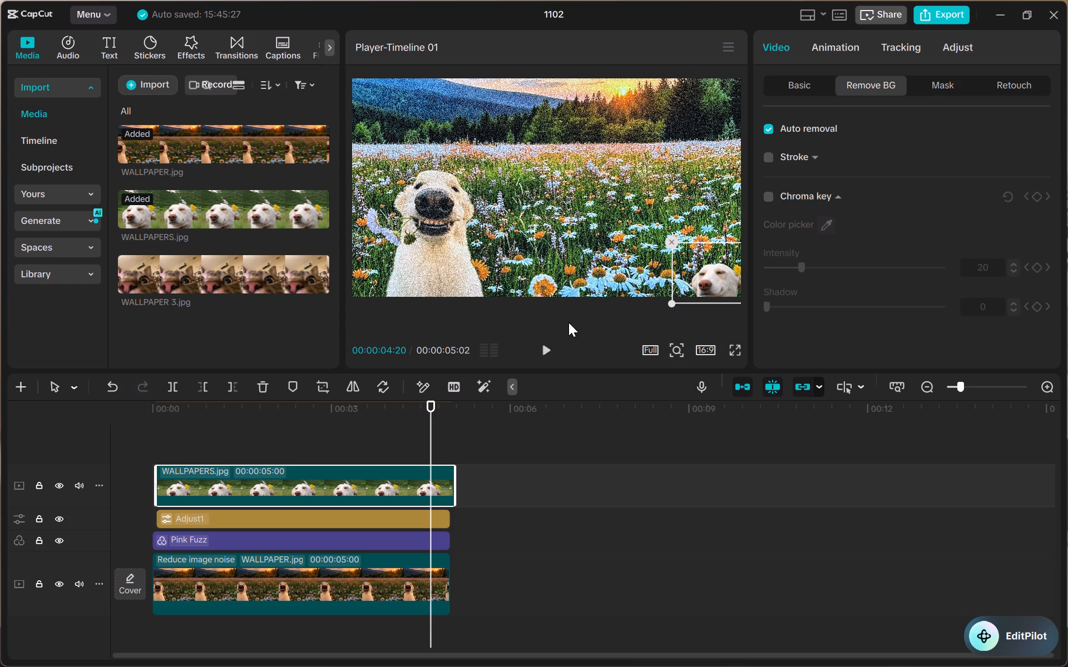
# Switch to Pinterest and browse the home feed for further images.
pyautogui.click(395, 654)
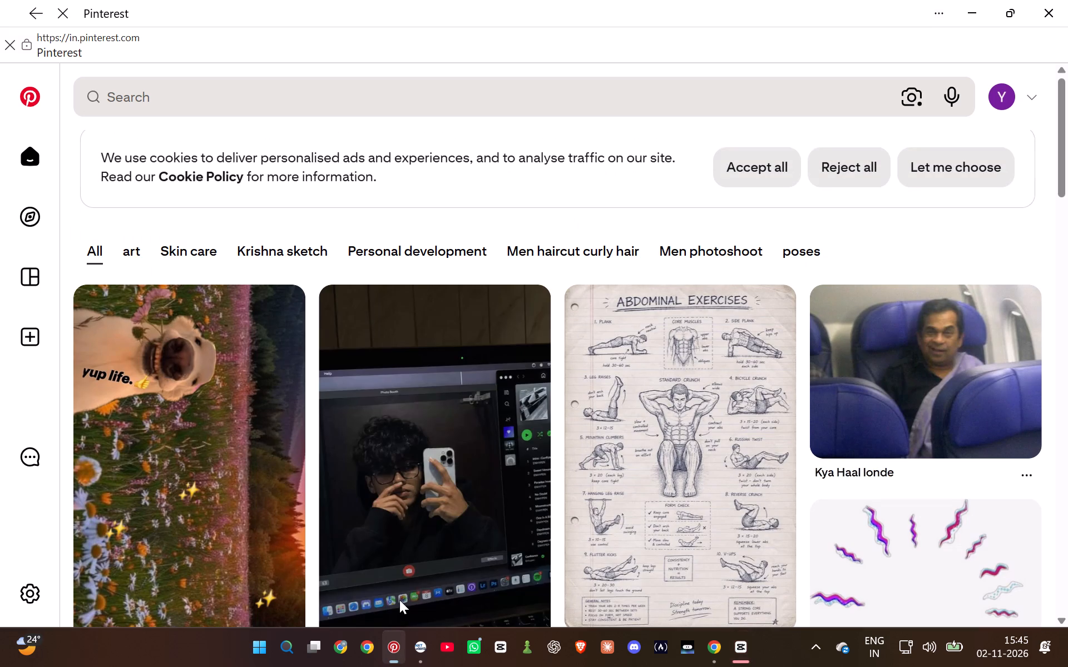
pyautogui.scroll(-1, 465, 482)
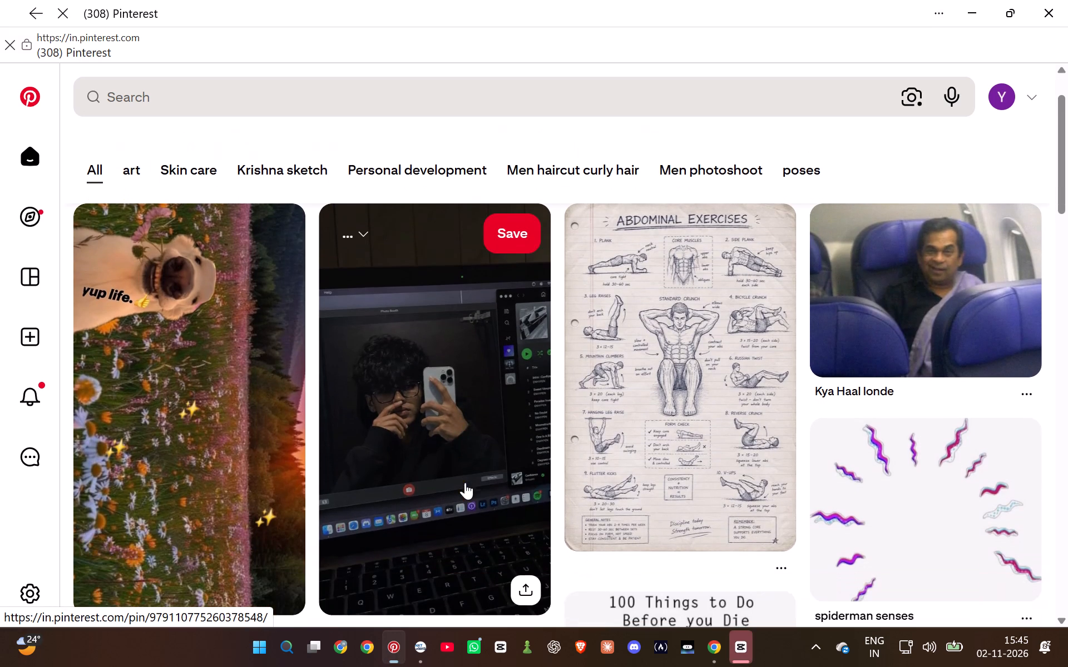
pyautogui.scroll(-5, 465, 482)
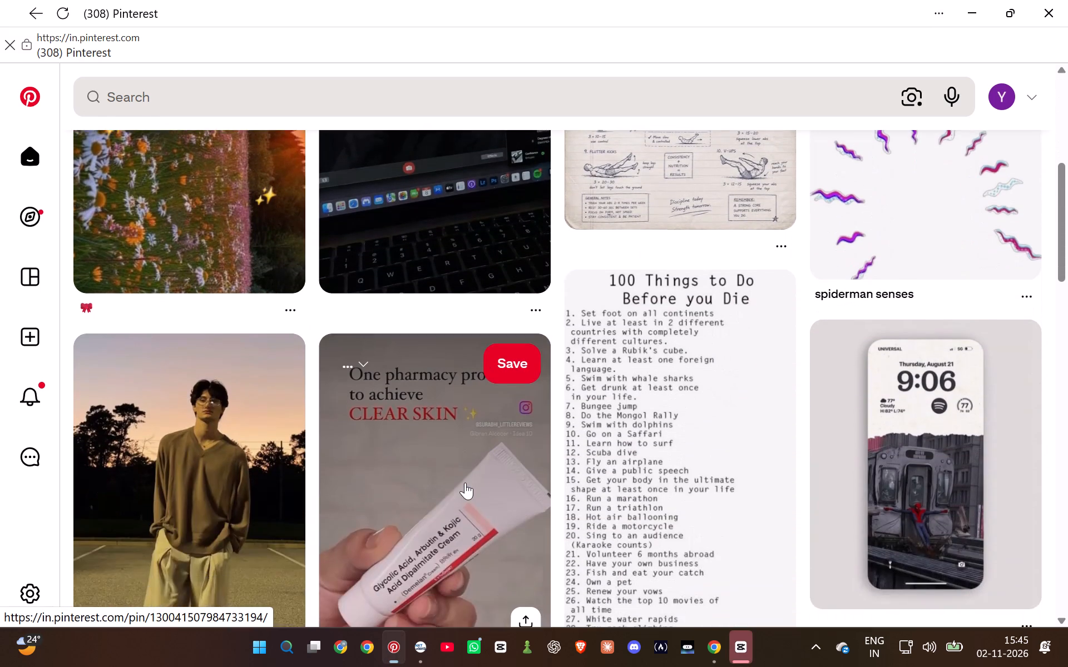
pyautogui.scroll(-6, 465, 482)
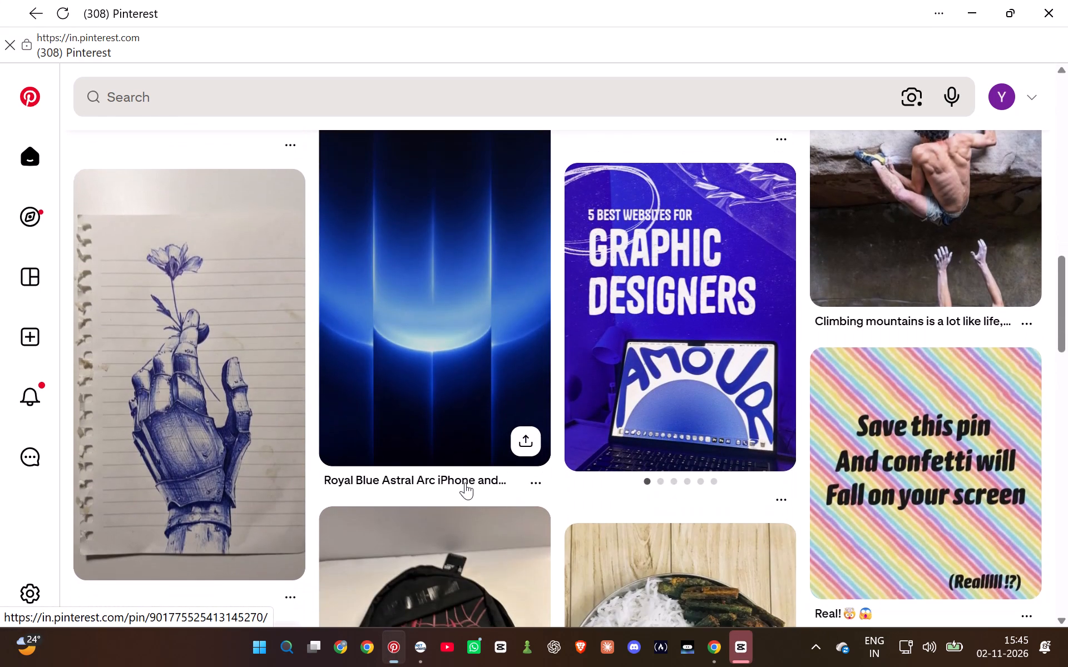
pyautogui.scroll(-6, 465, 482)
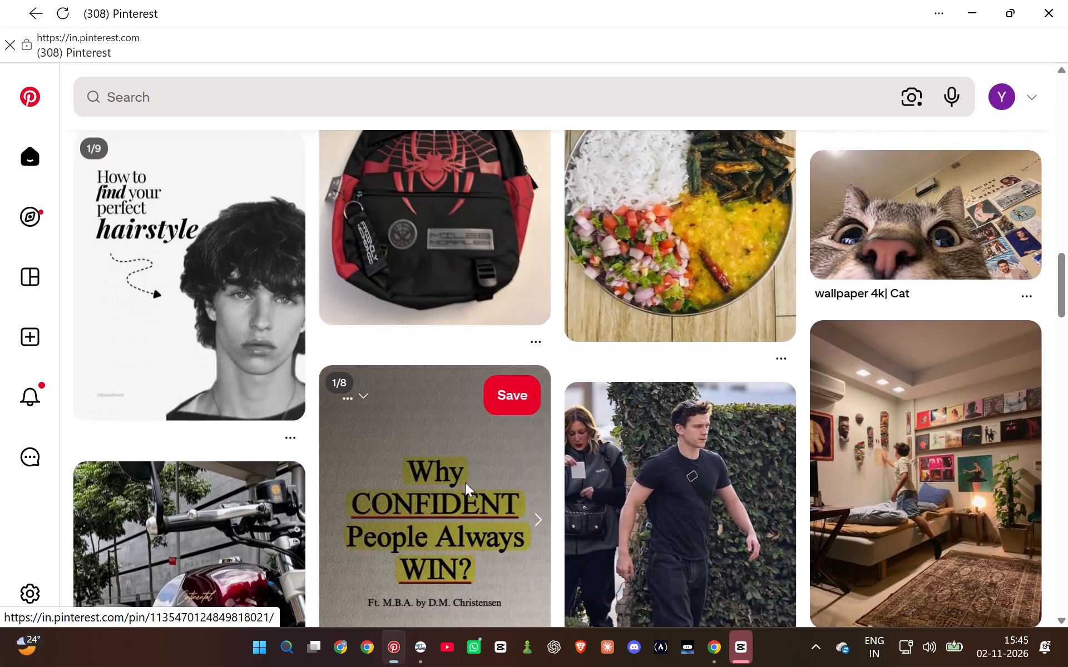
pyautogui.scroll(-2, 465, 482)
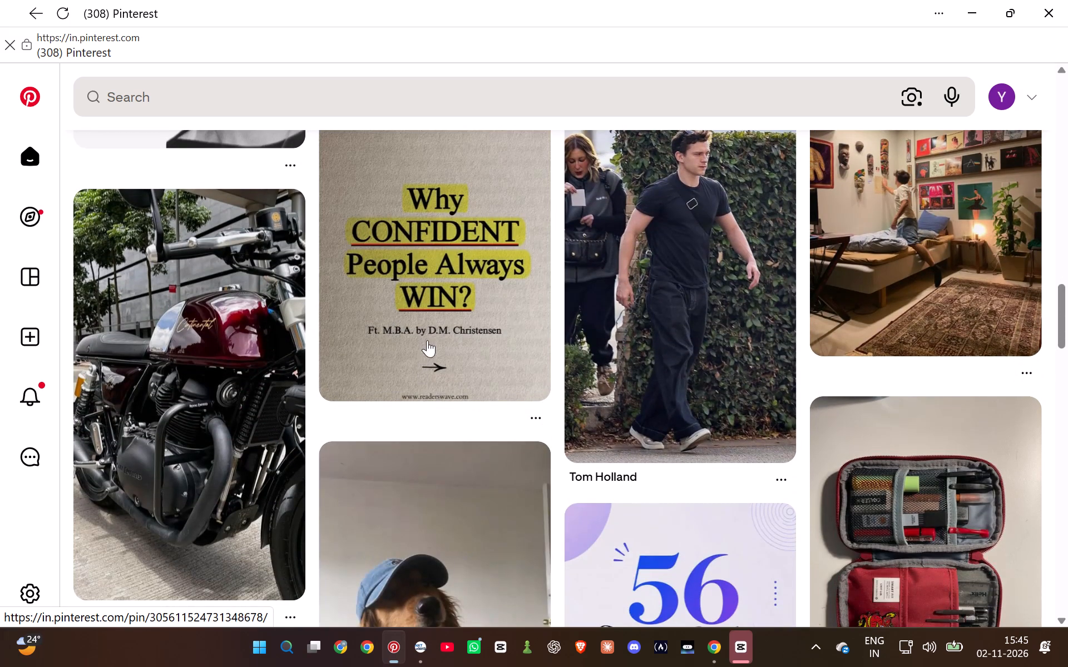
pyautogui.scroll(-4, 467, 393)
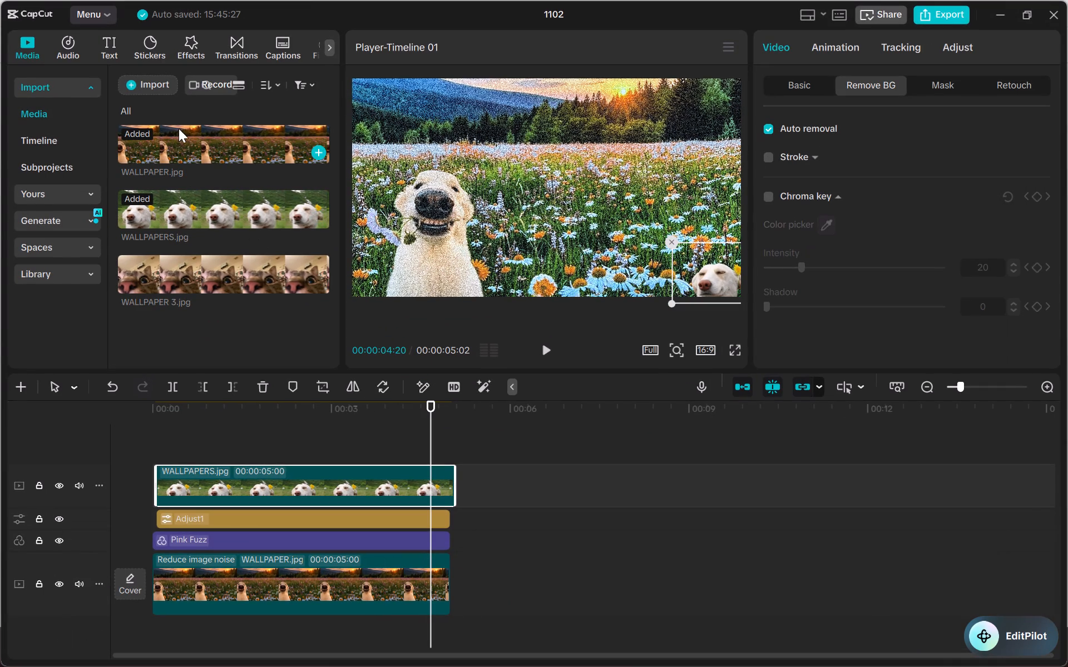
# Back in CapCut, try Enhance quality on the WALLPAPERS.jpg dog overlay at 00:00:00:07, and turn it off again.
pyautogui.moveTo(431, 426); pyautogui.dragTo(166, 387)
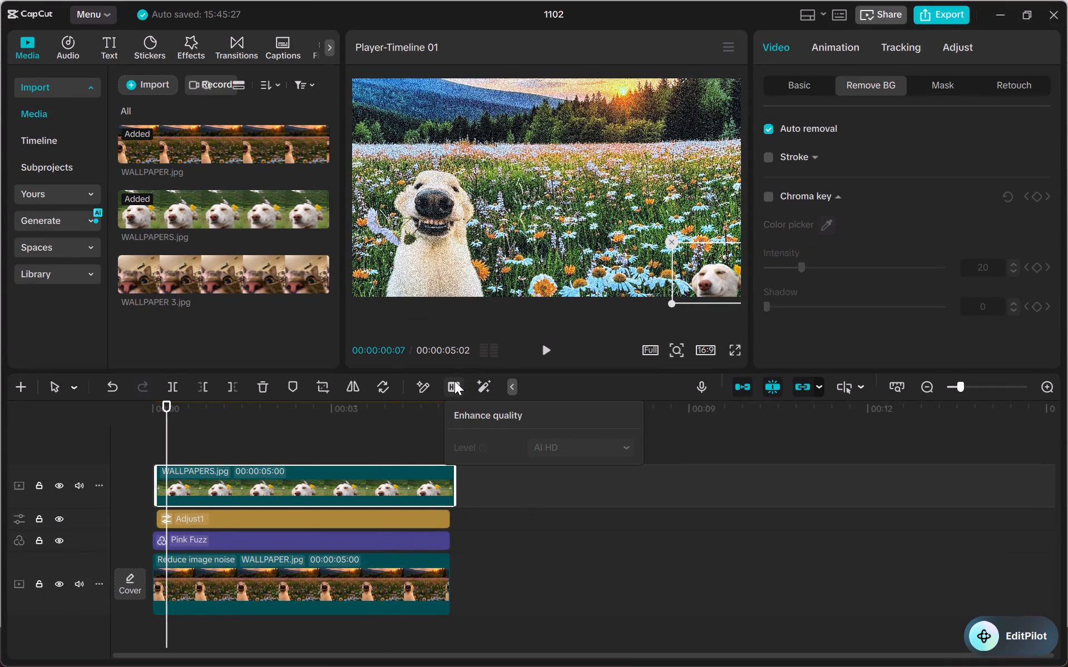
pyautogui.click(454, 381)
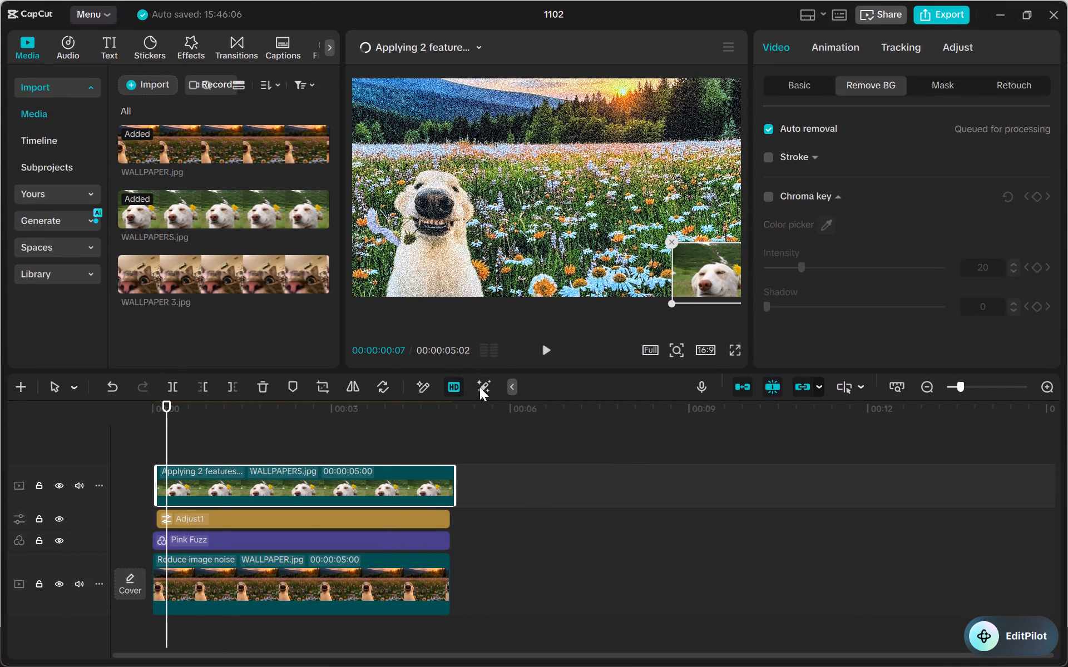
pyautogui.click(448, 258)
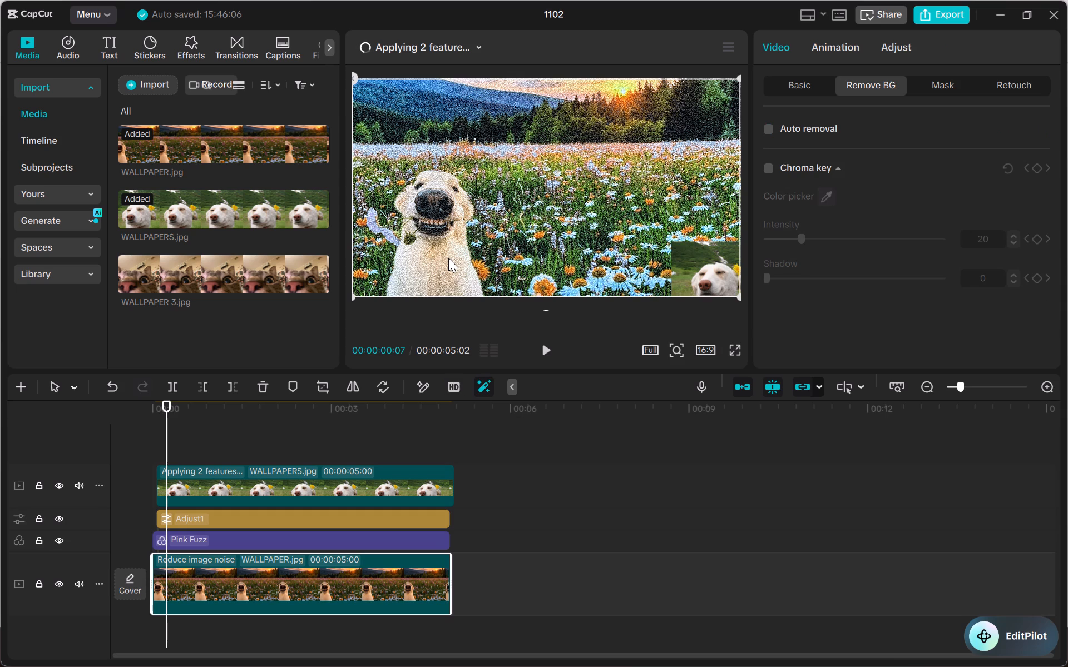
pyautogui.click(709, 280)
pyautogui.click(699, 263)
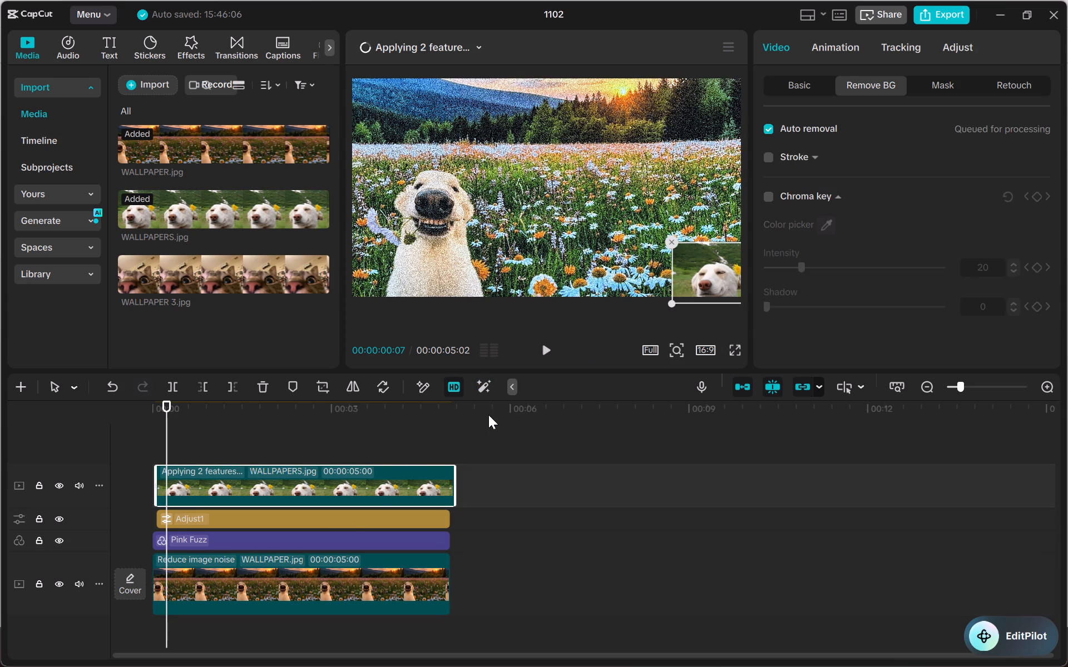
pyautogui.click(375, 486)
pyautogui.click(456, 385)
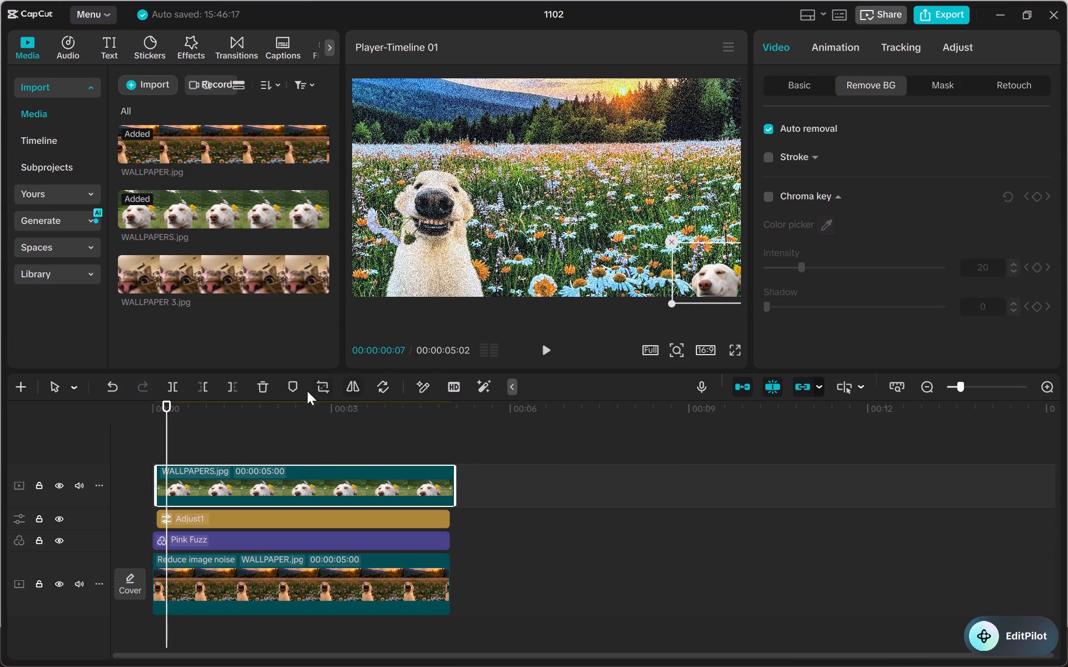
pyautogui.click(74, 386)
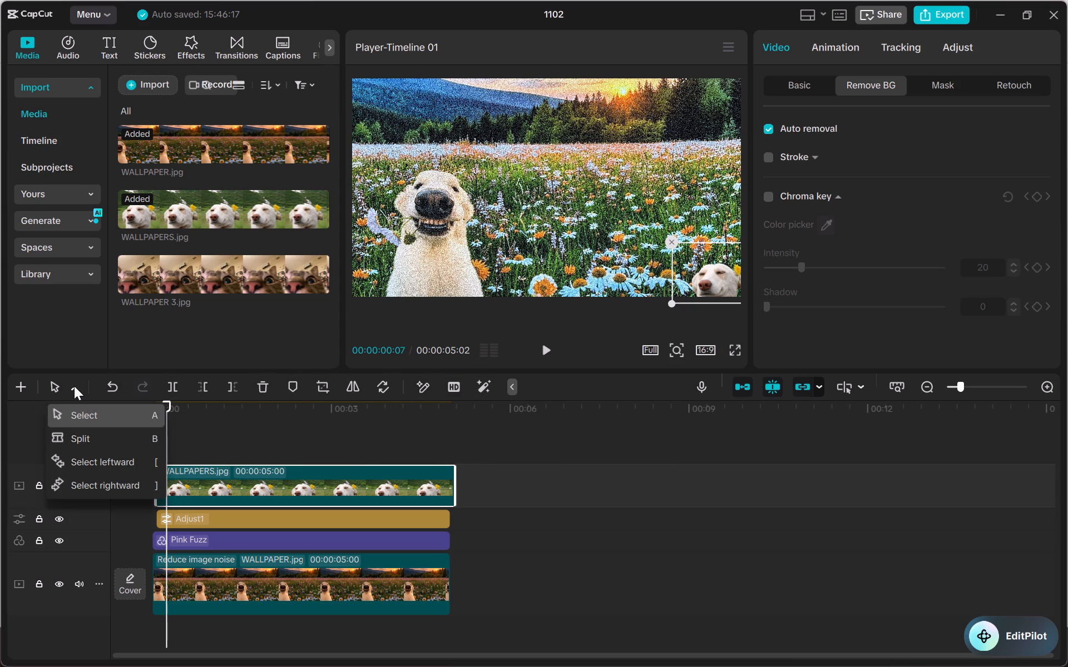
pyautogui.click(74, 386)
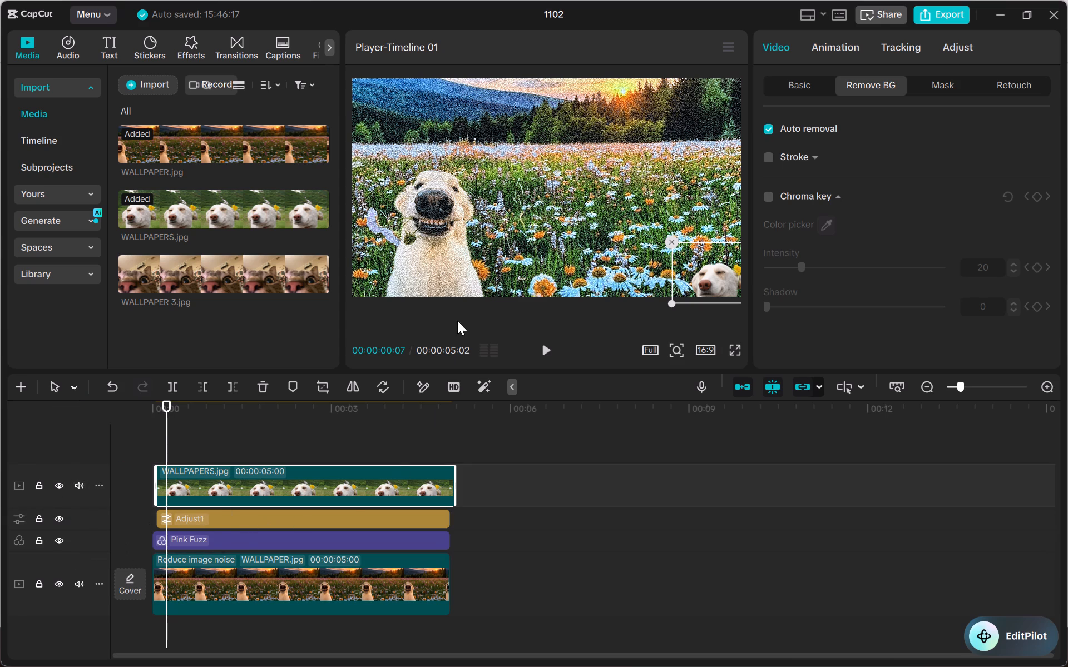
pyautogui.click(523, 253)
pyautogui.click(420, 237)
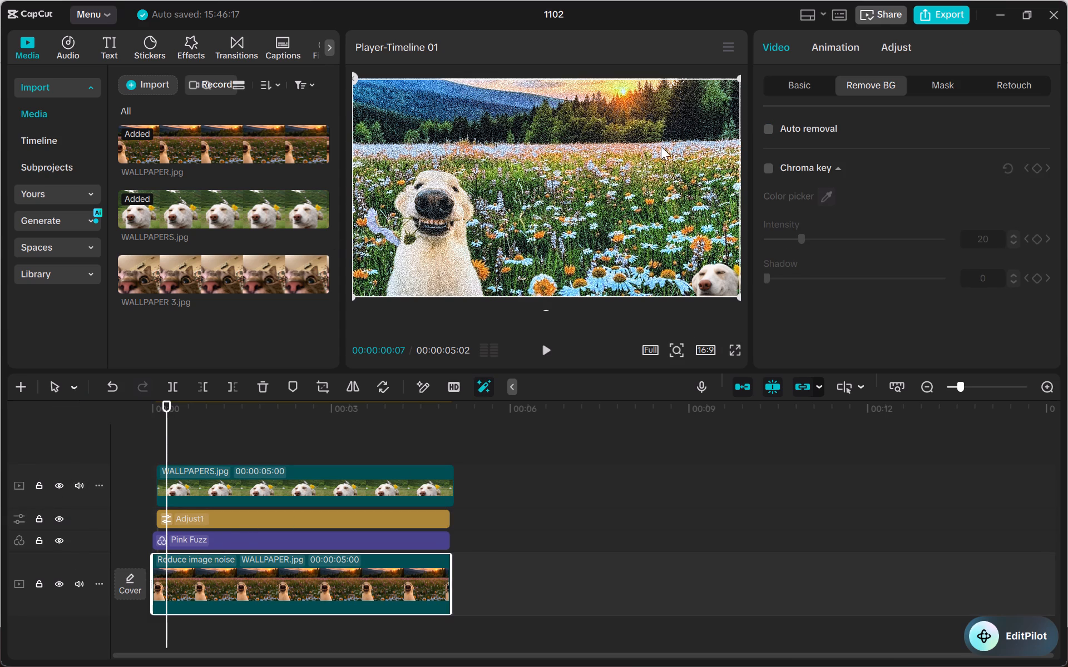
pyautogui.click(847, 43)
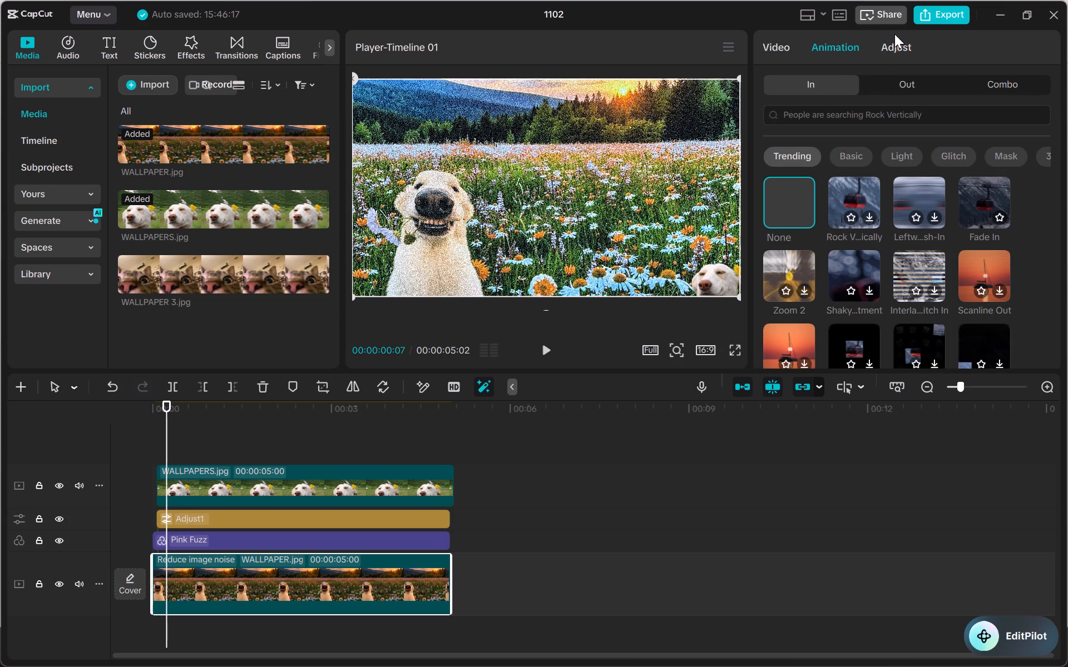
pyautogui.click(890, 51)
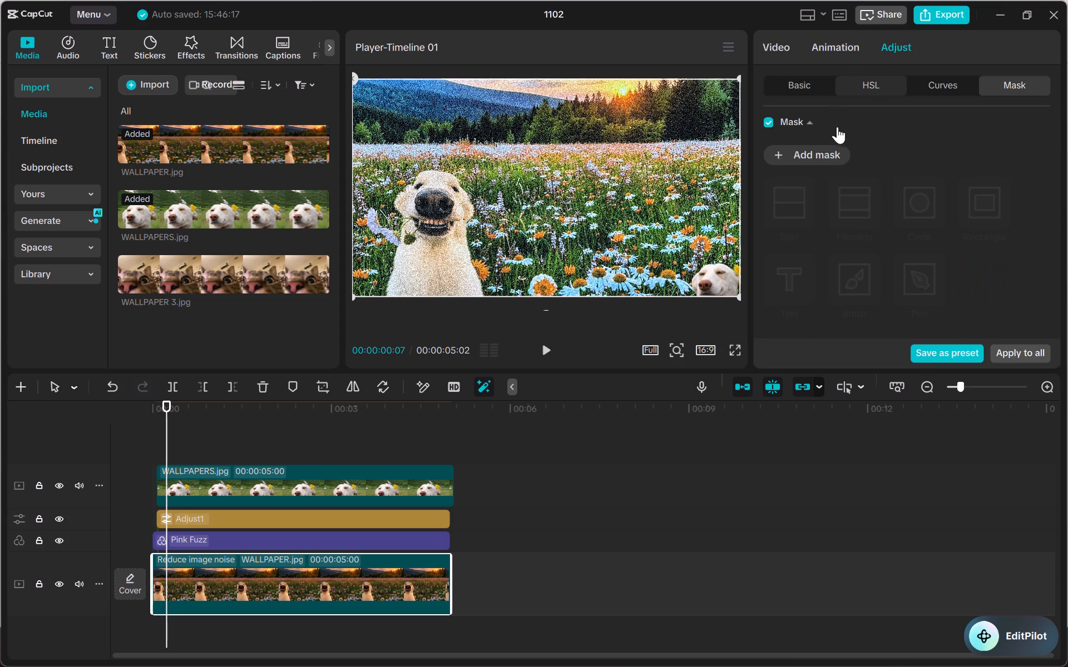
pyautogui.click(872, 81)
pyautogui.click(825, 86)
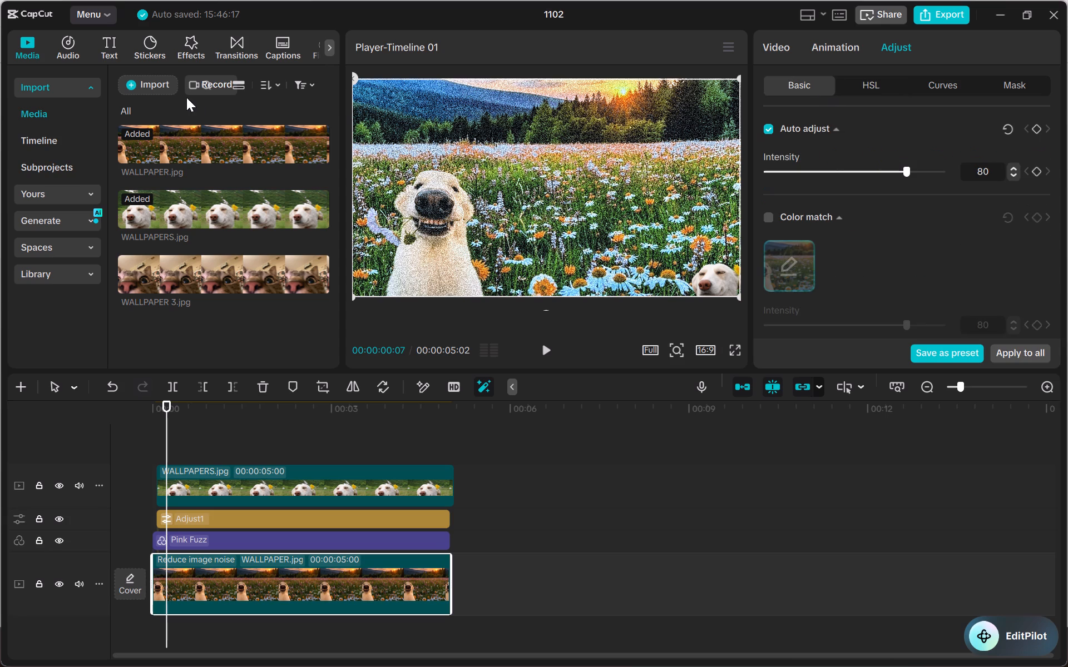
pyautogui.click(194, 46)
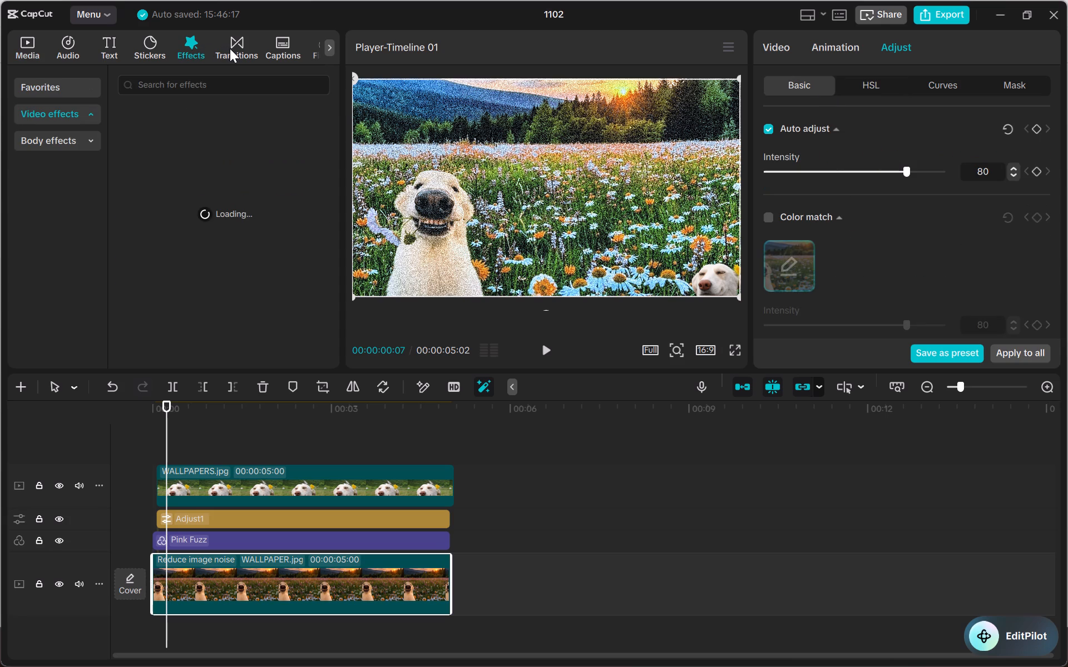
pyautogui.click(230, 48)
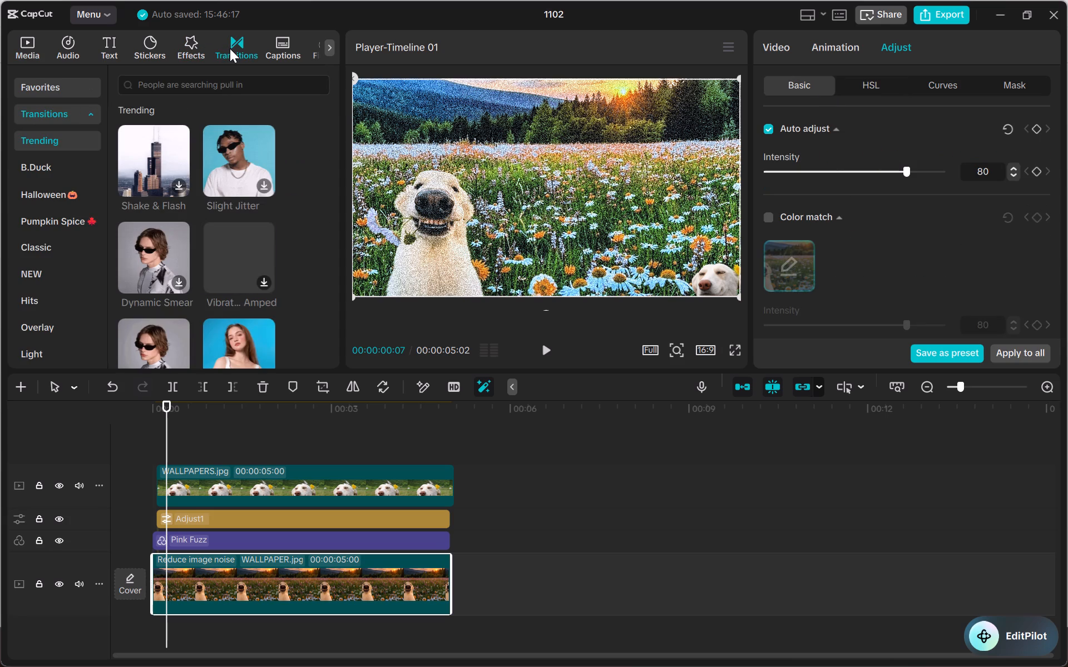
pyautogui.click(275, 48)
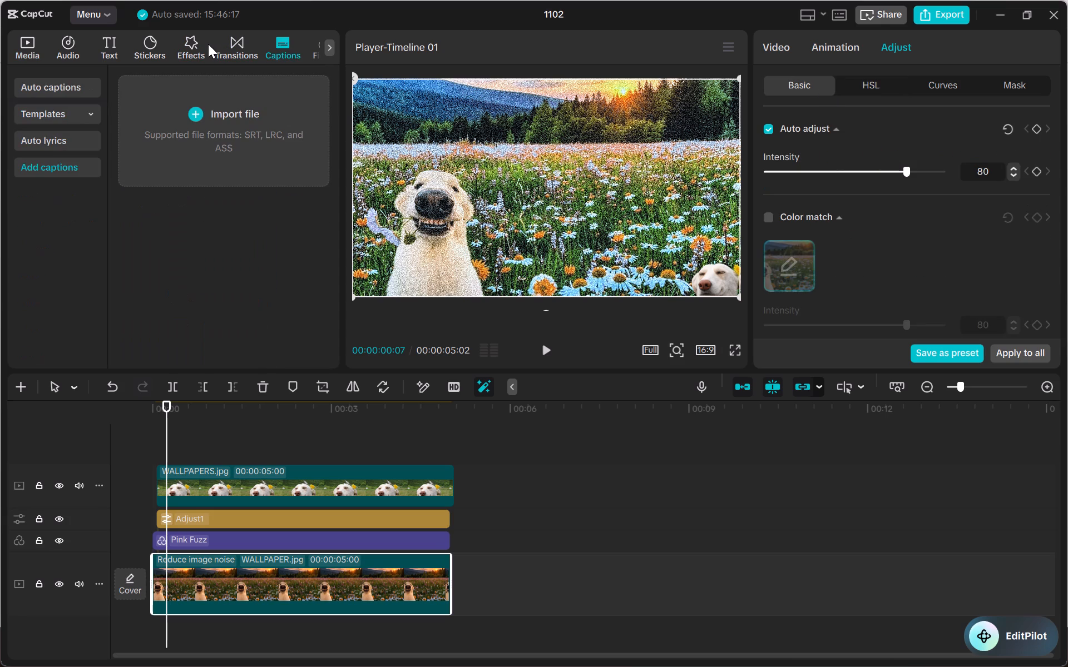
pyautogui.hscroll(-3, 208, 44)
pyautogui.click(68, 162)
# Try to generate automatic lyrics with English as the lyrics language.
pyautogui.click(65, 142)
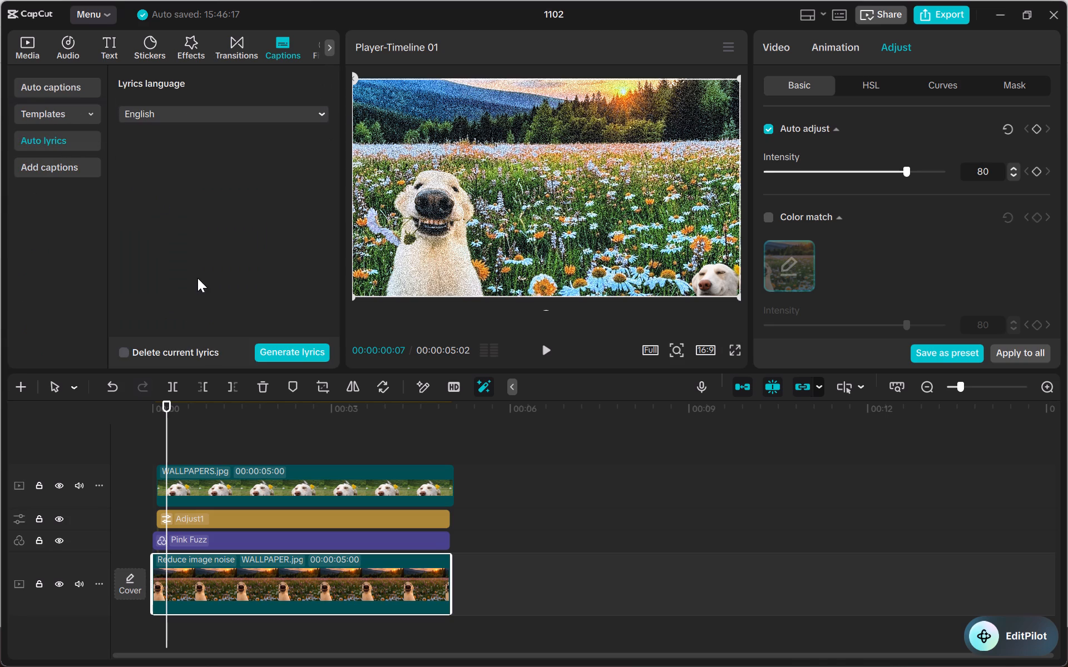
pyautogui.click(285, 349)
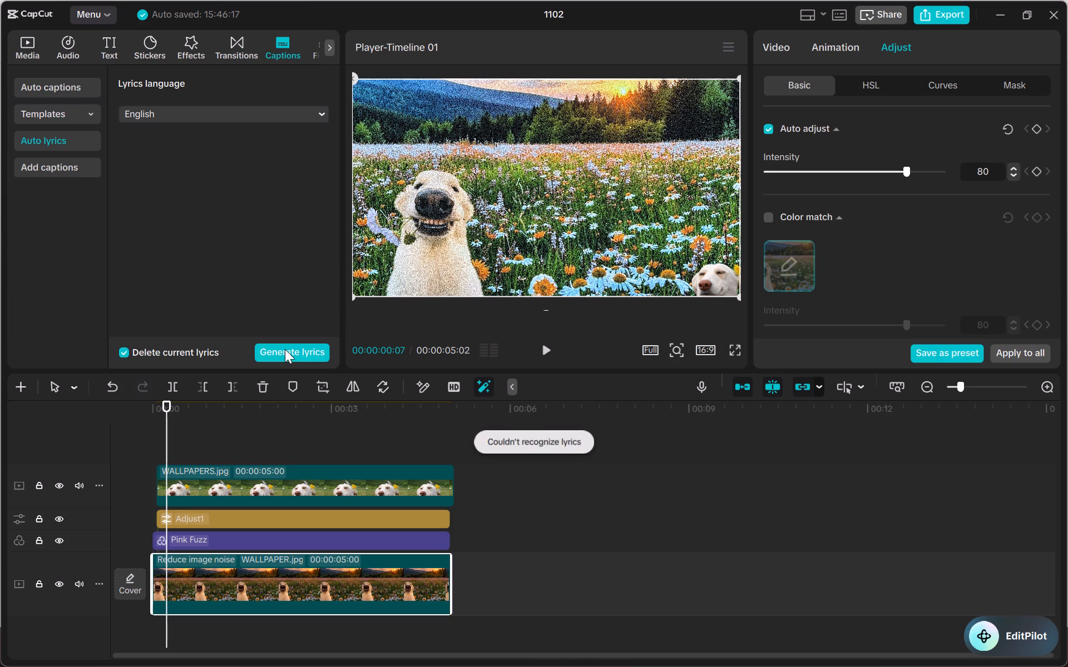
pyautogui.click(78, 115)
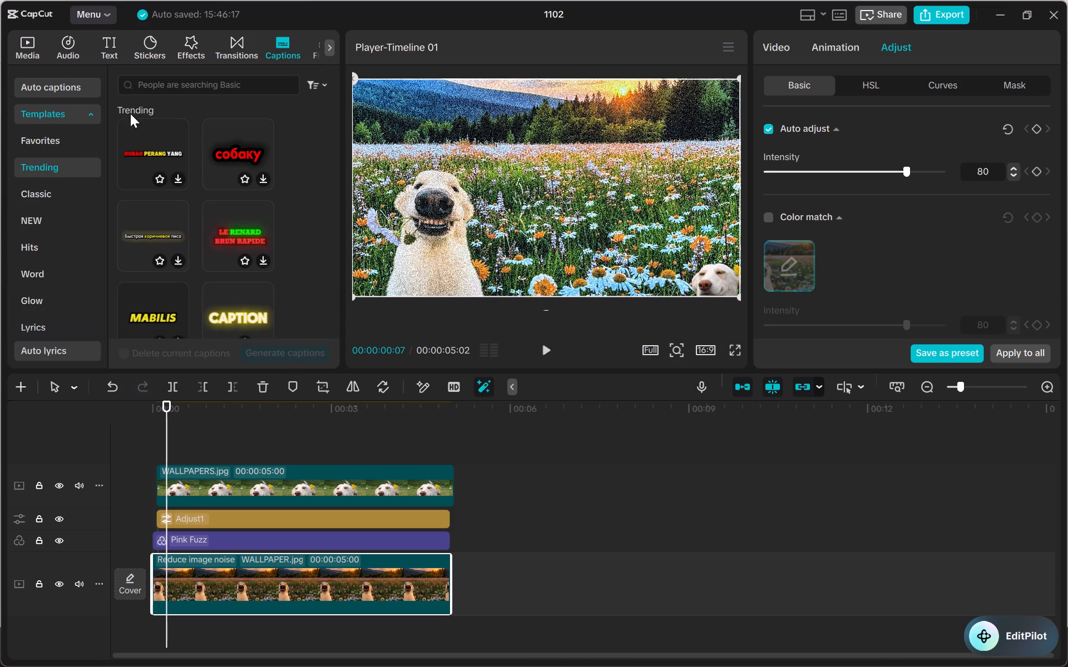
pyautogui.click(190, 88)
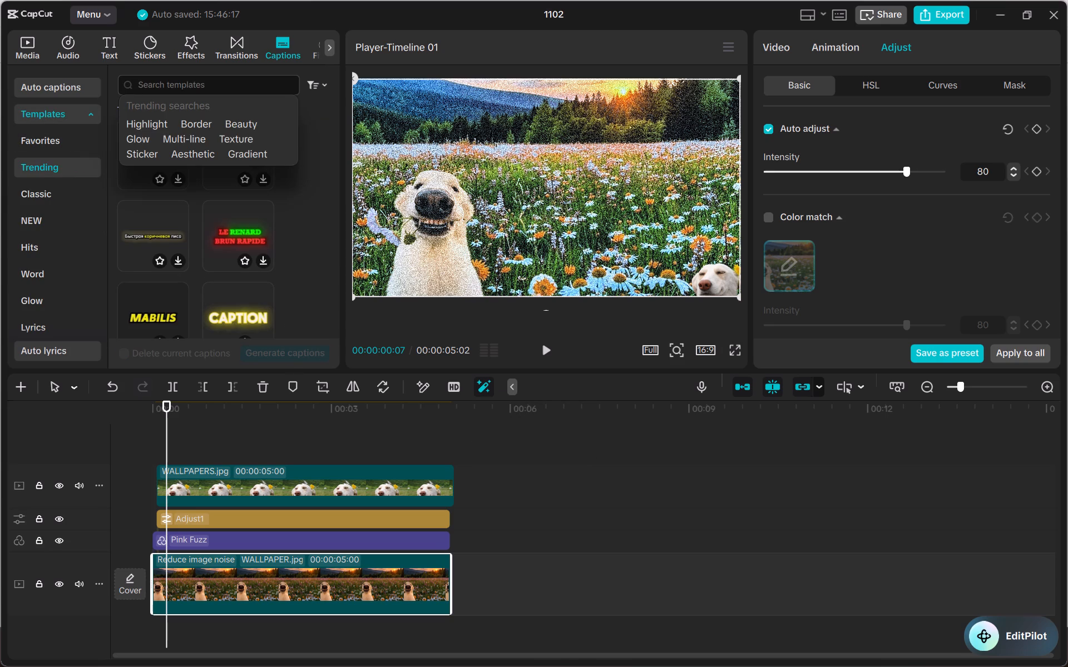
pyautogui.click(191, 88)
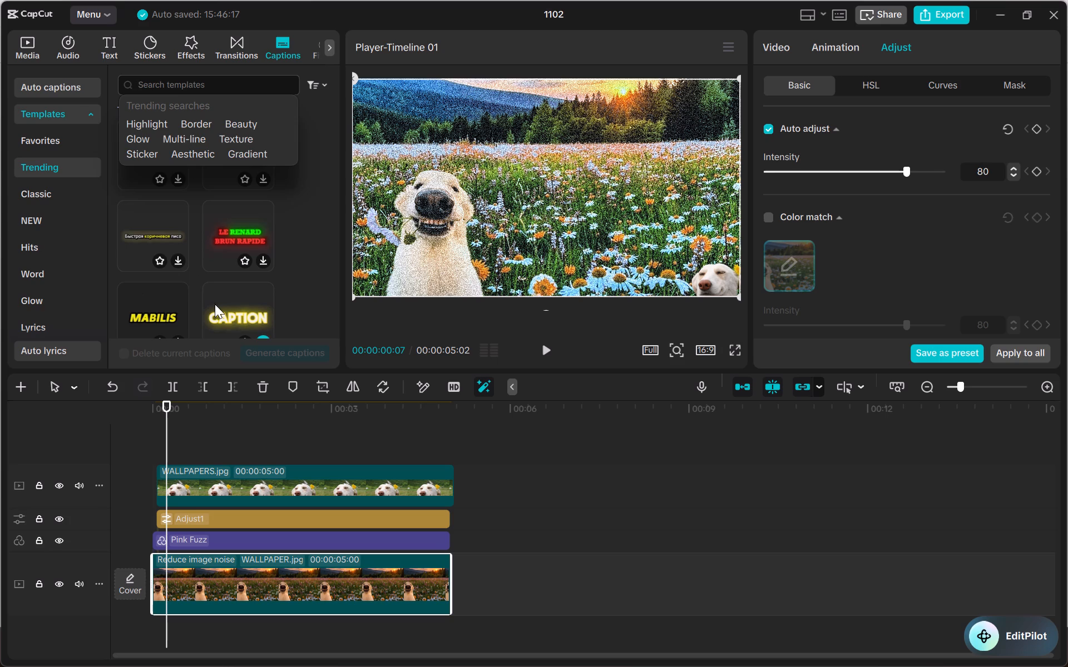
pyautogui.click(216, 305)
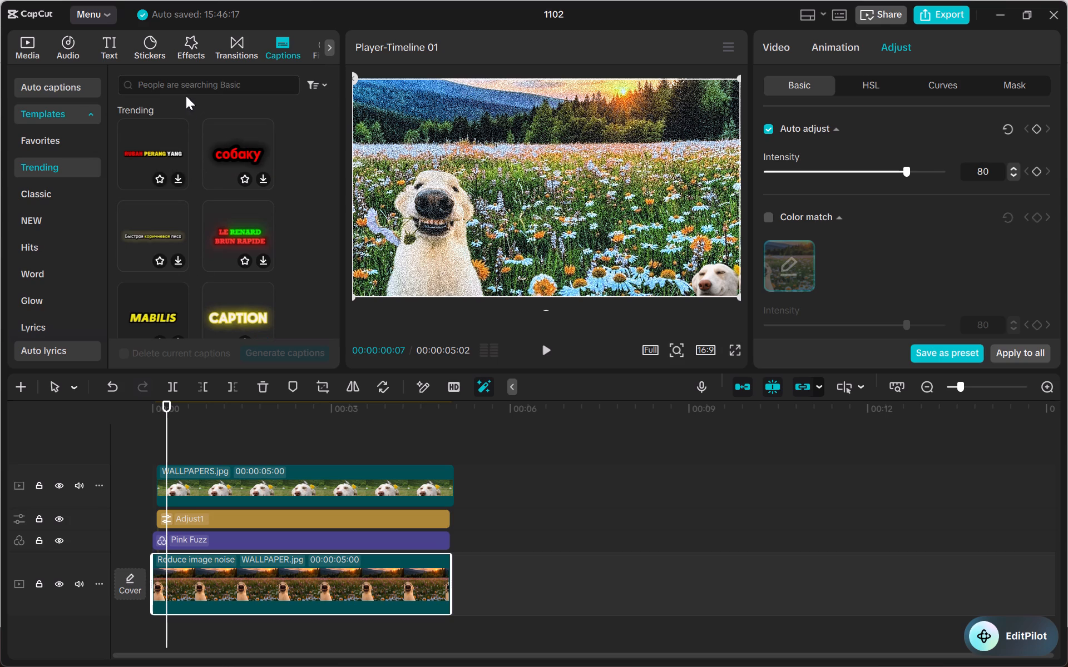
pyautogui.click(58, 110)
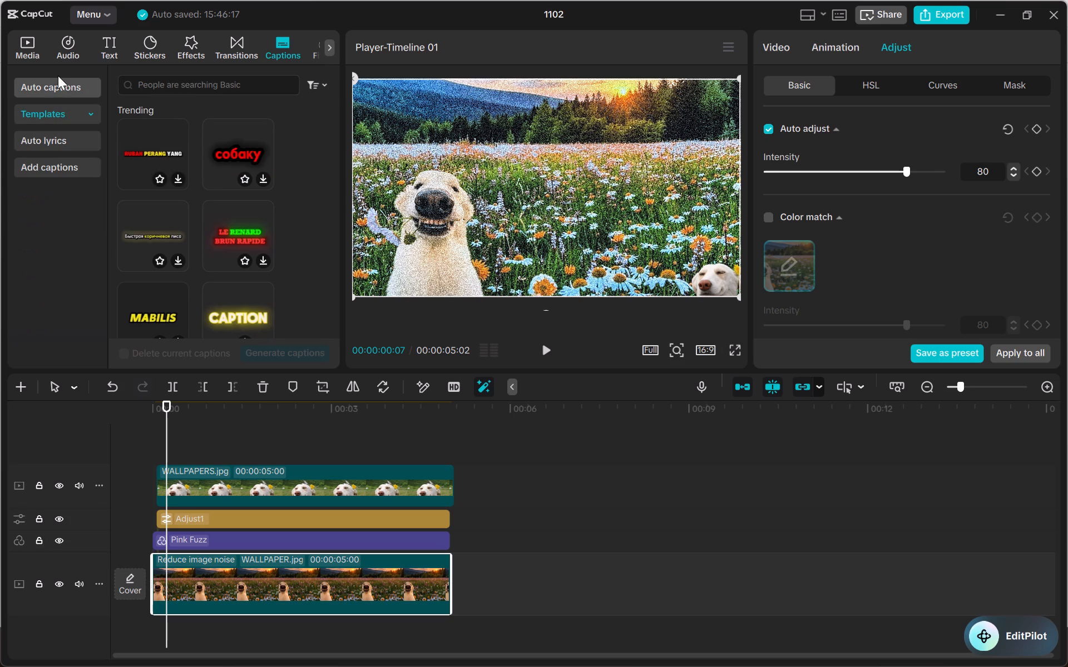
# Search the text templates for "poster".
pyautogui.click(107, 47)
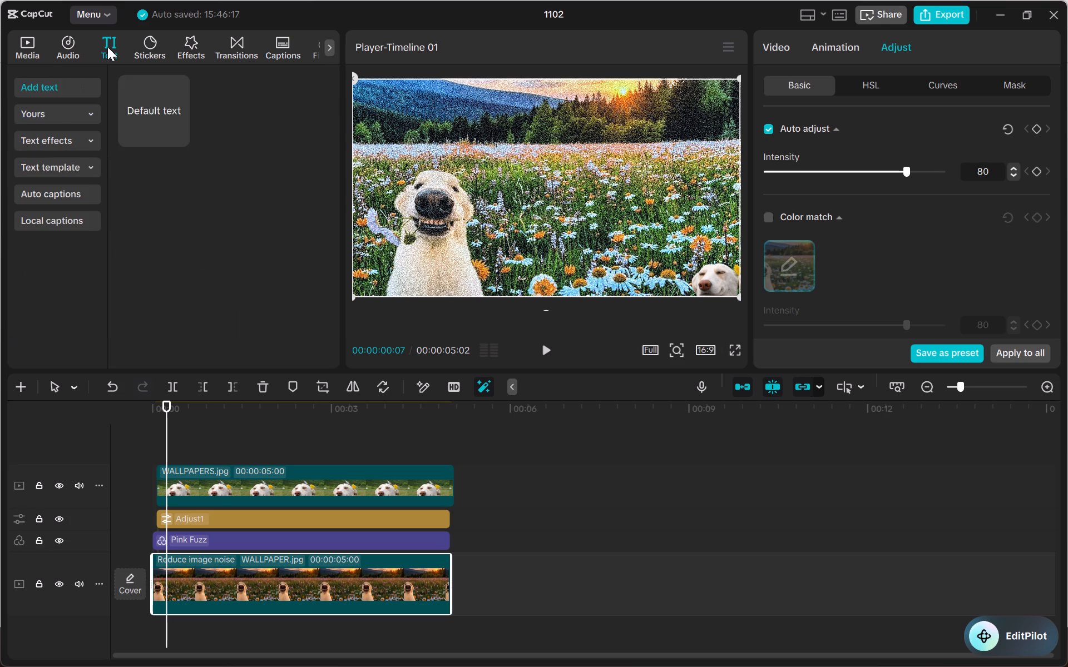
pyautogui.click(107, 47)
pyautogui.click(70, 176)
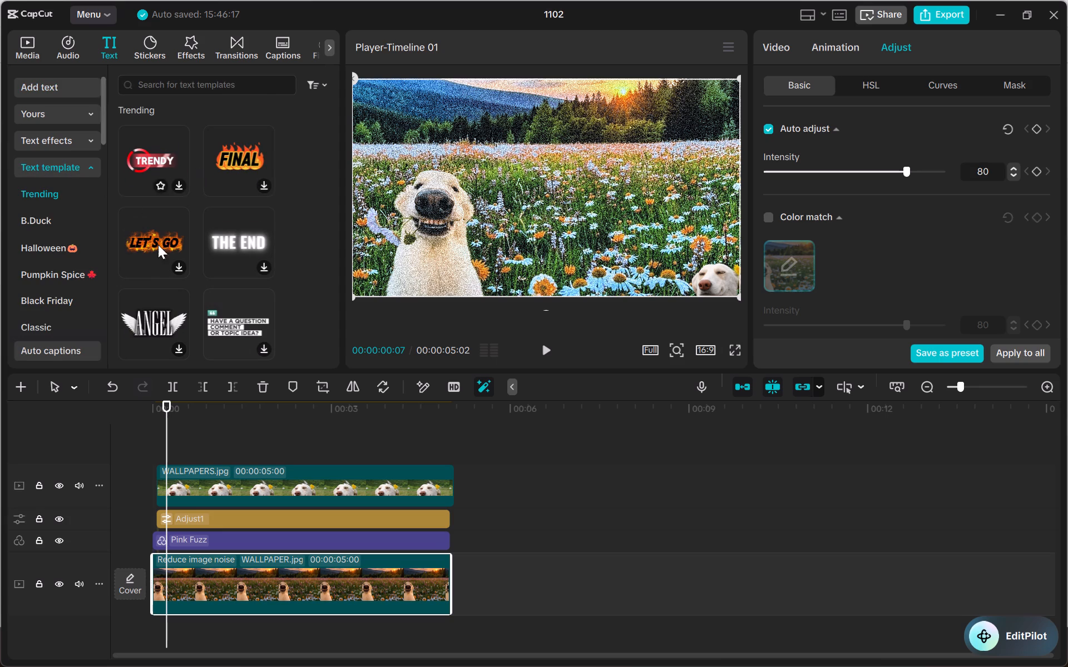
pyautogui.click(186, 84)
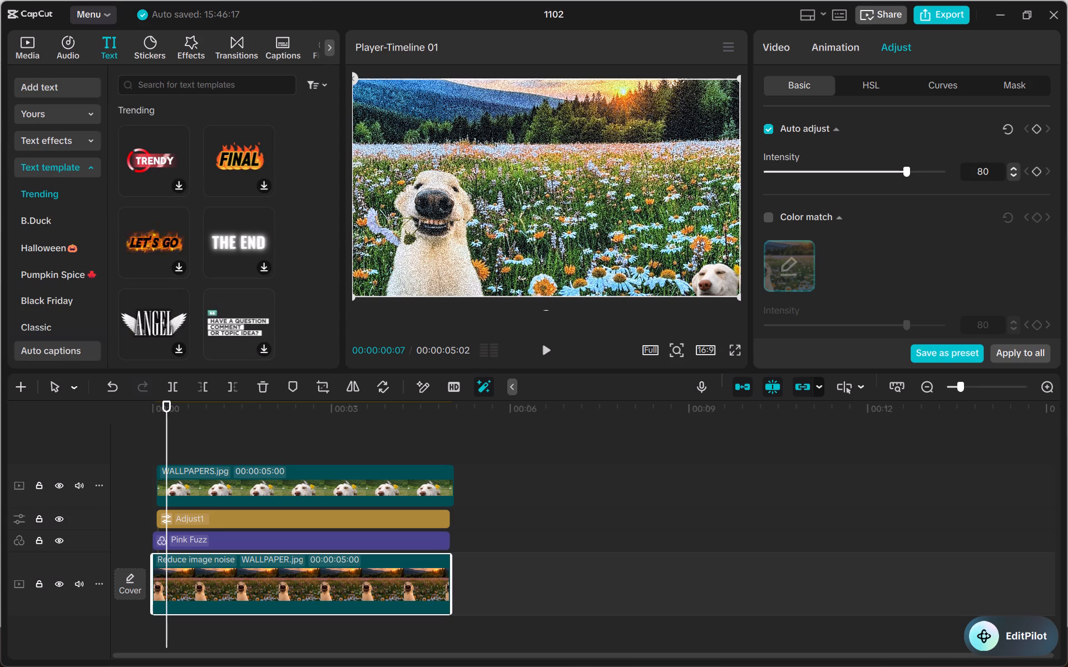
pyautogui.write('poster')
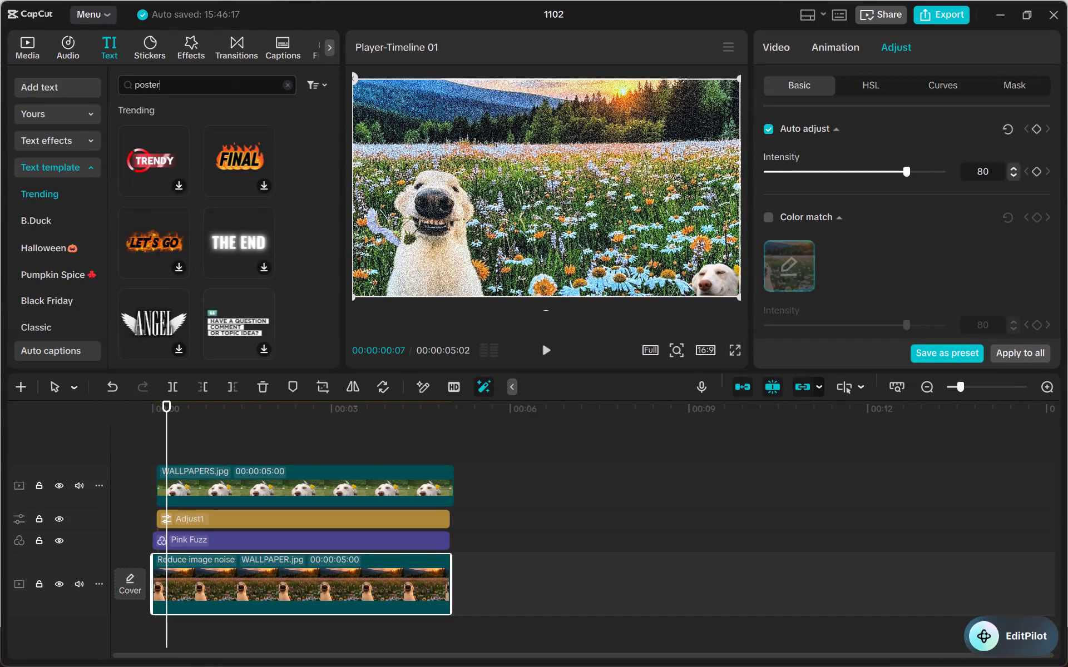
pyautogui.press('Return')
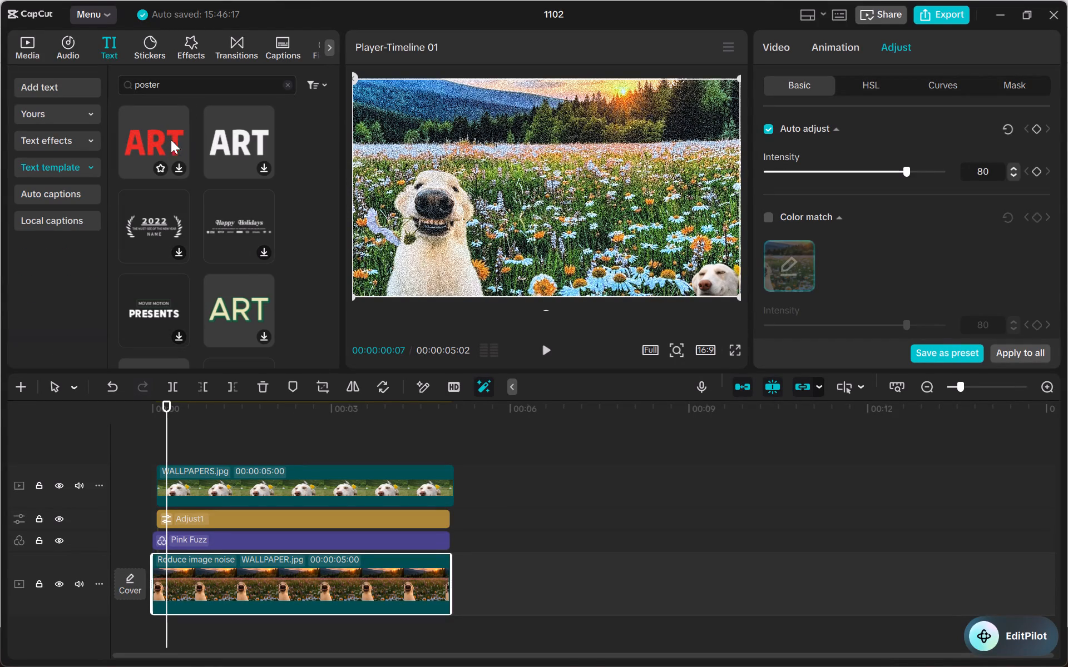
# Add the white ART text template on a new track above the WALLPAPERS.jpg overlay, starting at the beginning of the timeline.
pyautogui.click(220, 143)
pyautogui.doubleClick(220, 143)
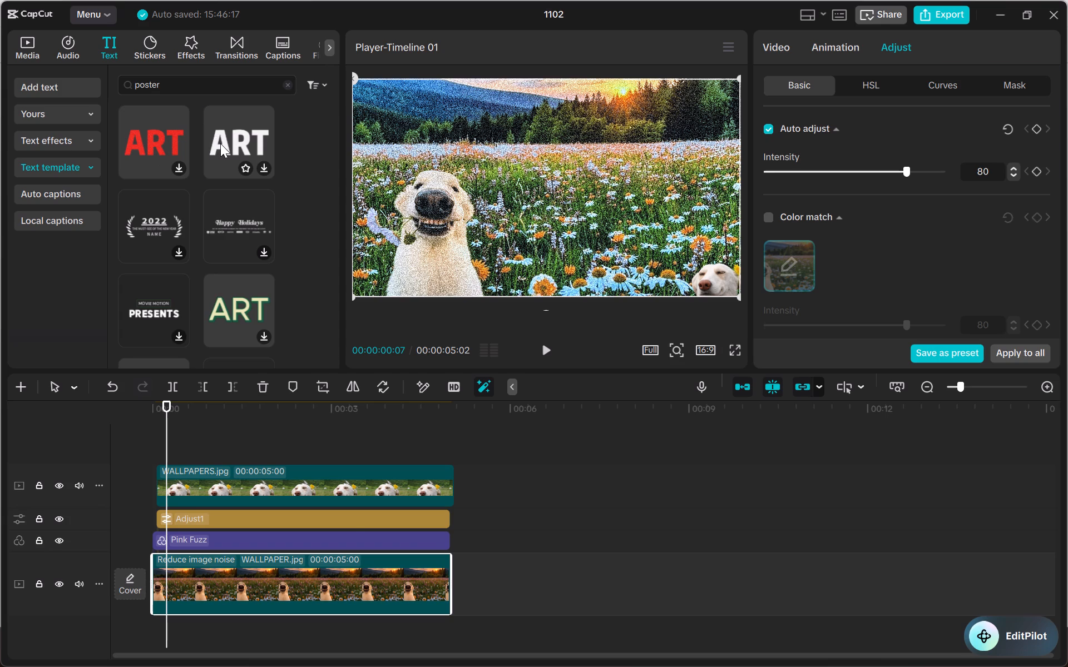
pyautogui.moveTo(230, 136); pyautogui.dragTo(246, 137)
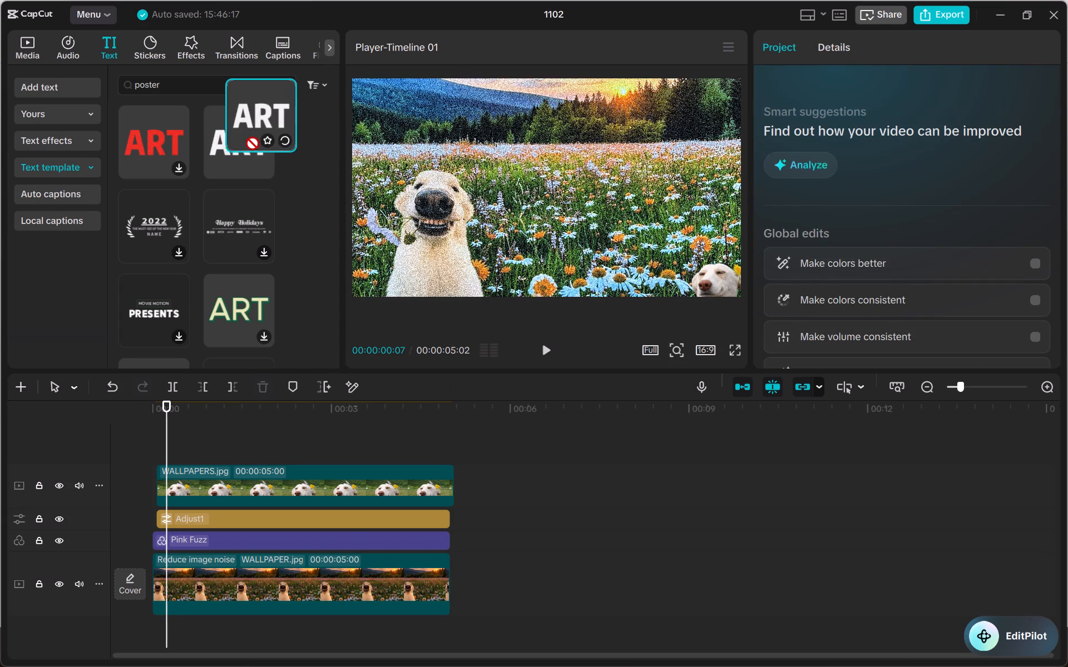
pyautogui.moveTo(246, 137); pyautogui.dragTo(170, 480)
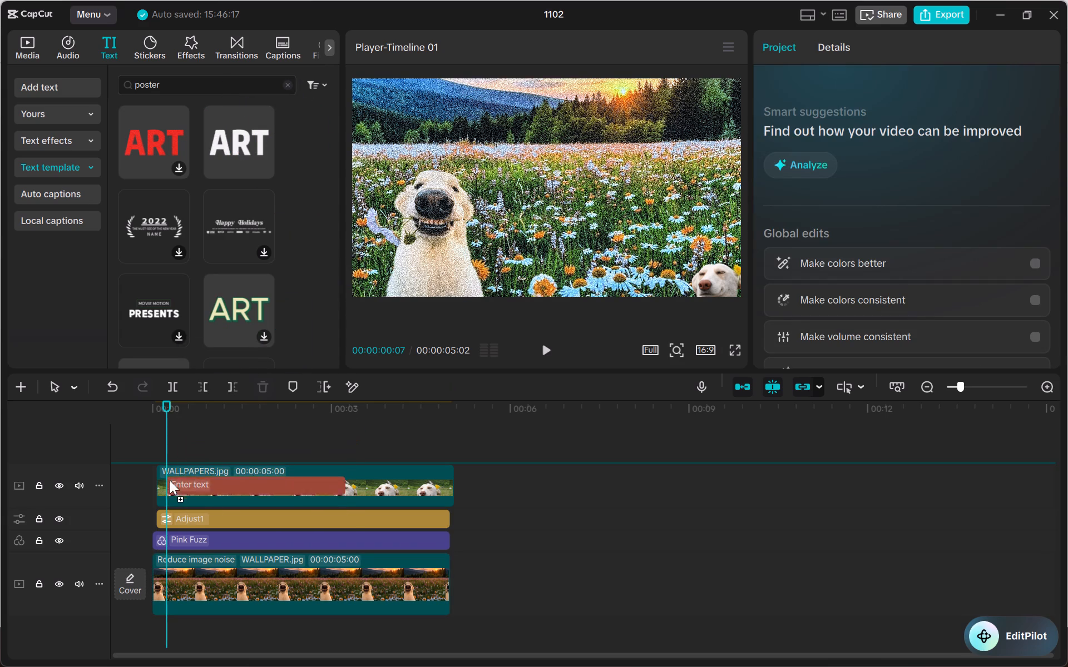
pyautogui.moveTo(170, 480); pyautogui.dragTo(167, 453)
pyautogui.moveTo(196, 470); pyautogui.dragTo(187, 470)
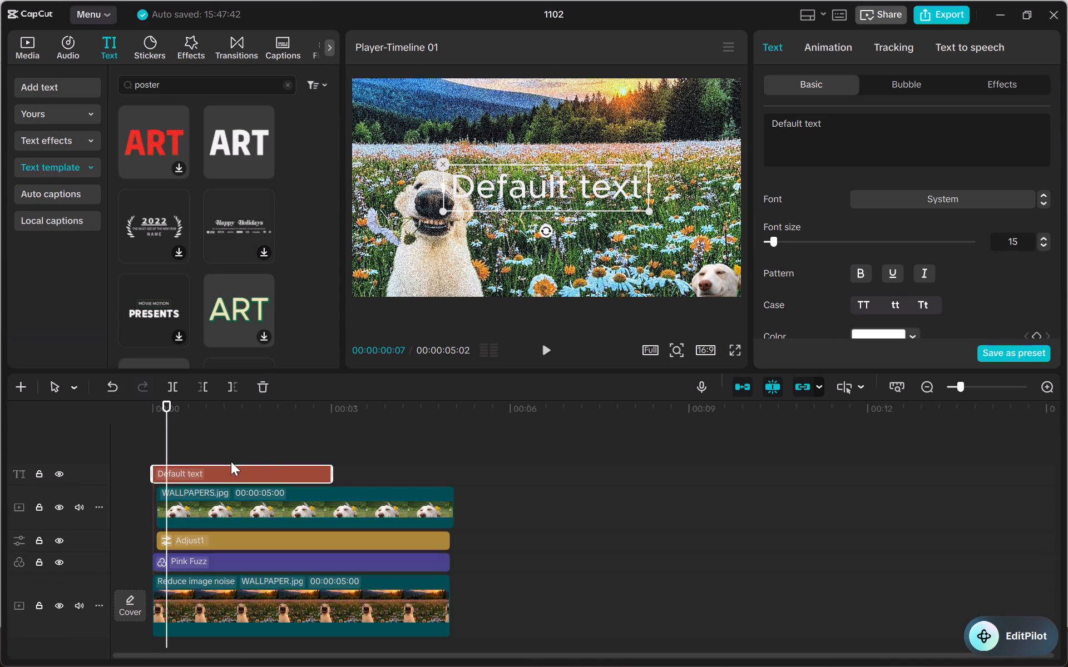
# Extend the text clip so it ends together with the WALLPAPER.jpg main clip.
pyautogui.moveTo(330, 472); pyautogui.dragTo(418, 485)
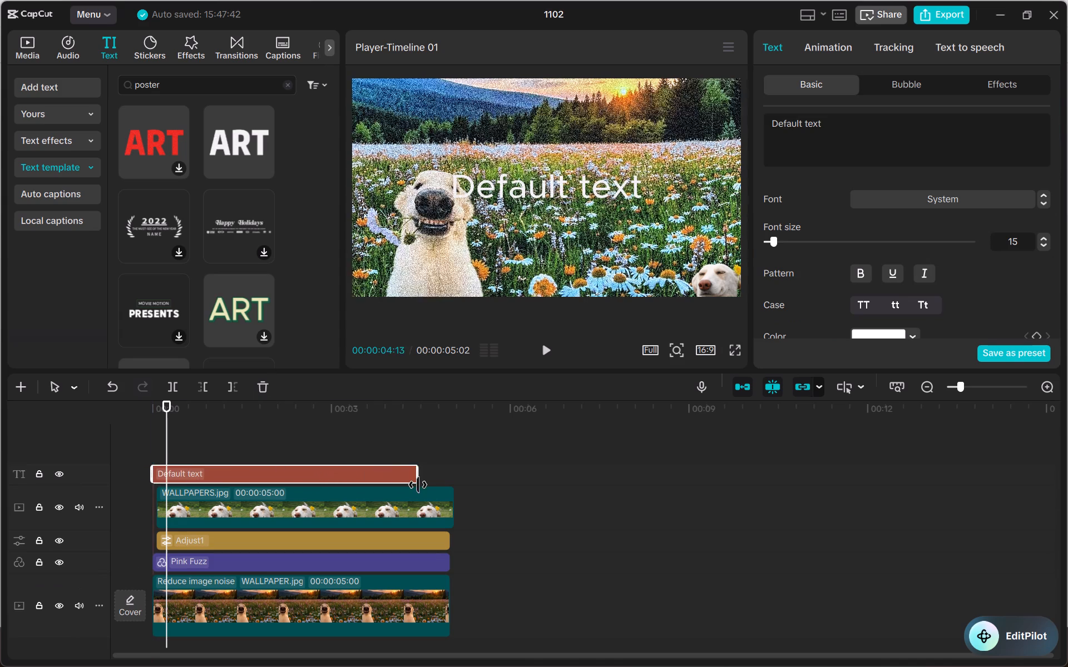
pyautogui.moveTo(418, 485); pyautogui.dragTo(444, 490)
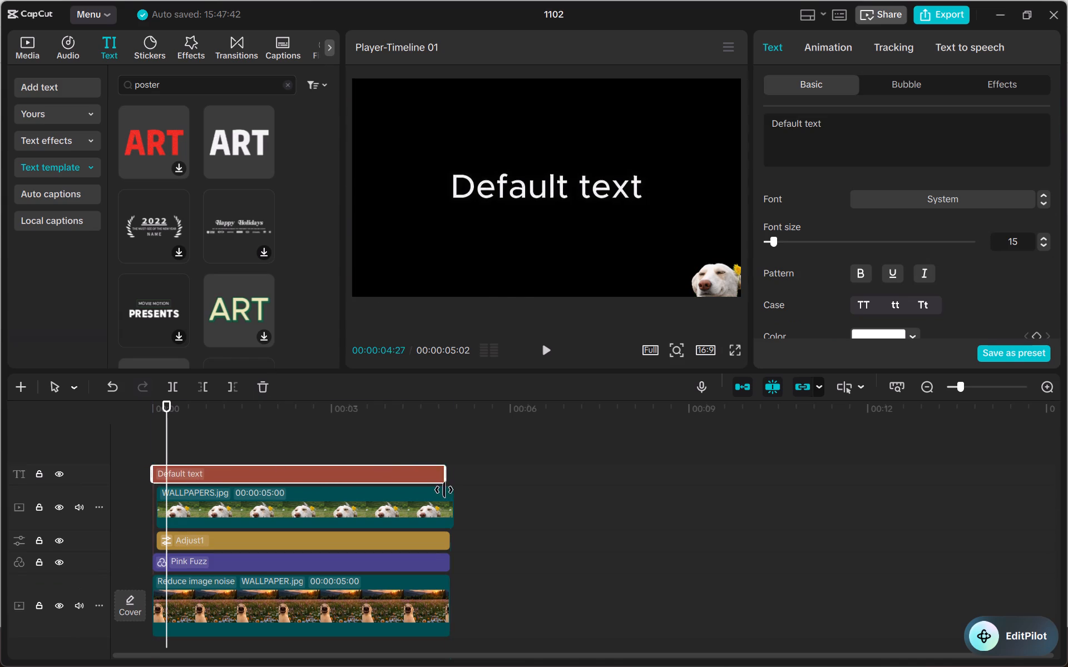
pyautogui.moveTo(444, 490); pyautogui.dragTo(449, 493)
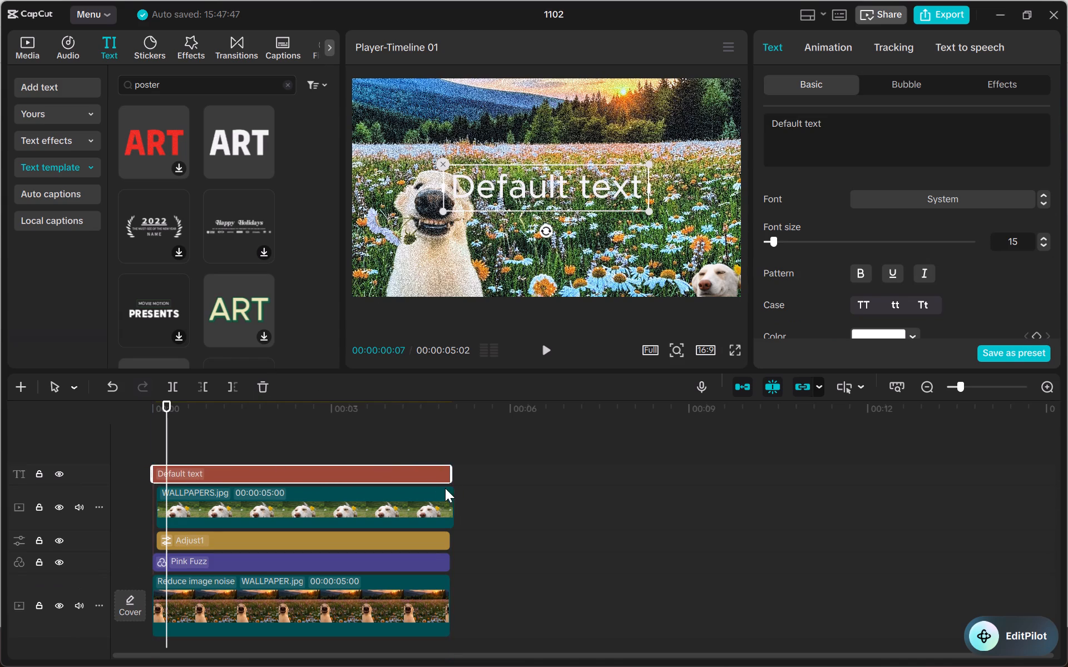
# Move the text up in the video frame to just above the large dog's head, near the tree line.
pyautogui.moveTo(503, 174); pyautogui.dragTo(496, 130)
pyautogui.click(496, 130)
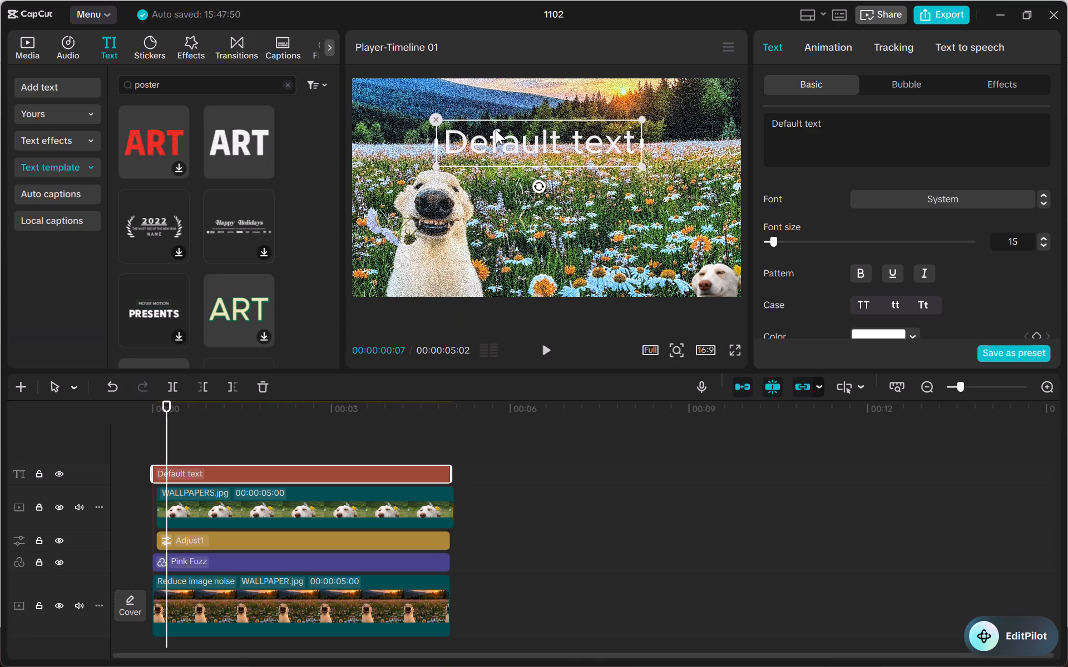
# Replace the default wording of the text clip with "EVERYTHING FINE".
pyautogui.click(834, 118)
pyautogui.press('BackSpace')
pyautogui.press('BackSpace')
pyautogui.press('BackSpace')
pyautogui.press('BackSpace')
pyautogui.press('BackSpace')
pyautogui.press('BackSpace')
pyautogui.press('BackSpace')
pyautogui.press('BackSpace')
pyautogui.press('BackSpace')
pyautogui.press('BackSpace')
pyautogui.press('BackSpace')
pyautogui.press('BackSpace')
pyautogui.press('BackSpace')
pyautogui.press('BackSpace')
pyautogui.press('BackSpace')
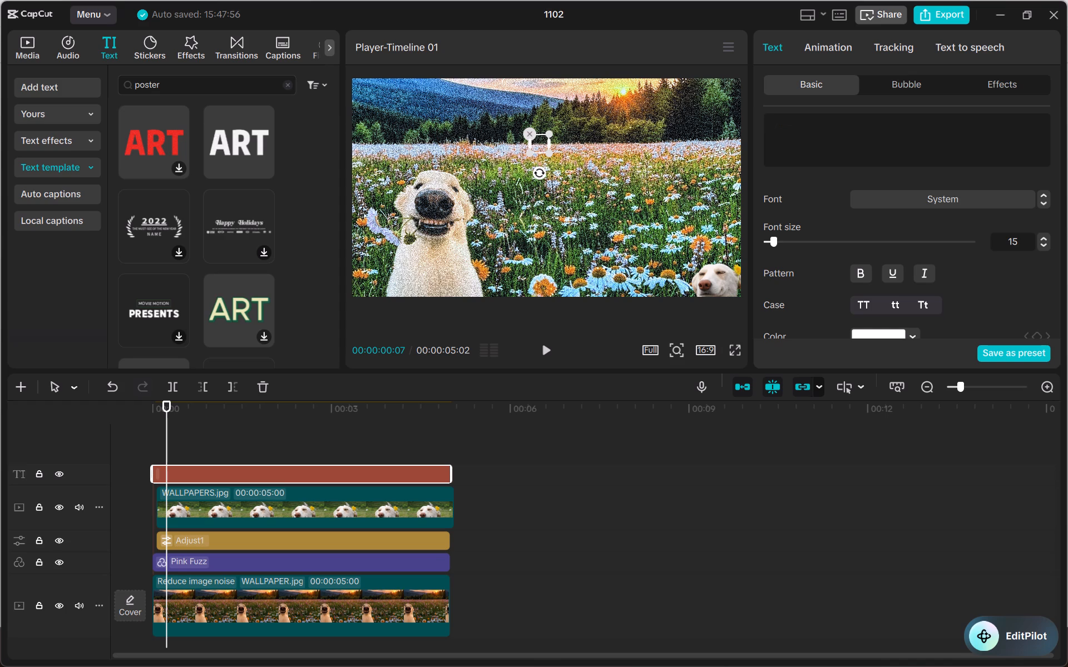
pyautogui.write('EVER')
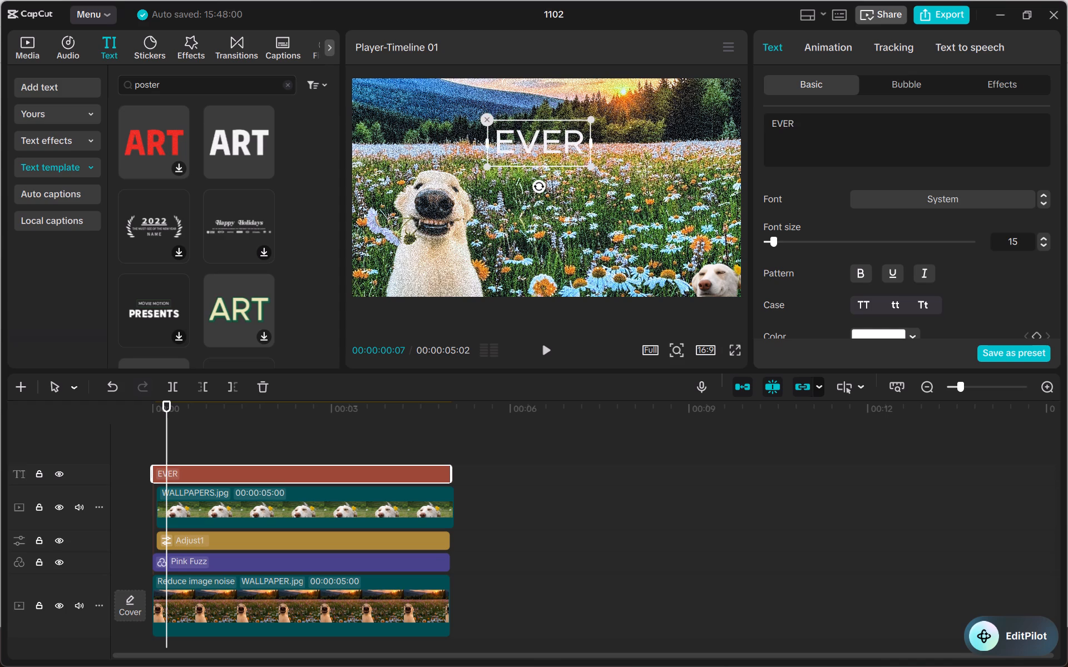
pyautogui.write('YTHING FINE')
pyautogui.press('space')
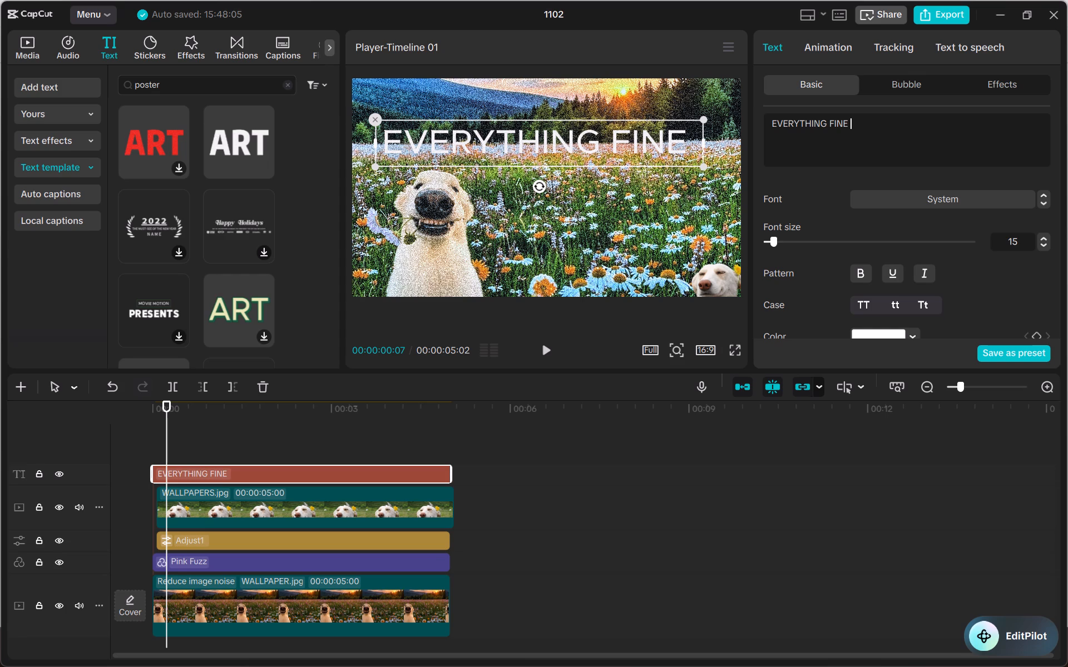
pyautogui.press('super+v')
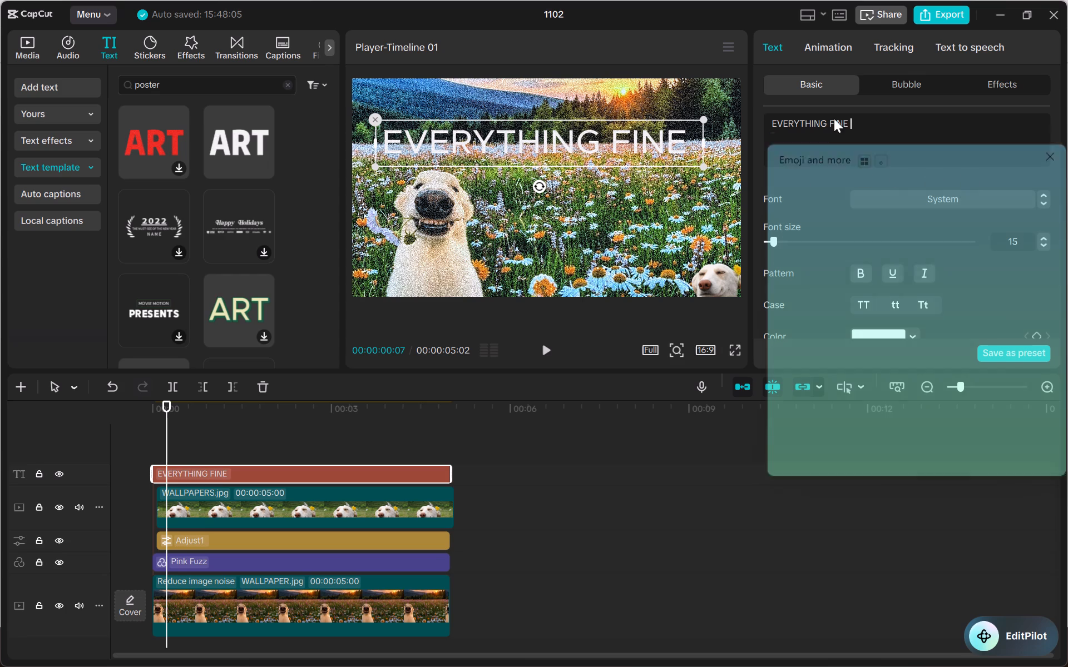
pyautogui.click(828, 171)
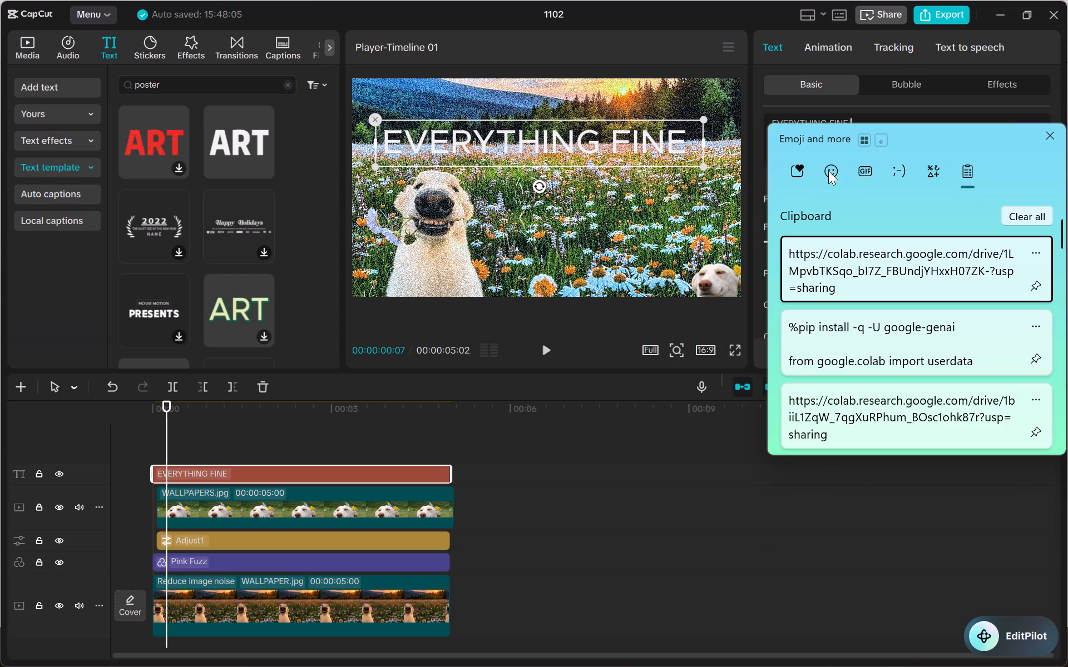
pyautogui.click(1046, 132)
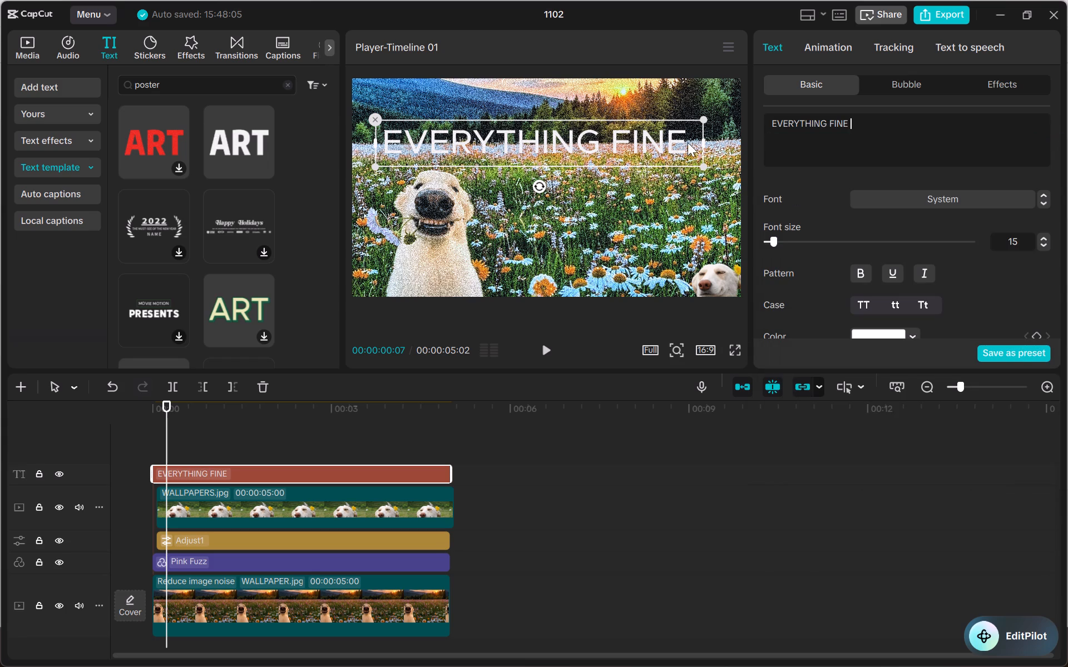
# Set the EVERYTHING FINE text's font size to 12.
pyautogui.click(623, 146)
pyautogui.click(1044, 244)
pyautogui.click(1044, 244)
pyautogui.click(1044, 244)
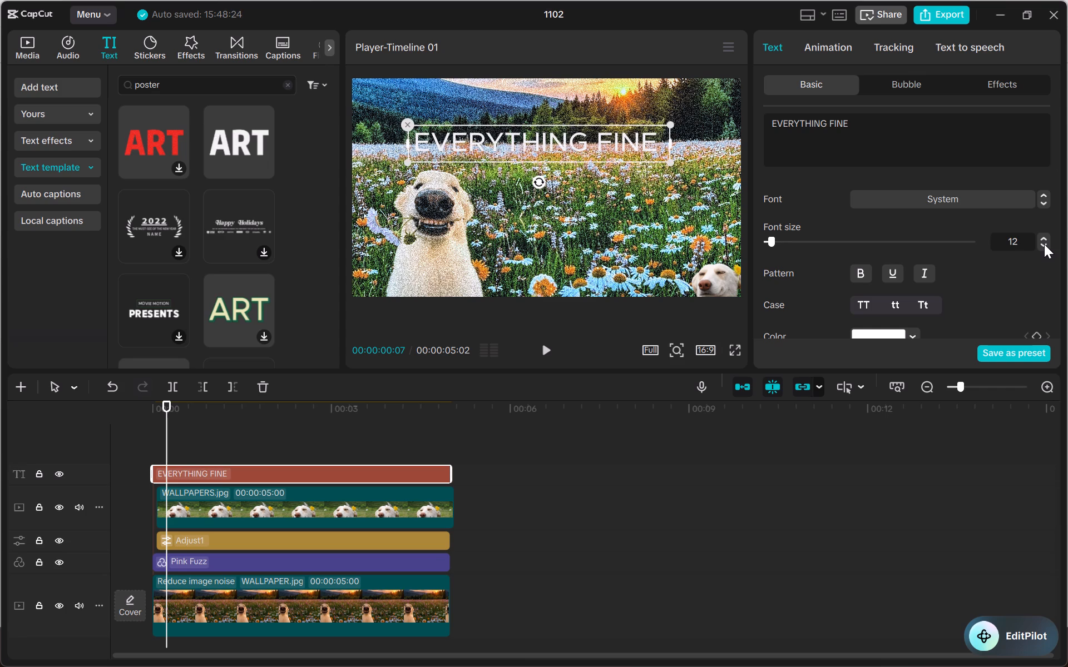
# Make the EVERYTHING FINE text bold and set its case to uppercase.
pyautogui.click(862, 272)
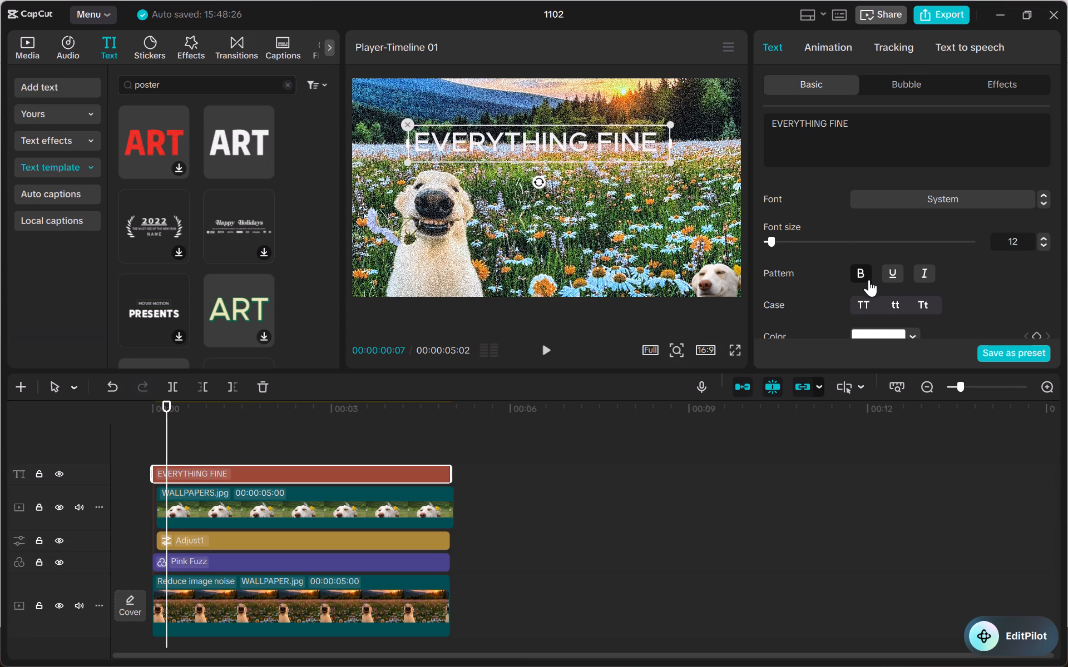
pyautogui.click(859, 302)
# Change the EVERYTHING FINE text color from white to the pale grey-green BCCDBE.
pyautogui.scroll(-1, 858, 289)
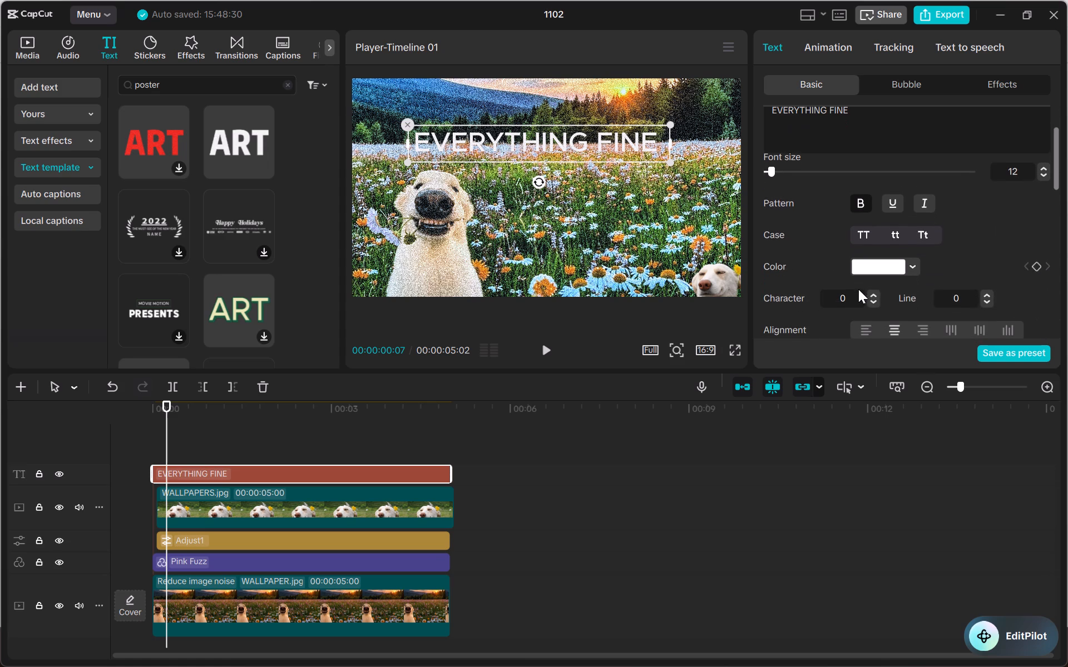
pyautogui.click(910, 264)
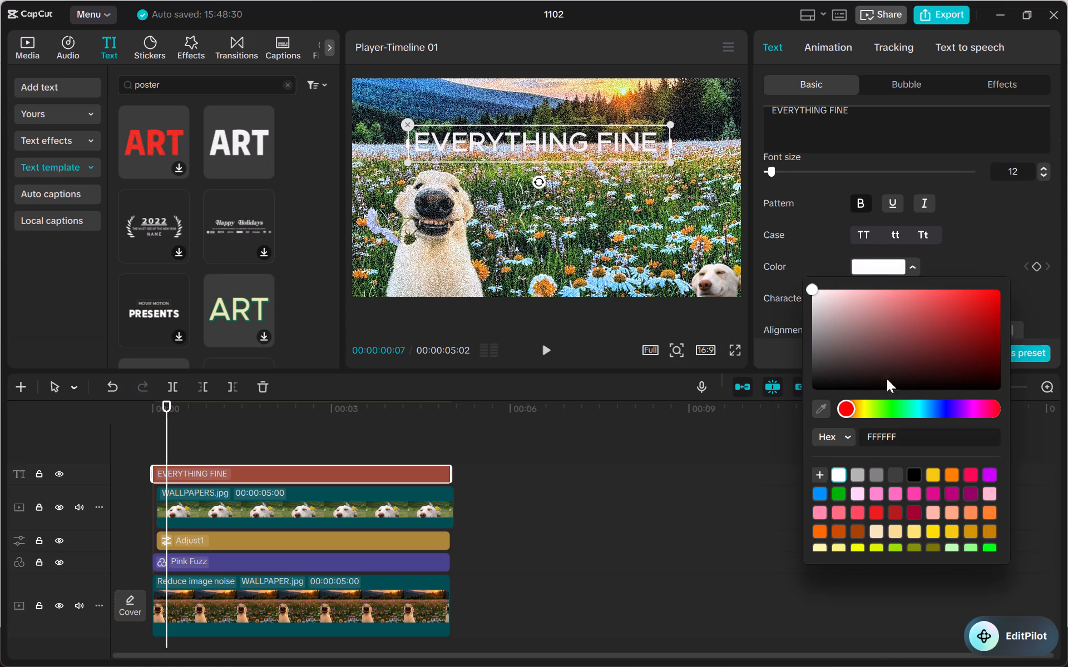
pyautogui.moveTo(814, 290); pyautogui.dragTo(825, 302)
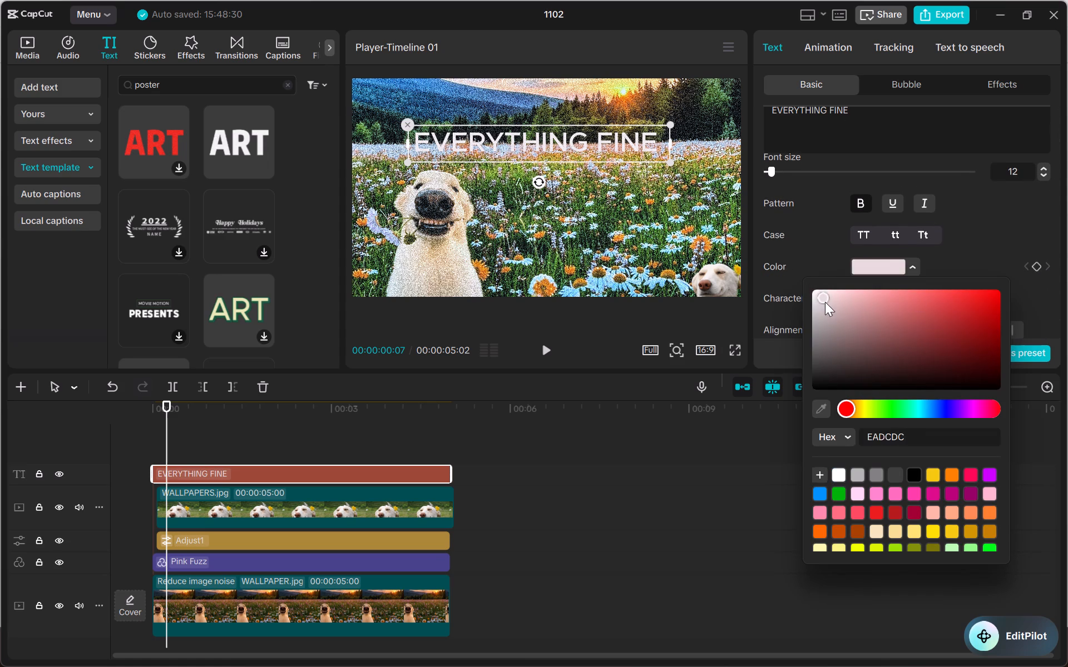
pyautogui.moveTo(825, 302); pyautogui.dragTo(909, 356)
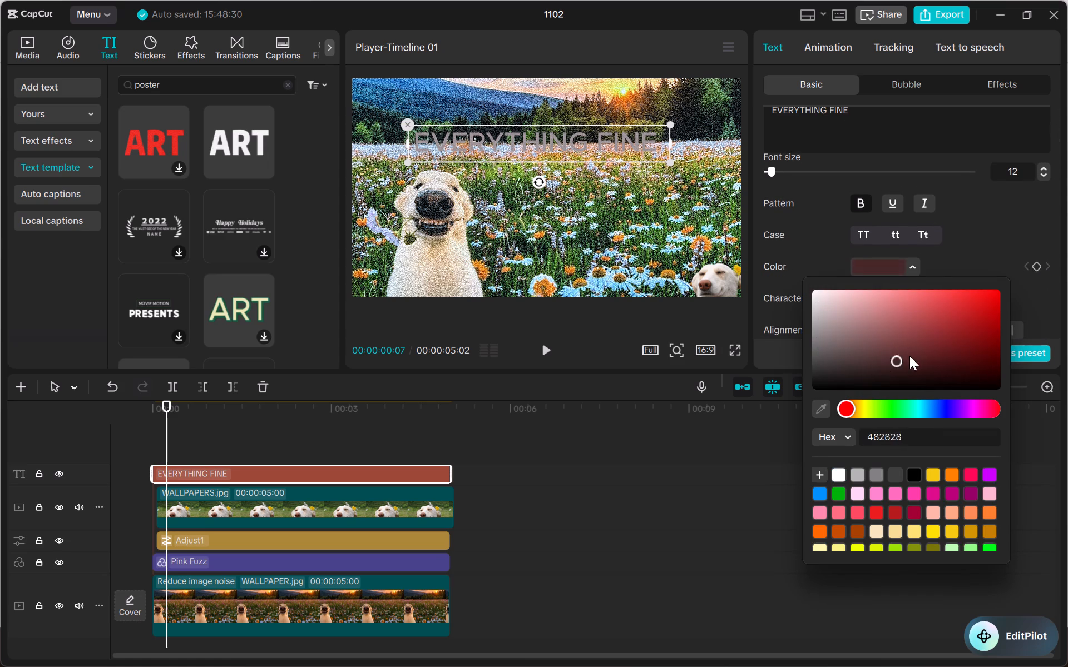
pyautogui.moveTo(909, 356); pyautogui.dragTo(970, 356)
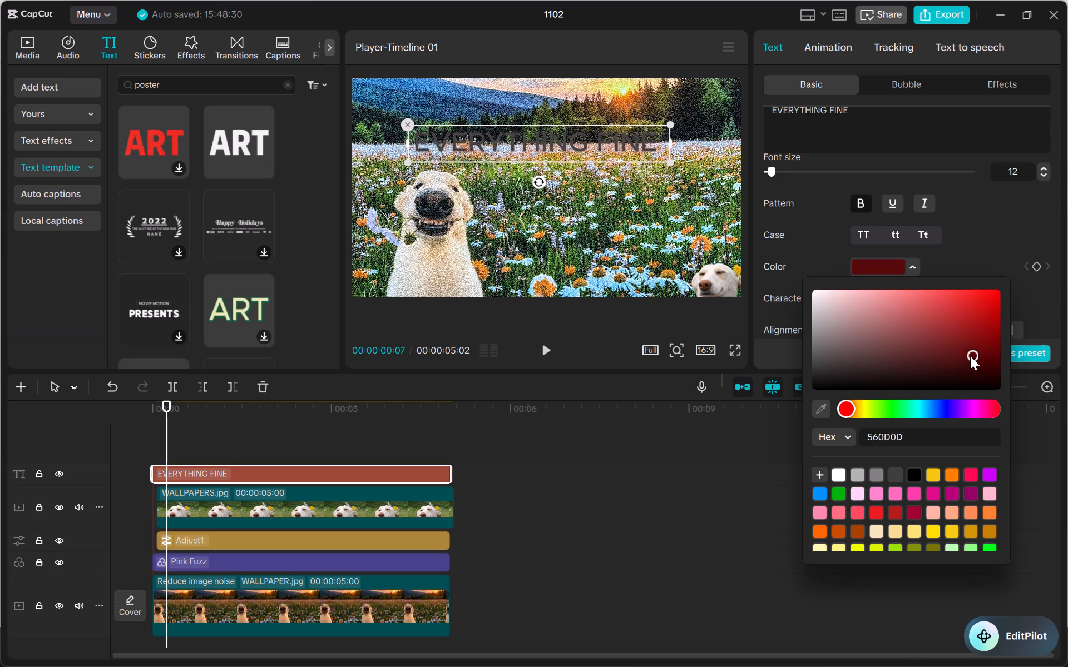
pyautogui.moveTo(970, 356); pyautogui.dragTo(859, 344)
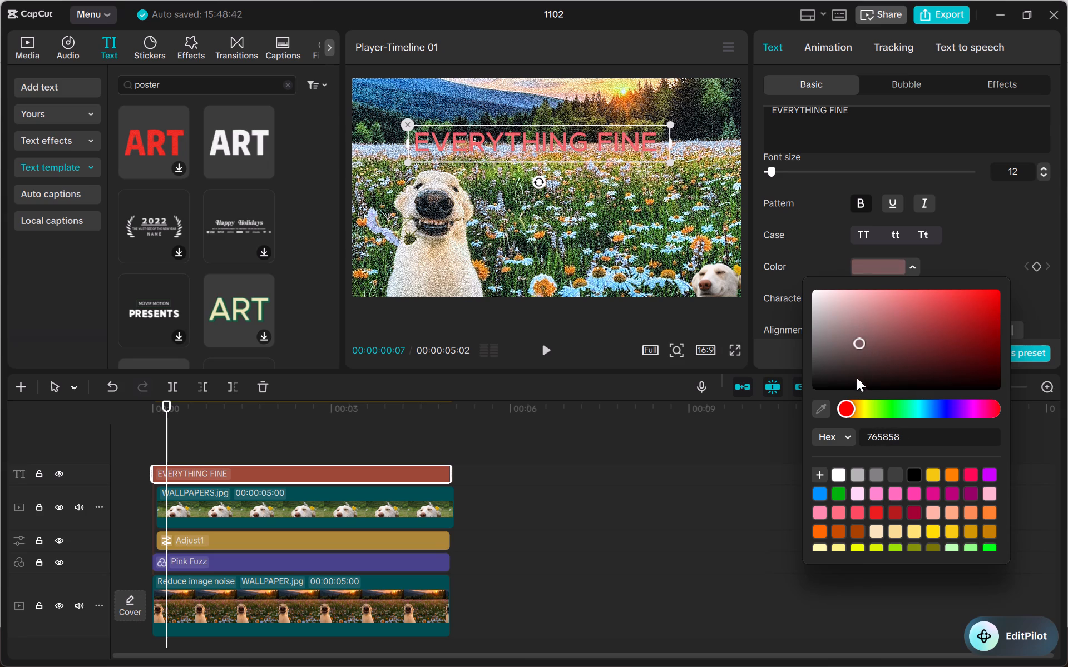
pyautogui.click(849, 406)
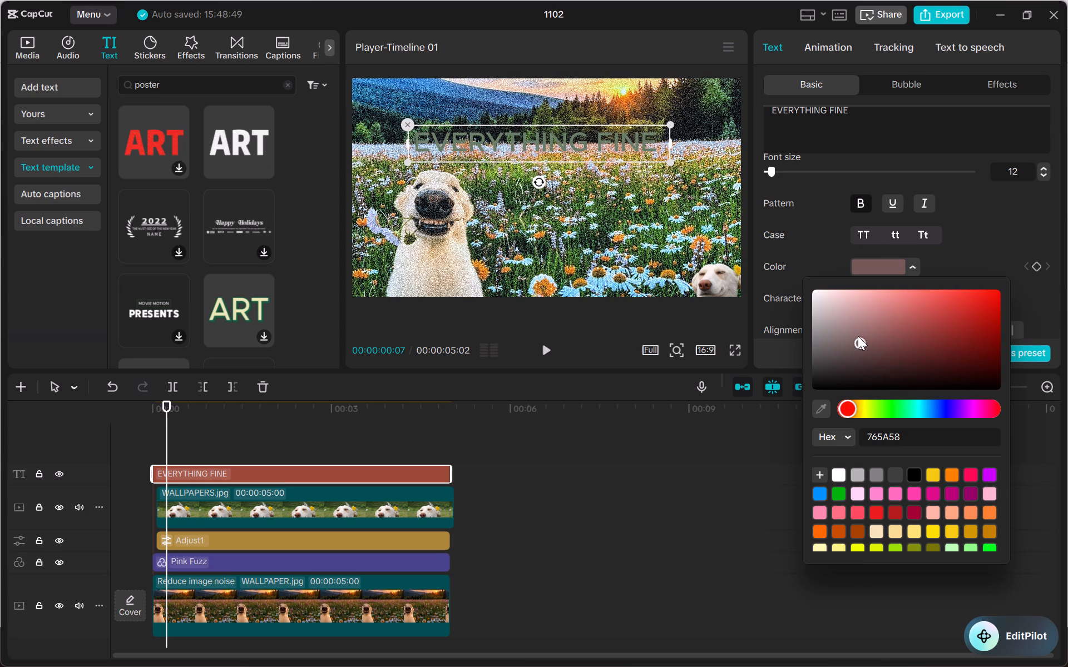
pyautogui.moveTo(858, 336); pyautogui.dragTo(828, 309)
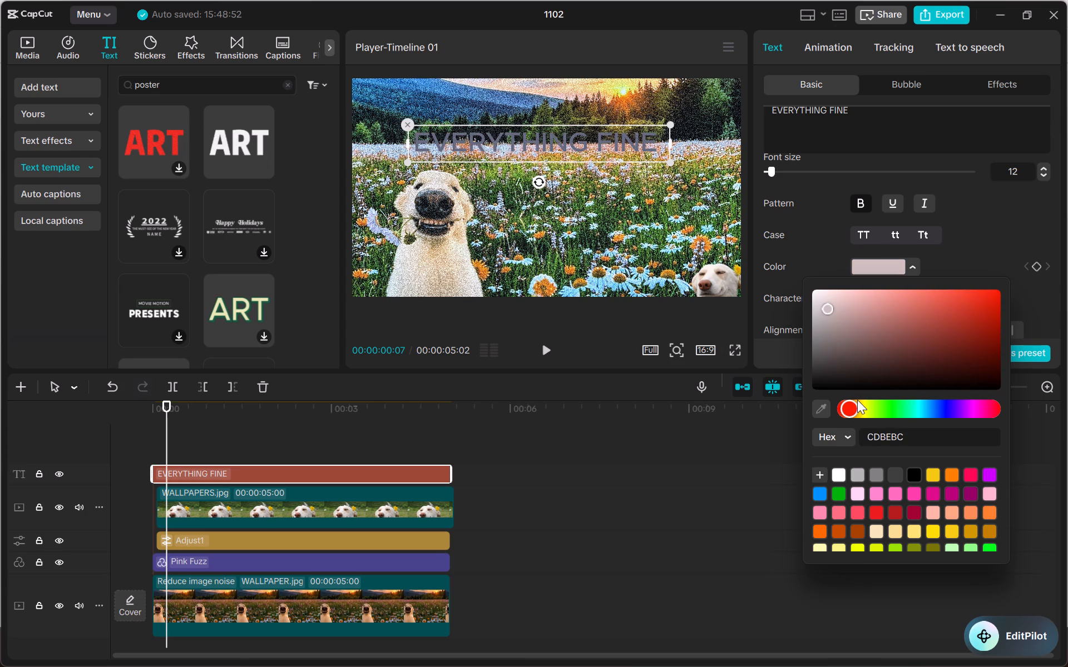
pyautogui.moveTo(849, 406); pyautogui.dragTo(869, 406)
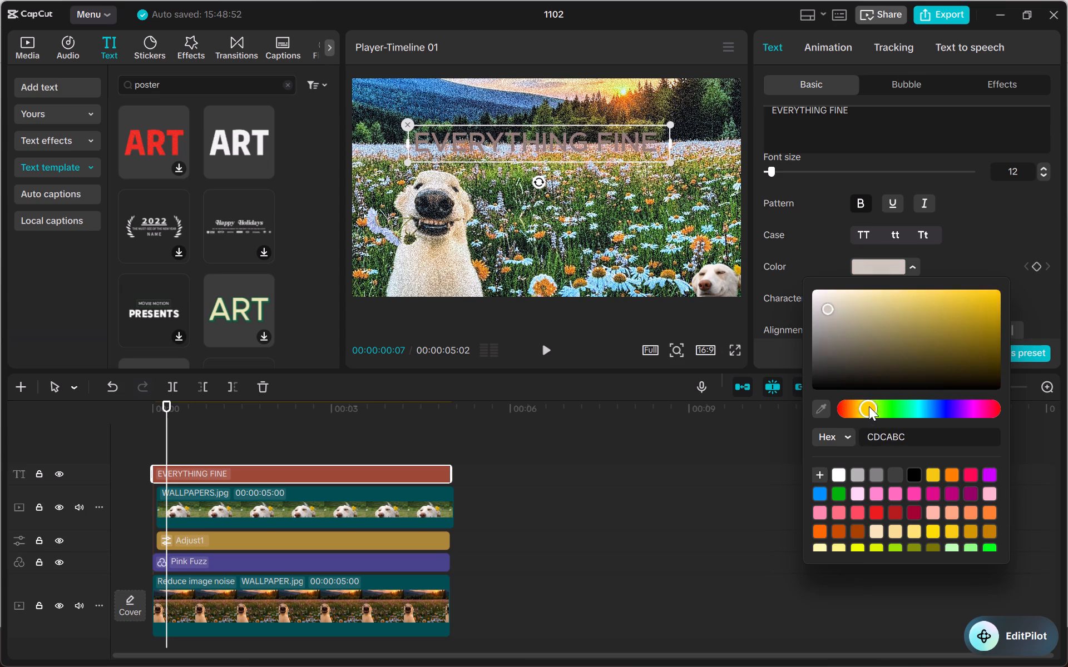
pyautogui.moveTo(869, 406); pyautogui.dragTo(912, 410)
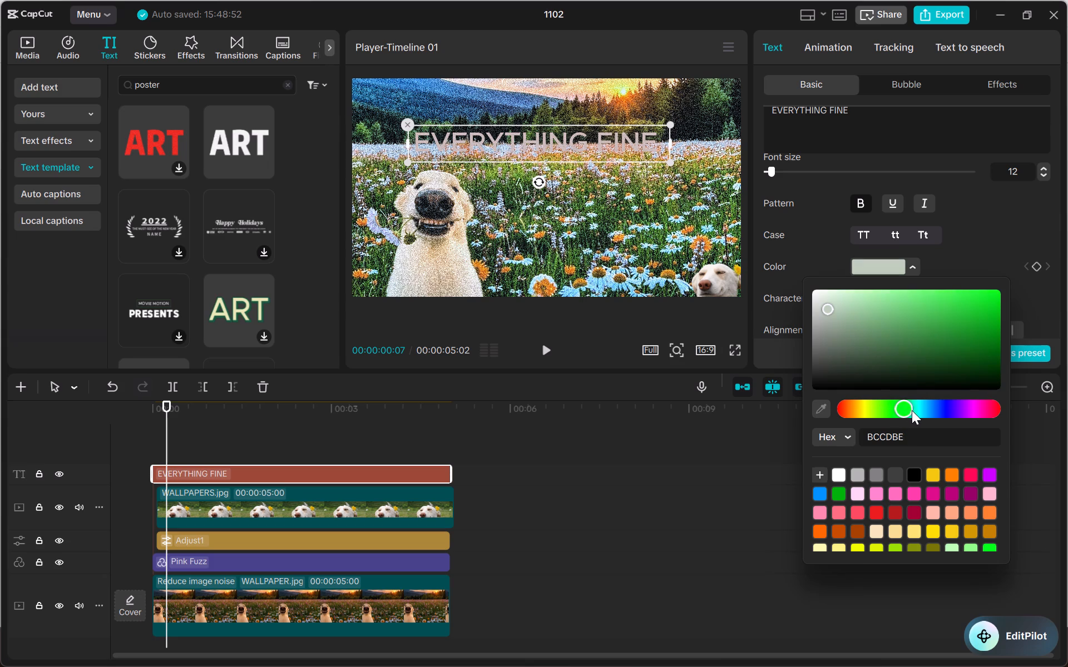
pyautogui.moveTo(912, 410); pyautogui.dragTo(989, 427)
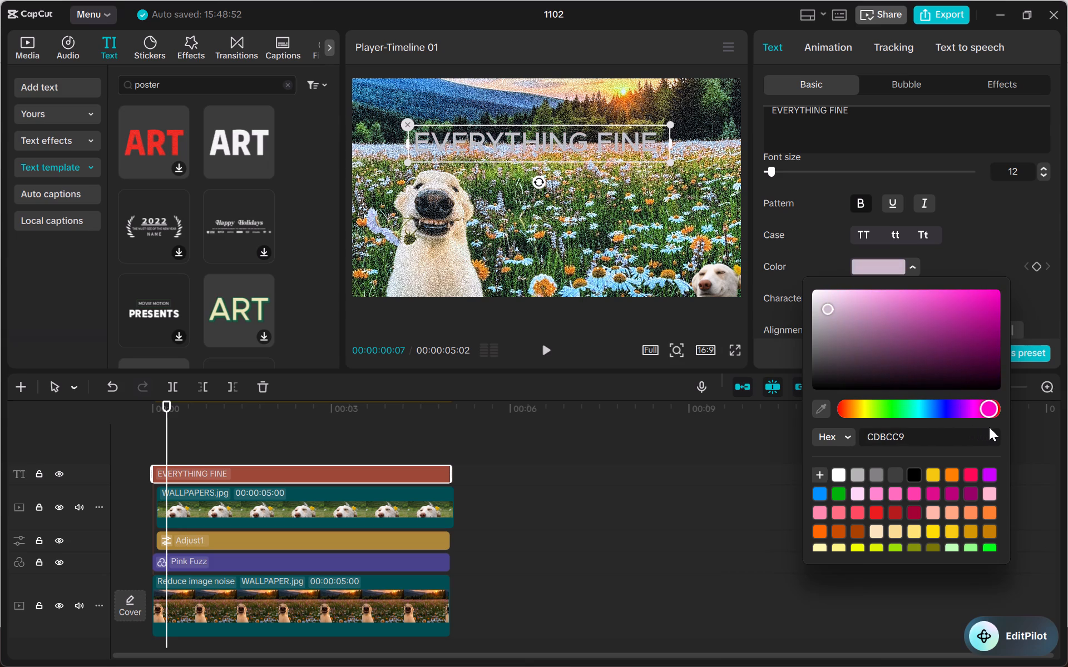
pyautogui.moveTo(989, 427); pyautogui.dragTo(904, 426)
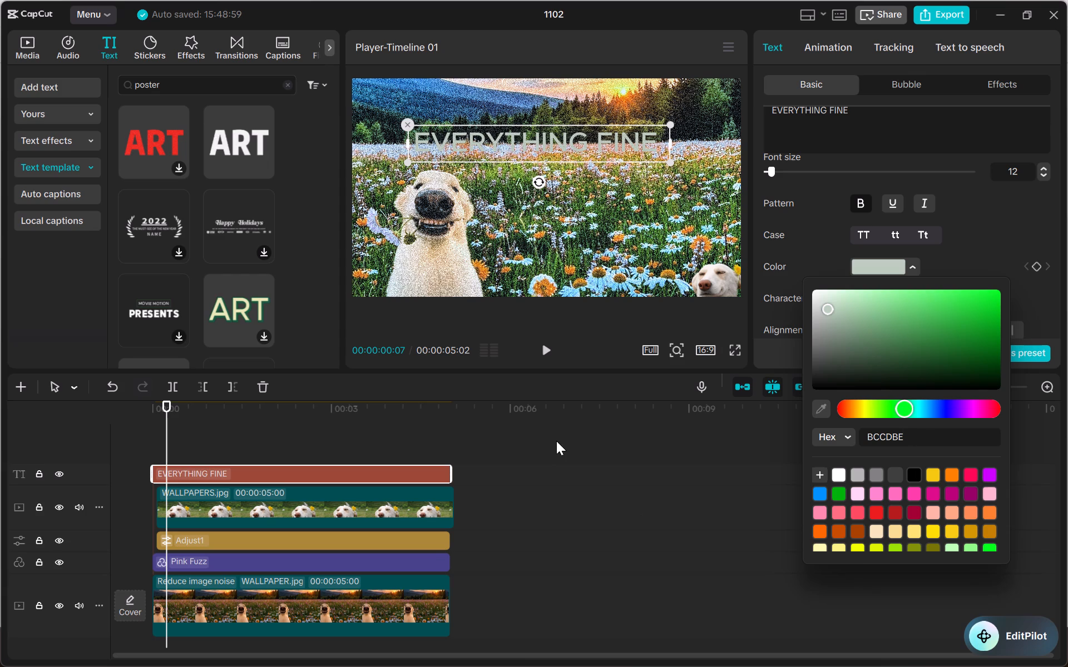
pyautogui.click(708, 293)
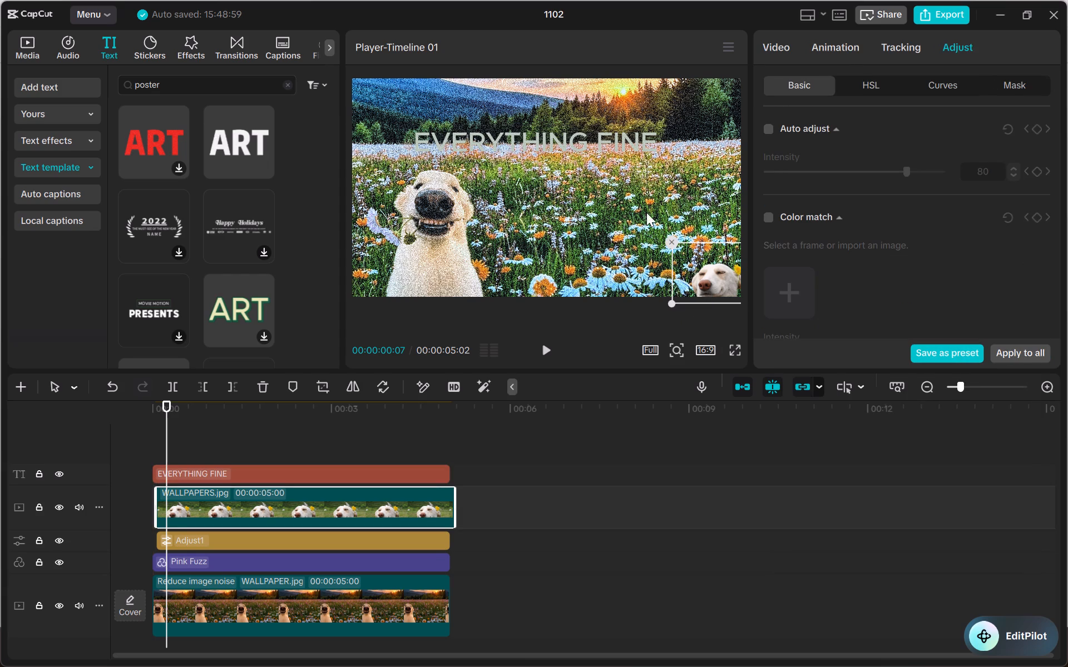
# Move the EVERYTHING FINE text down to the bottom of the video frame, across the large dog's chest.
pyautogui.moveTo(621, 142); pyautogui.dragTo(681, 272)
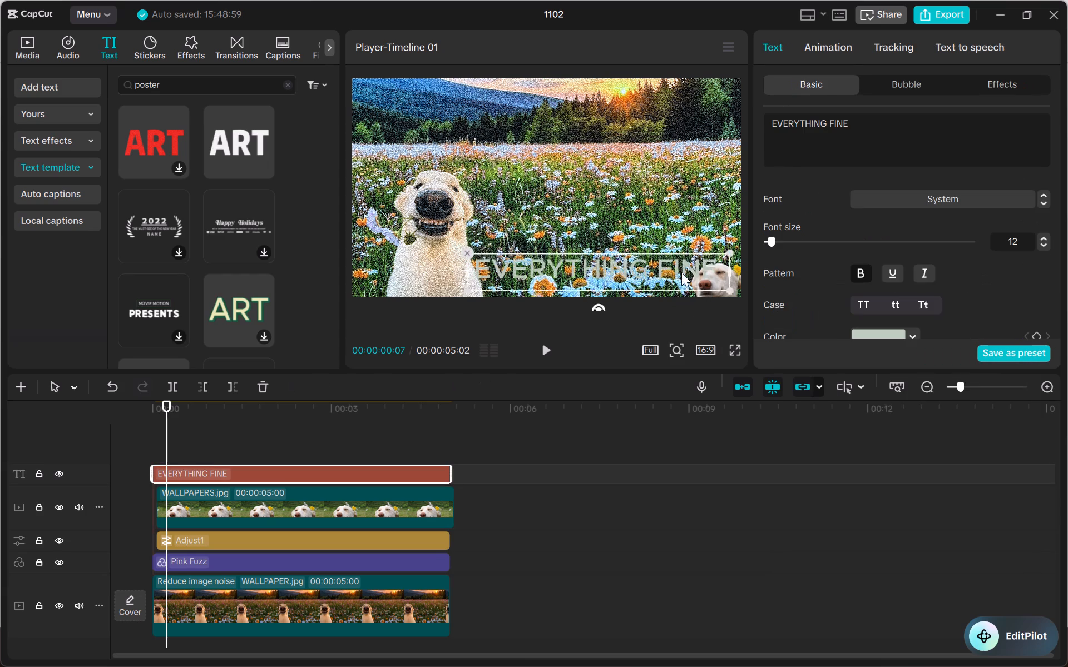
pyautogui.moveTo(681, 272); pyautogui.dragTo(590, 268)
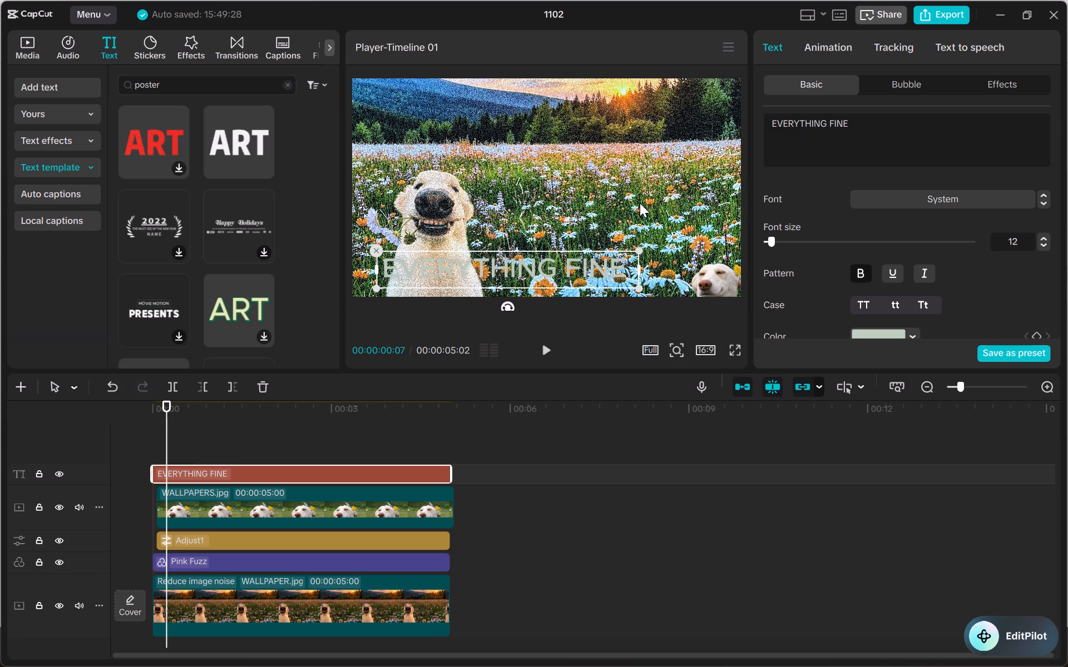
# Lower the Auto adjust intensity of the WALLPAPER.jpg main clip to 0.
pyautogui.click(640, 203)
pyautogui.click(583, 262)
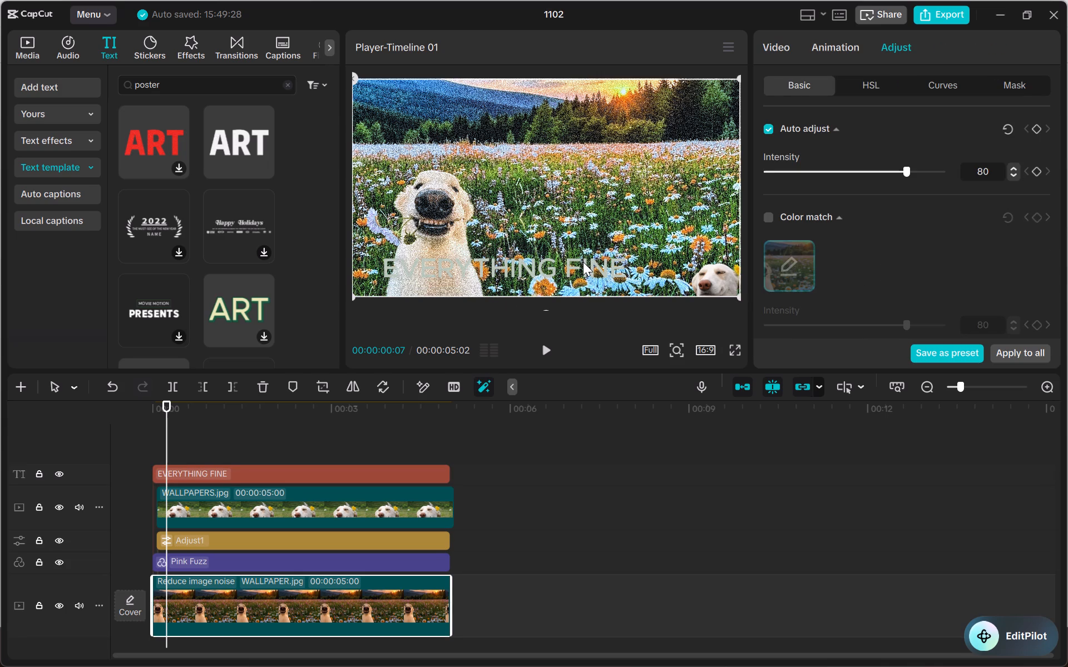
pyautogui.click(679, 160)
pyautogui.moveTo(905, 170); pyautogui.dragTo(859, 167)
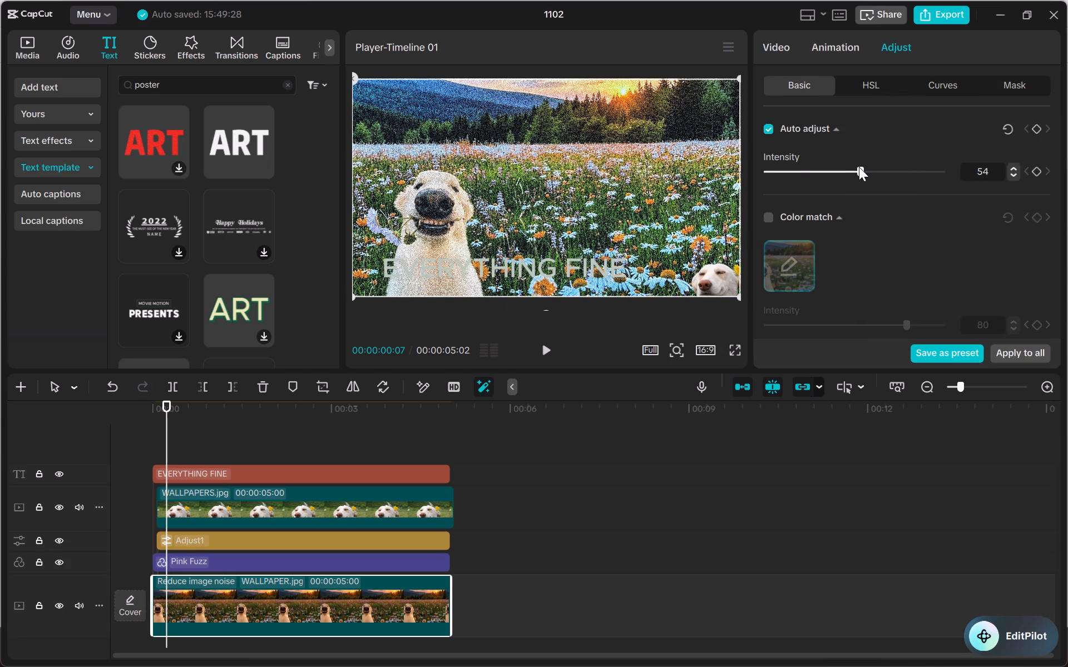
pyautogui.moveTo(859, 167); pyautogui.dragTo(770, 175)
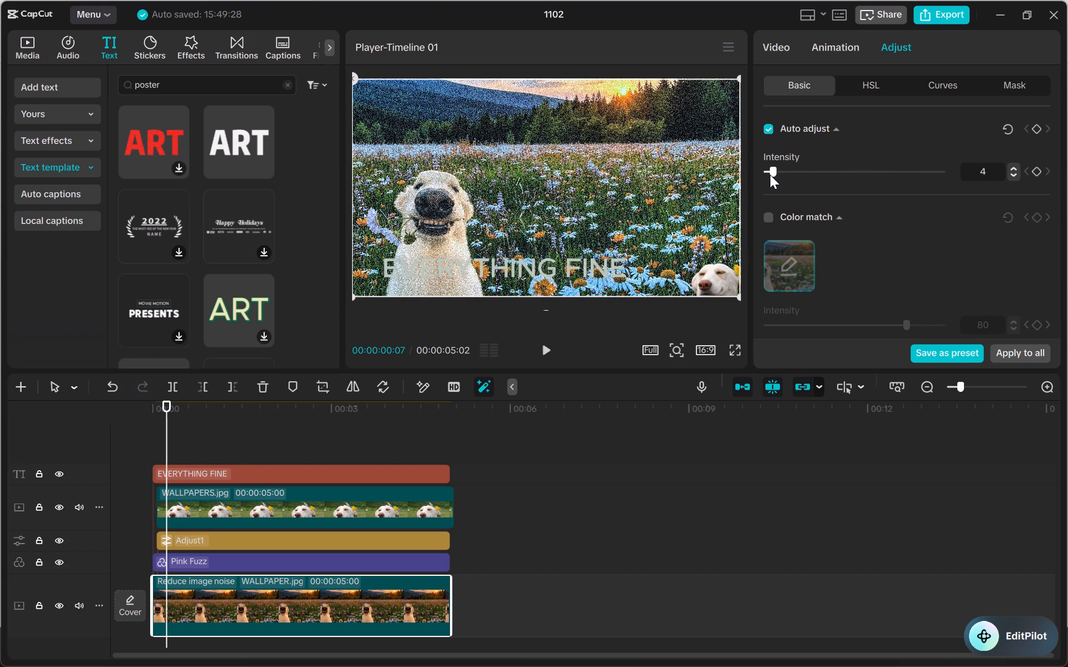
pyautogui.moveTo(770, 175); pyautogui.dragTo(716, 192)
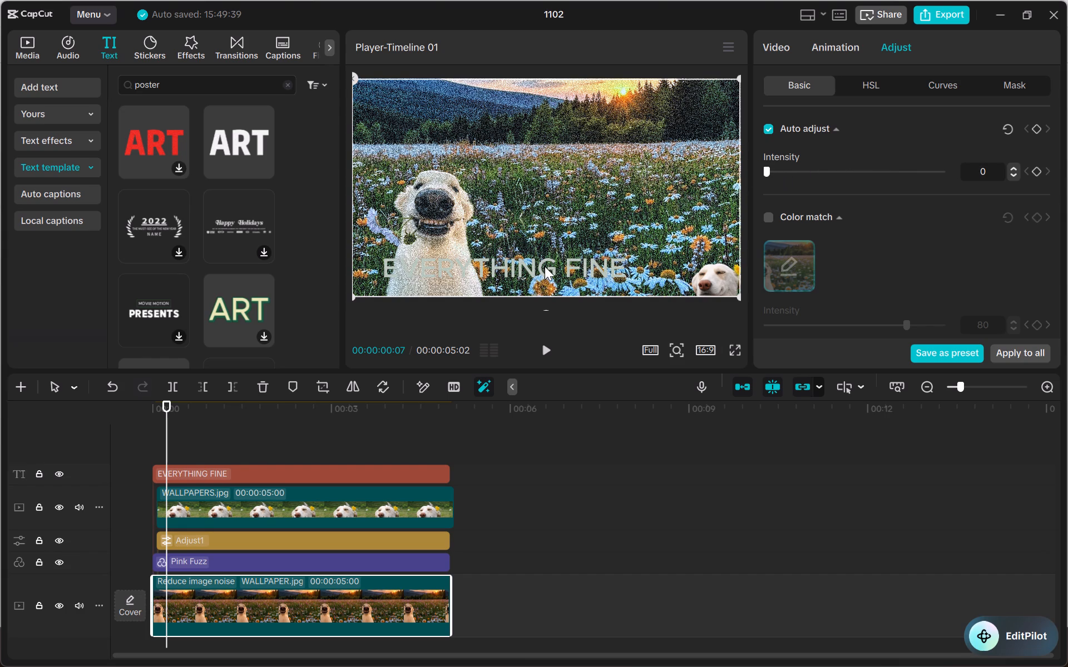
# Enlarge the EVERYTHING FINE text to font size 19.
pyautogui.click(545, 266)
pyautogui.click(545, 266)
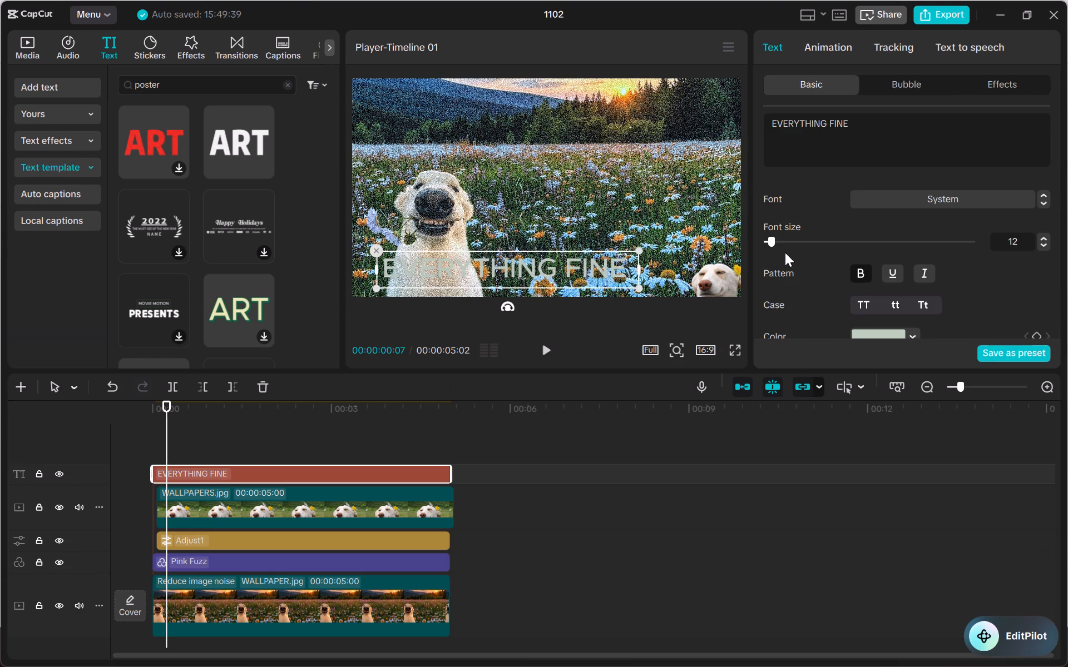
pyautogui.moveTo(772, 239); pyautogui.dragTo(906, 260)
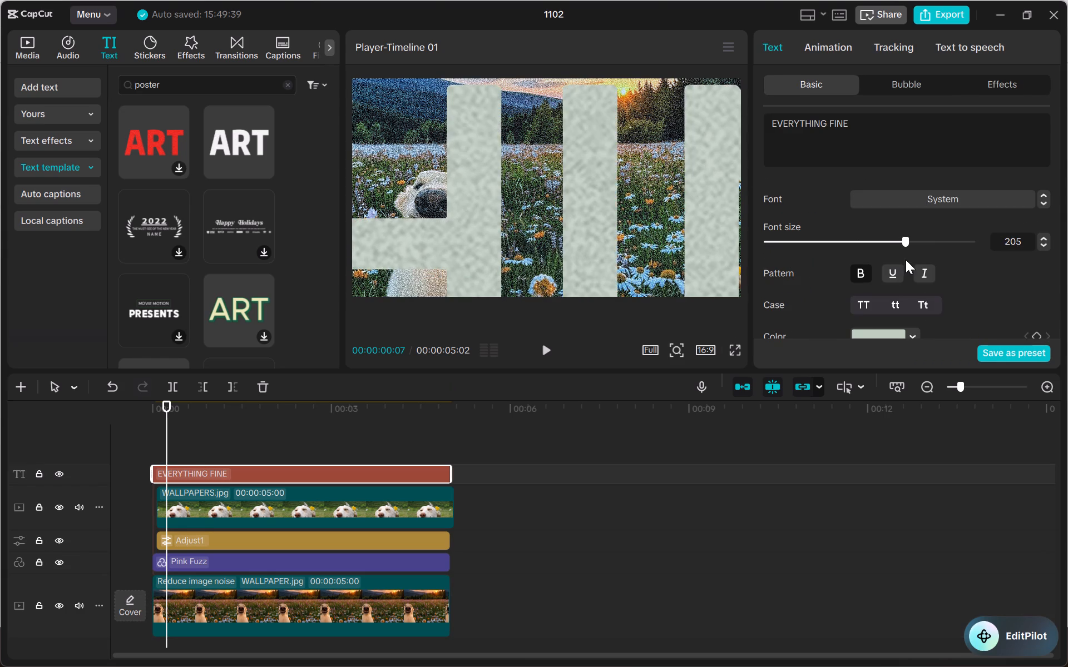
pyautogui.moveTo(906, 260); pyautogui.dragTo(856, 241)
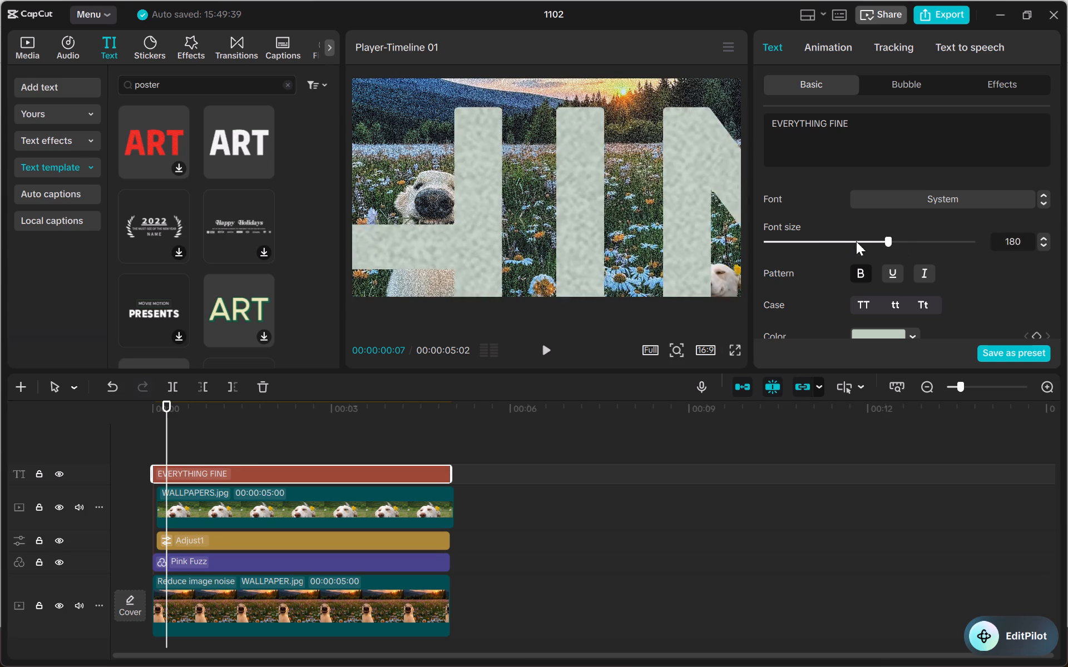
pyautogui.moveTo(856, 241); pyautogui.dragTo(909, 243)
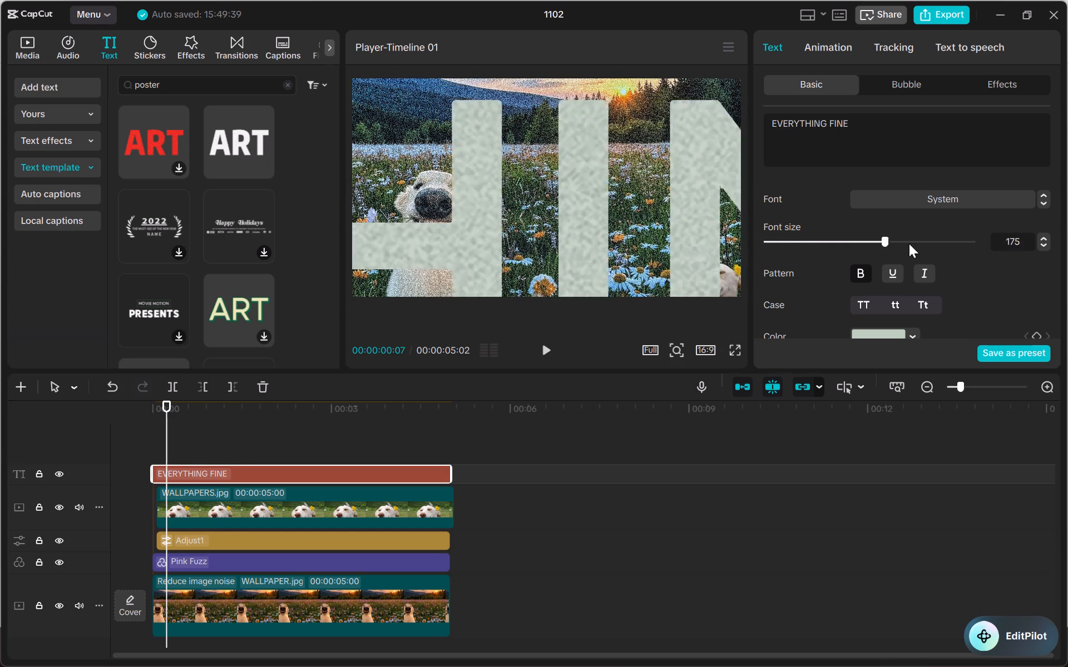
pyautogui.moveTo(909, 243); pyautogui.dragTo(809, 232)
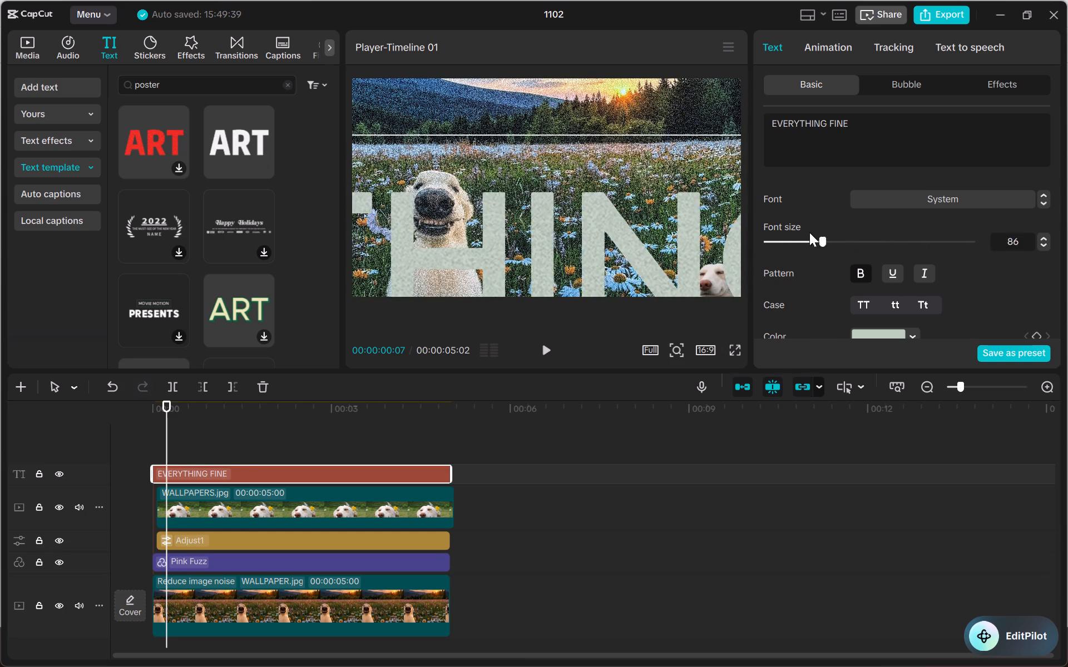
pyautogui.moveTo(809, 232); pyautogui.dragTo(798, 233)
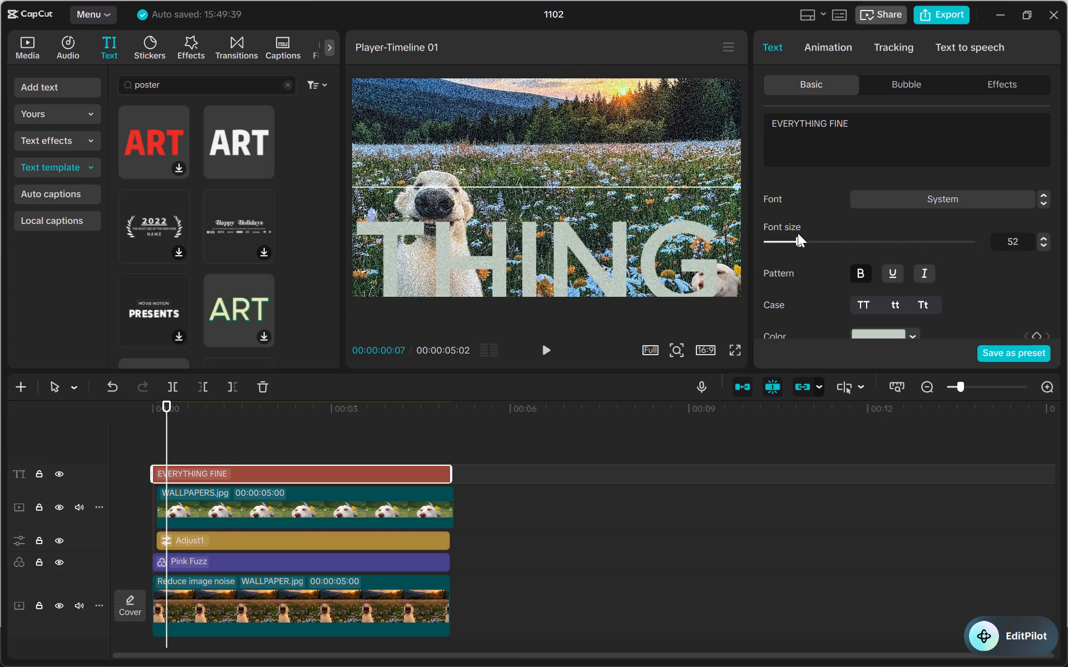
pyautogui.moveTo(798, 233); pyautogui.dragTo(783, 233)
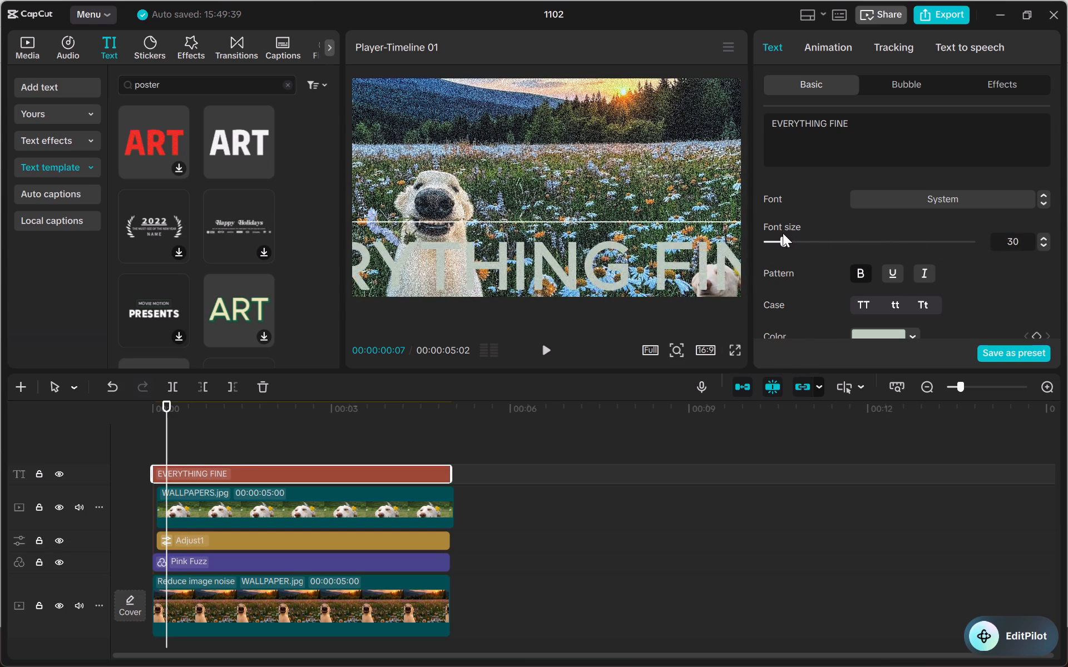
pyautogui.moveTo(783, 233); pyautogui.dragTo(779, 237)
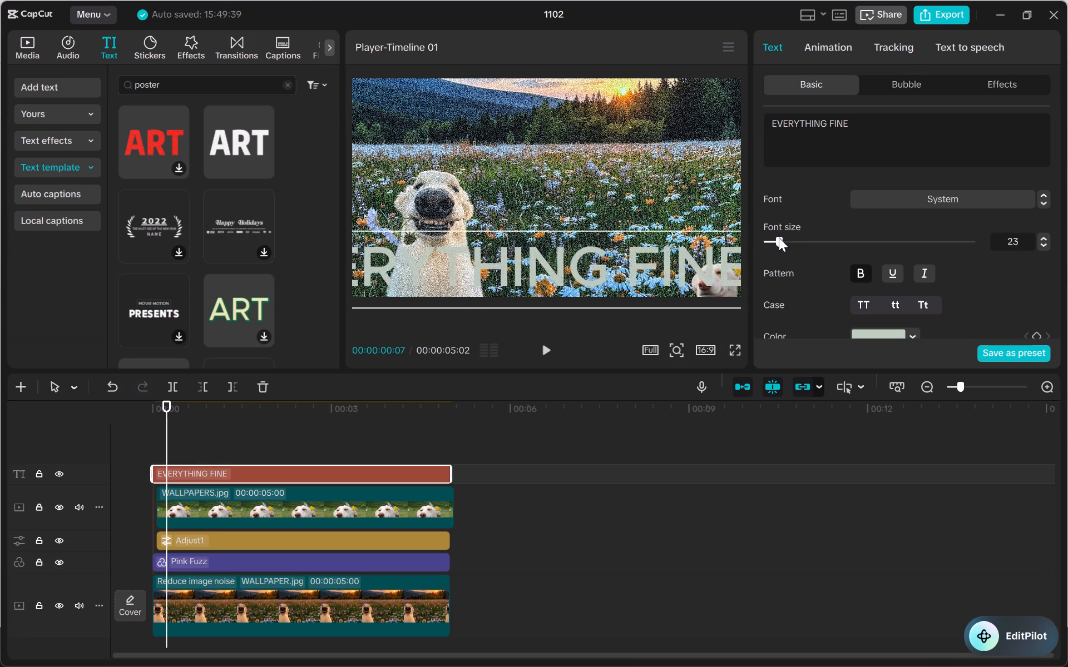
pyautogui.moveTo(779, 237); pyautogui.dragTo(777, 238)
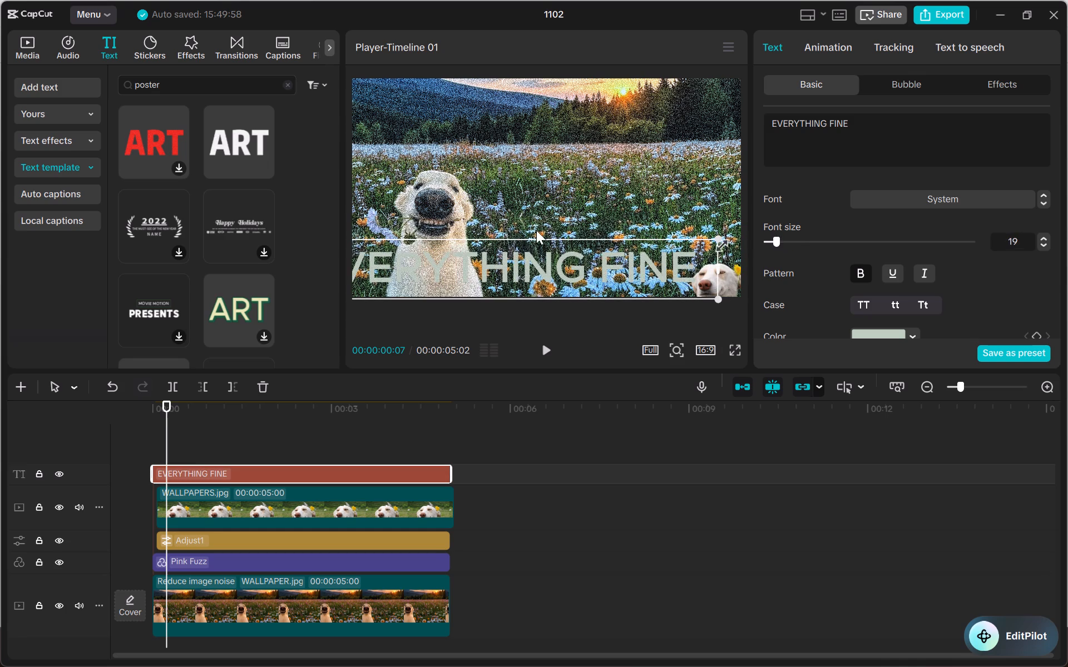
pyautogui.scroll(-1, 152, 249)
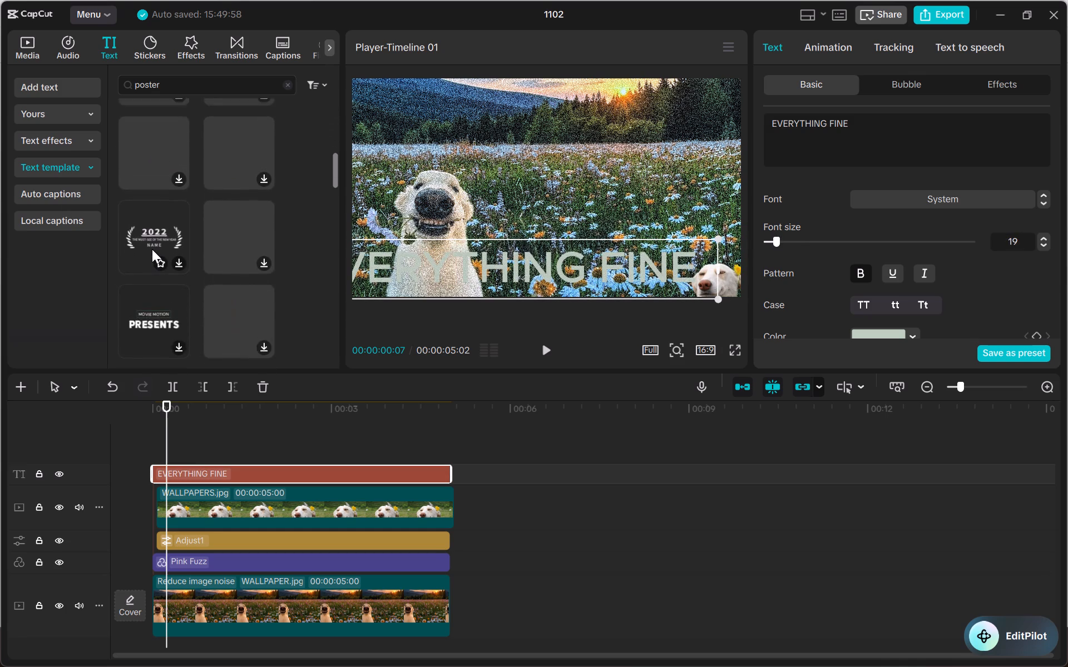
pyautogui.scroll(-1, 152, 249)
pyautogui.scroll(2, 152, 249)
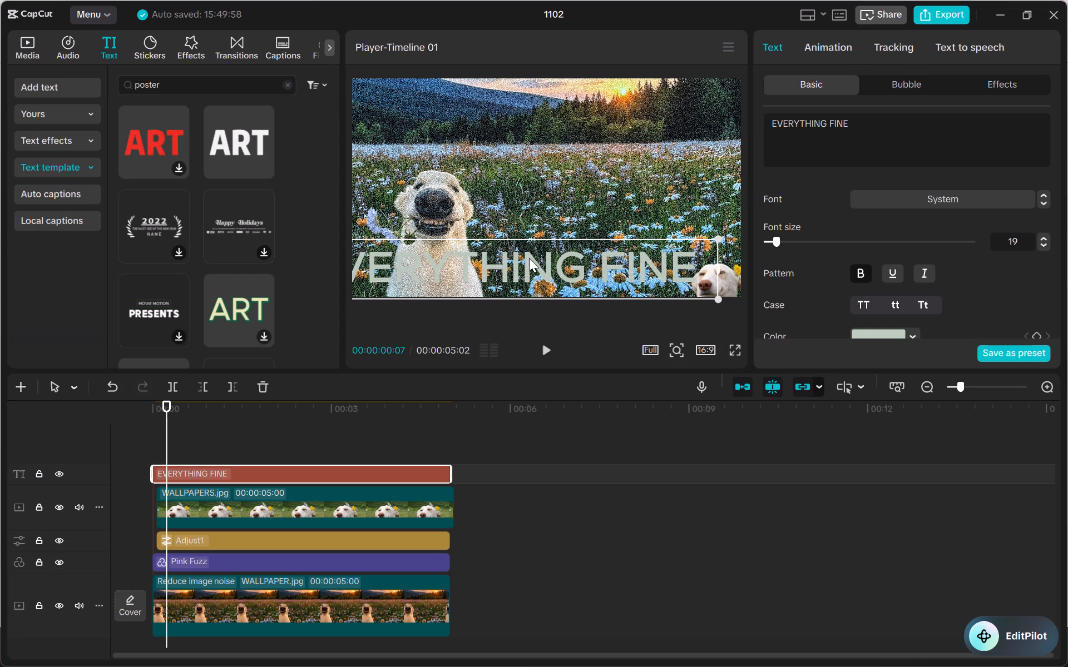
# Move the enlarged EVERYTHING FINE text up to the tree line, just above the large dog's head, spanning the frame width.
pyautogui.moveTo(524, 262); pyautogui.dragTo(566, 126)
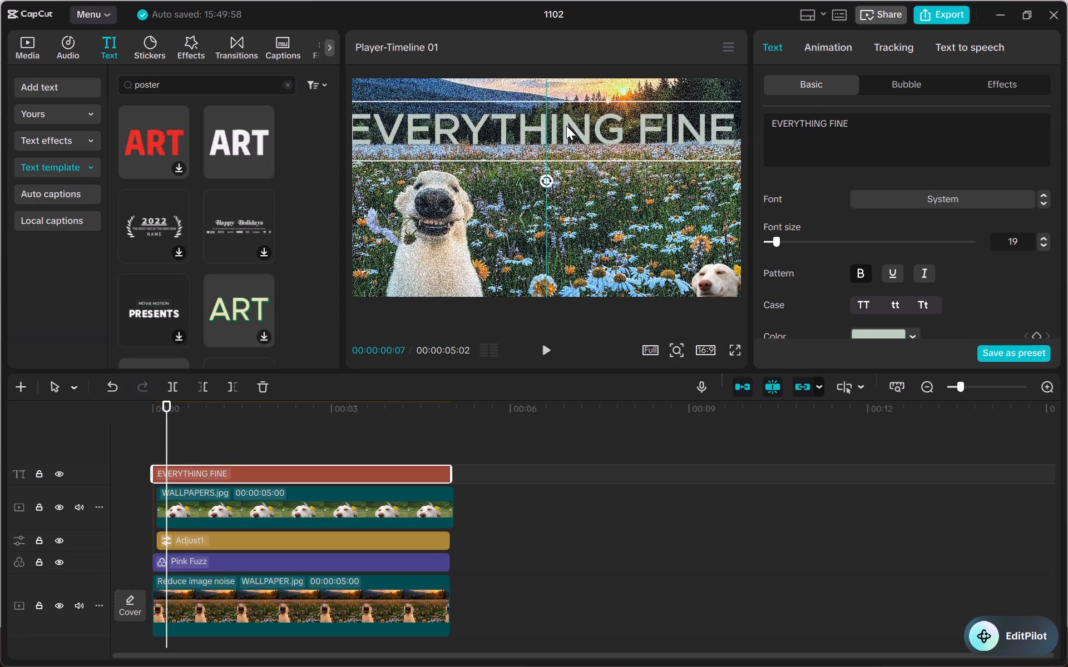
pyautogui.moveTo(566, 126); pyautogui.dragTo(576, 141)
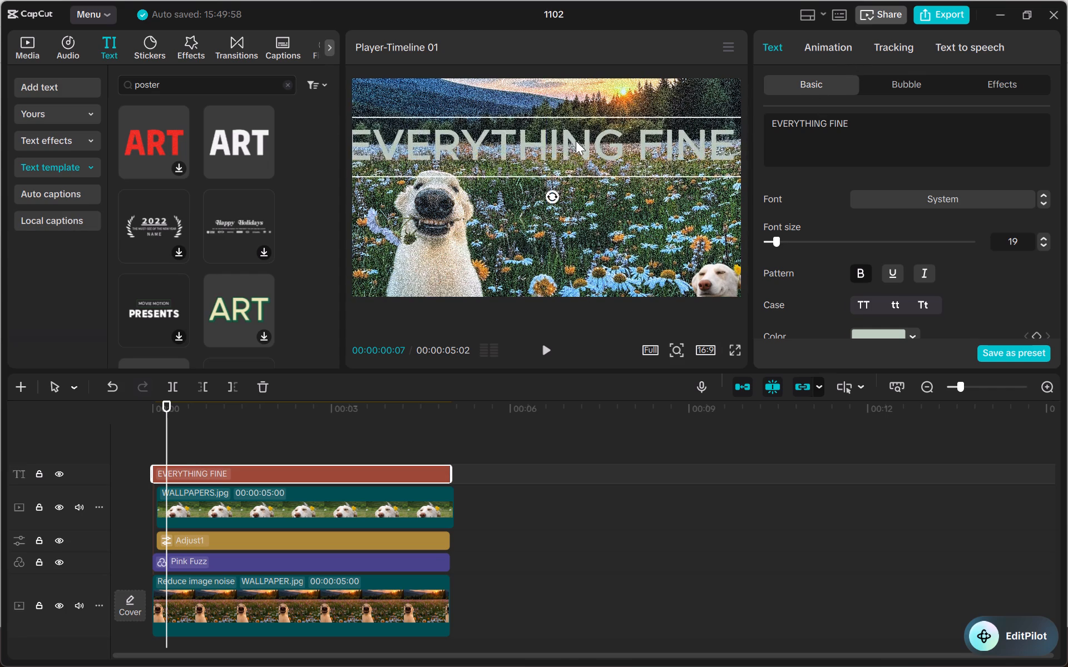
# Shift the EVERYTHING FINE text slightly right in the frame, to about X 155, Y 412.
pyautogui.moveTo(576, 141); pyautogui.dragTo(580, 140)
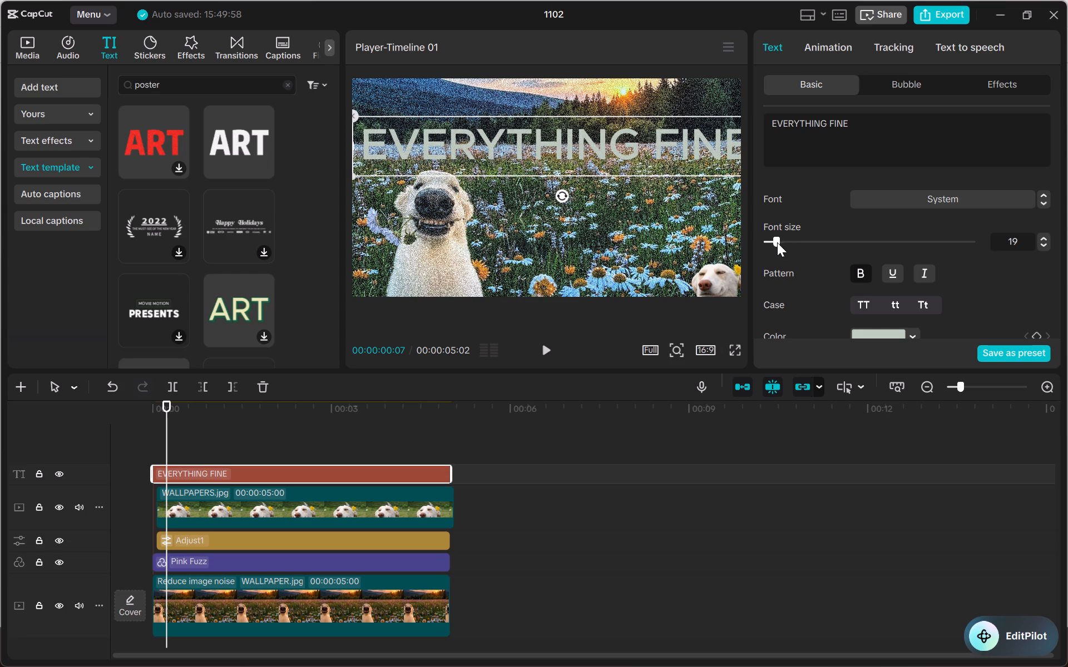
# Reduce the EVERYTHING FINE text to font size 13.
pyautogui.click(775, 242)
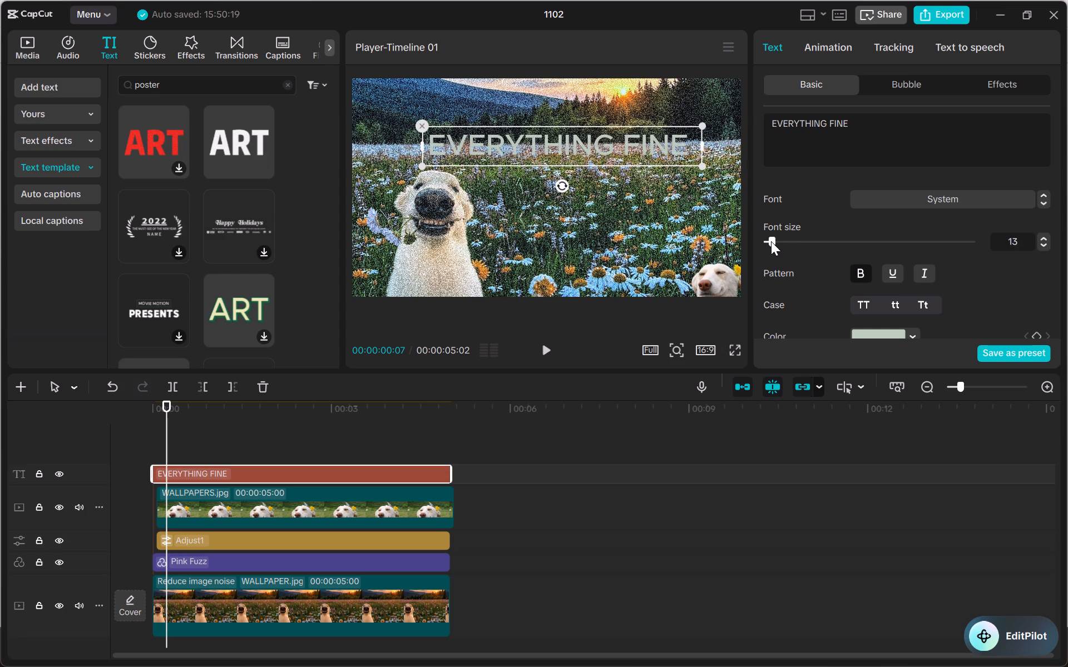
# Set the EVERYTHING FINE text's alignment to right-aligned.
pyautogui.scroll(-1, 819, 285)
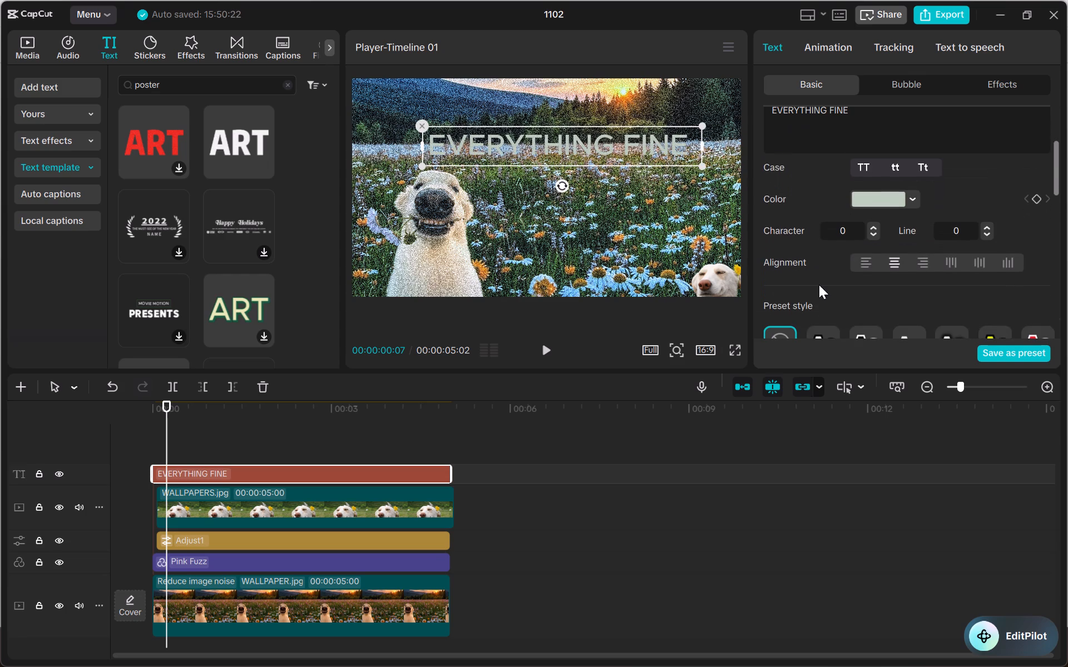
pyautogui.scroll(-1, 819, 285)
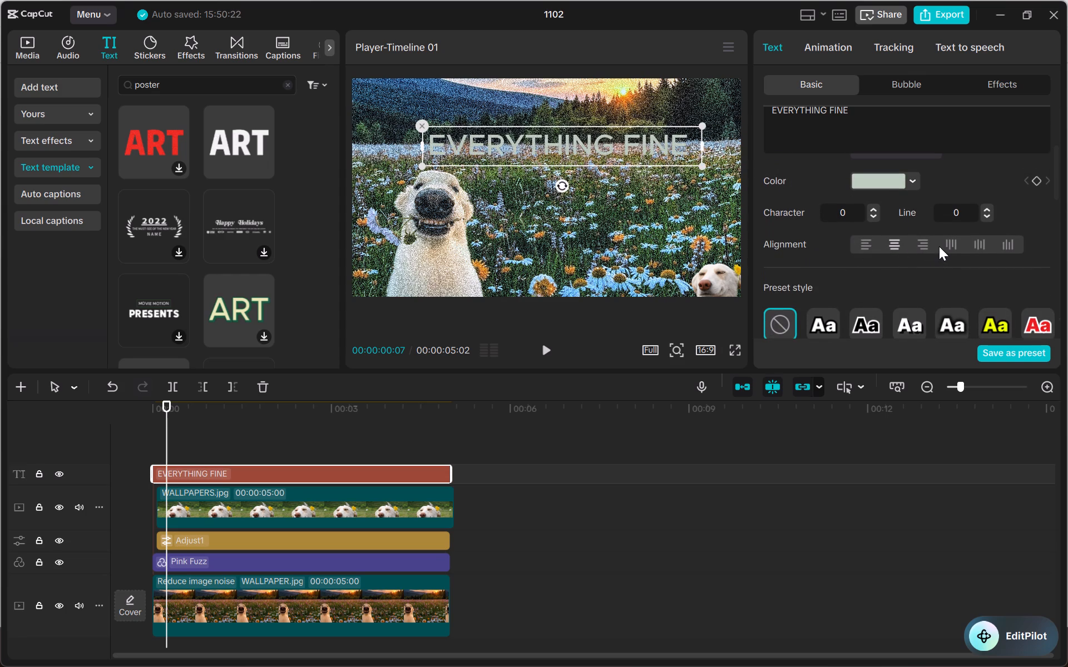
pyautogui.click(929, 245)
pyautogui.click(929, 245)
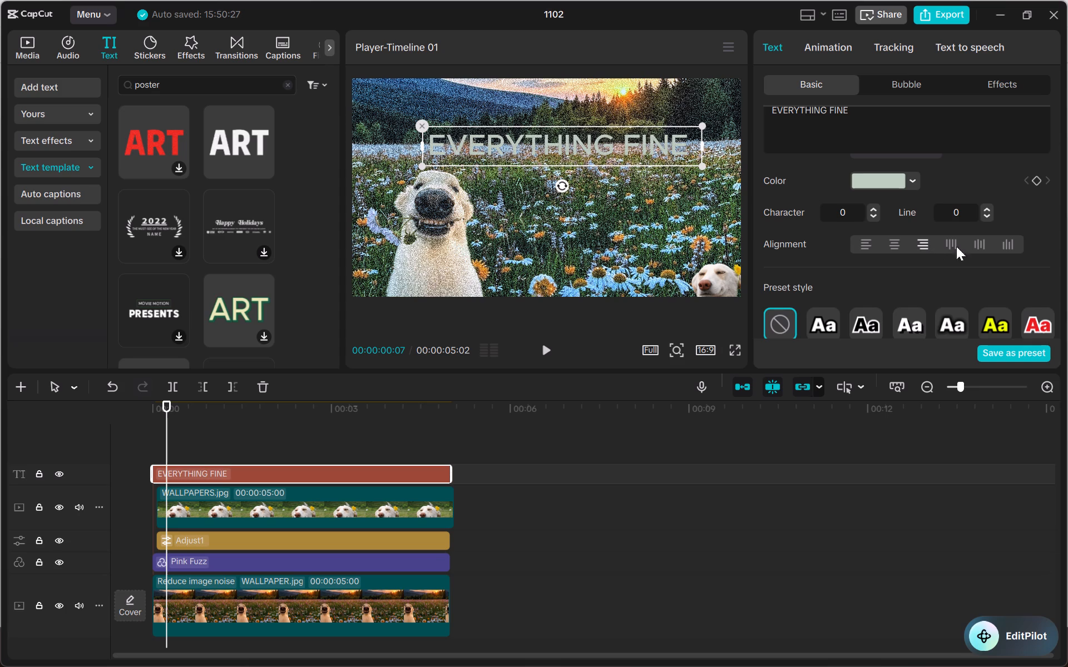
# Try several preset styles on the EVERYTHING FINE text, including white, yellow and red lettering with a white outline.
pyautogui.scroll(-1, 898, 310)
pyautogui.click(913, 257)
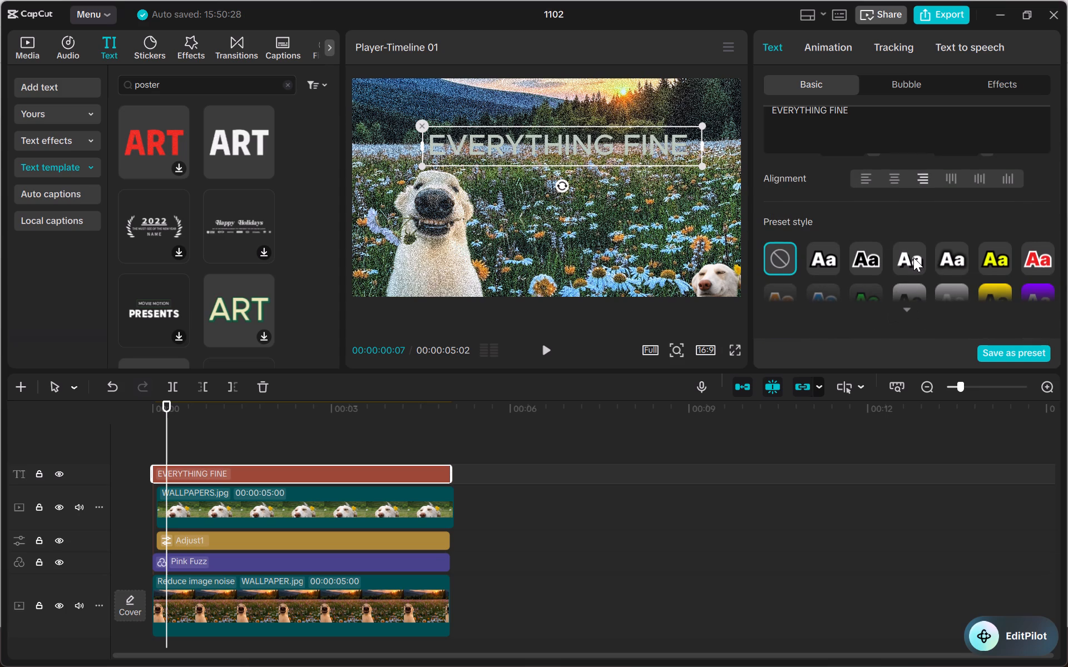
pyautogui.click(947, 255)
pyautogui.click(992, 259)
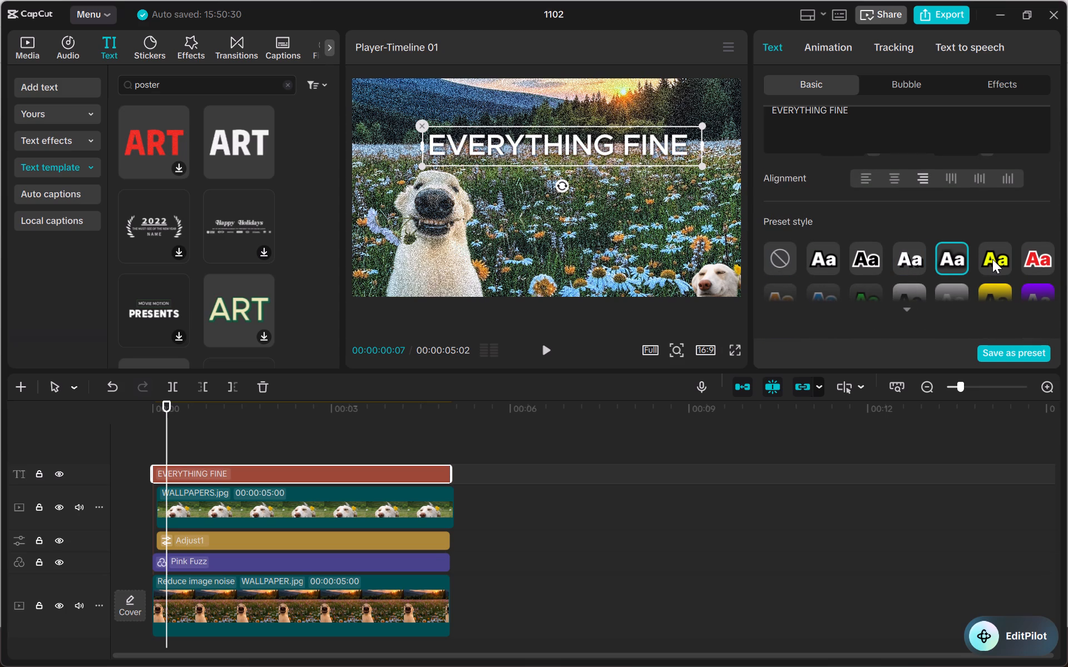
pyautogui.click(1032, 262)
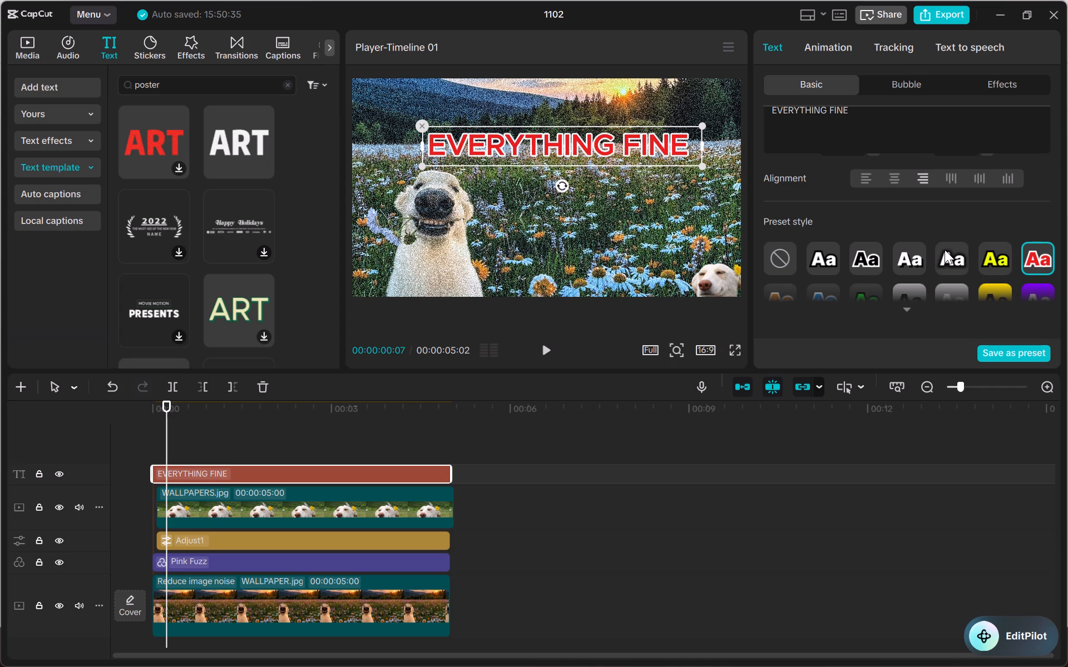
# Apply the white preset style with a dark drop shadow to the EVERYTHING FINE text.
pyautogui.scroll(-1, 932, 251)
pyautogui.moveTo(932, 251); pyautogui.dragTo(923, 195)
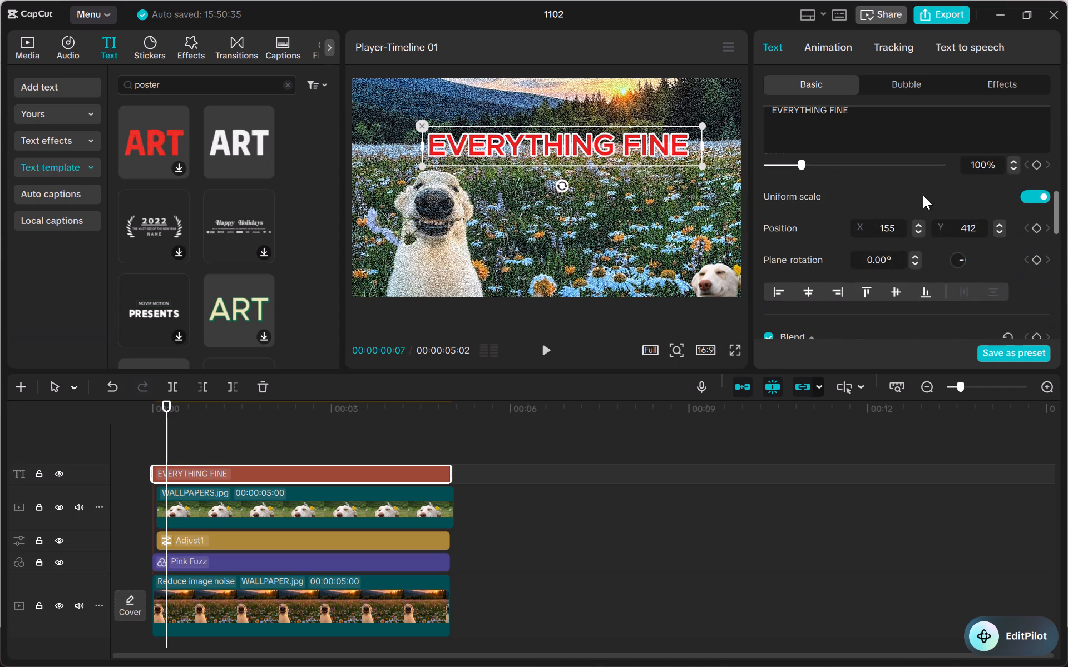
pyautogui.scroll(1, 923, 195)
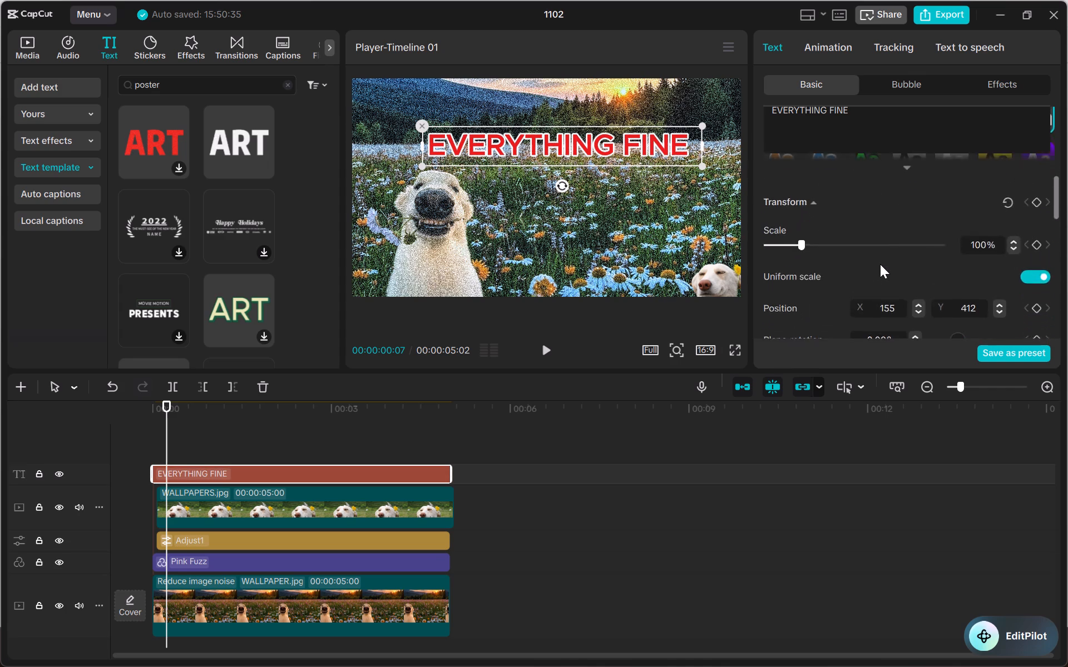
pyautogui.click(903, 225)
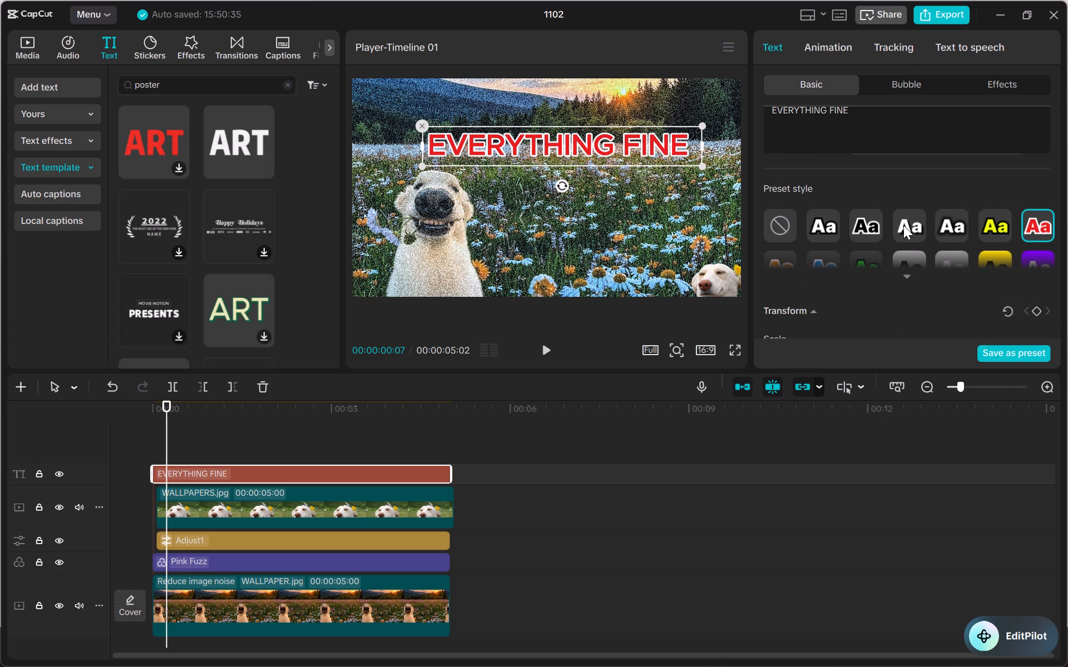
# Scale the EVERYTHING FINE text down to 52%.
pyautogui.scroll(1, 818, 157)
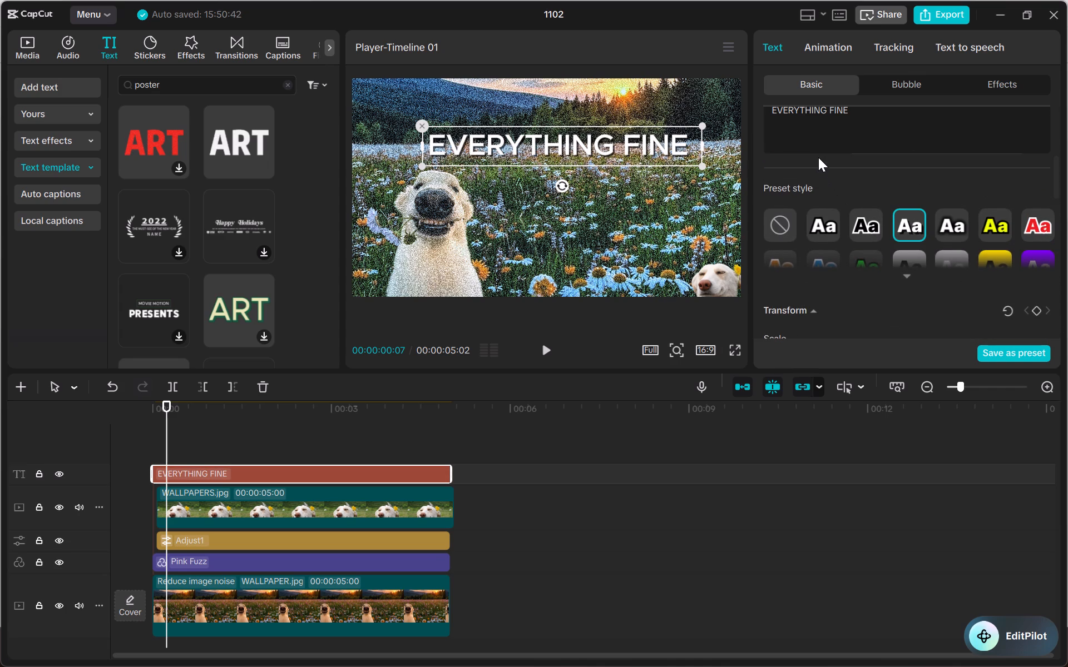
pyautogui.scroll(-2, 819, 176)
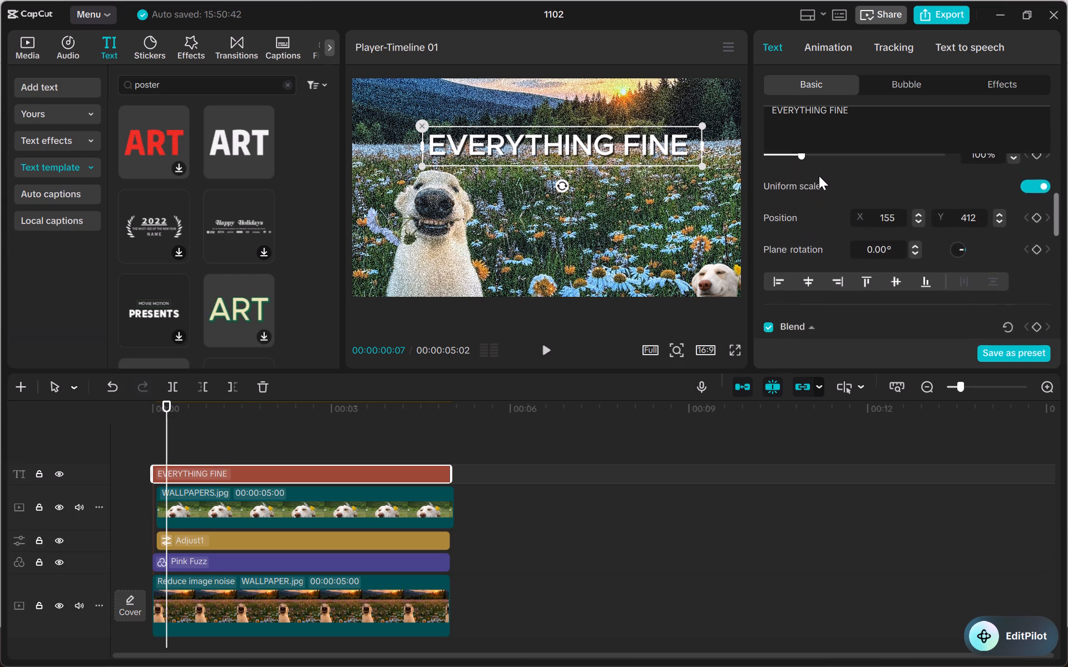
pyautogui.moveTo(801, 189); pyautogui.dragTo(906, 207)
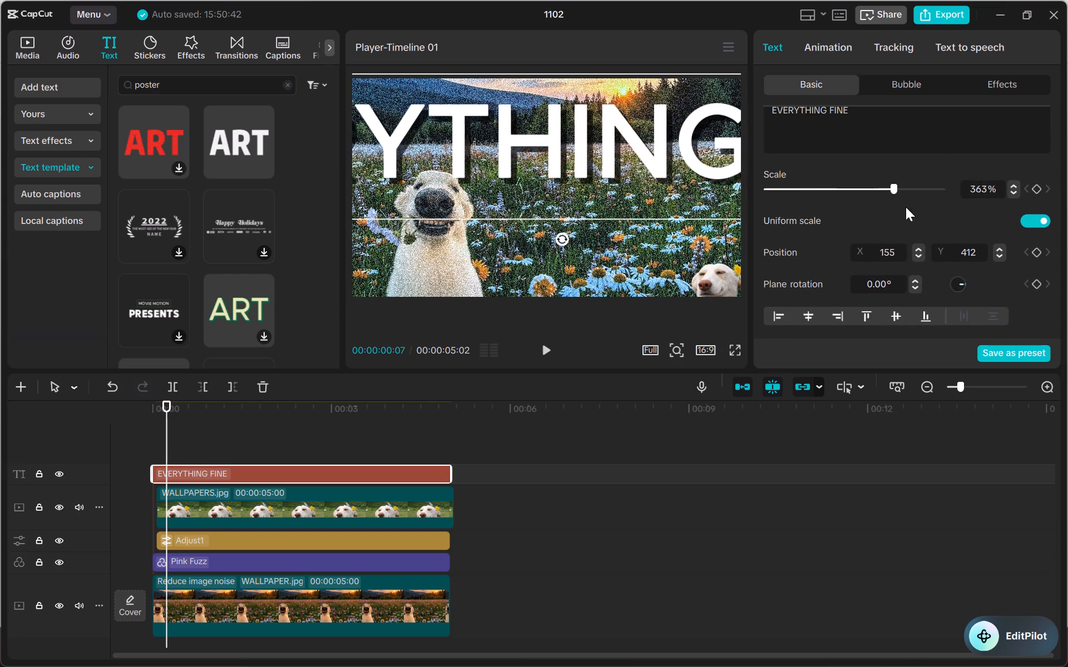
pyautogui.moveTo(906, 207); pyautogui.dragTo(906, 208)
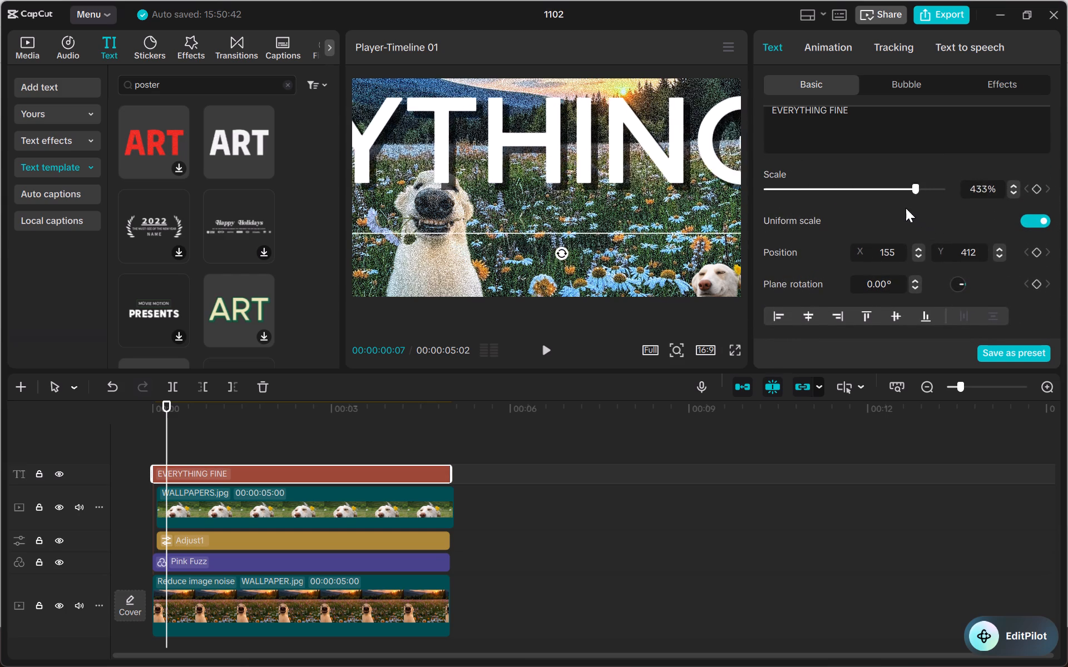
pyautogui.moveTo(906, 208); pyautogui.dragTo(778, 191)
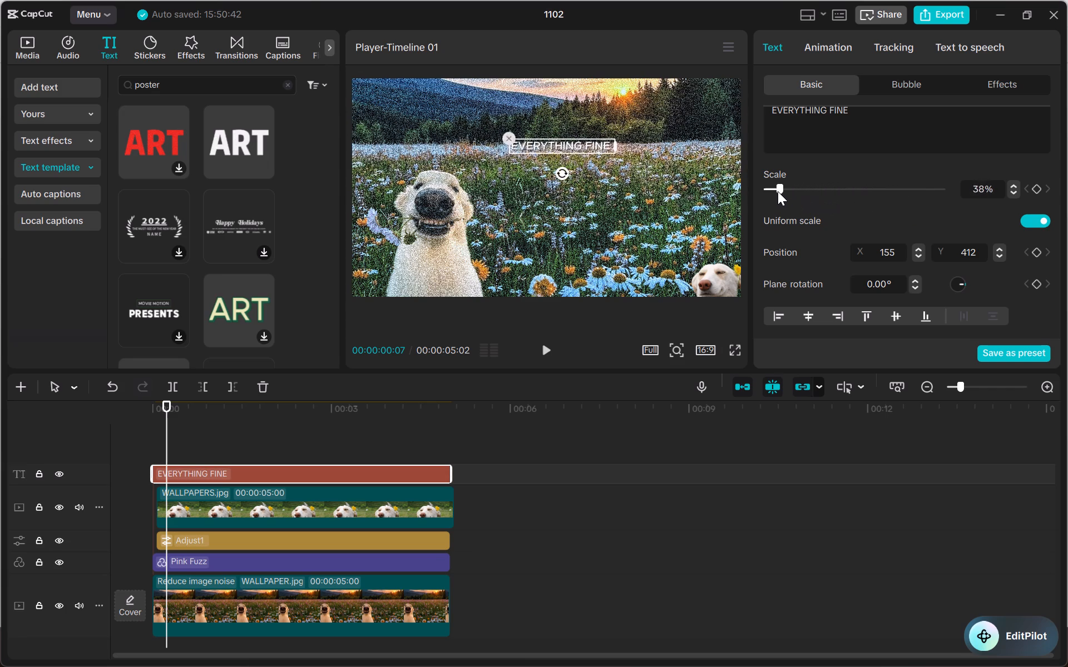
pyautogui.moveTo(778, 191); pyautogui.dragTo(784, 192)
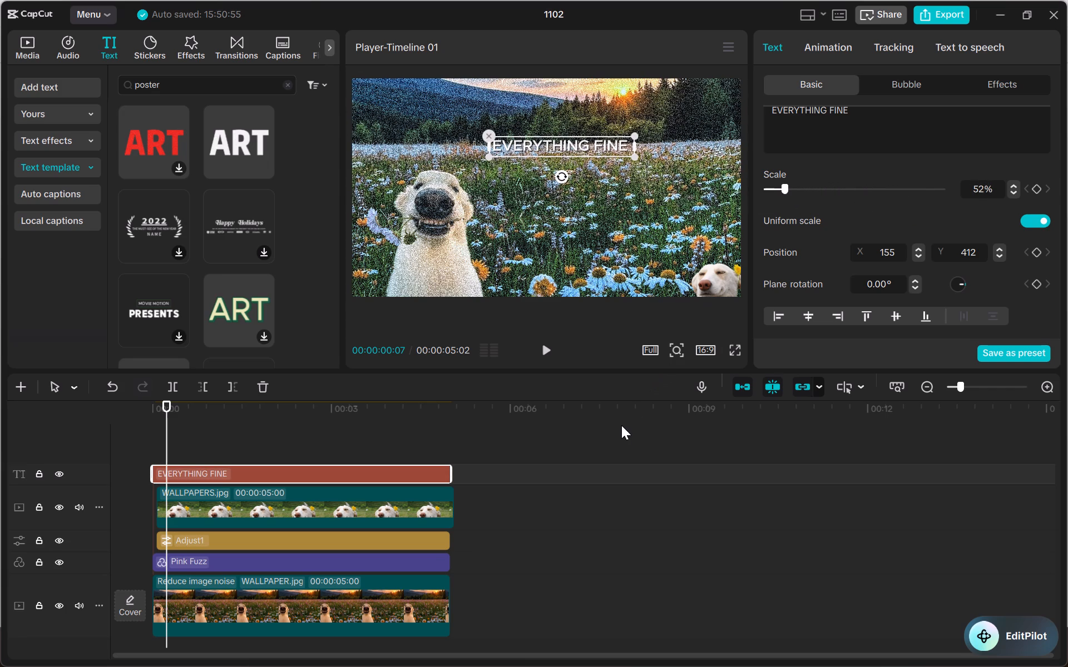
pyautogui.click(591, 336)
pyautogui.click(606, 148)
# Adjust the color of the WALLPAPER.jpg main clip to Temp 19 and Tint 15.
pyautogui.click(602, 192)
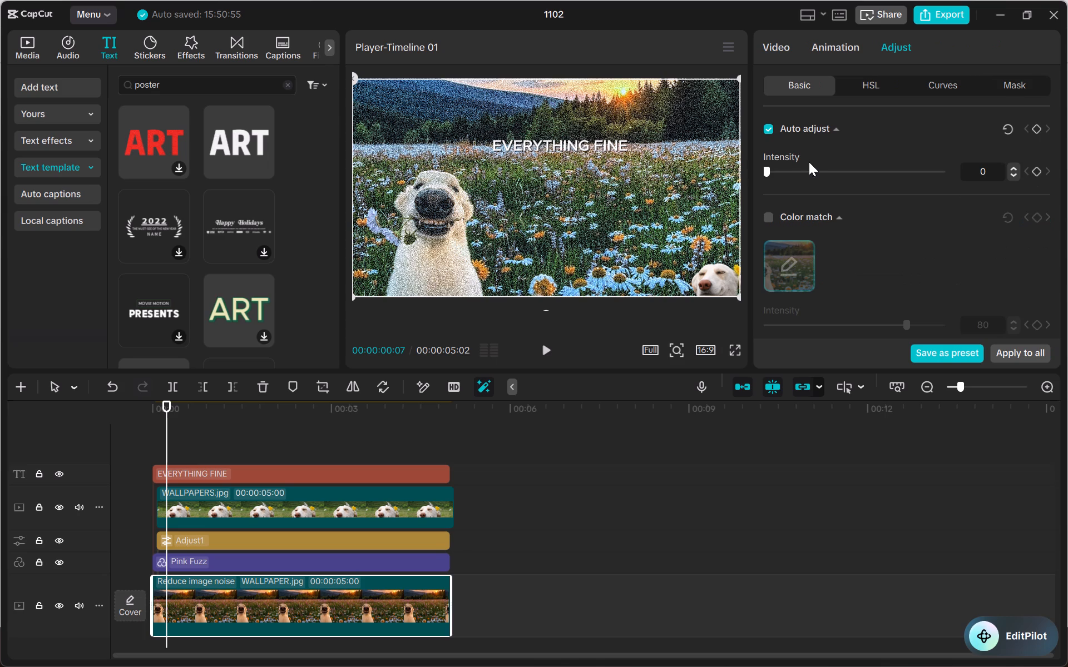
pyautogui.scroll(-1, 891, 285)
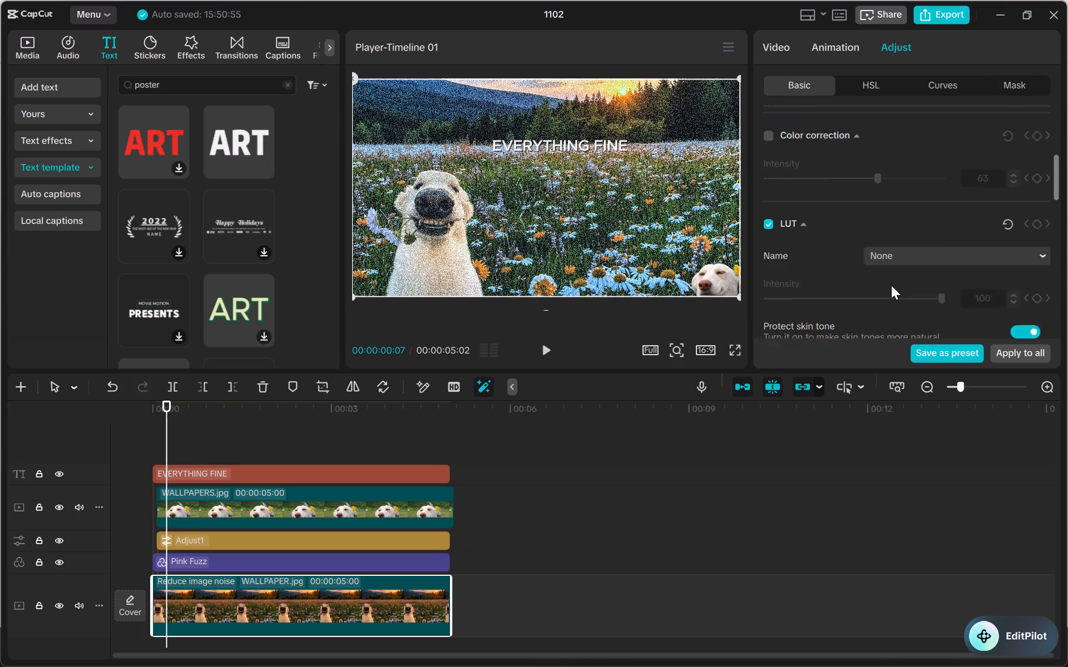
pyautogui.scroll(-1, 891, 285)
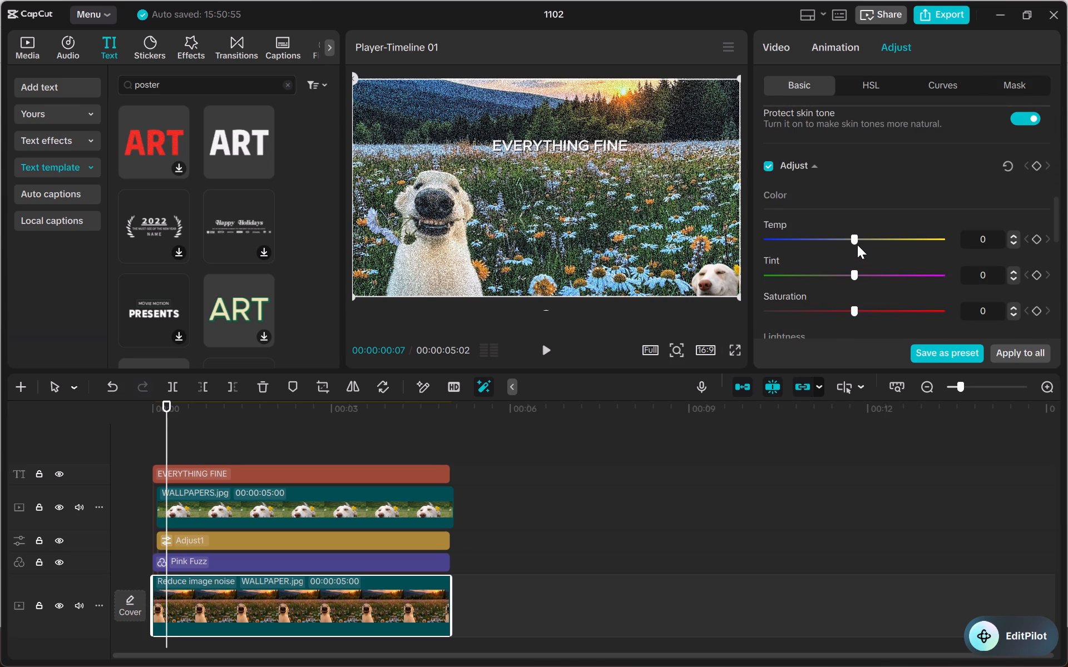
pyautogui.moveTo(857, 245); pyautogui.dragTo(947, 248)
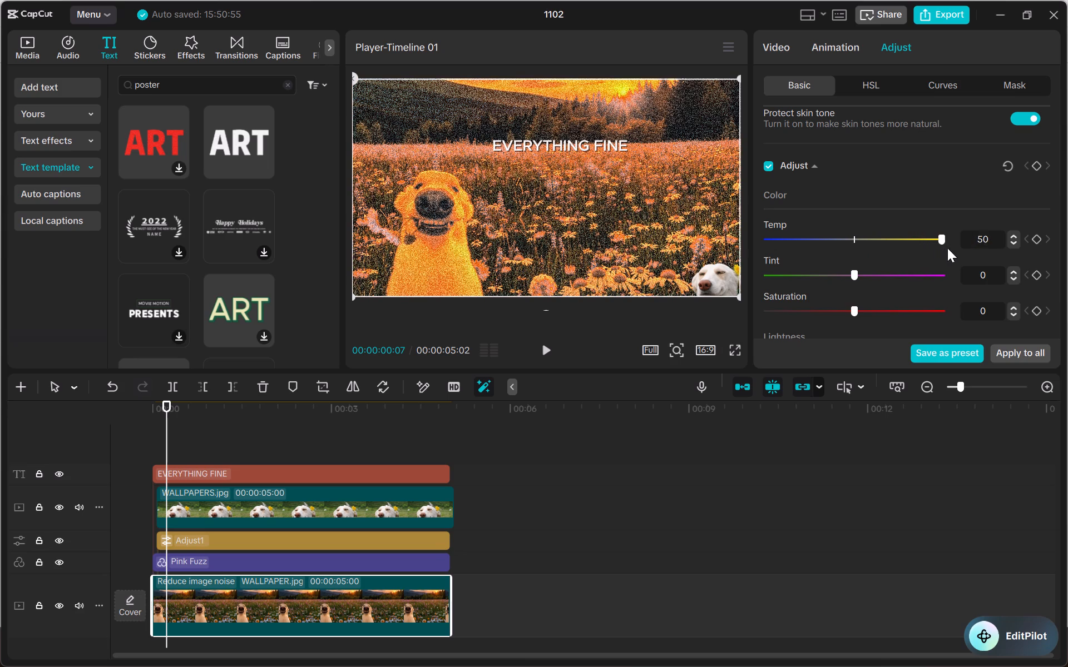
pyautogui.moveTo(947, 248); pyautogui.dragTo(906, 242)
pyautogui.moveTo(856, 268); pyautogui.dragTo(869, 270)
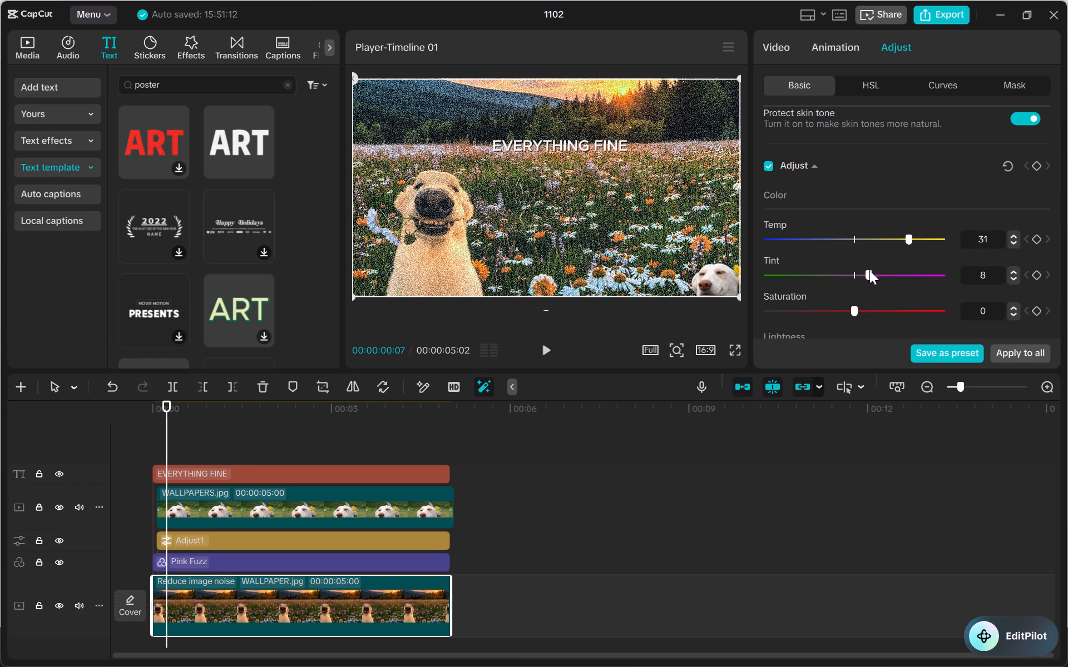
pyautogui.moveTo(869, 270); pyautogui.dragTo(900, 273)
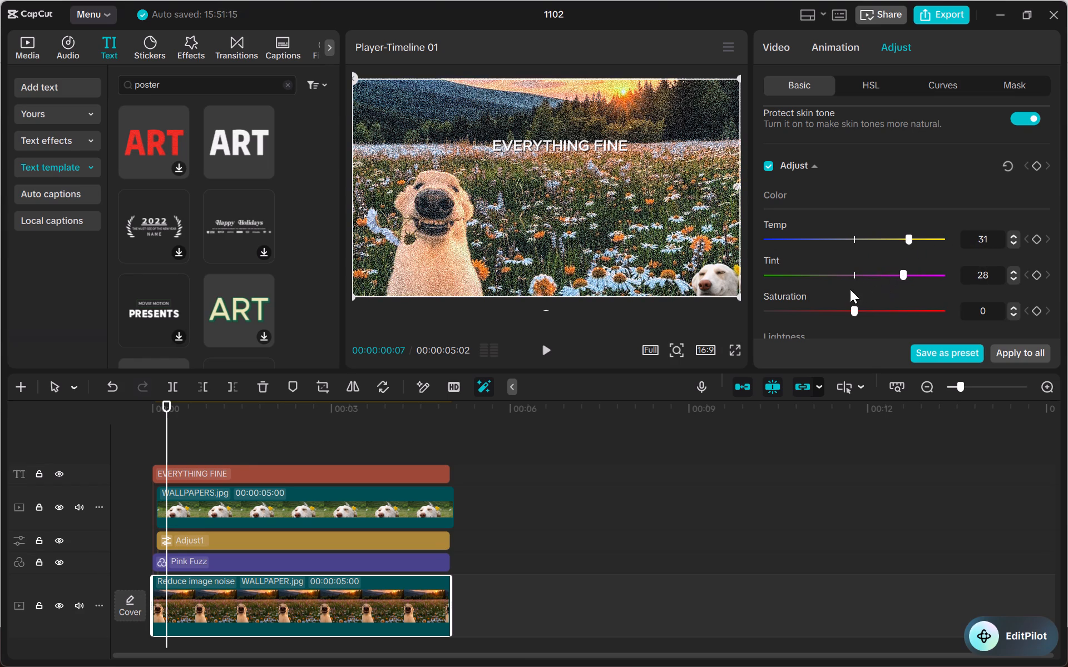
pyautogui.click(851, 315)
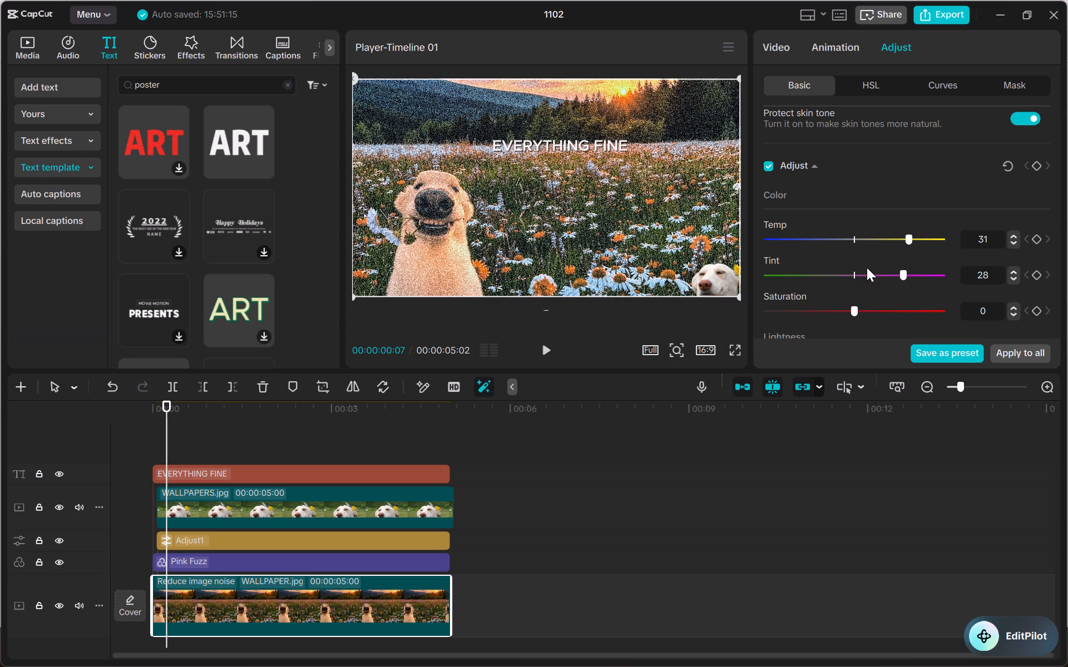
pyautogui.moveTo(901, 275); pyautogui.dragTo(849, 271)
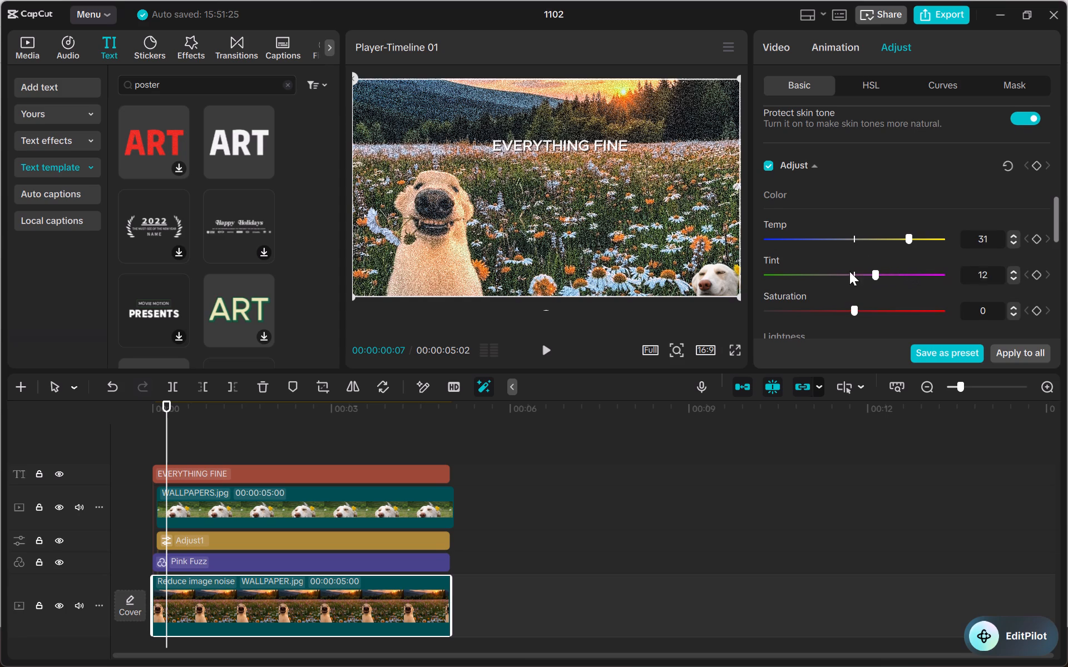
pyautogui.moveTo(849, 271); pyautogui.dragTo(777, 270)
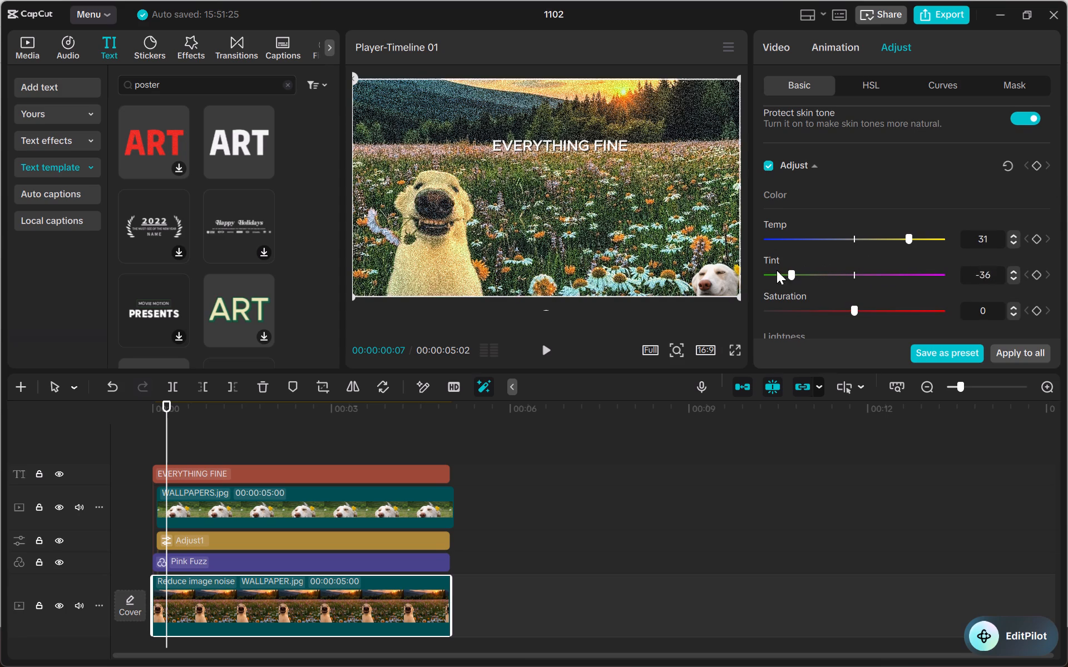
pyautogui.moveTo(777, 270); pyautogui.dragTo(822, 278)
pyautogui.moveTo(822, 278); pyautogui.dragTo(866, 274)
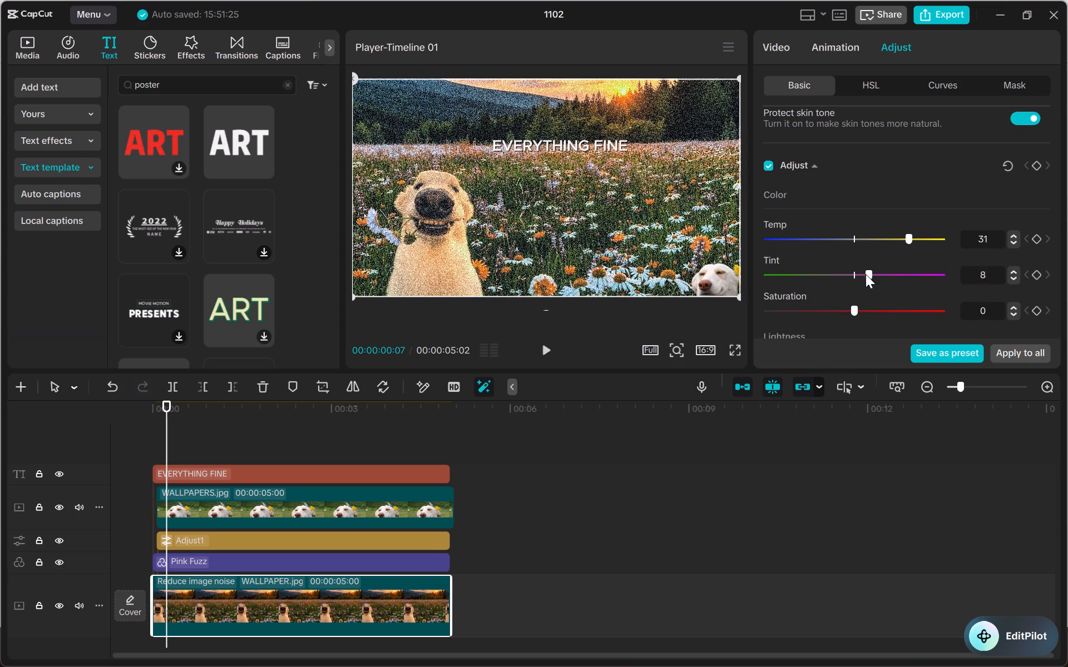
pyautogui.moveTo(866, 274); pyautogui.dragTo(877, 273)
pyautogui.moveTo(908, 232); pyautogui.dragTo(885, 233)
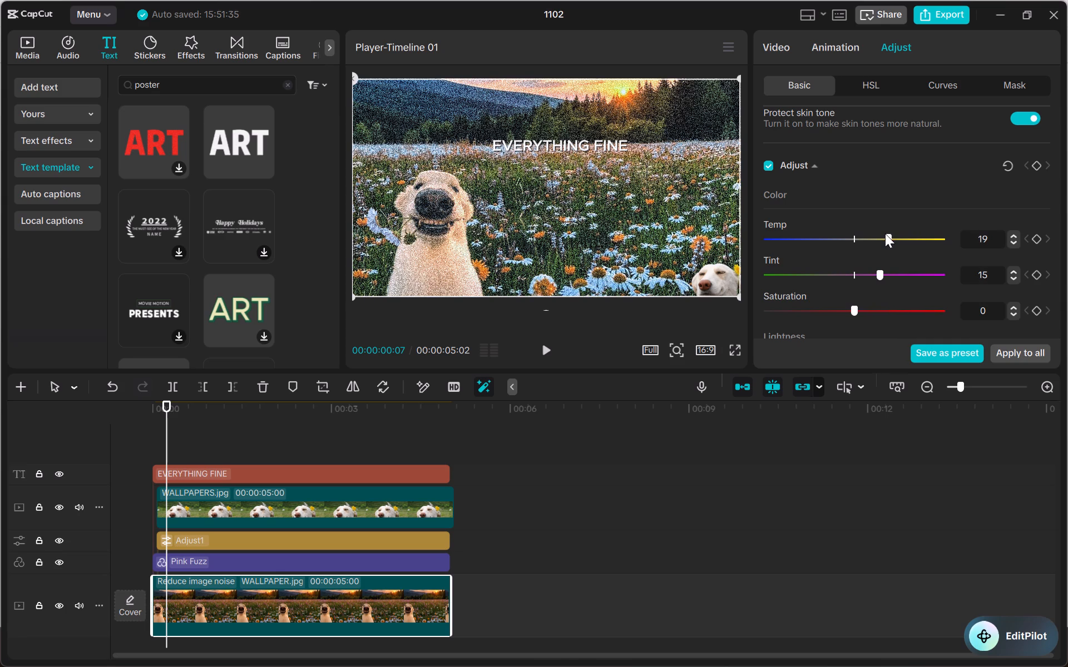
# Raise the Brilliance of the WALLPAPER.jpg main clip to 46.
pyautogui.scroll(-1, 885, 233)
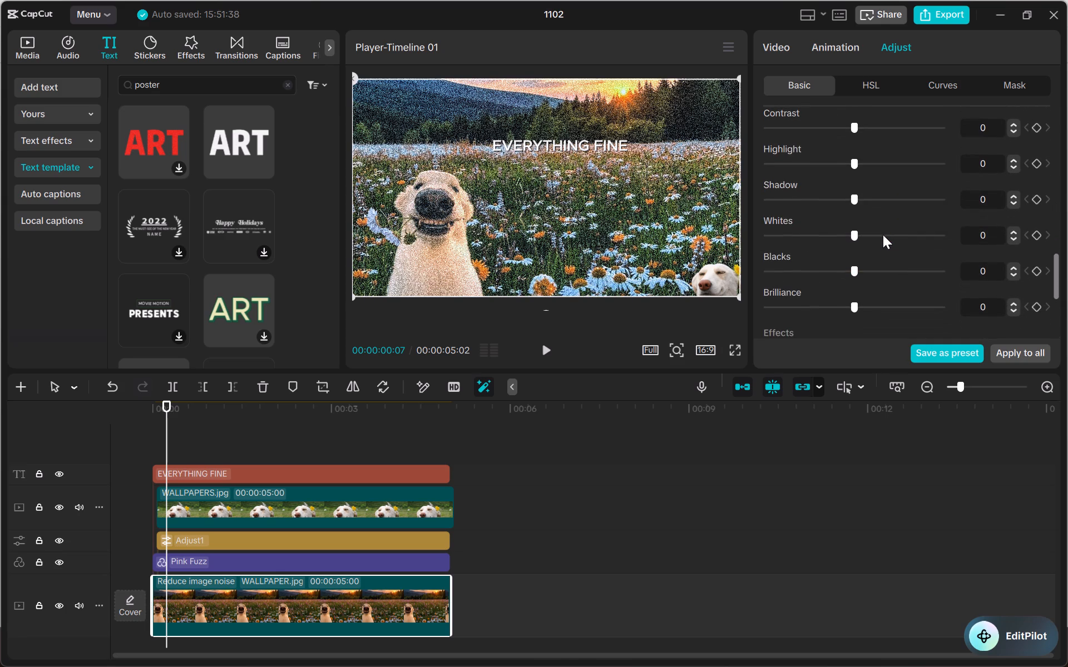
pyautogui.scroll(-1, 883, 237)
pyautogui.scroll(1, 870, 219)
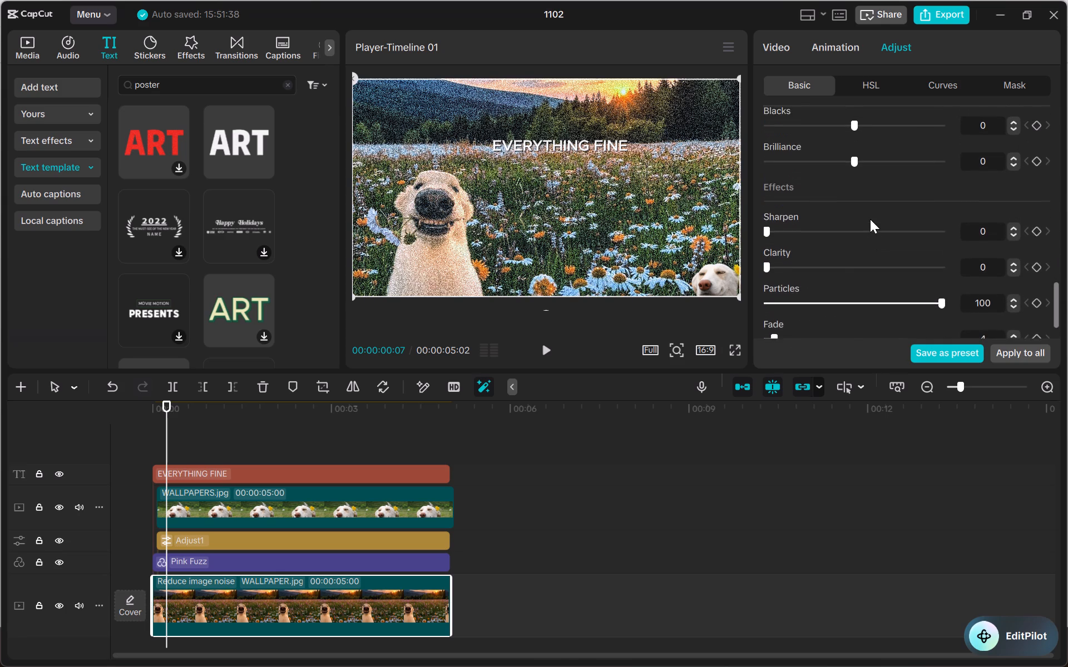
pyautogui.scroll(1, 870, 219)
pyautogui.moveTo(857, 238); pyautogui.dragTo(931, 244)
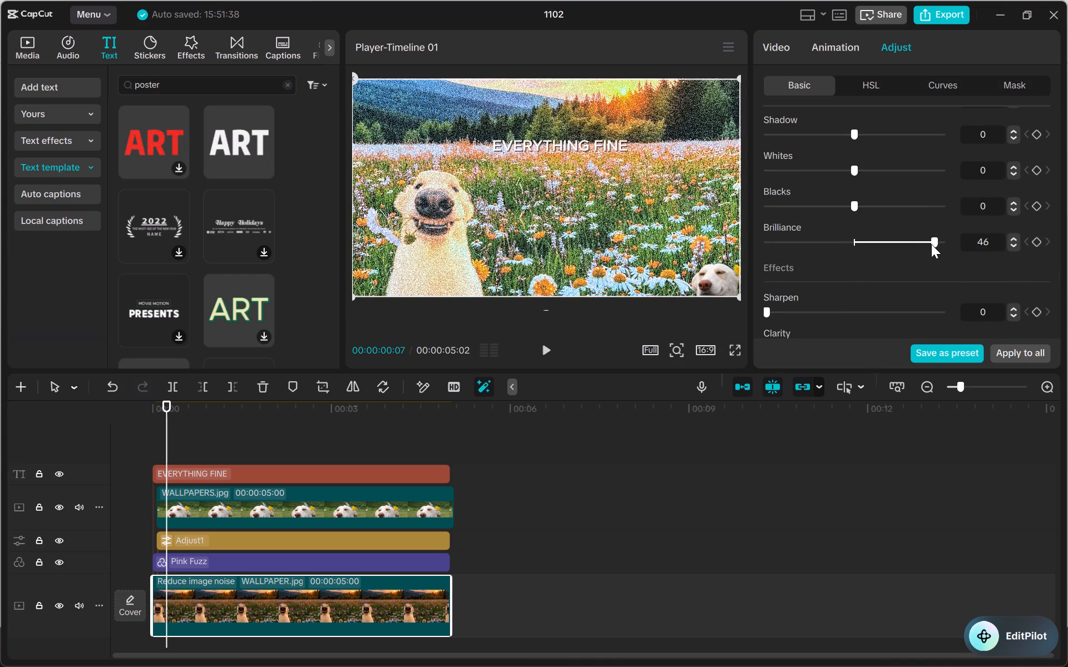
# Set the Brilliance of the WALLPAPER.jpg main clip to 9 and raise its Blacks slightly above zero.
pyautogui.moveTo(931, 244); pyautogui.dragTo(866, 244)
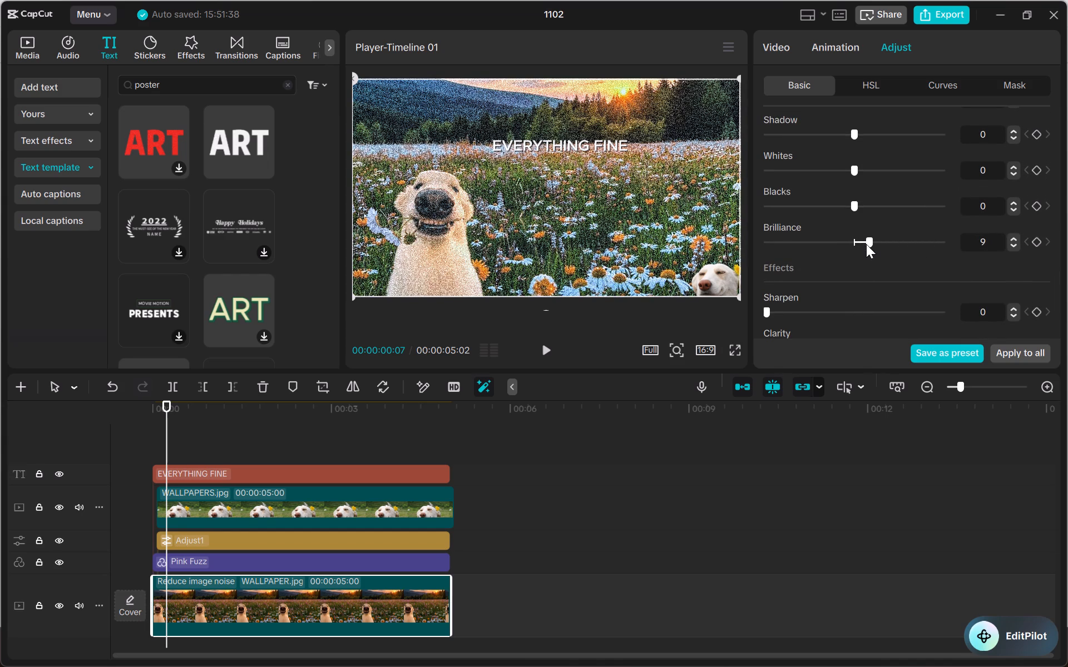
pyautogui.moveTo(866, 244); pyautogui.dragTo(867, 244)
pyautogui.moveTo(852, 197); pyautogui.dragTo(878, 203)
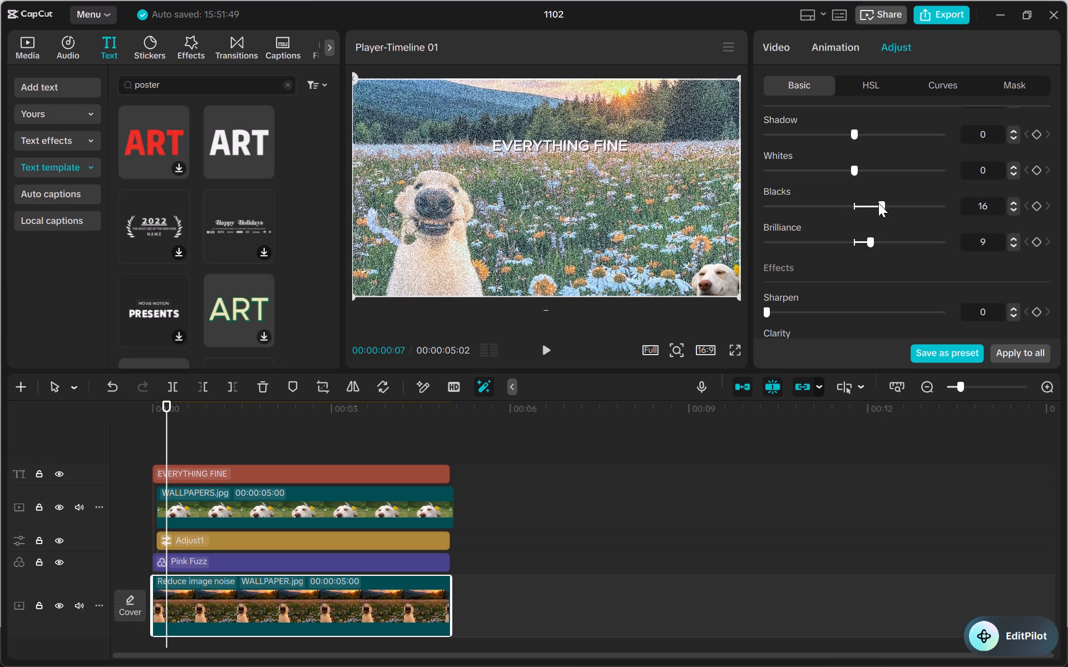
pyautogui.moveTo(878, 203); pyautogui.dragTo(860, 203)
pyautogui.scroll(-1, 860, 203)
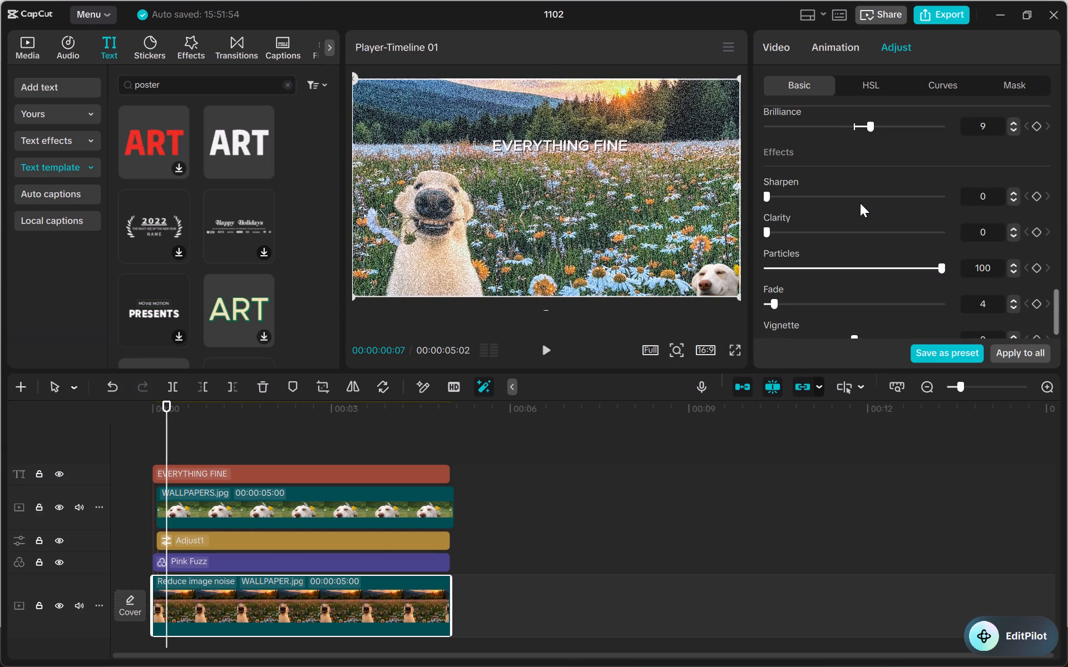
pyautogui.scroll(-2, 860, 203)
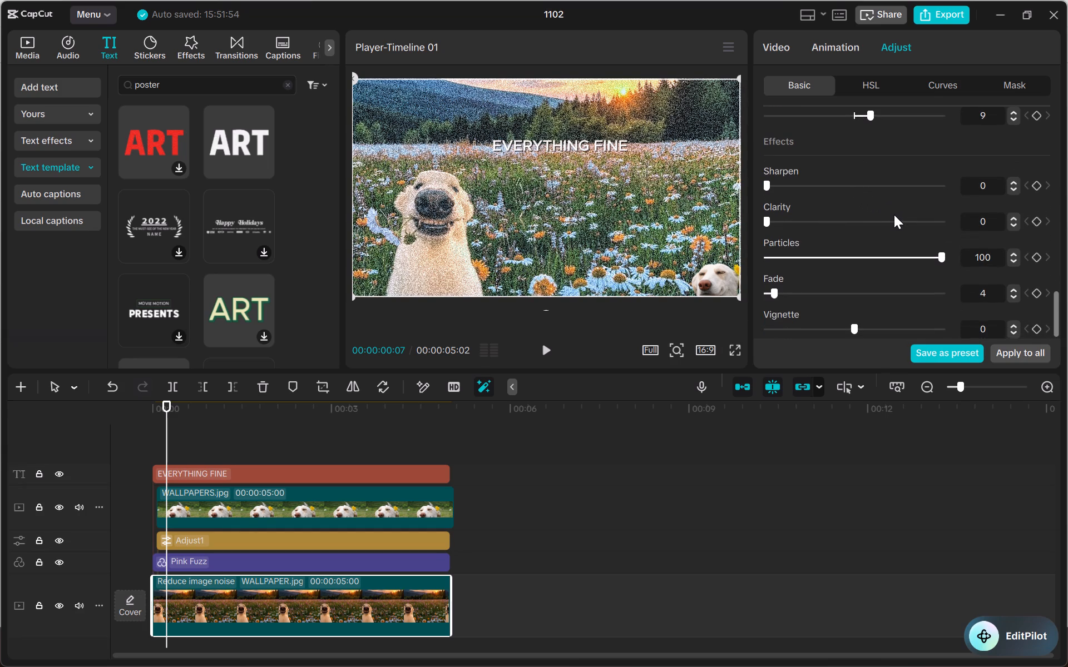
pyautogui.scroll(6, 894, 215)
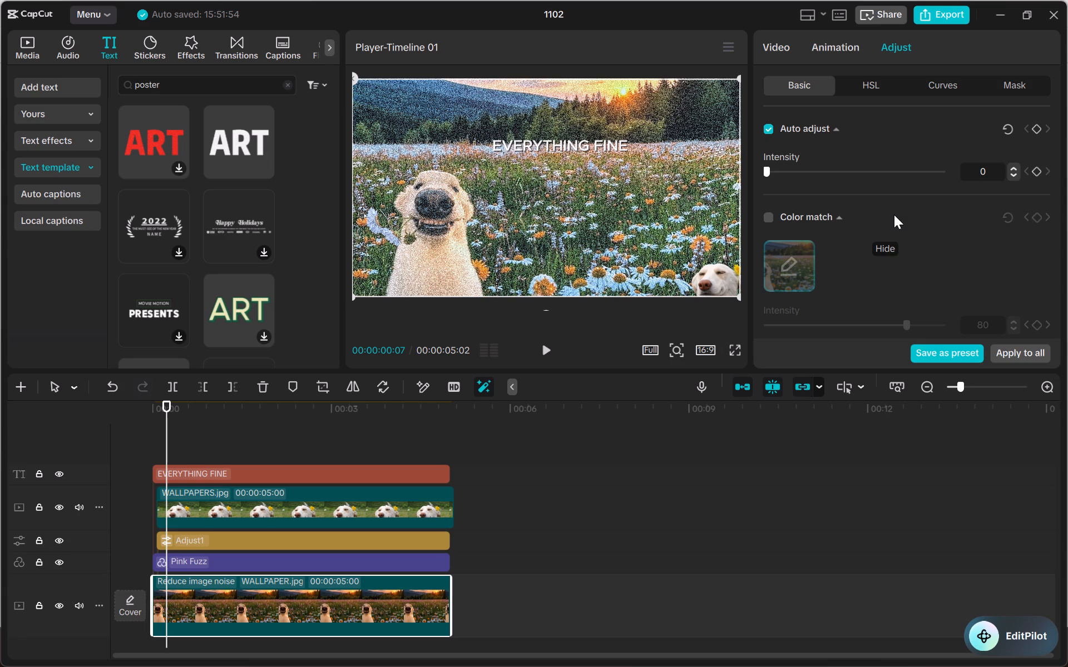
# Play the video in full-screen preview to check the adjusted image, dog overlay and title, and exit full screen.
pyautogui.click(735, 347)
pyautogui.press('space')
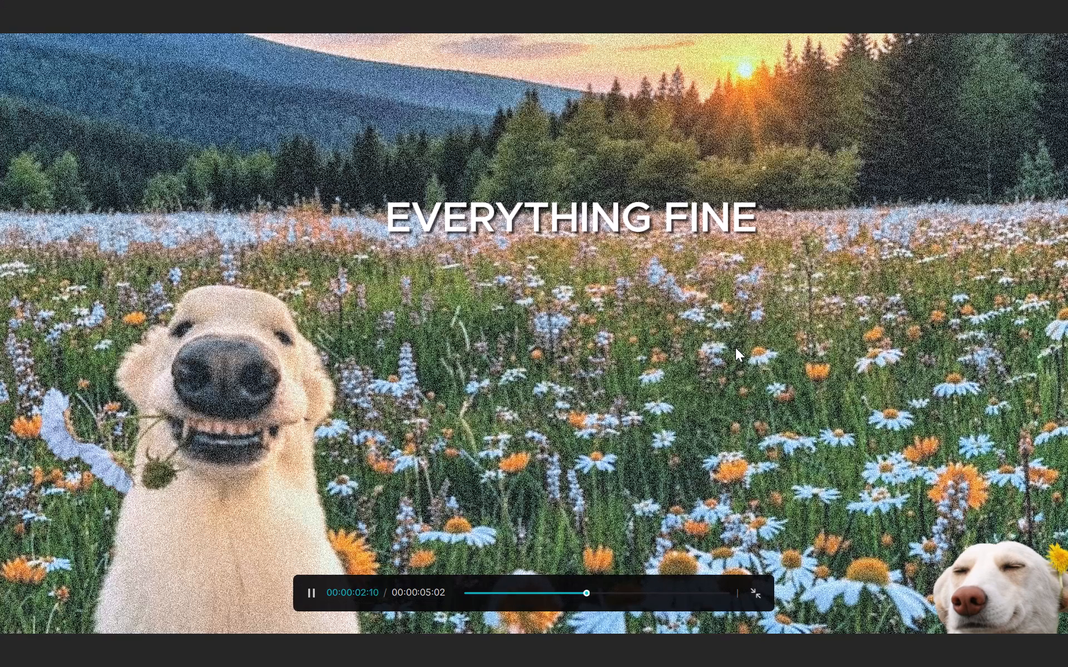
pyautogui.press('space')
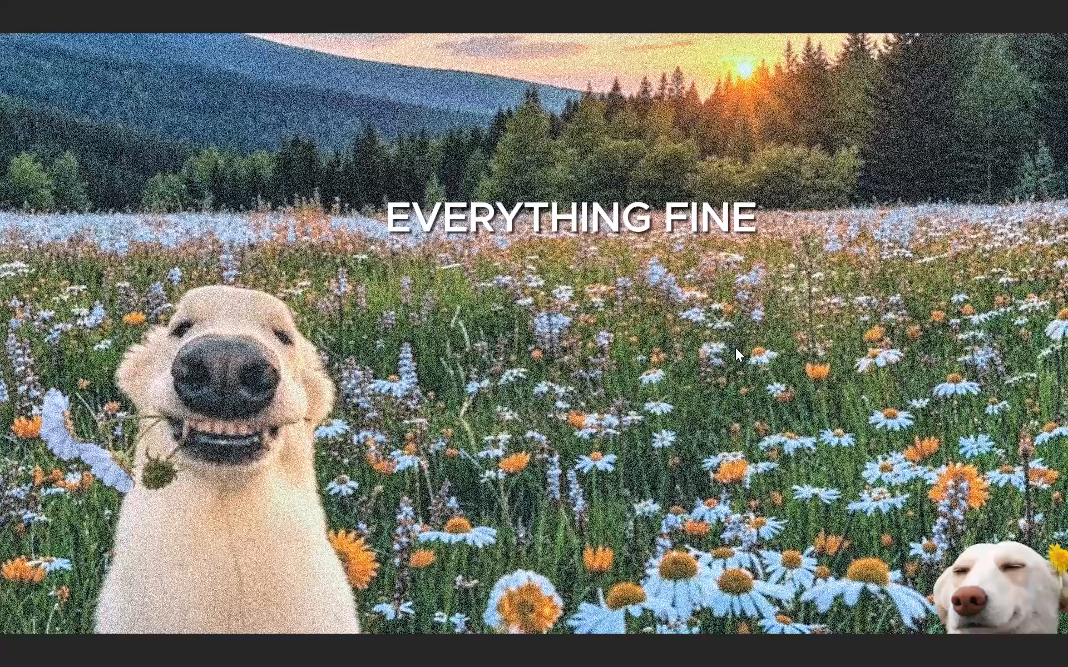
pyautogui.click(641, 219)
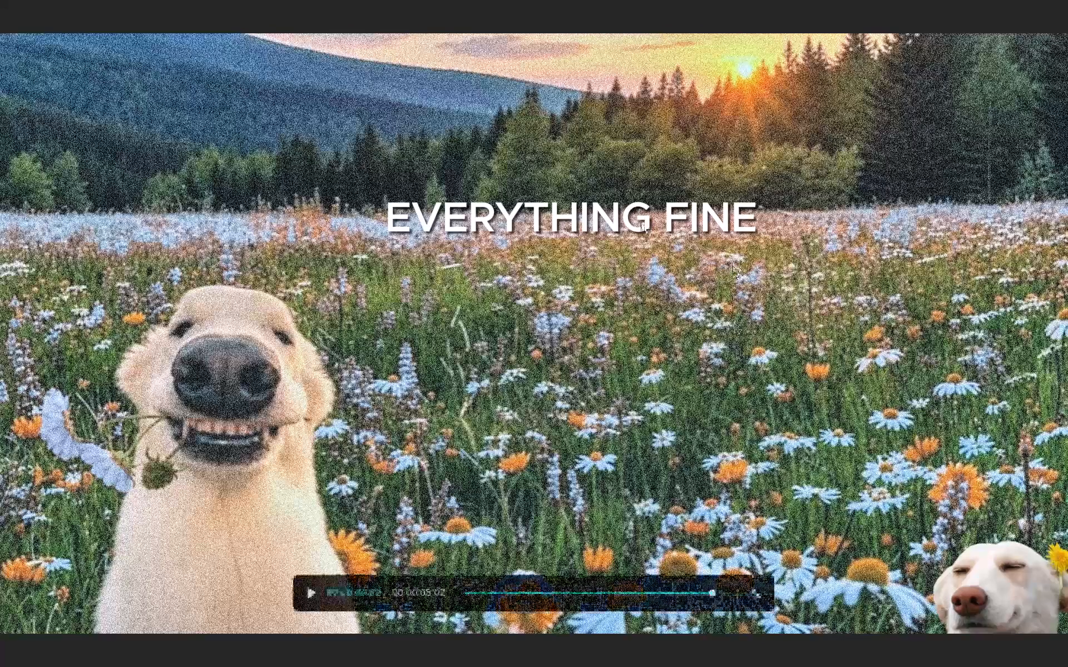
pyautogui.click(753, 590)
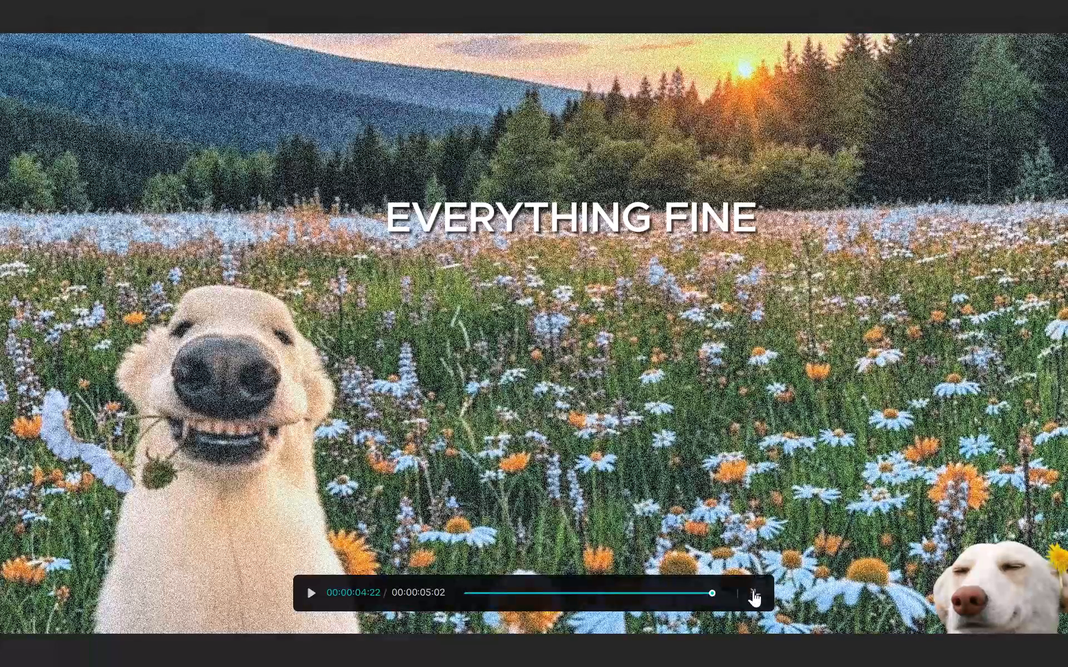
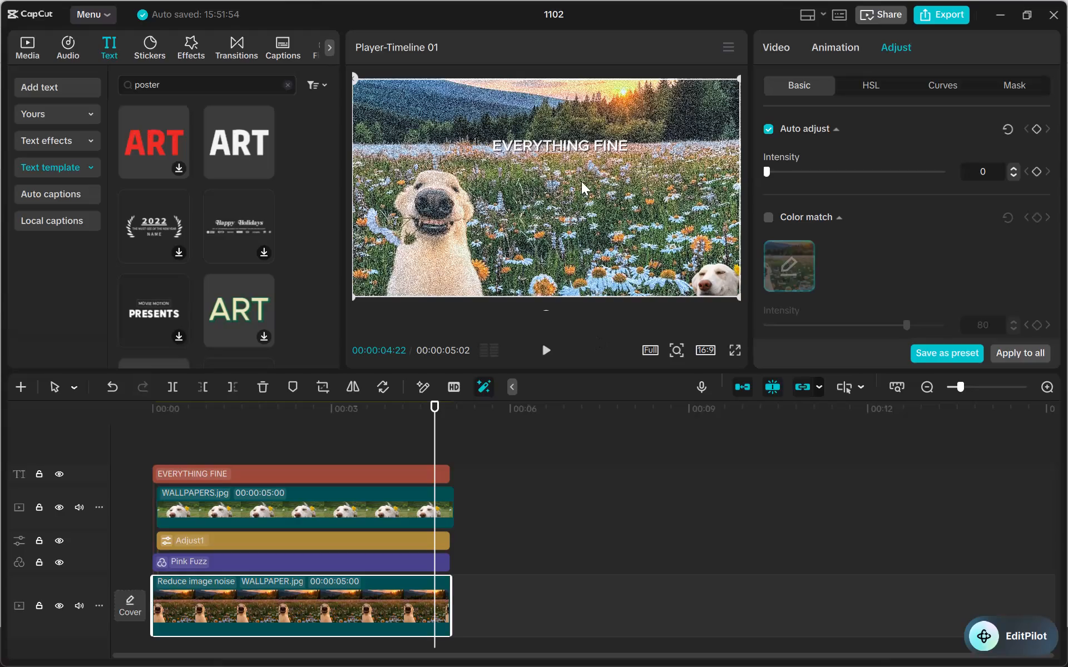
# Lower the Particles effect of the WALLPAPER.jpg main clip to 29.
pyautogui.click(567, 146)
pyautogui.click(567, 146)
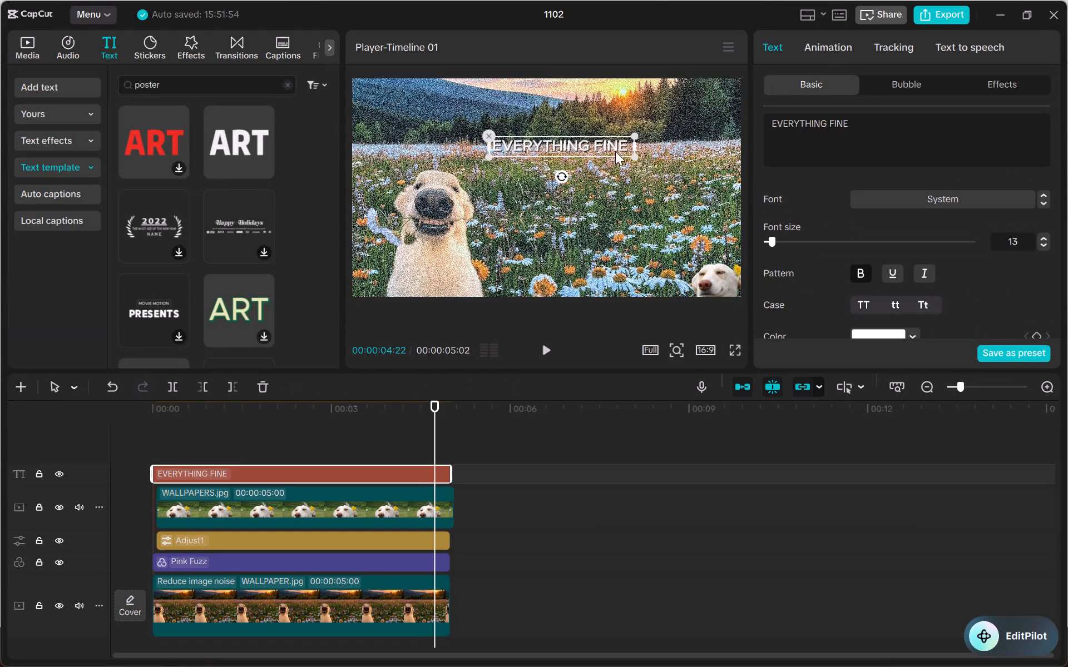
pyautogui.click(664, 228)
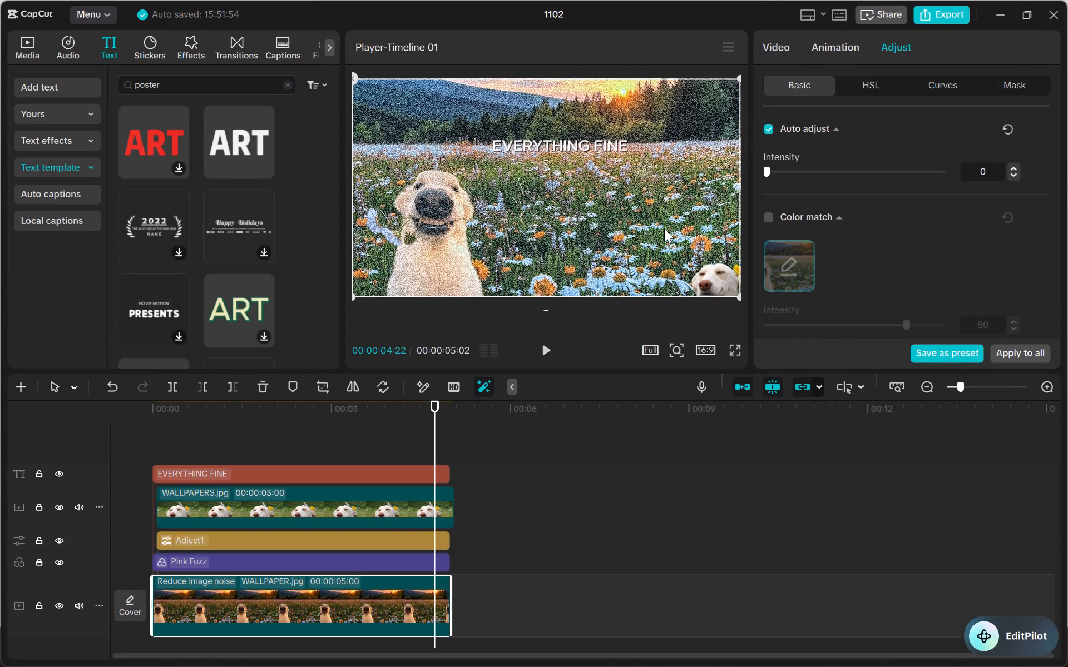
pyautogui.scroll(-1, 832, 259)
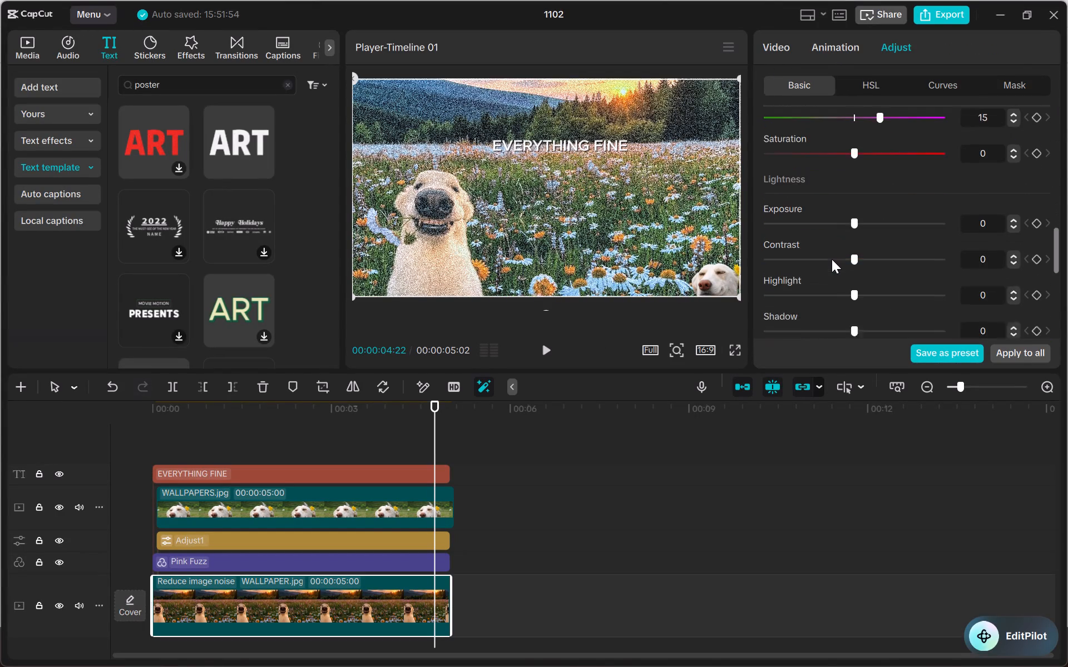
pyautogui.scroll(-2, 832, 259)
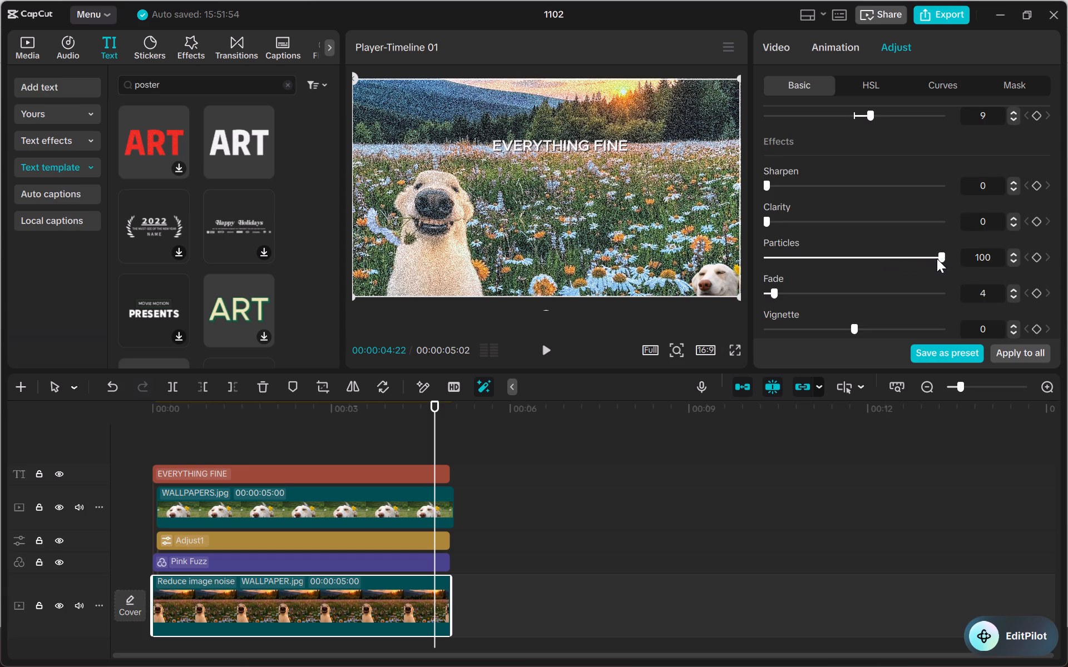
pyautogui.moveTo(937, 258); pyautogui.dragTo(799, 253)
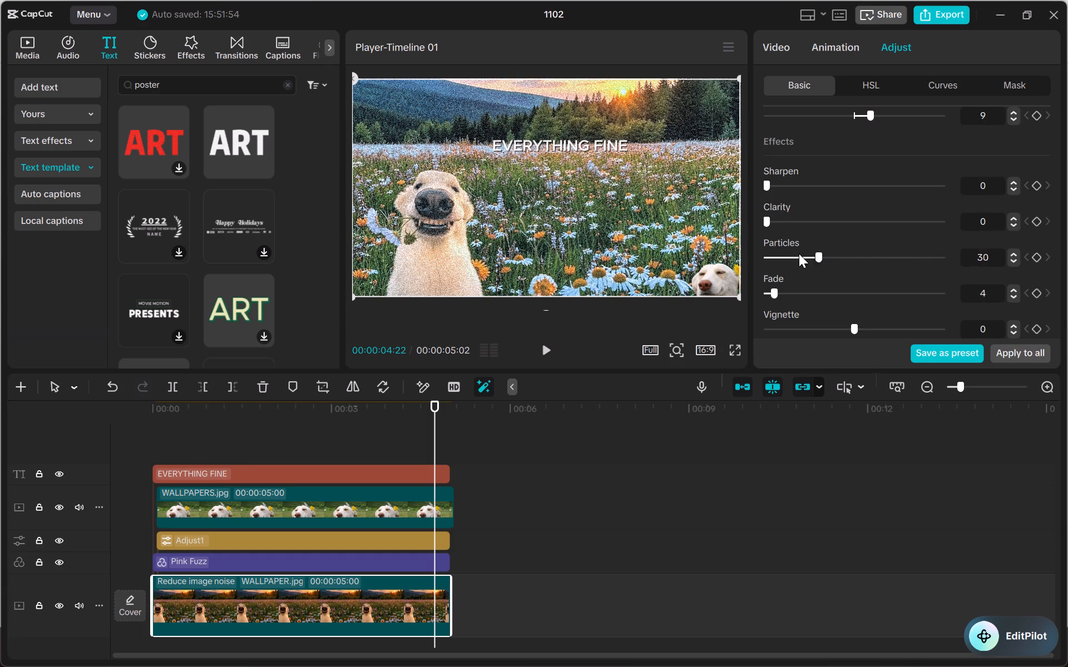
pyautogui.moveTo(799, 253); pyautogui.dragTo(758, 246)
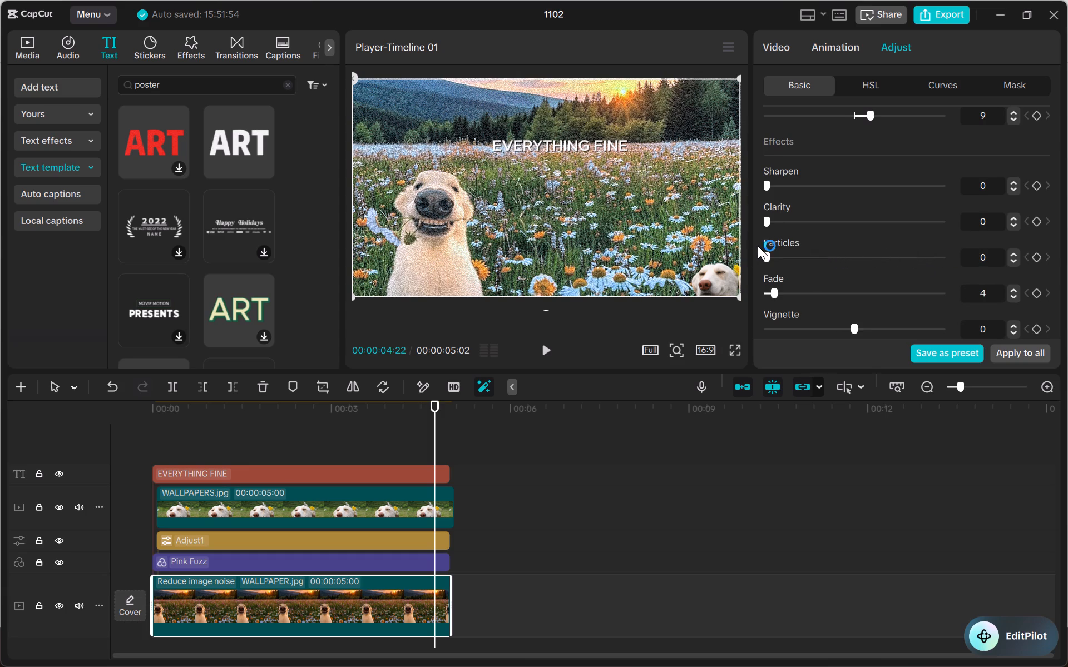
pyautogui.moveTo(758, 246); pyautogui.dragTo(784, 251)
pyautogui.moveTo(784, 251); pyautogui.dragTo(818, 260)
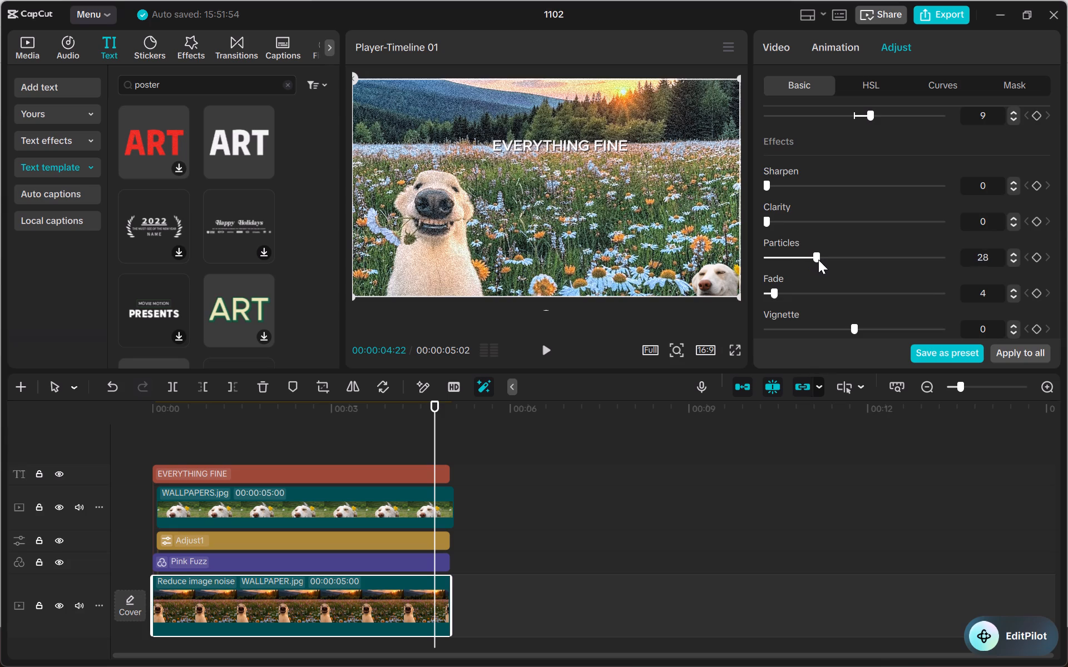
pyautogui.moveTo(818, 260); pyautogui.dragTo(818, 261)
# Add a second copy of WALLPAPER.jpg on a new track above the EVERYTHING FINE title, starting at 00:00.
pyautogui.click(529, 142)
pyautogui.click(529, 142)
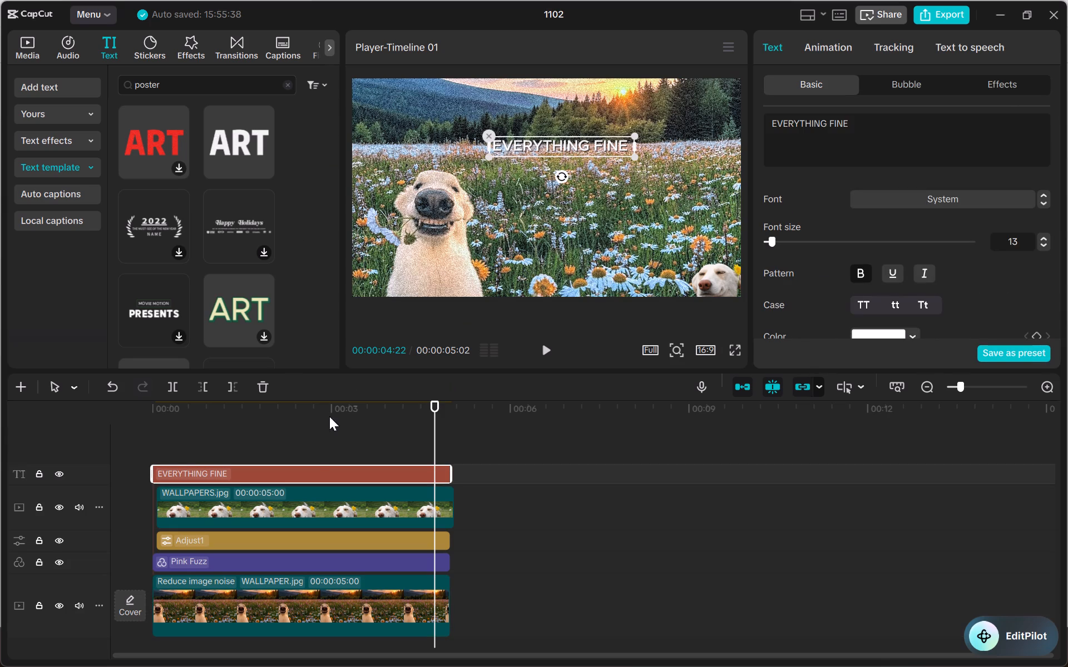
pyautogui.click(296, 609)
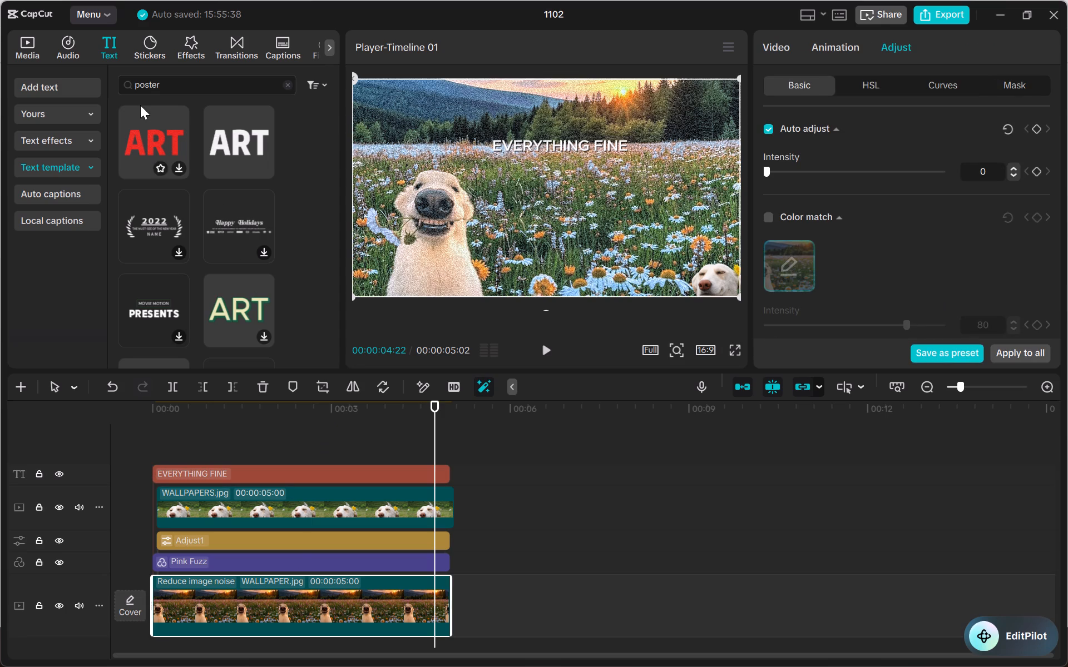
pyautogui.click(40, 48)
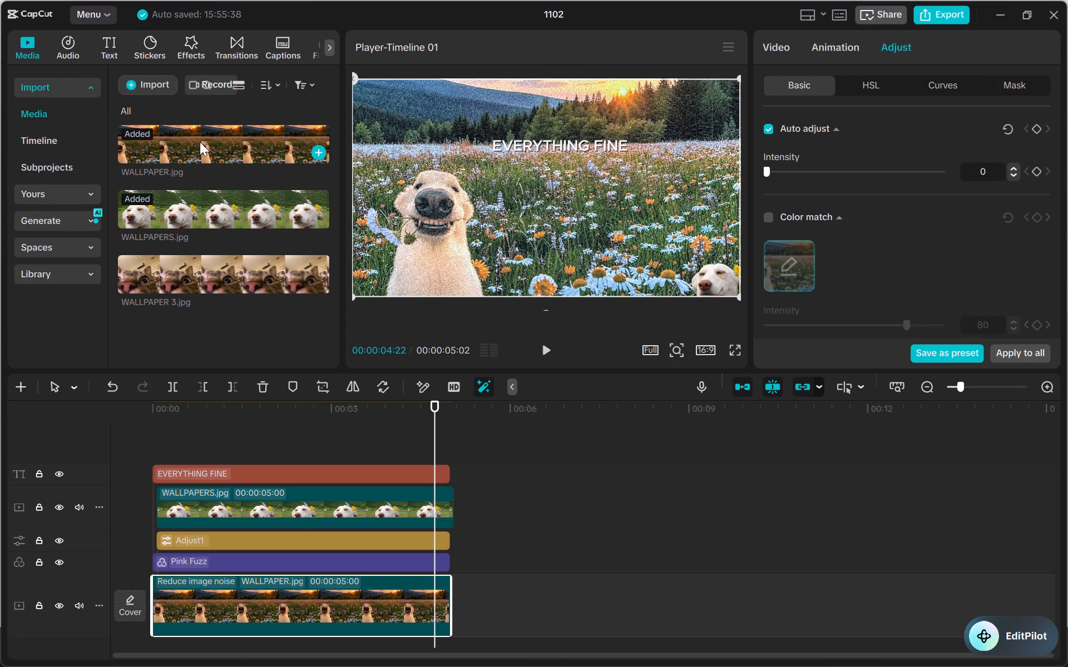
pyautogui.scroll(2, 206, 197)
pyautogui.moveTo(233, 135); pyautogui.dragTo(172, 489)
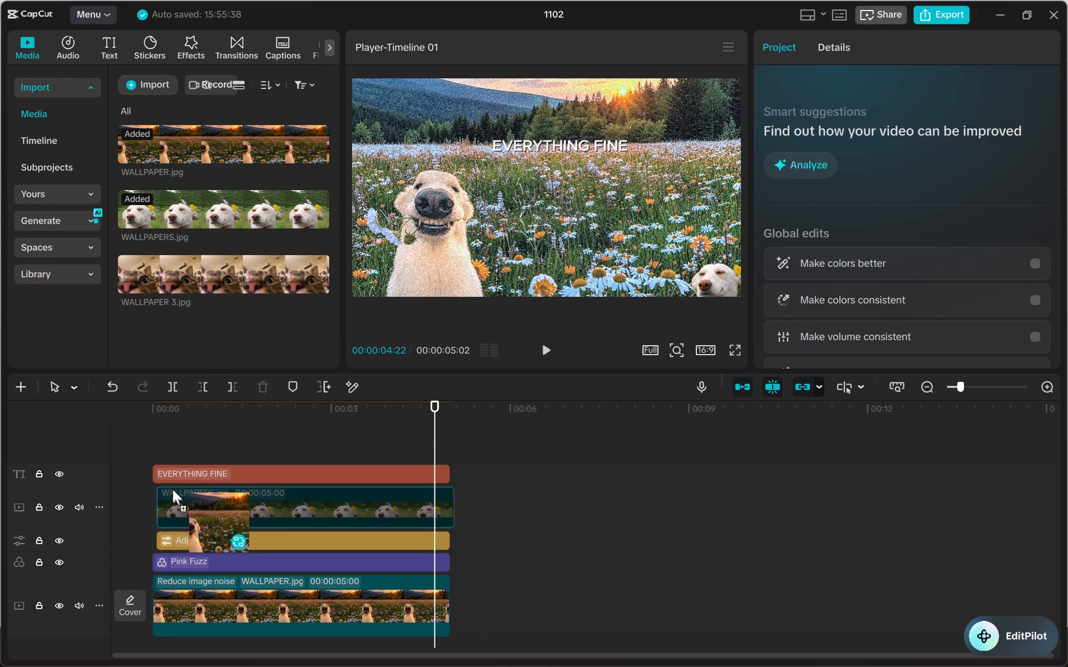
pyautogui.moveTo(172, 489); pyautogui.dragTo(154, 451)
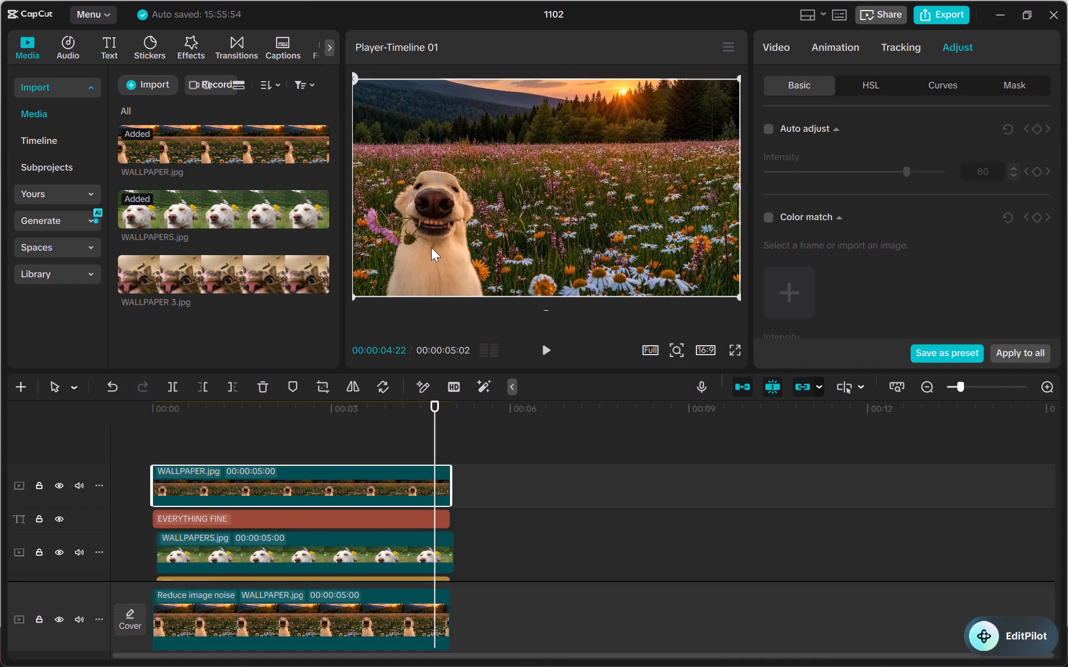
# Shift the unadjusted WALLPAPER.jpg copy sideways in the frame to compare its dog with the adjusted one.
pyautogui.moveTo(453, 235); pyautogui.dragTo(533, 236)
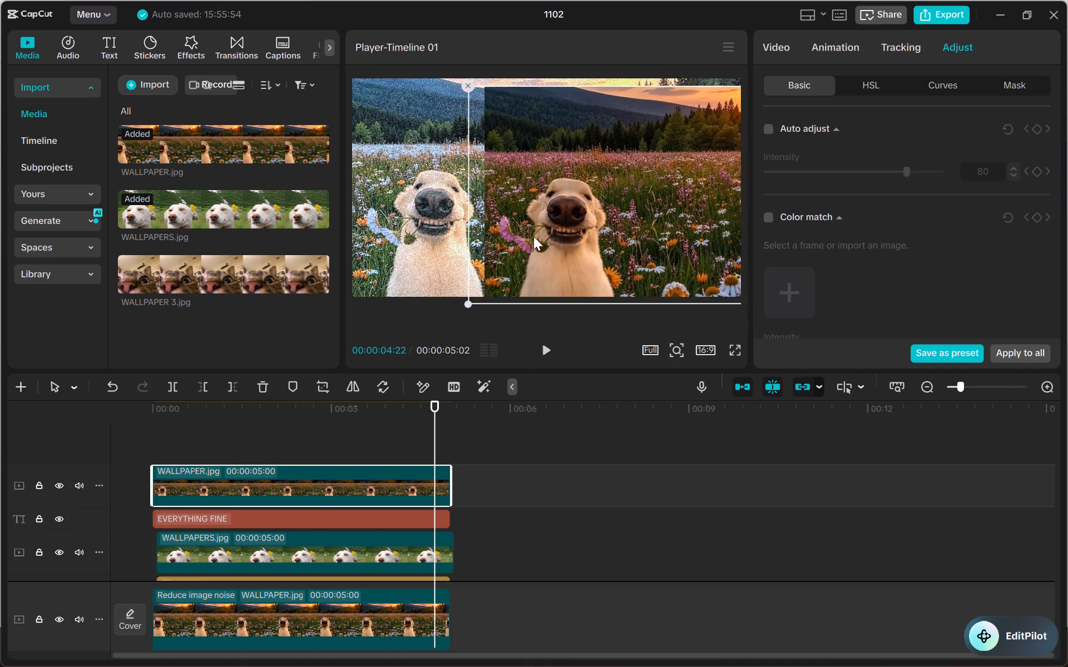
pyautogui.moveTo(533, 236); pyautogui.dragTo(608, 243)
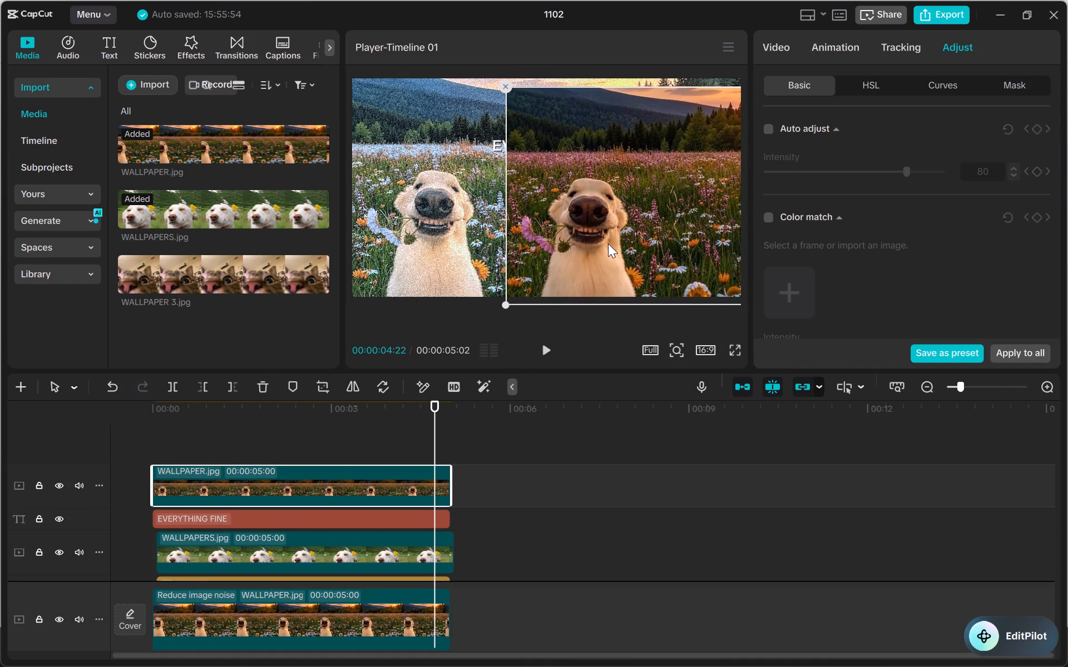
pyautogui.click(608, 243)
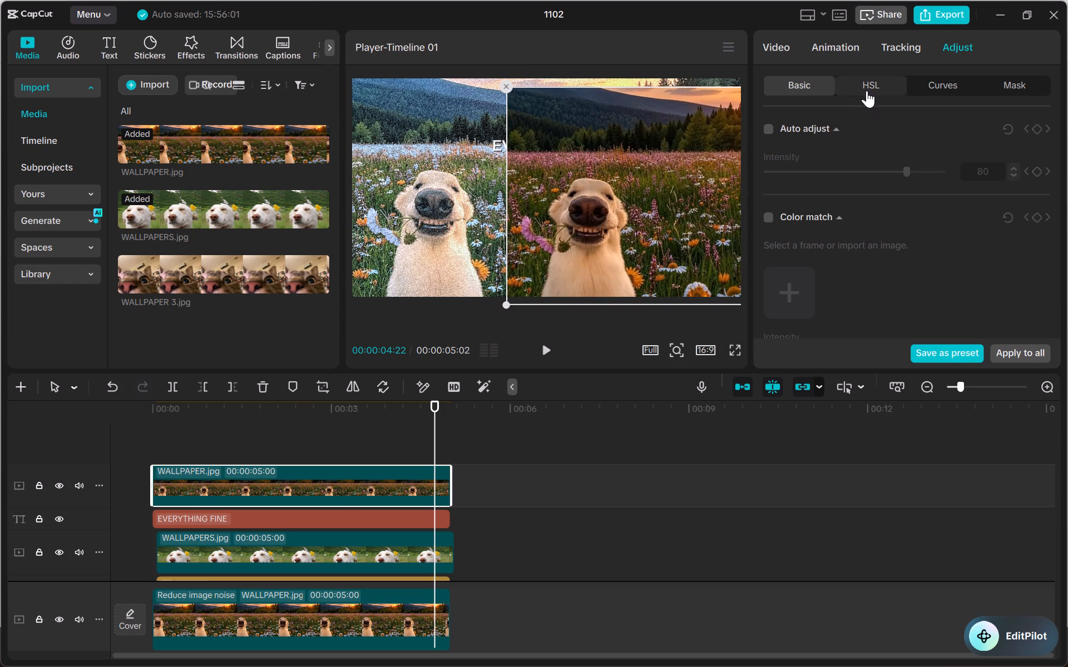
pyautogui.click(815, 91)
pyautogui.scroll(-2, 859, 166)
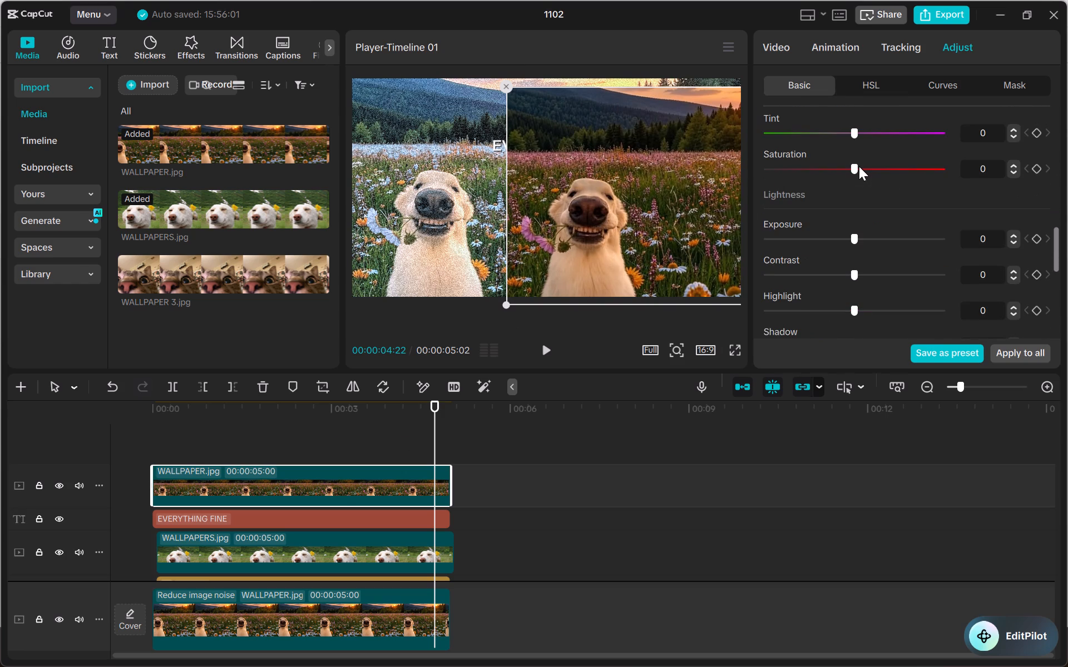
# Move the WALLPAPER.jpg copy to a track directly above the main clip, beneath Pink Fuzz, starting at 00:00.
pyautogui.moveTo(311, 483); pyautogui.dragTo(518, 509)
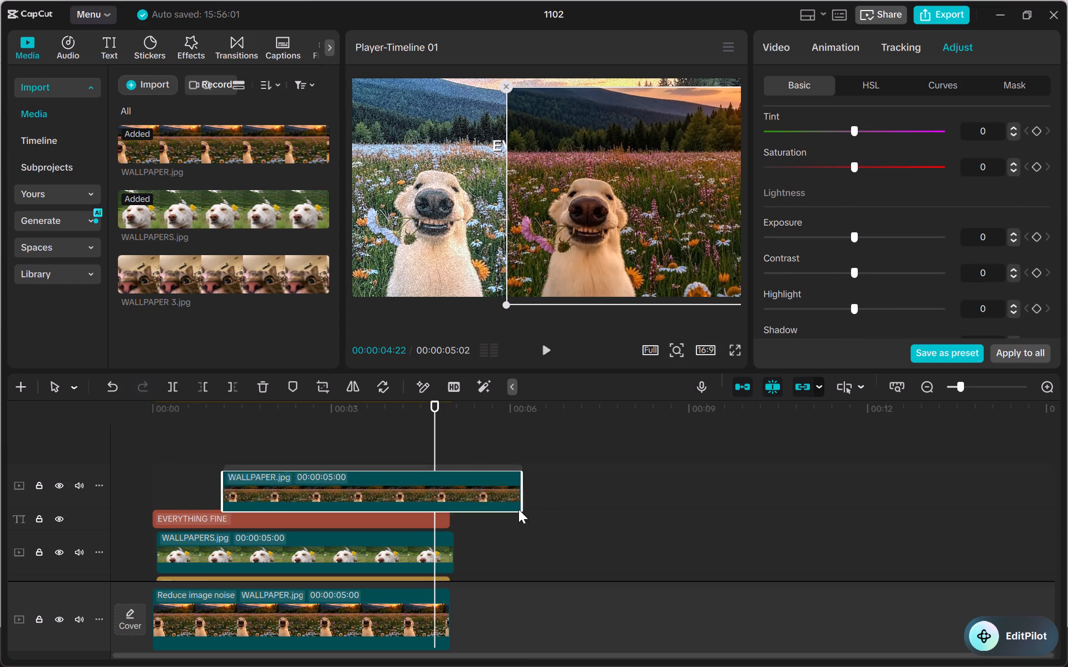
pyautogui.moveTo(518, 509); pyautogui.dragTo(726, 599)
pyautogui.moveTo(659, 609); pyautogui.dragTo(351, 661)
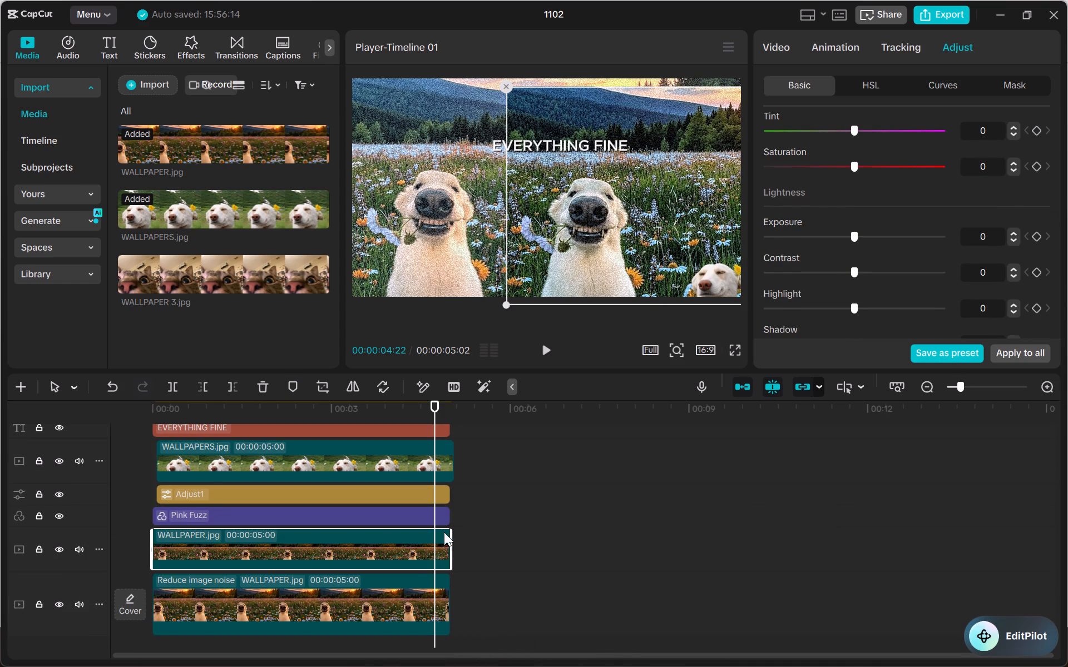
# Reposition the WALLPAPER.jpg copy so that it is centered and fills the whole 16:9 frame.
pyautogui.moveTo(590, 255); pyautogui.dragTo(632, 253)
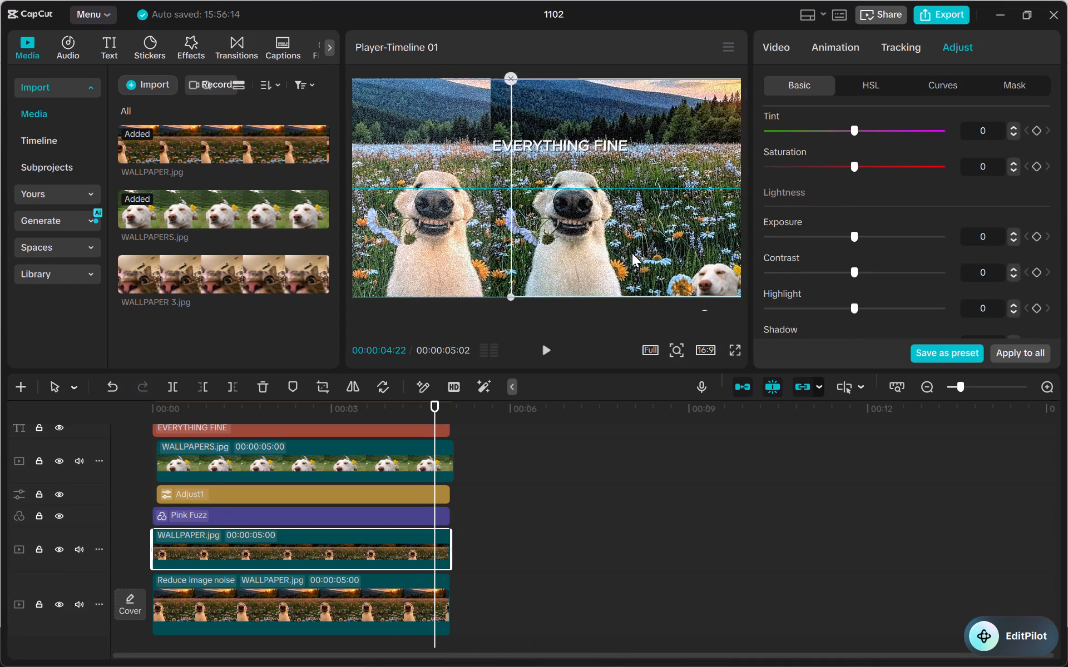
pyautogui.moveTo(632, 253); pyautogui.dragTo(462, 254)
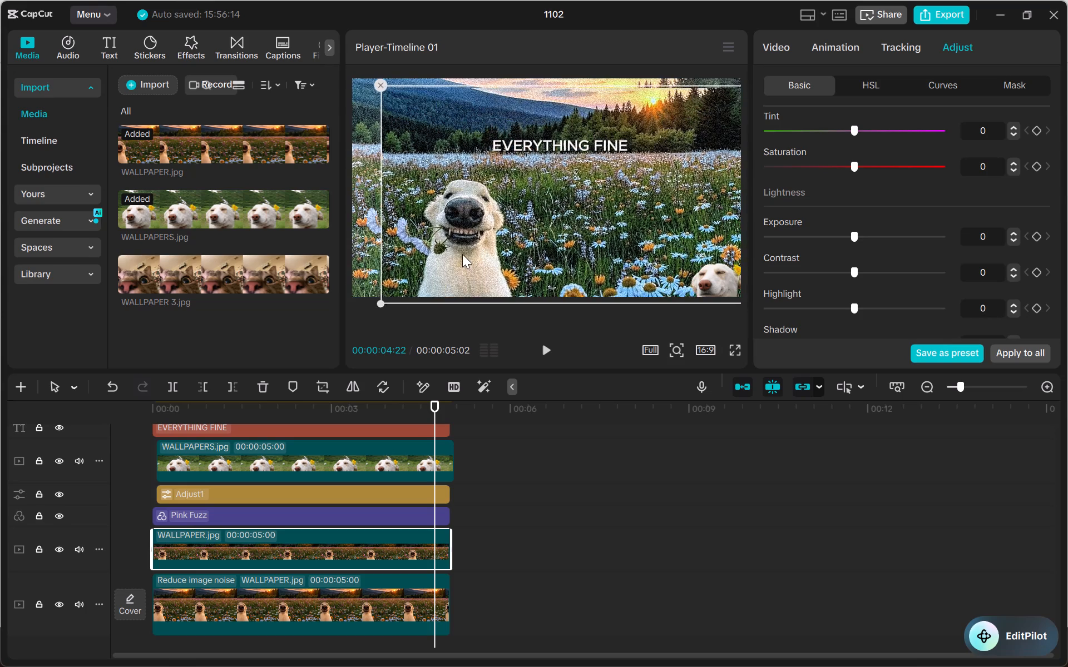
pyautogui.moveTo(462, 254); pyautogui.dragTo(438, 247)
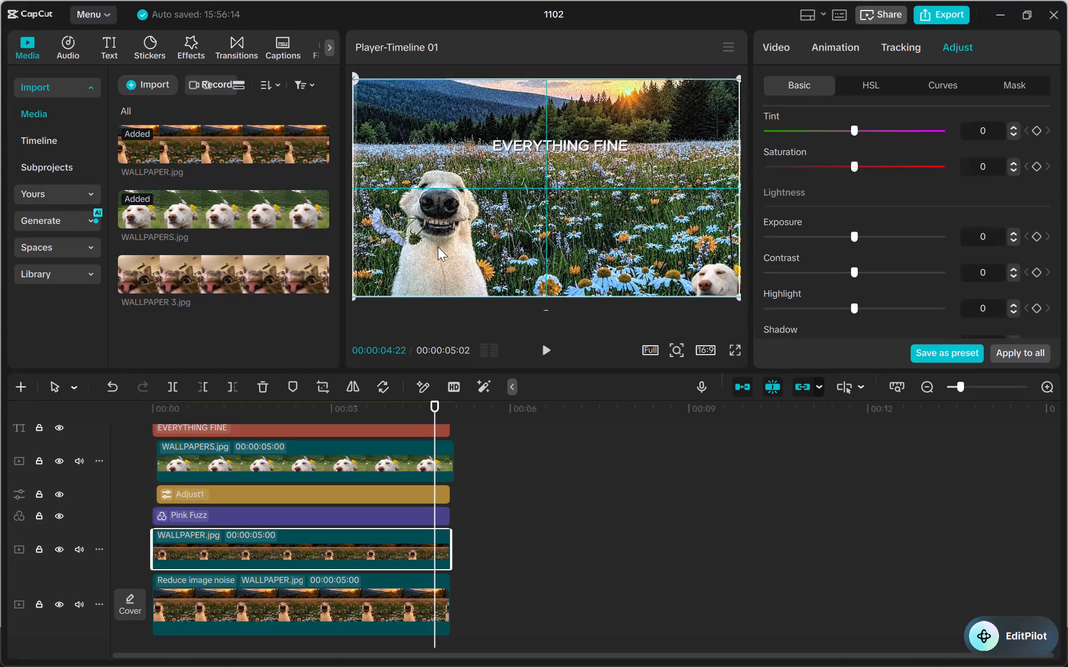
pyautogui.moveTo(438, 247); pyautogui.dragTo(438, 245)
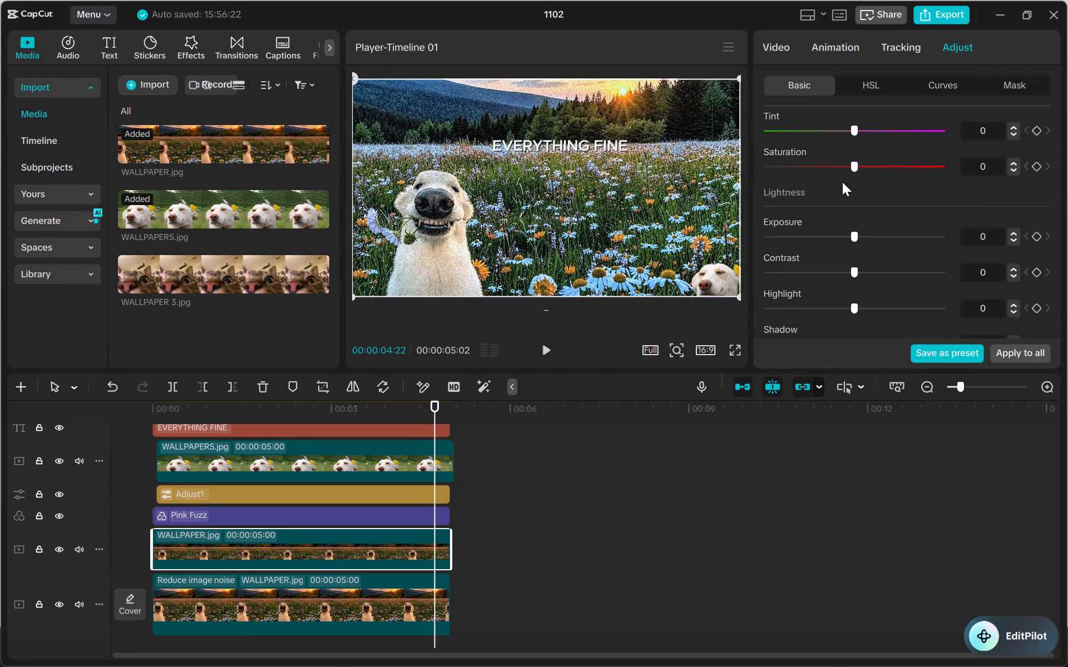
pyautogui.scroll(4, 842, 182)
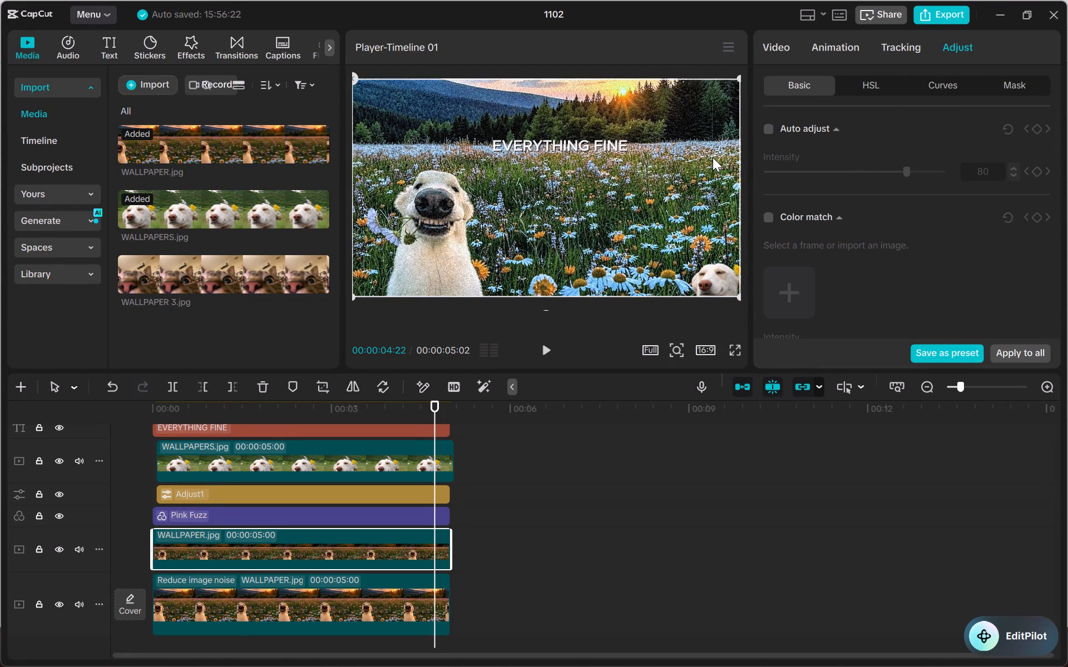
pyautogui.click(688, 162)
# Set the preview playback quality to High quality.
pyautogui.click(645, 351)
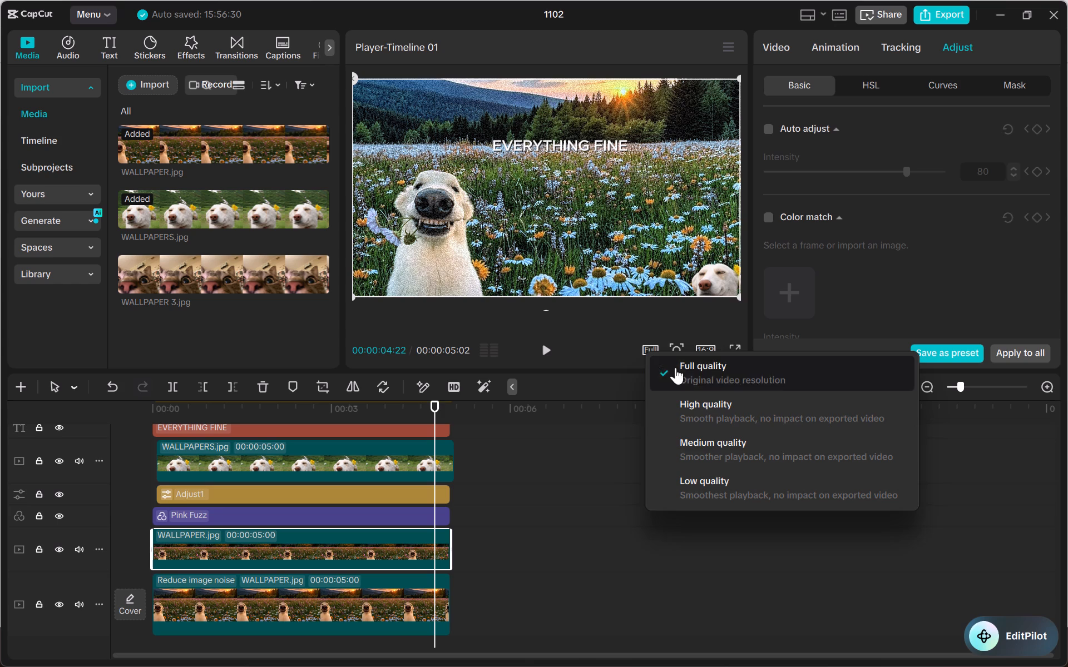
pyautogui.click(709, 399)
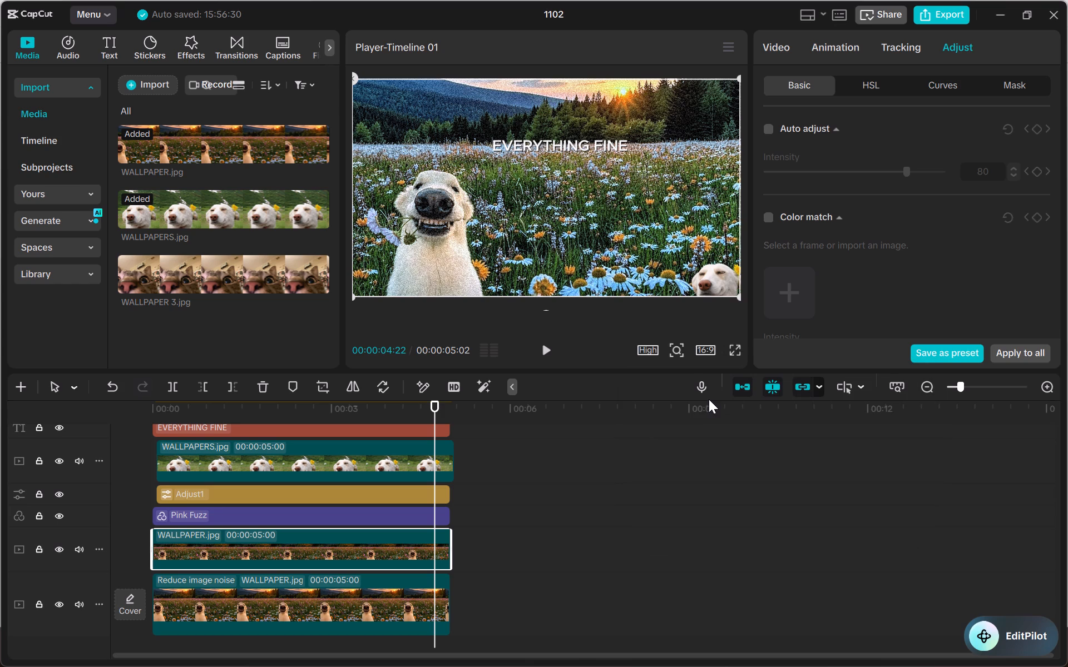
pyautogui.click(551, 242)
pyautogui.click(462, 219)
# Move the WALLPAPERS.jpg dog overlay slightly inward from the right edge of the frame.
pyautogui.click(695, 273)
pyautogui.moveTo(702, 277); pyautogui.dragTo(688, 270)
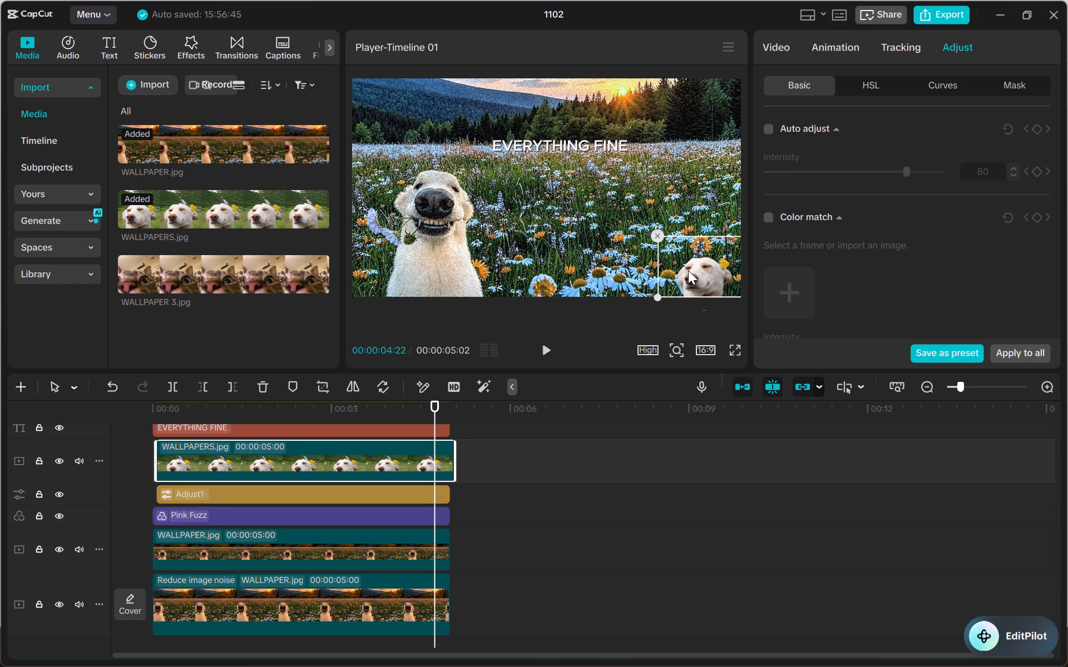
pyautogui.click(606, 341)
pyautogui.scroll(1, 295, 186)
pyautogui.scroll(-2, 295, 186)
# Add WALLPAPER 3.jpg to the timeline on a new track above the EVERYTHING FINE title, starting just after 00:00.
pyautogui.click(278, 272)
pyautogui.click(261, 275)
pyautogui.moveTo(261, 275); pyautogui.dragTo(252, 286)
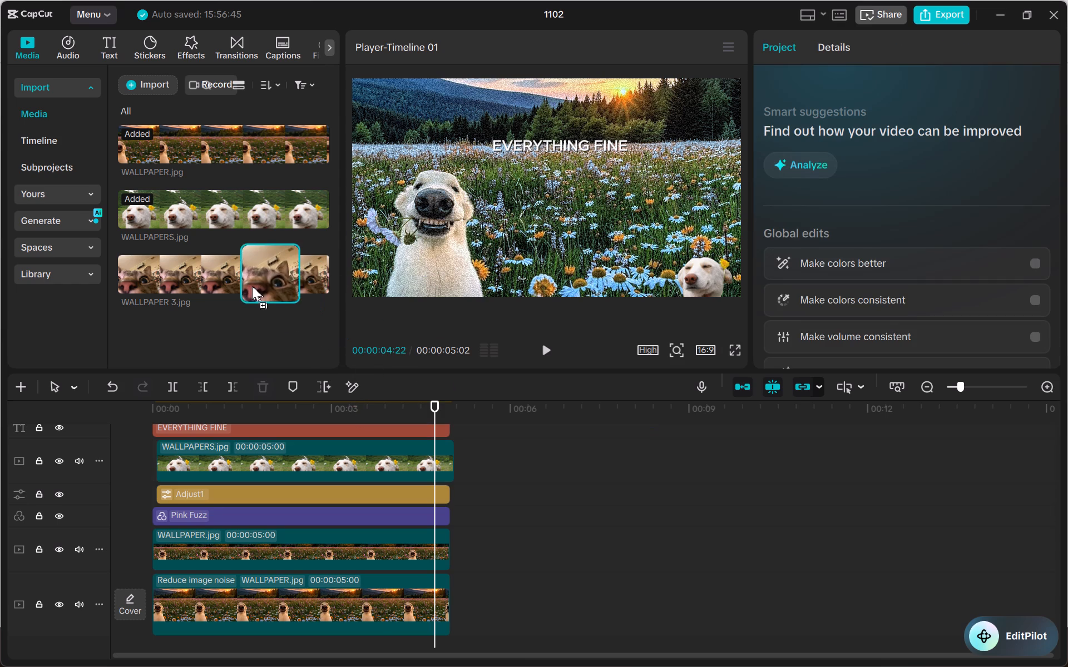
pyautogui.moveTo(252, 286); pyautogui.dragTo(234, 270)
pyautogui.scroll(1, 263, 496)
pyautogui.scroll(-1, 263, 496)
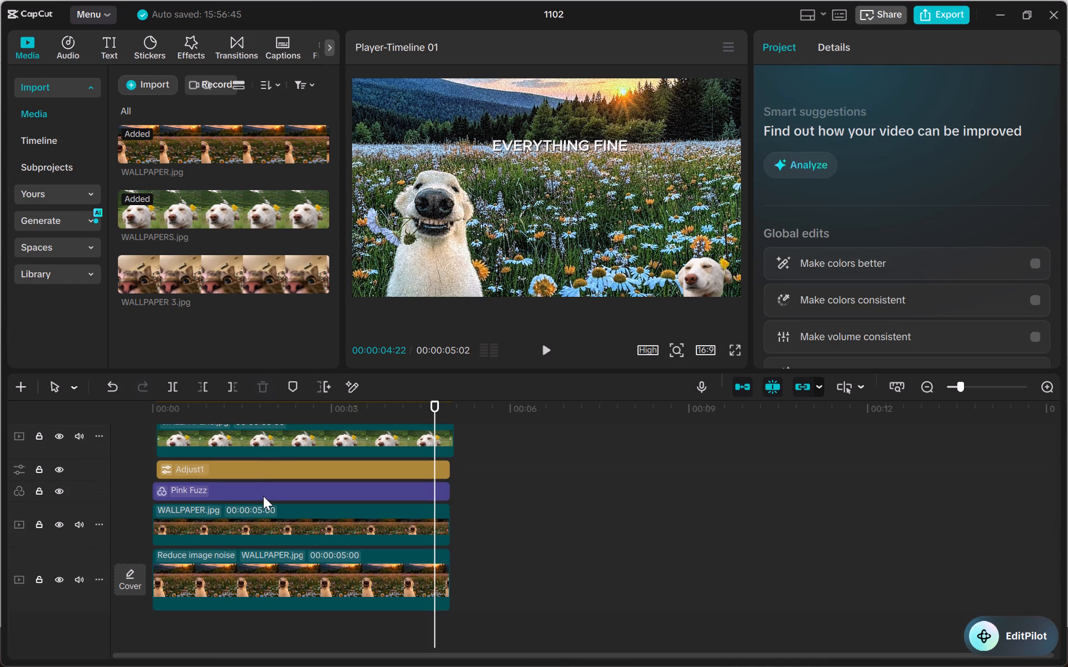
pyautogui.scroll(-1, 263, 496)
pyautogui.scroll(1, 270, 532)
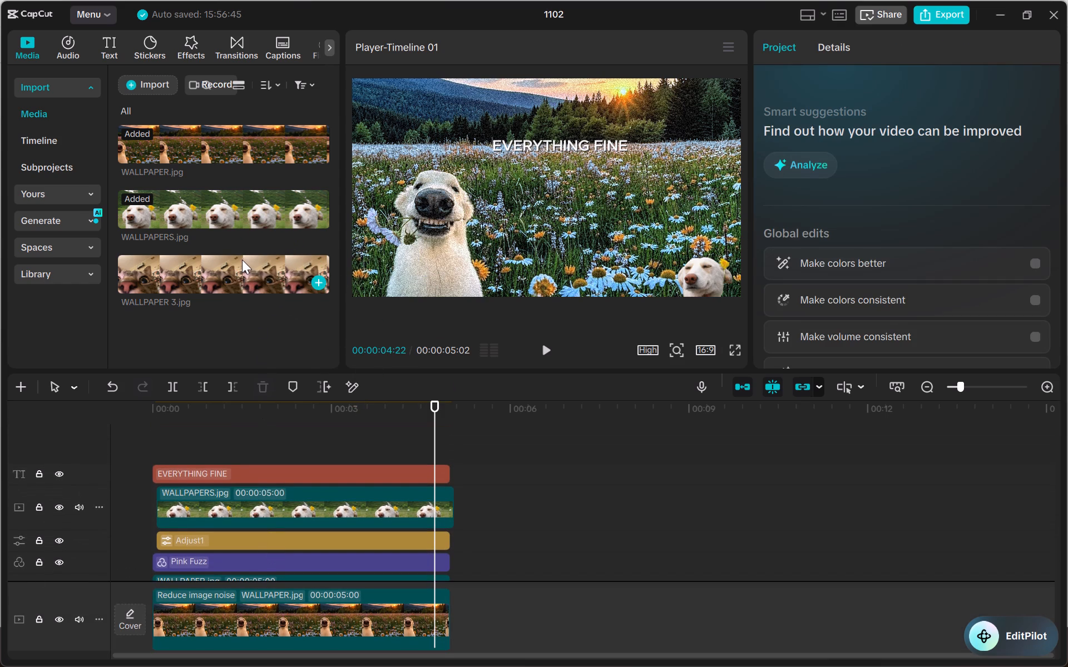
pyautogui.tripleClick(240, 260)
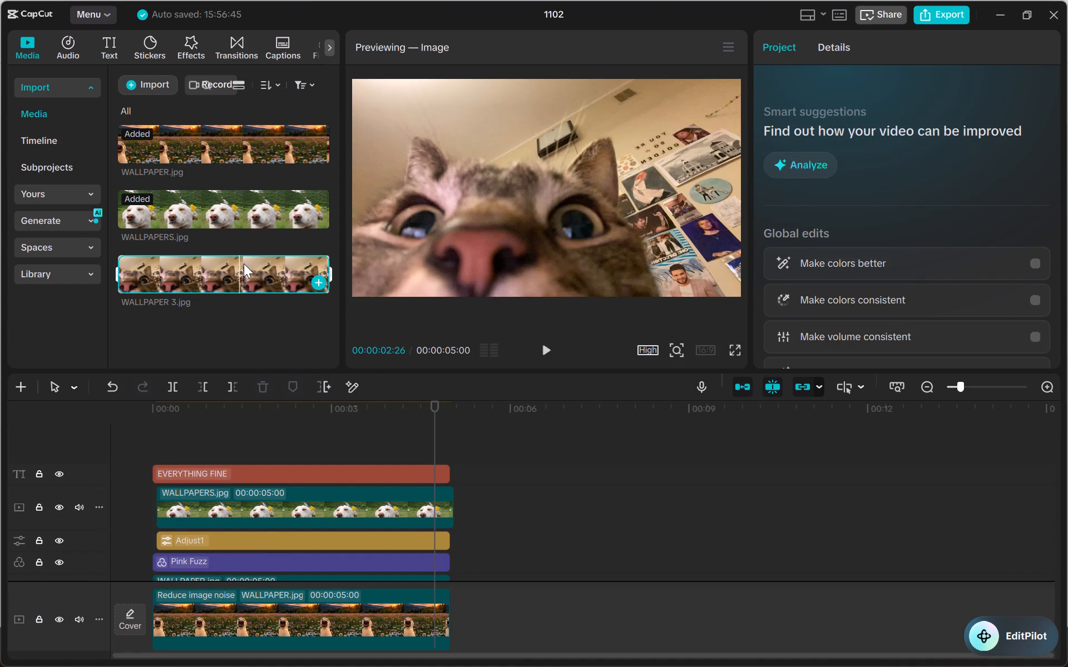
pyautogui.moveTo(244, 263); pyautogui.dragTo(167, 437)
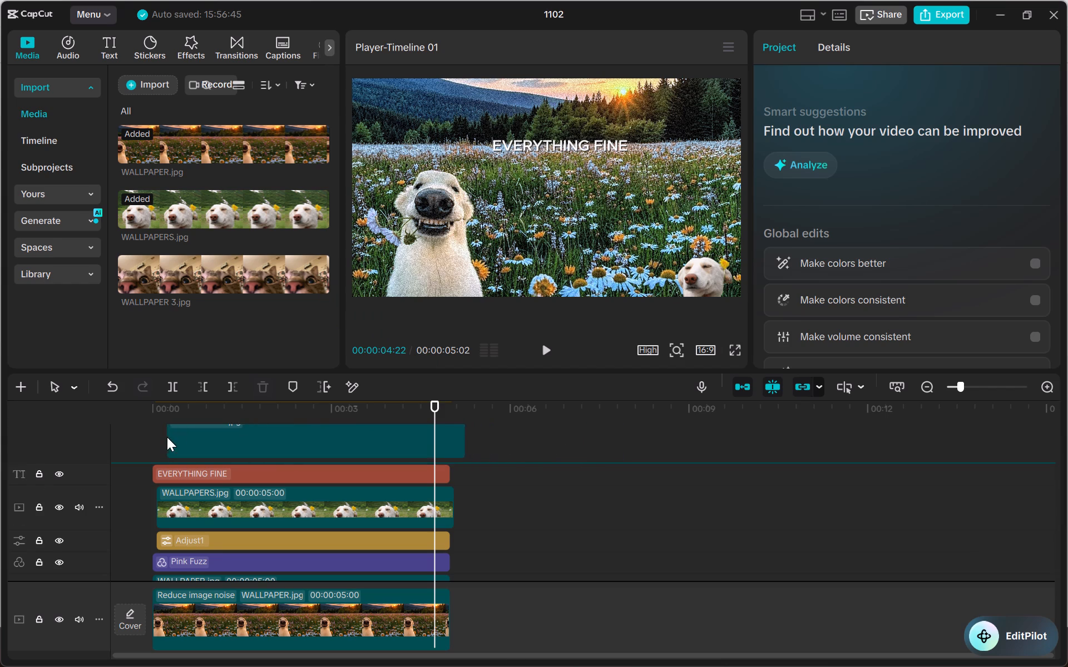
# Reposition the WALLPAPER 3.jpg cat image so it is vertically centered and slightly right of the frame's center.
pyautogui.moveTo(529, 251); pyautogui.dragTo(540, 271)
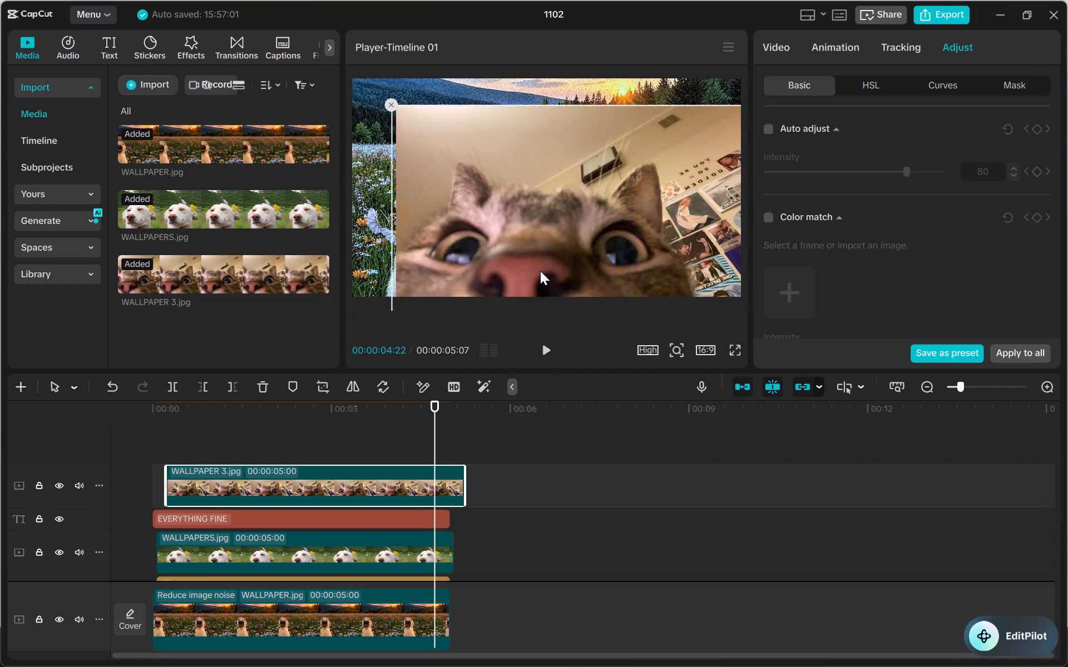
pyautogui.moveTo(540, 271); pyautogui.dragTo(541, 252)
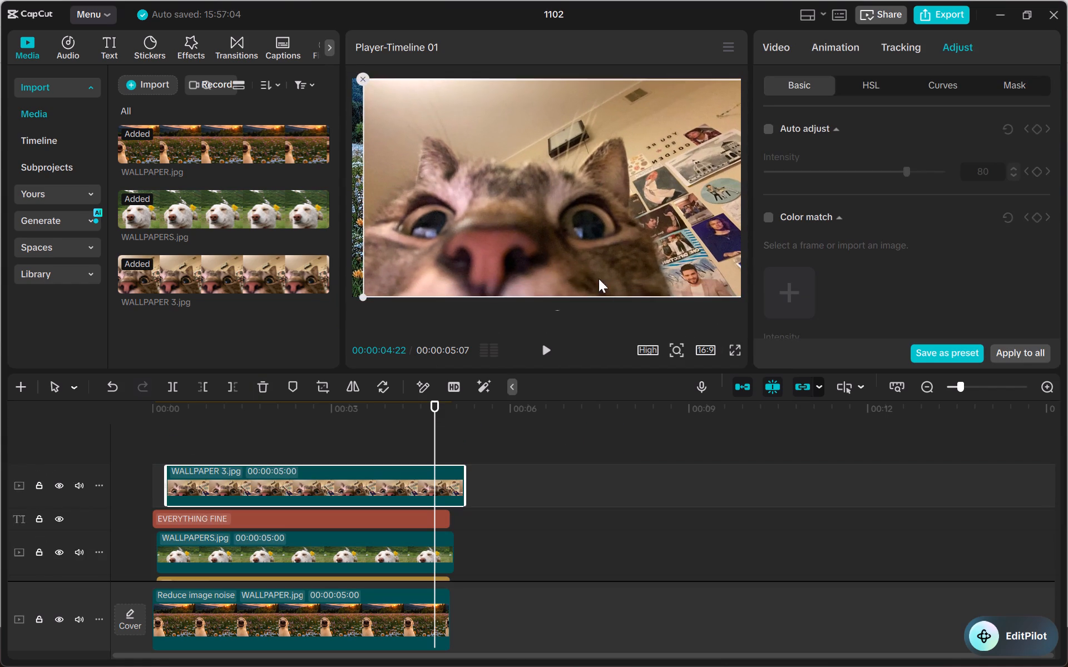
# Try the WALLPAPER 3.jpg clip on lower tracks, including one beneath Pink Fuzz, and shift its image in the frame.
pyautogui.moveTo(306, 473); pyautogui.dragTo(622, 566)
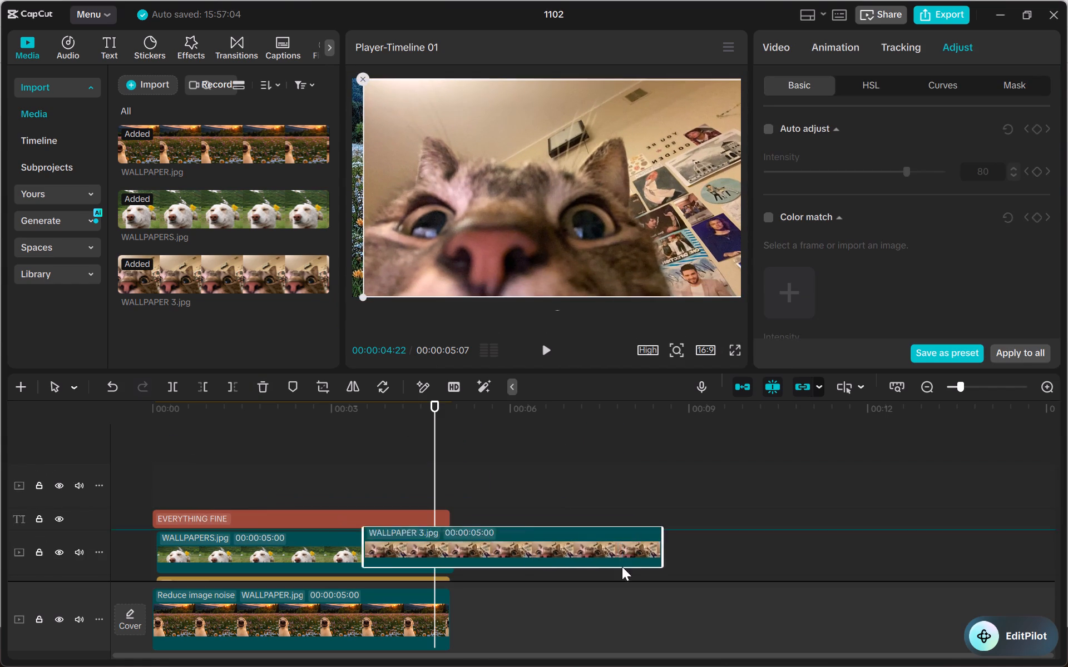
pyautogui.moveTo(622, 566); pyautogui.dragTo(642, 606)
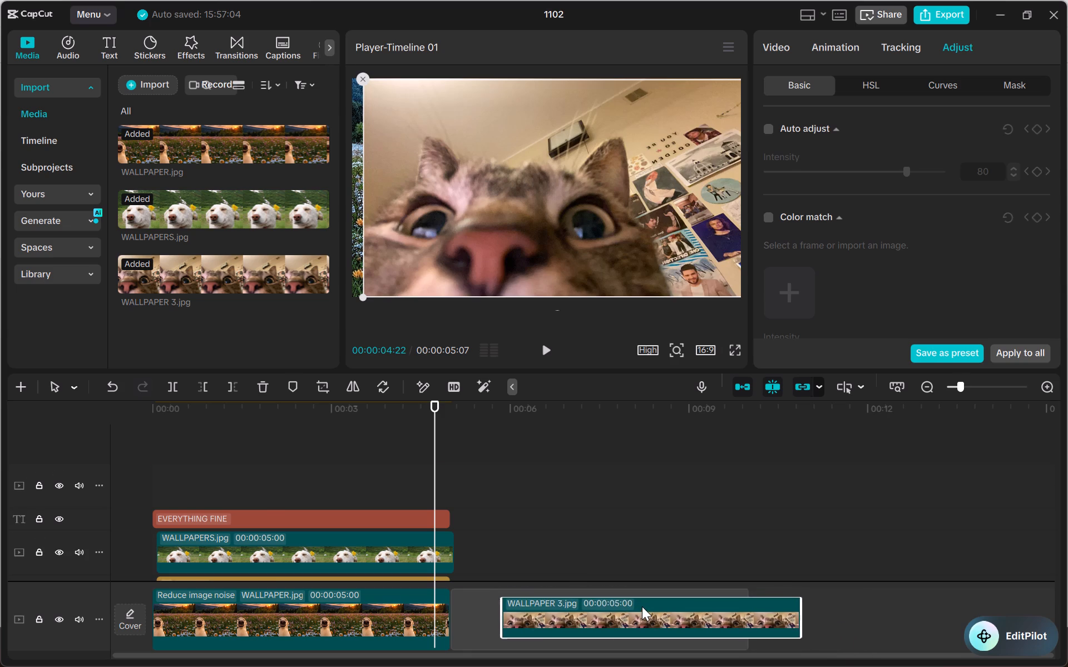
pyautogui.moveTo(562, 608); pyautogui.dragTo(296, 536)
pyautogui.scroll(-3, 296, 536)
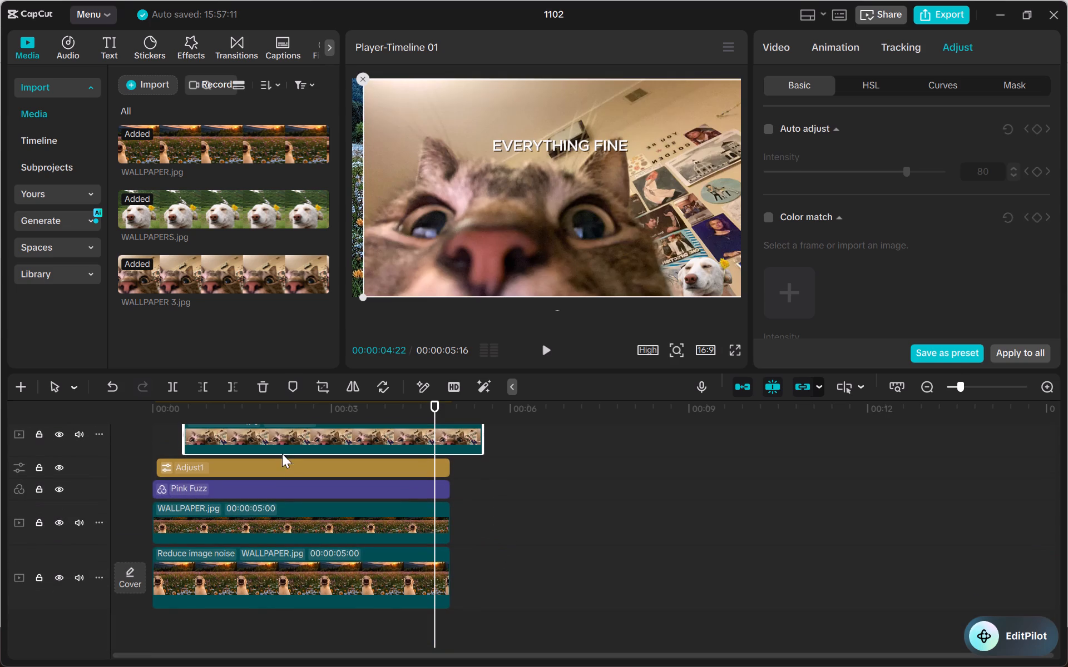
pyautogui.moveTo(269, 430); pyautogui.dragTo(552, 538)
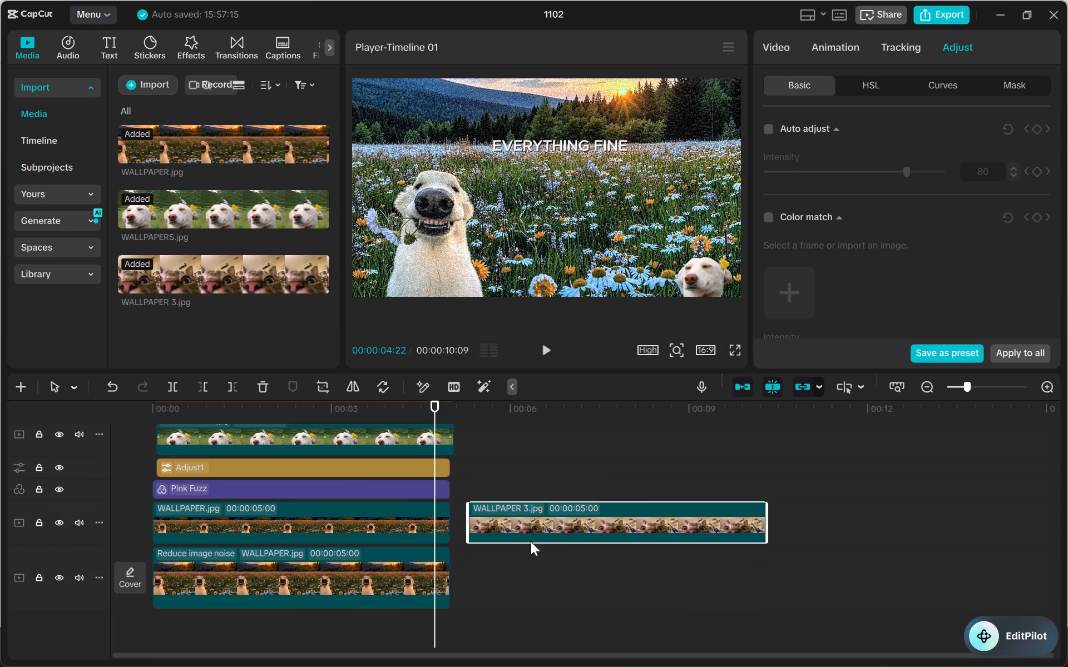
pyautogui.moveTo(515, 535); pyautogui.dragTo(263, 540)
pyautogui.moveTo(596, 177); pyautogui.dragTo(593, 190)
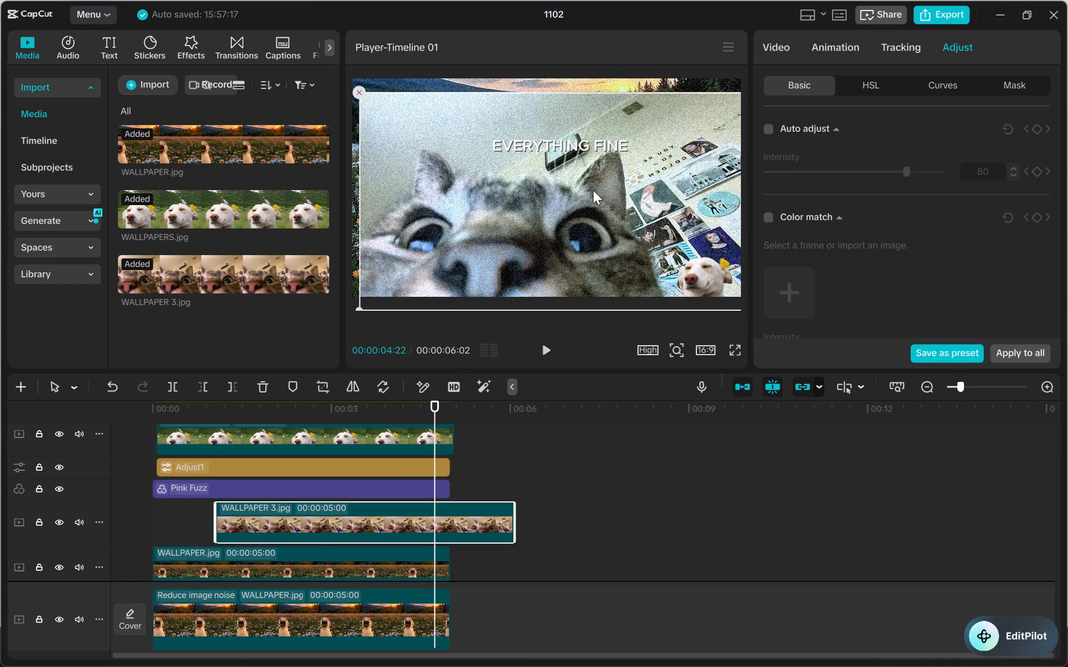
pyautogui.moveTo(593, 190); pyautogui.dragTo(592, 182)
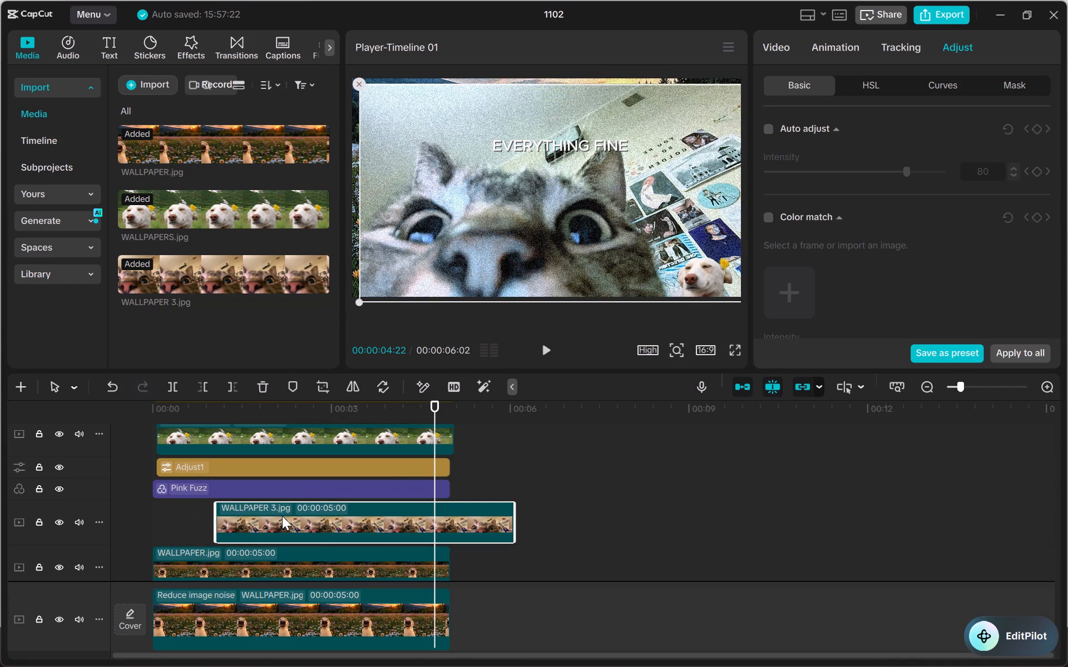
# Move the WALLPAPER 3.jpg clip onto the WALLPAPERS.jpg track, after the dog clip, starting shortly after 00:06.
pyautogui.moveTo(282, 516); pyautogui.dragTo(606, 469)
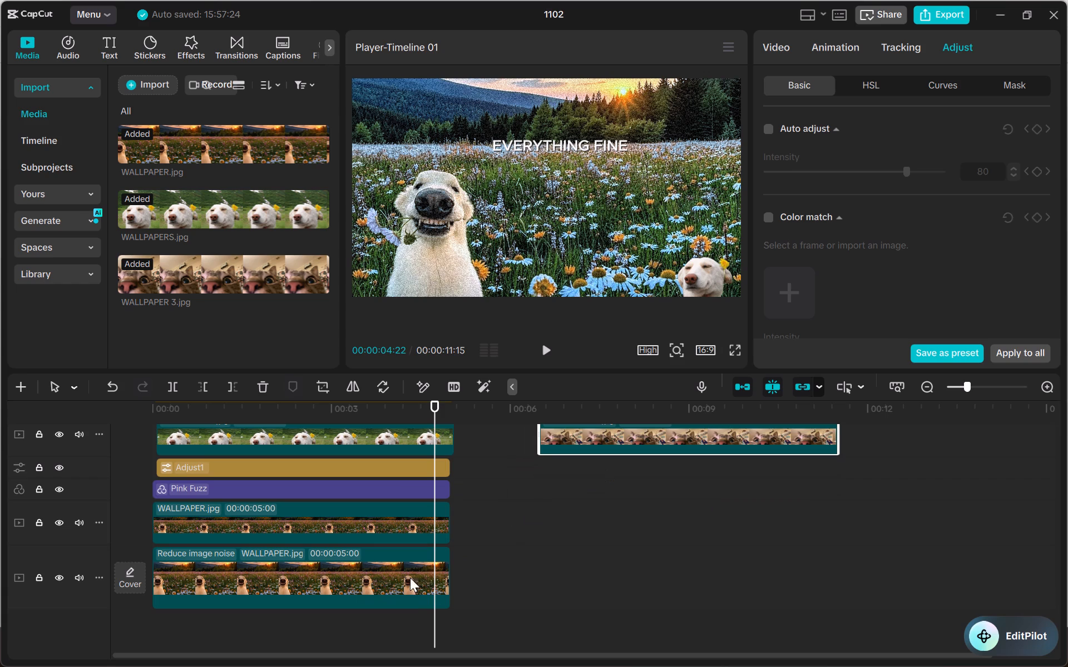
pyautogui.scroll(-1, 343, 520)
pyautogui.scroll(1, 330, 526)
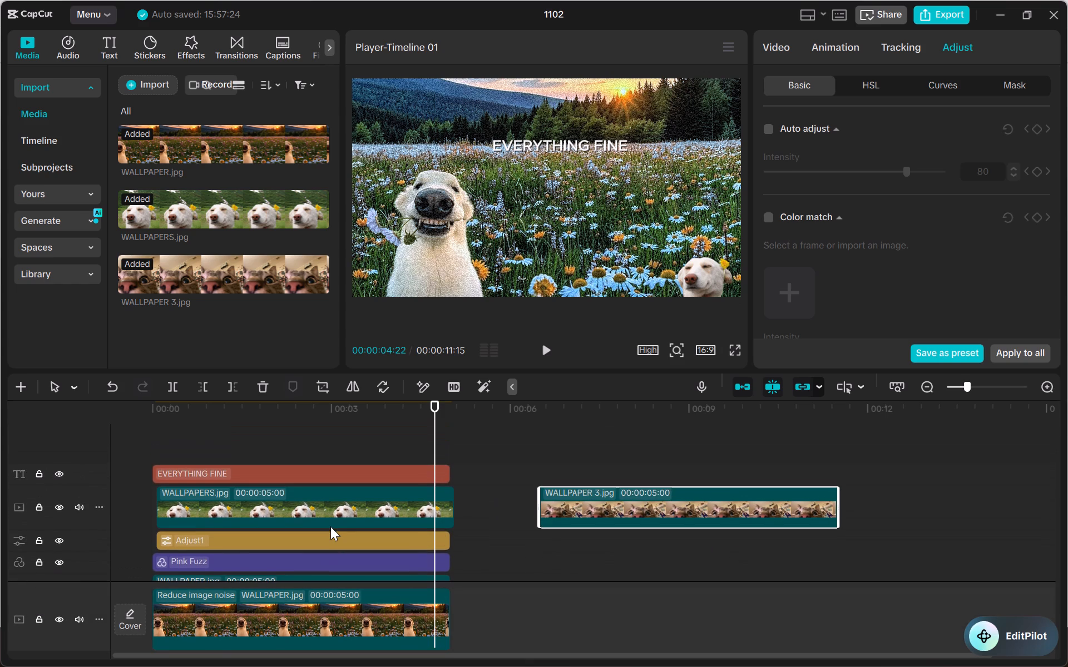
# Delete the Pink Fuzz filter from the timeline.
pyautogui.scroll(1, 330, 526)
pyautogui.scroll(-1, 330, 526)
pyautogui.click(329, 525)
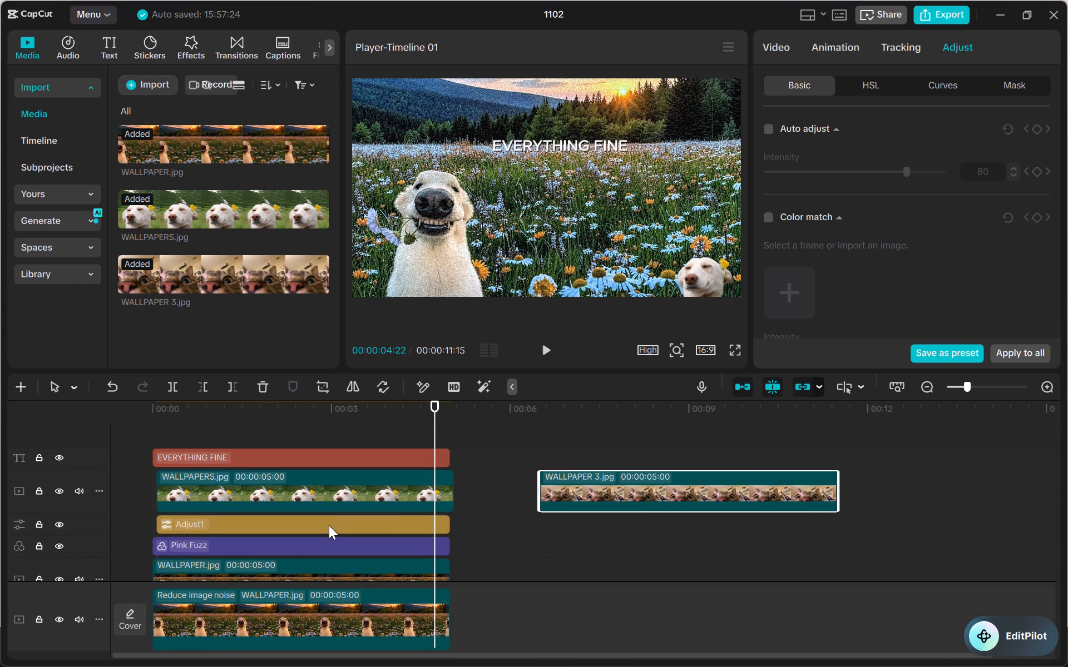
pyautogui.click(318, 548)
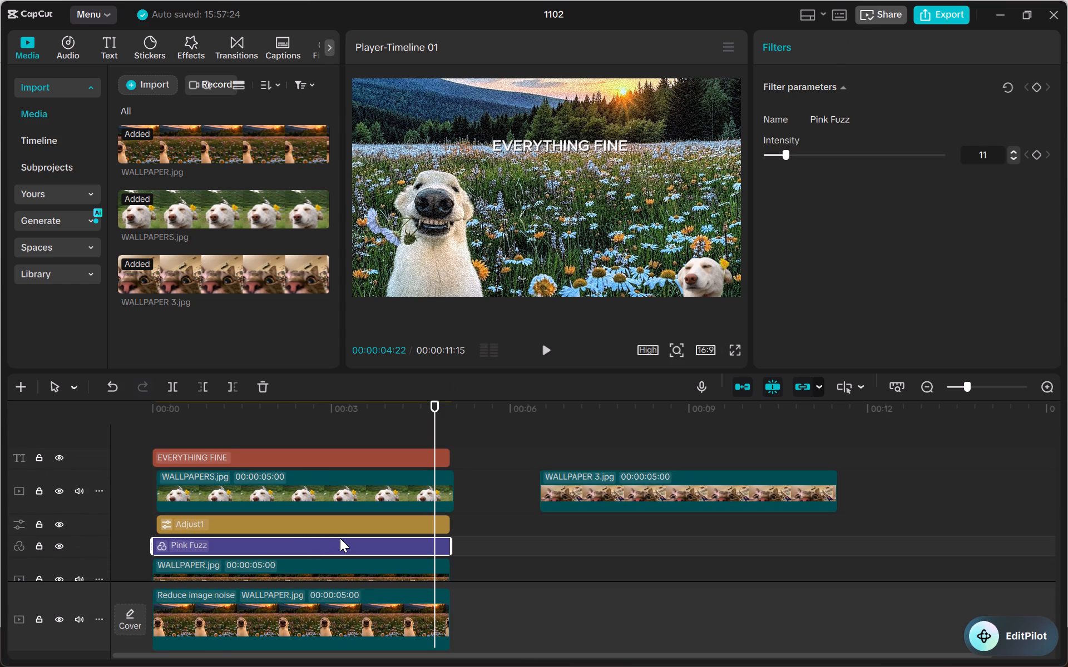
pyautogui.press('BackSpace')
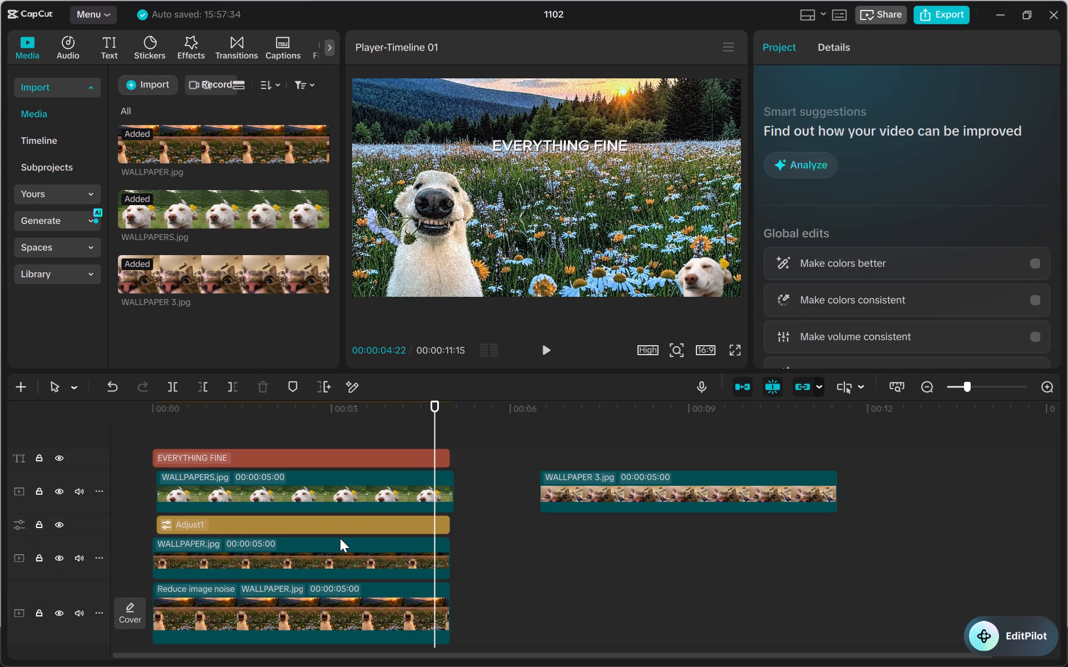
# Adjust the Luma curve of Adjust1 by moving its middle point toward the highlights for a slightly darker image.
pyautogui.click(345, 523)
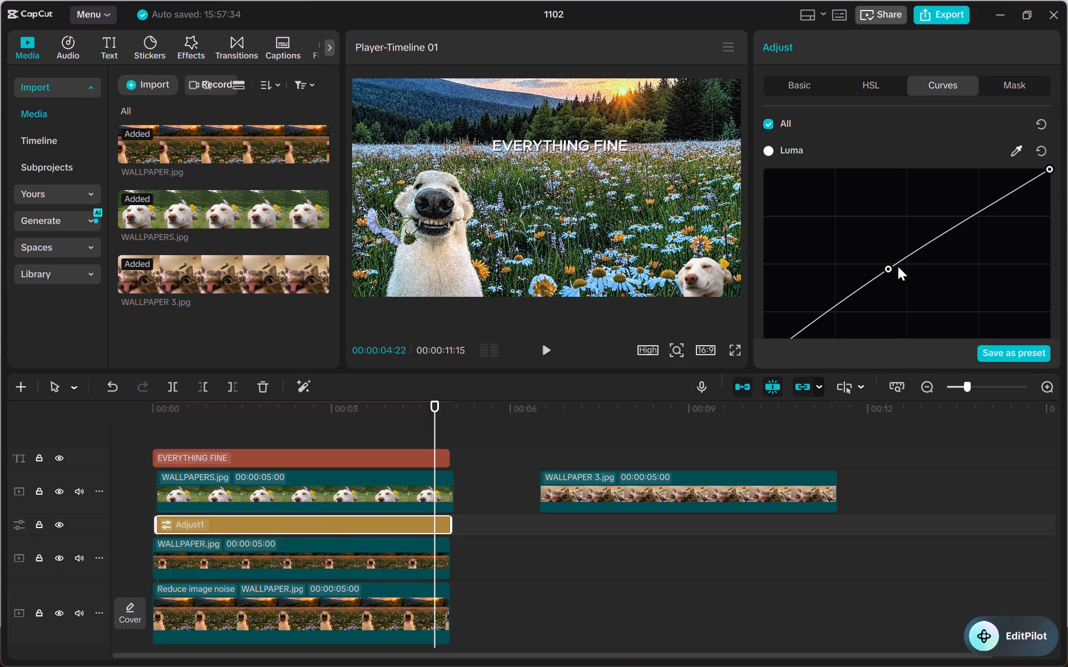
pyautogui.moveTo(891, 267); pyautogui.dragTo(915, 245)
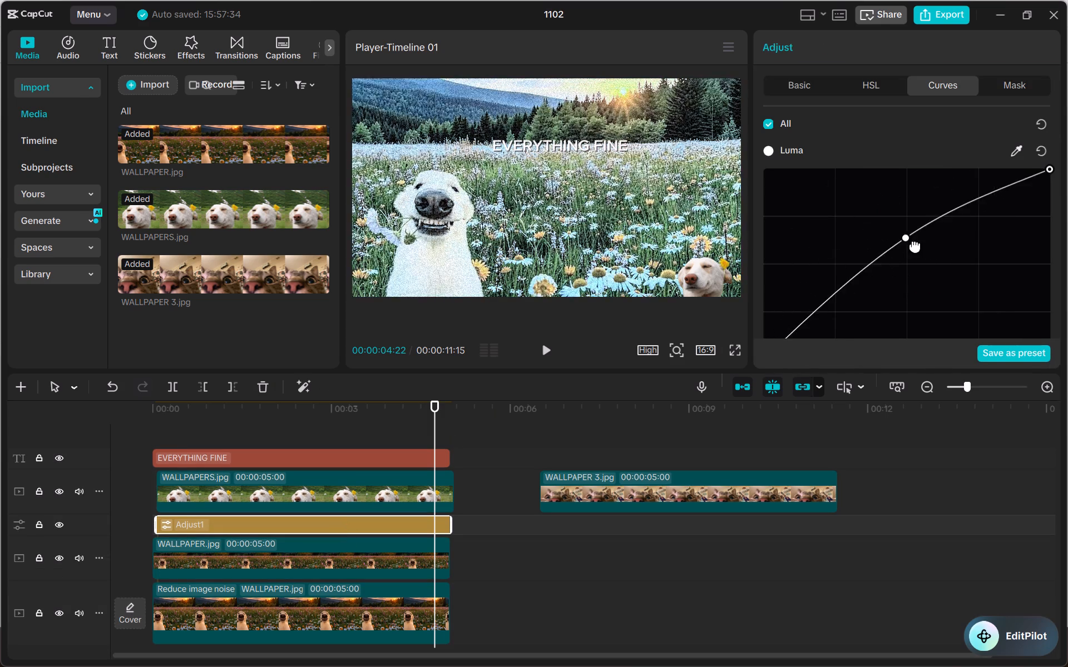
pyautogui.moveTo(915, 245); pyautogui.dragTo(966, 270)
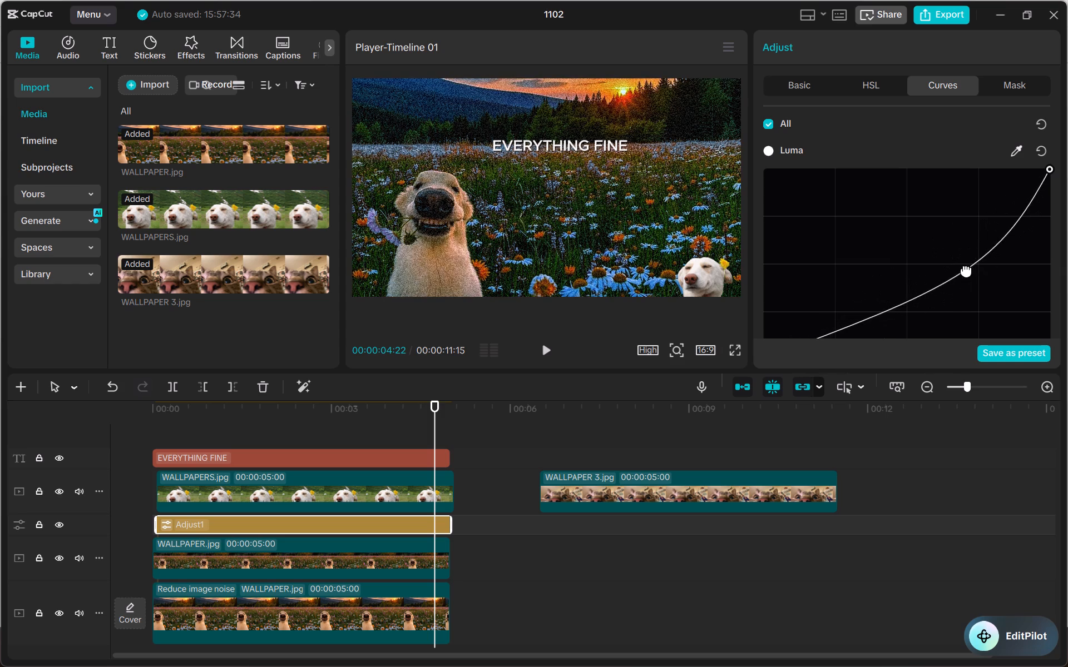
pyautogui.moveTo(966, 270); pyautogui.dragTo(927, 252)
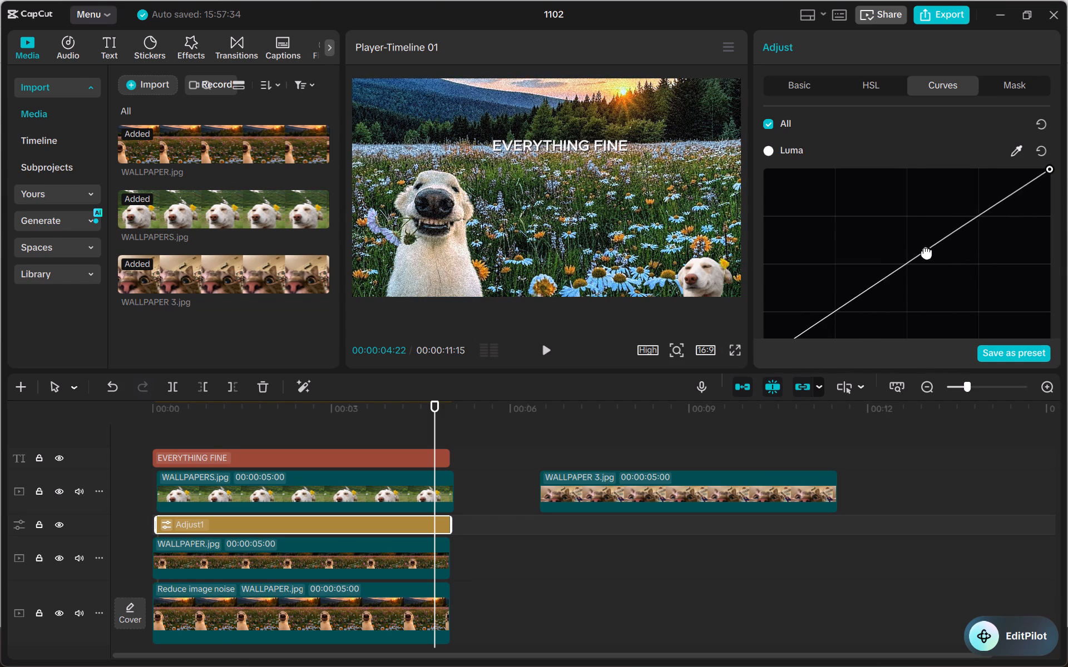
pyautogui.moveTo(927, 252); pyautogui.dragTo(932, 255)
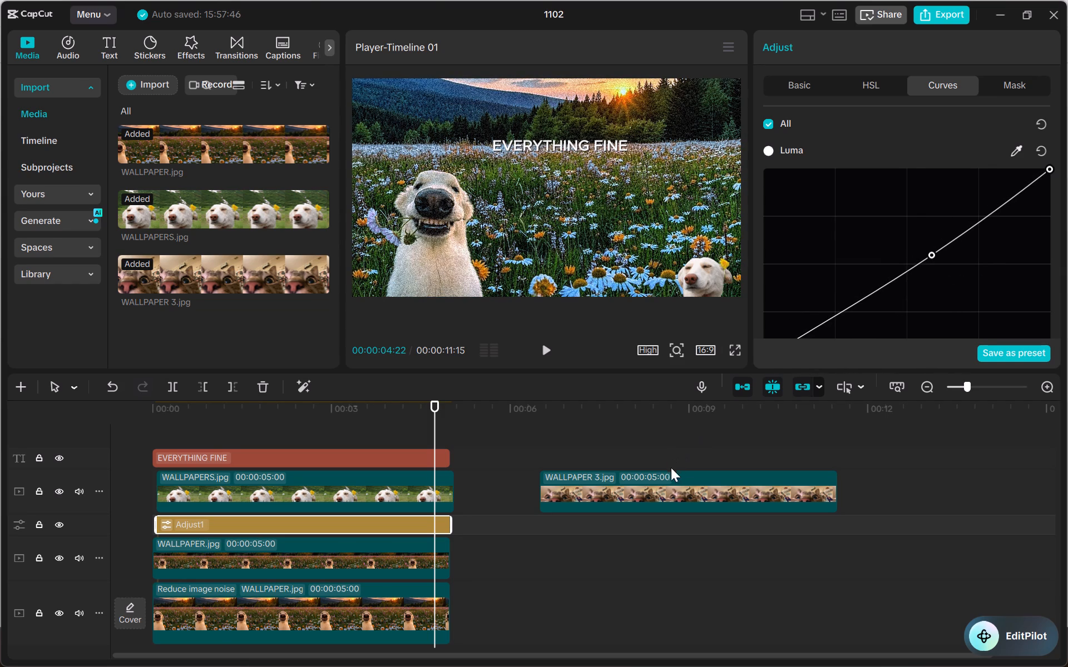
# Enable Auto removal on the WALLPAPER 3.jpg clip to cut the cat out of its background.
pyautogui.click(665, 480)
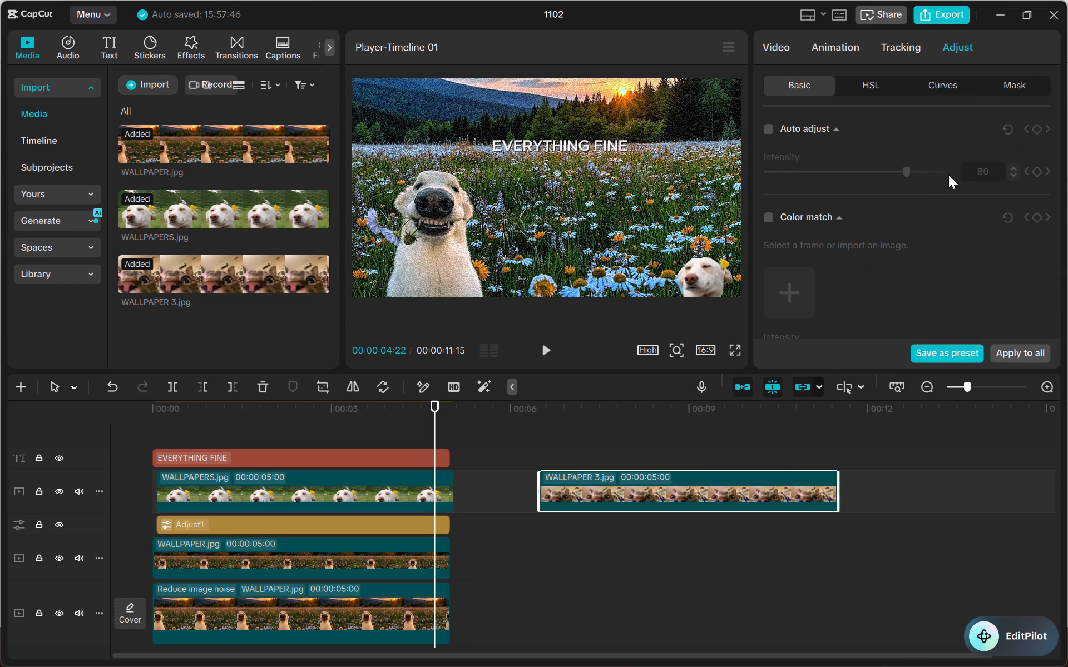
pyautogui.click(838, 39)
pyautogui.click(788, 51)
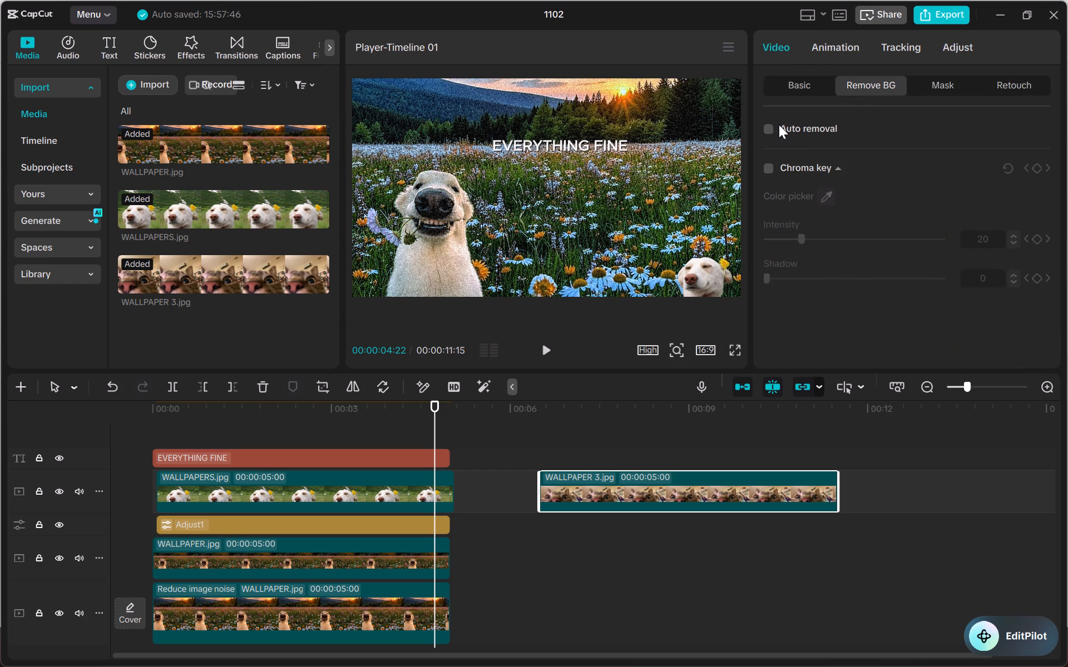
pyautogui.click(779, 125)
pyautogui.click(771, 125)
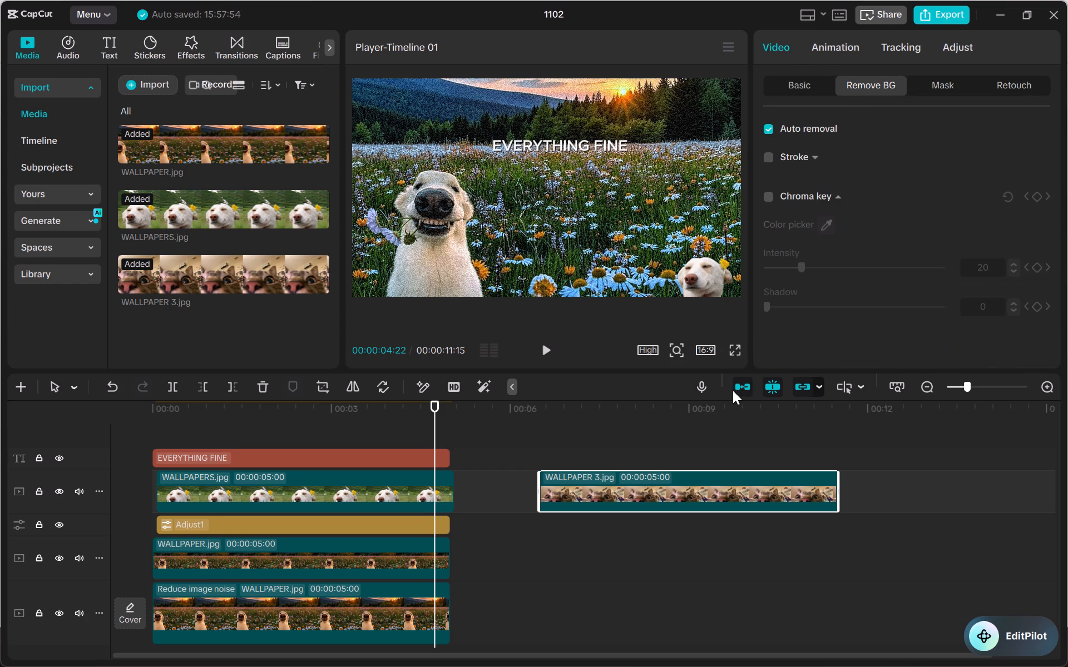
# Move the WALLPAPER 3.jpg clip to a new track above the EVERYTHING FINE title, starting at about 00:01.
pyautogui.click(675, 480)
pyautogui.click(675, 480)
pyautogui.moveTo(675, 480); pyautogui.dragTo(616, 460)
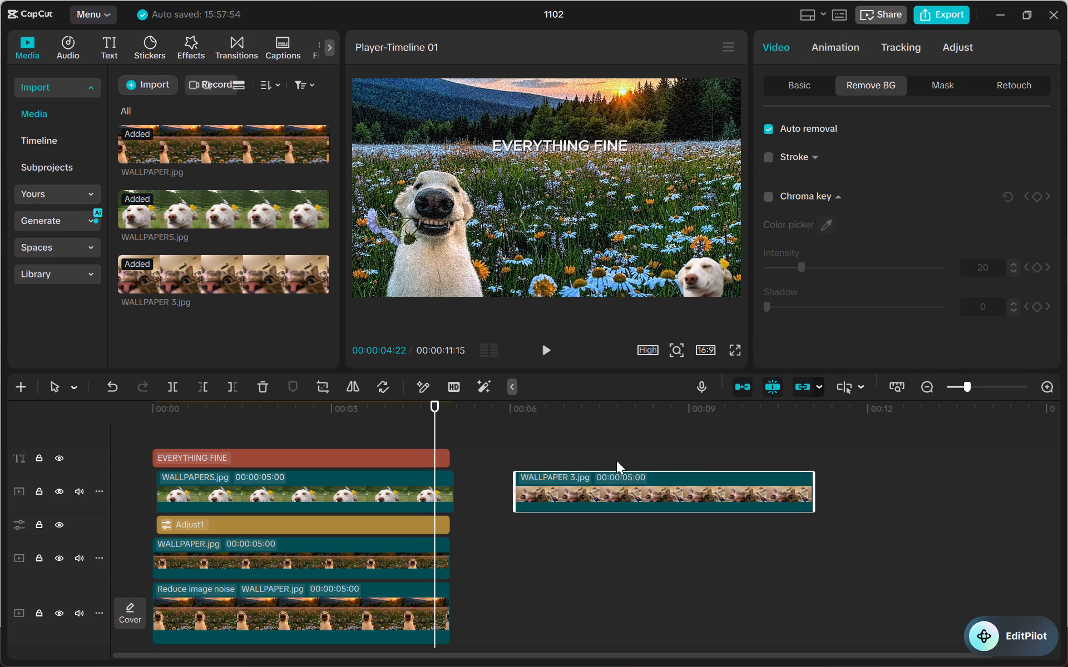
pyautogui.moveTo(616, 460); pyautogui.dragTo(345, 421)
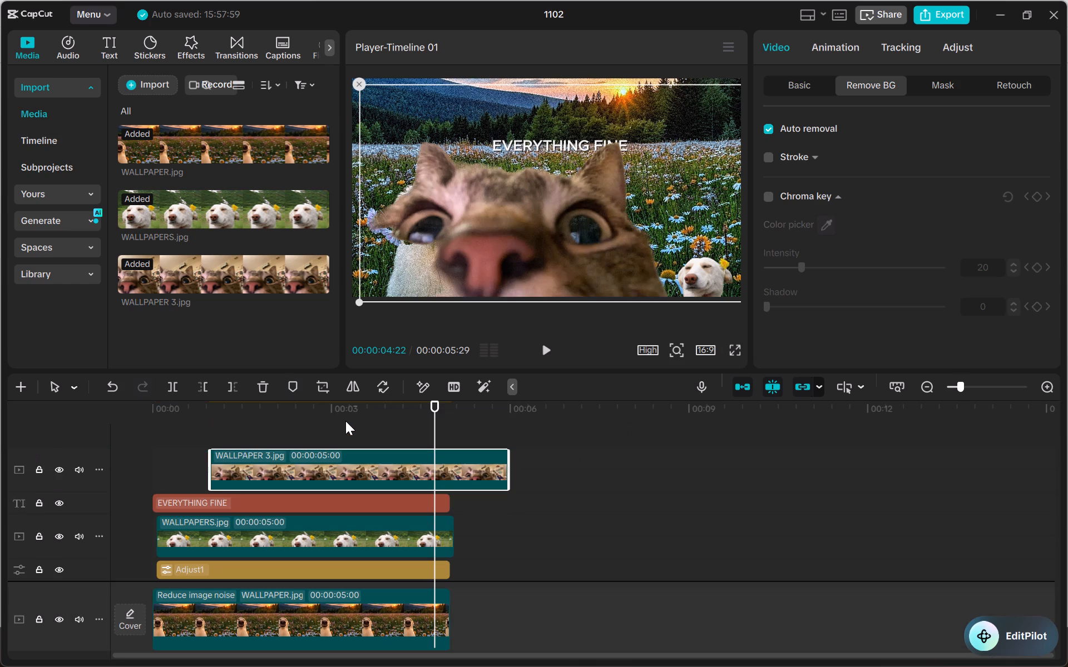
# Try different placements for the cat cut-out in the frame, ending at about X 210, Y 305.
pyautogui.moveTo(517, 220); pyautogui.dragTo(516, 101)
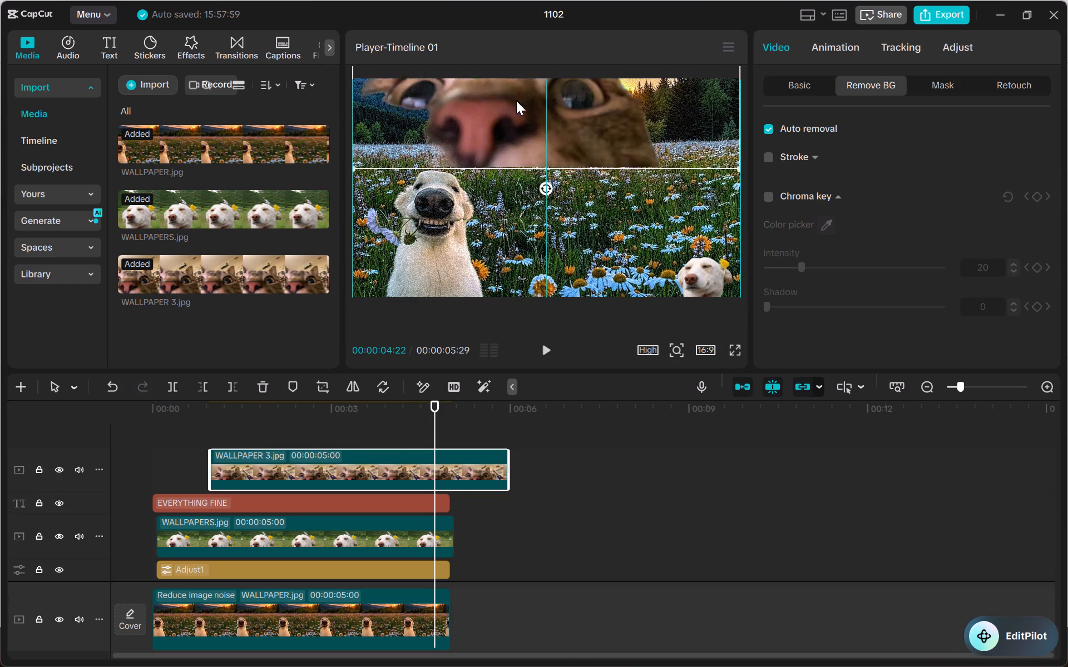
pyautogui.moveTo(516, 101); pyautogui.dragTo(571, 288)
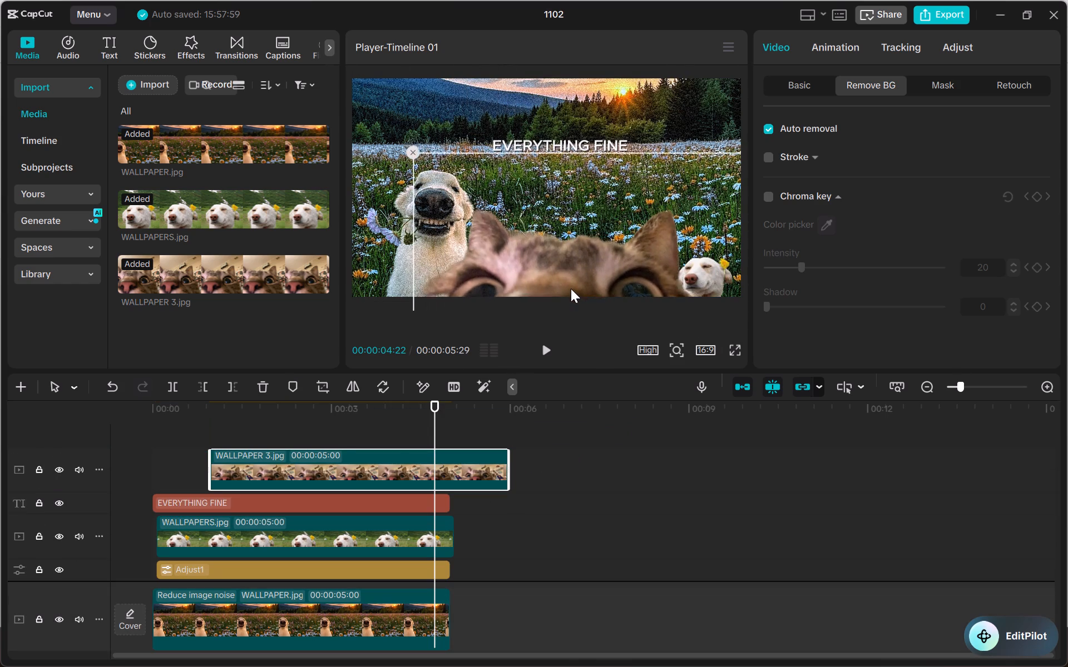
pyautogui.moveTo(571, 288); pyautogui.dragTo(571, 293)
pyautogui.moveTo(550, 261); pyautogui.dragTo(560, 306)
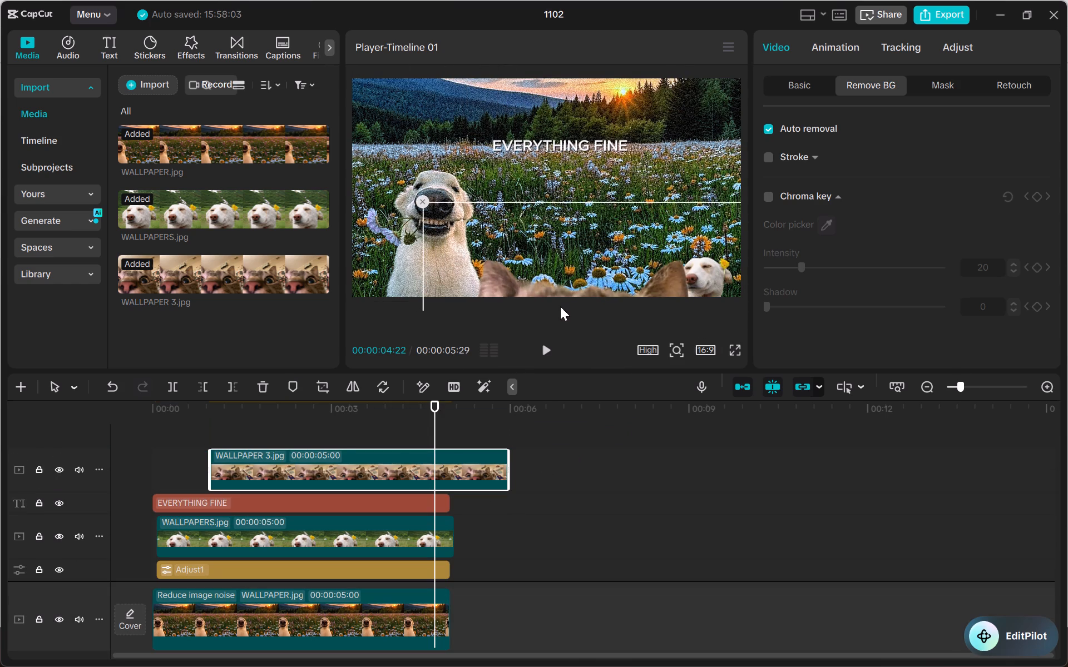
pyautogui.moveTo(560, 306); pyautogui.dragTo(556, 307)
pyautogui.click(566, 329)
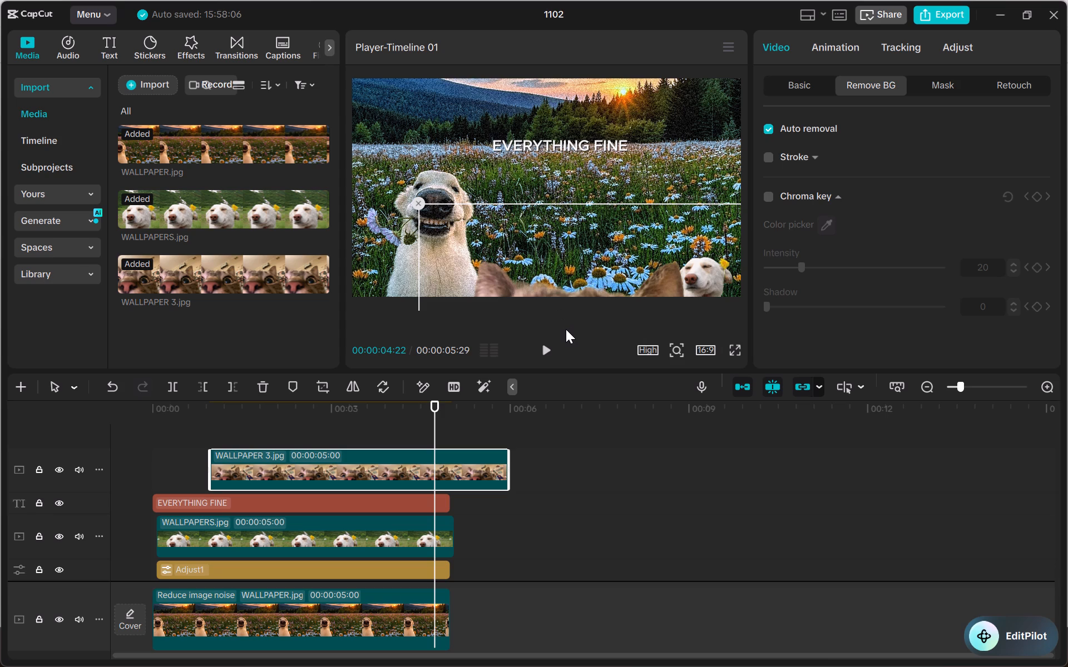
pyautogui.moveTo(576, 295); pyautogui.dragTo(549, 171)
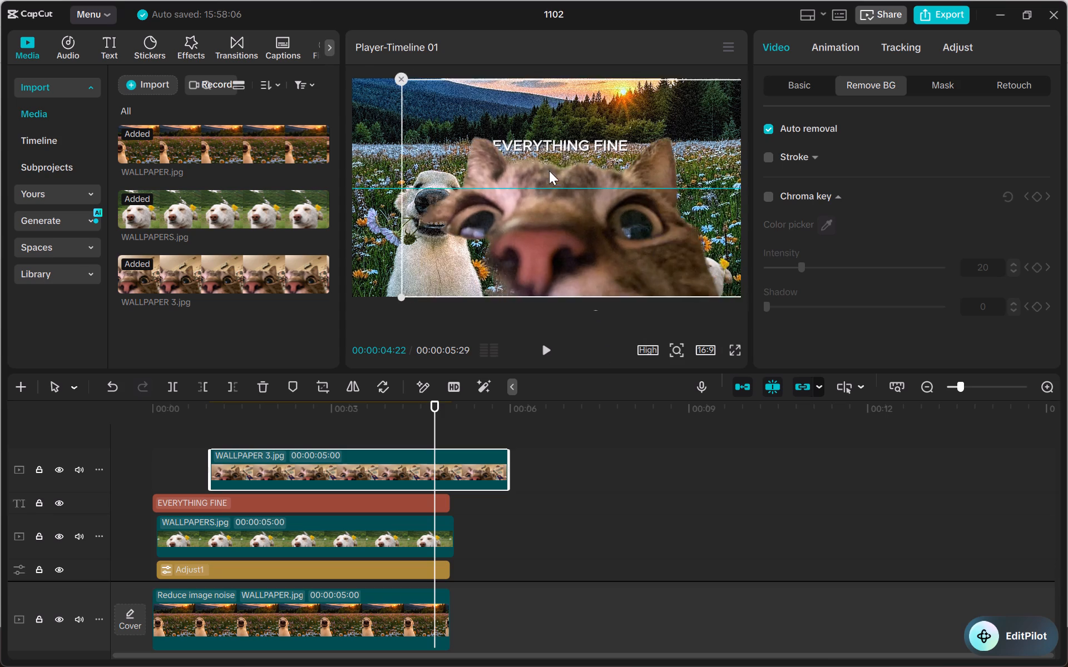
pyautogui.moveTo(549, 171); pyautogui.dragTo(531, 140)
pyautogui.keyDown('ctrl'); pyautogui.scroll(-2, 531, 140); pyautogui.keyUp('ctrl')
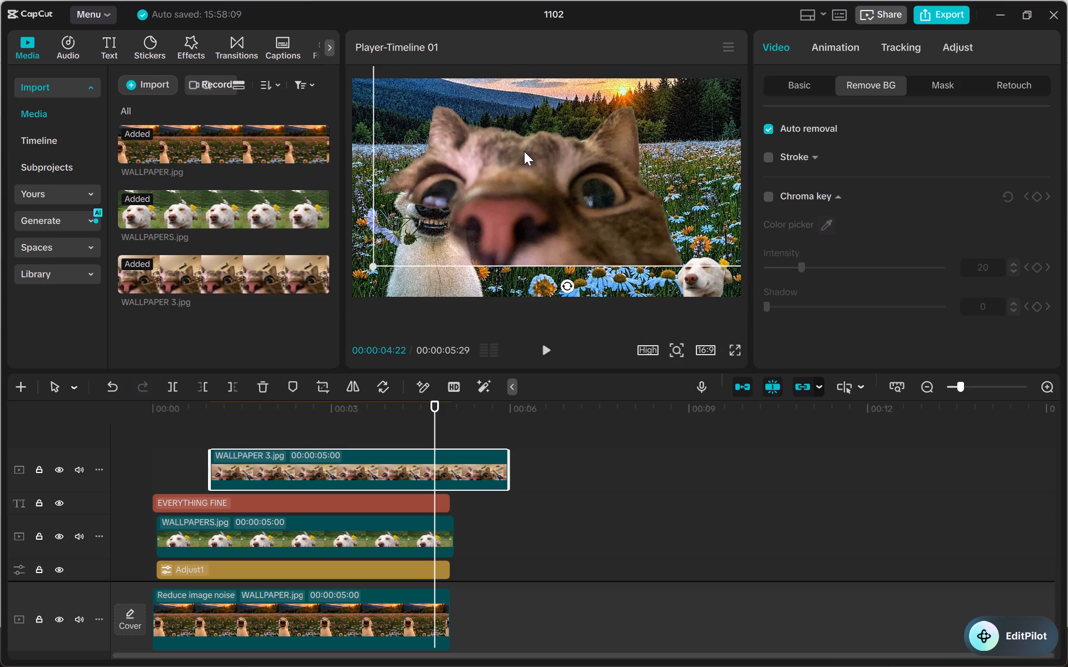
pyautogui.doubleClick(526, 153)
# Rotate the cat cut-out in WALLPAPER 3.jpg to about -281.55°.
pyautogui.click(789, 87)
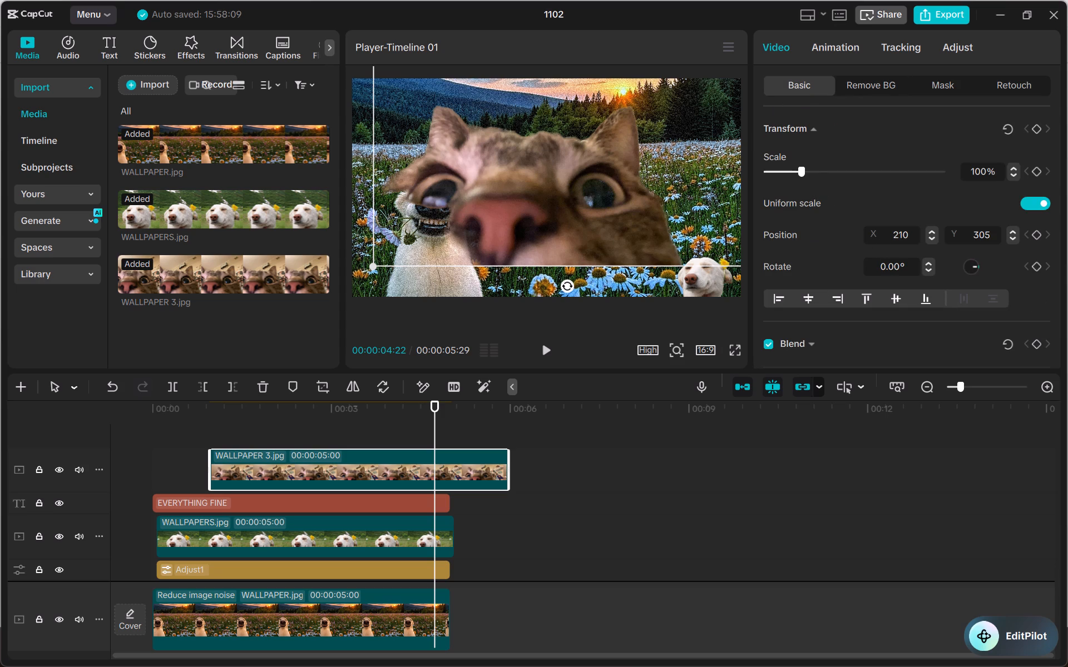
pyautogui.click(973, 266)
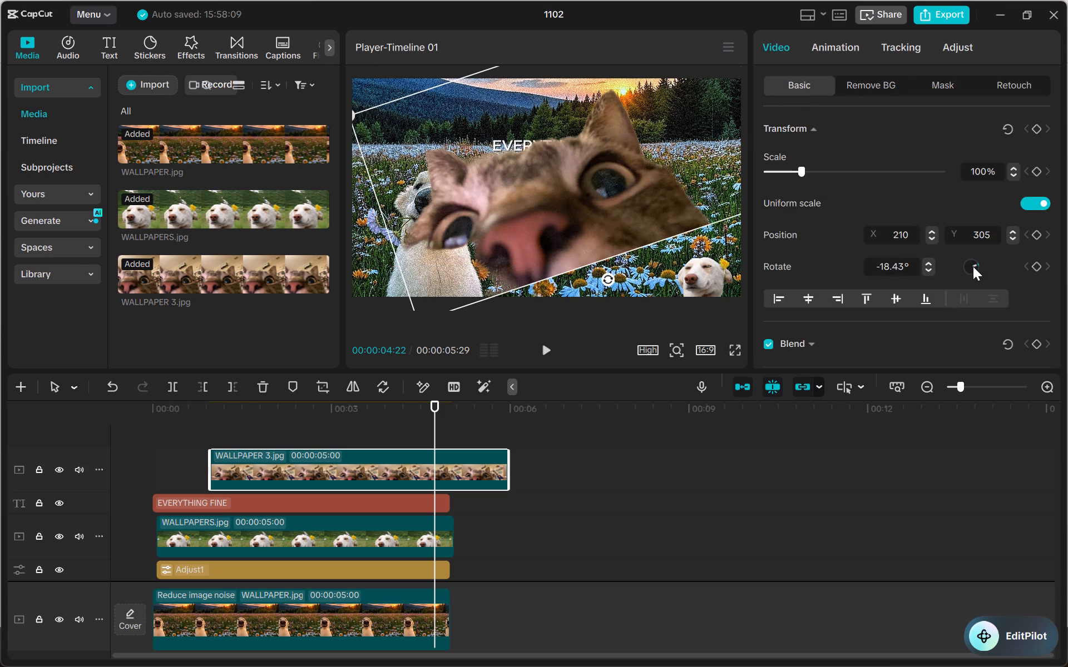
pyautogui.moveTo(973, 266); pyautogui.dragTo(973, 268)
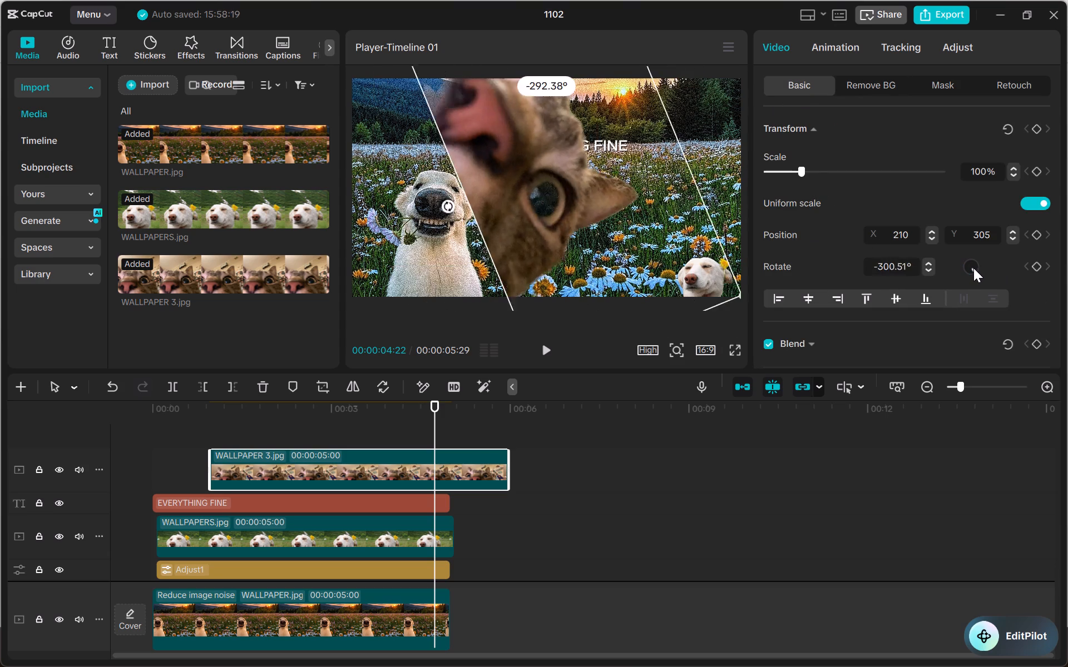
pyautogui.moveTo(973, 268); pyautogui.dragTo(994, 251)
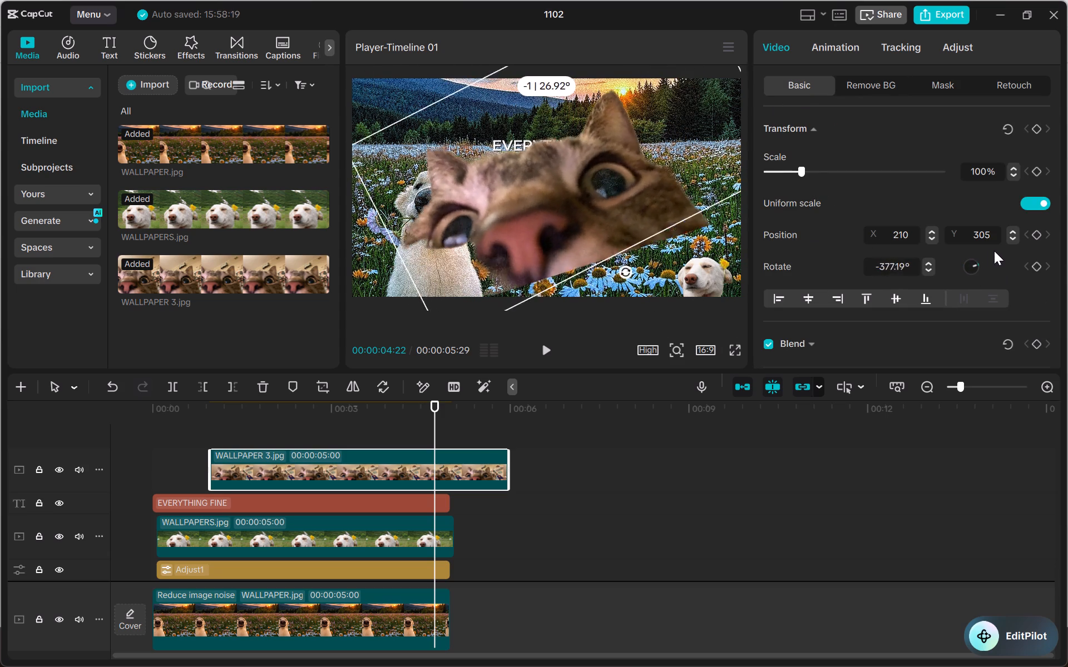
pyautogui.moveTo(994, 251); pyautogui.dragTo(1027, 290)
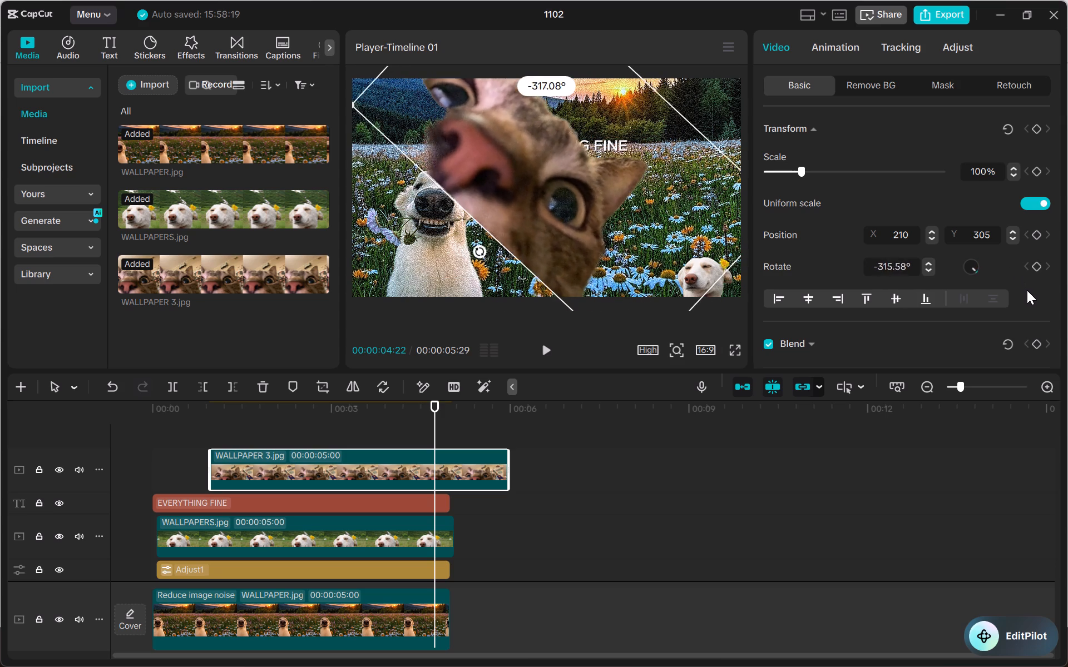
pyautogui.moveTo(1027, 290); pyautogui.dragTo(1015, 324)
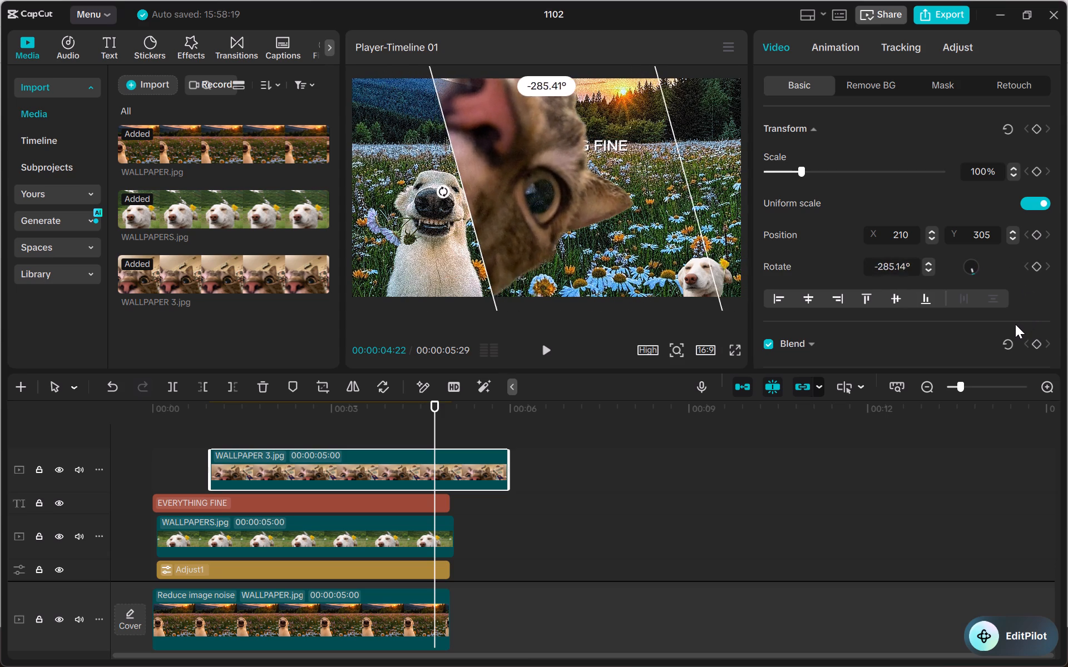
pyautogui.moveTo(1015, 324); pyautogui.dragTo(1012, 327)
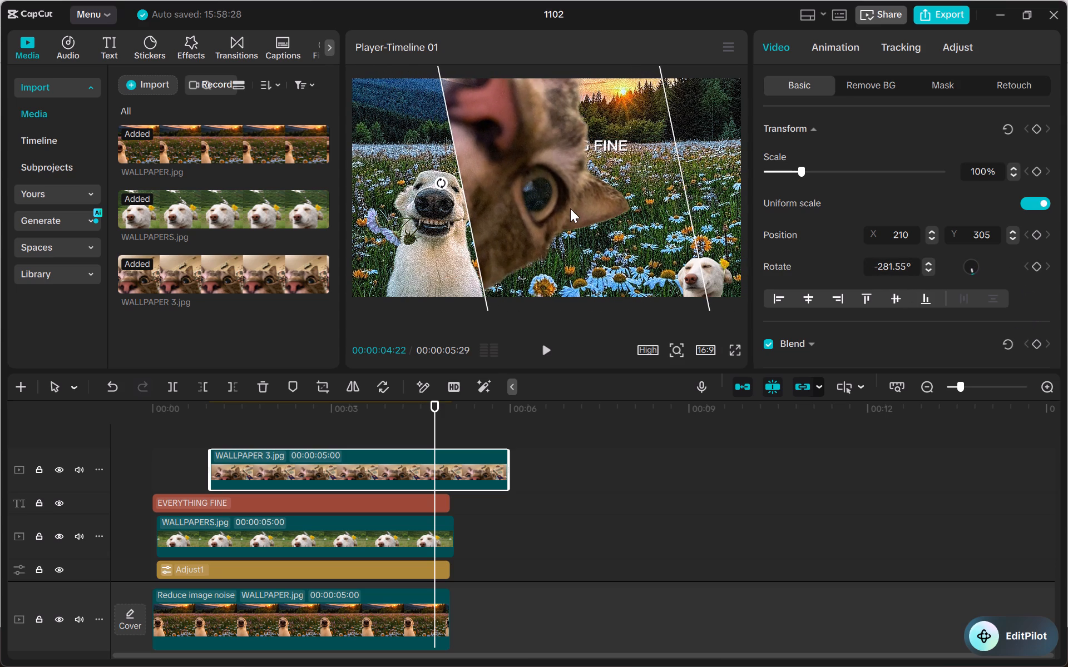
# Shrink the cat cut-out to about 36% and place it above the large dog at about X -1195, Y 218.
pyautogui.tripleClick(570, 208)
pyautogui.moveTo(562, 191); pyautogui.dragTo(506, 321)
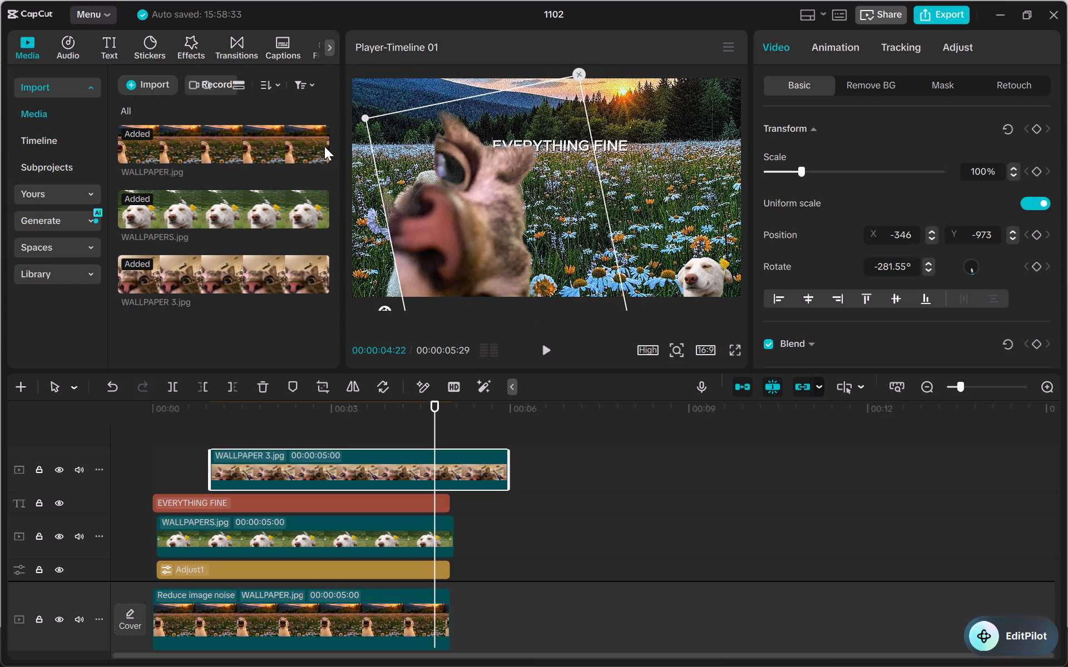
pyautogui.moveTo(372, 118); pyautogui.dragTo(478, 186)
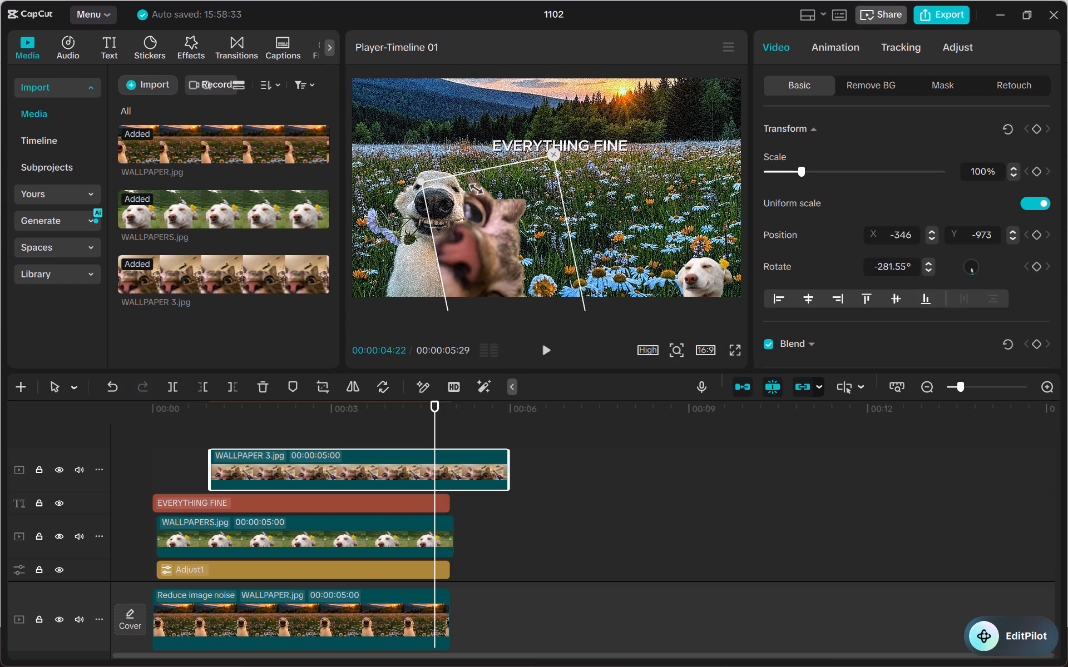
pyautogui.moveTo(478, 186); pyautogui.dragTo(478, 186)
pyautogui.moveTo(485, 215); pyautogui.dragTo(404, 96)
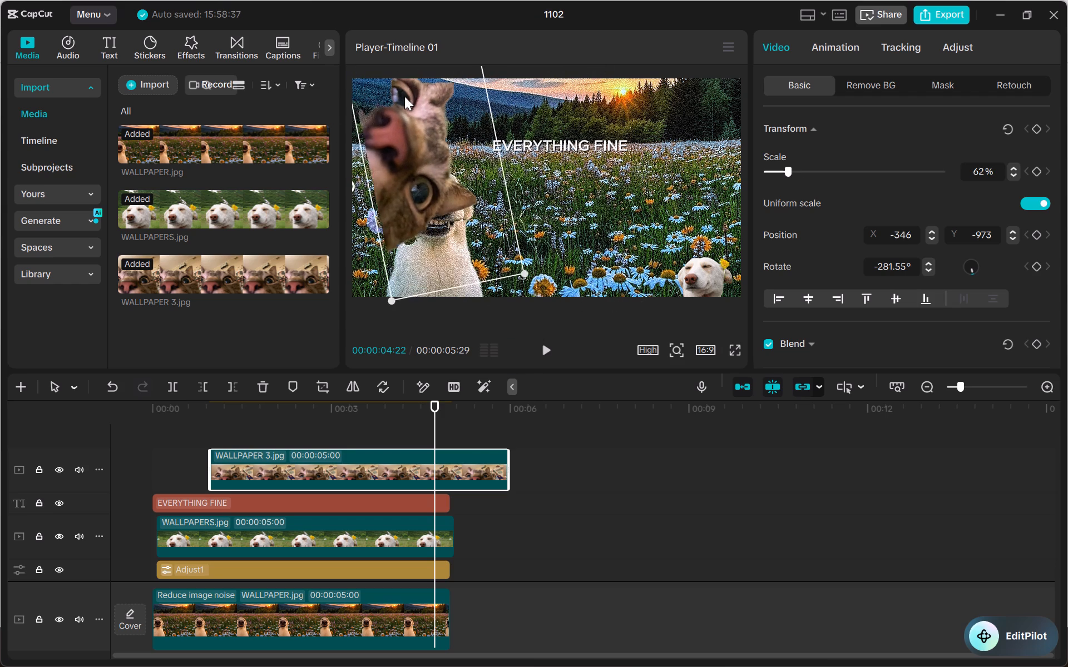
pyautogui.moveTo(404, 96); pyautogui.dragTo(399, 95)
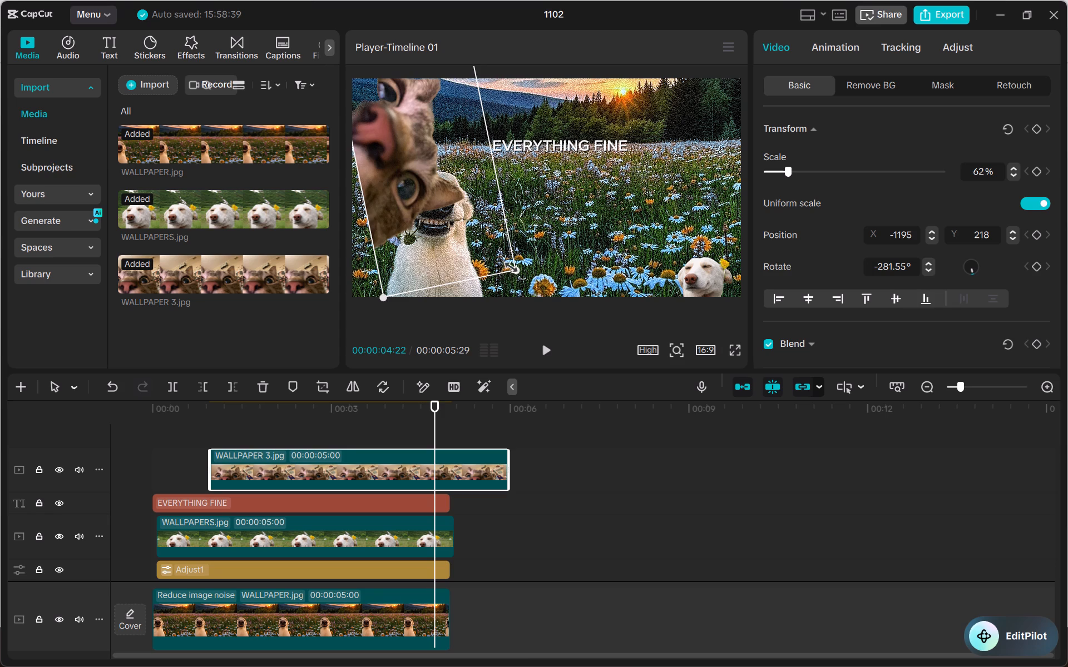
pyautogui.moveTo(513, 267); pyautogui.dragTo(550, 261)
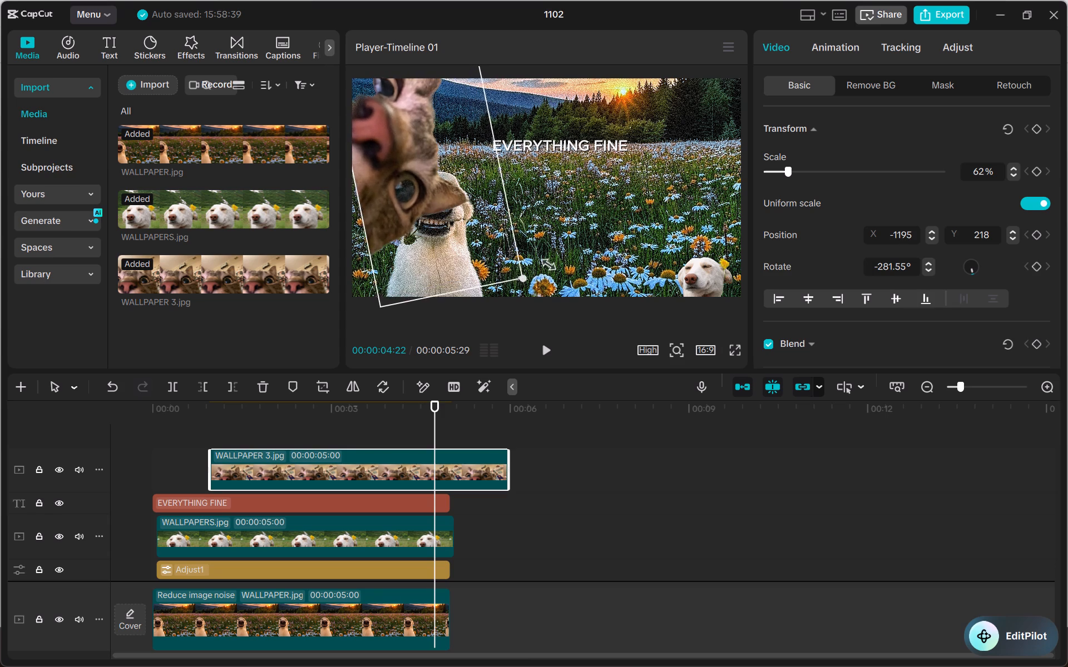
pyautogui.moveTo(550, 261); pyautogui.dragTo(465, 205)
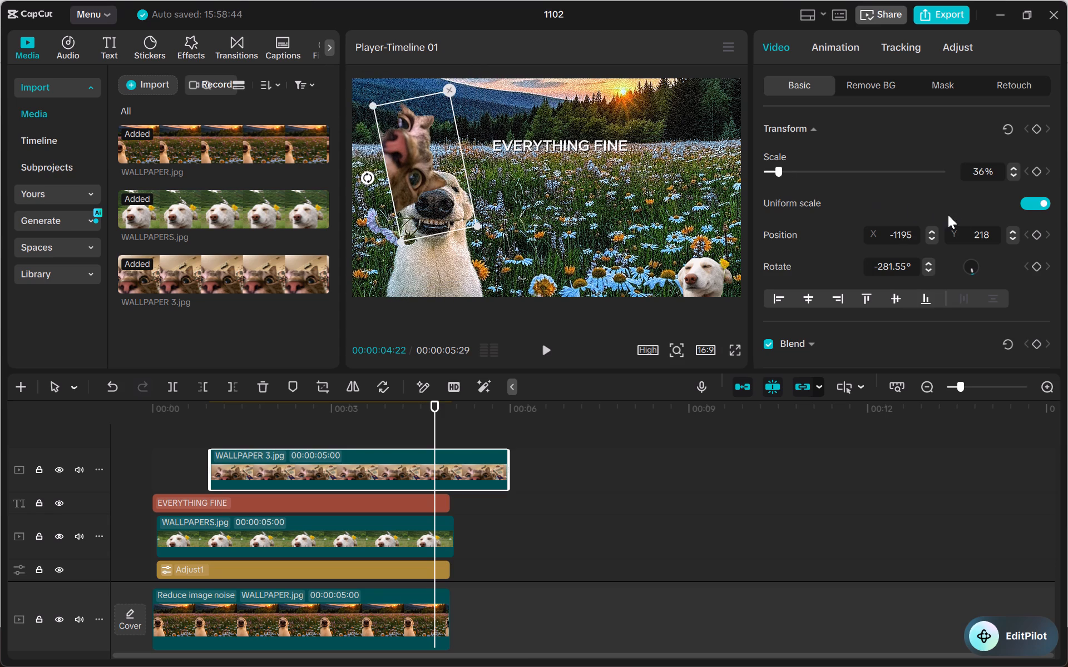
# Set the cat cut-out's rotation to about 73.30°.
pyautogui.moveTo(970, 271); pyautogui.dragTo(966, 262)
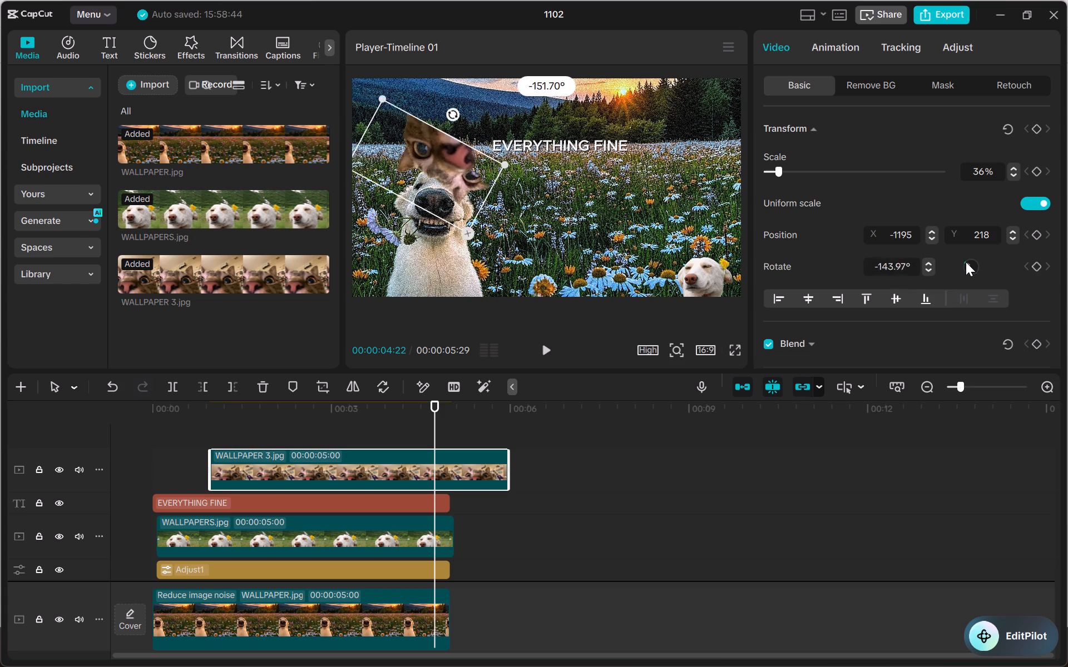
pyautogui.moveTo(966, 262); pyautogui.dragTo(996, 285)
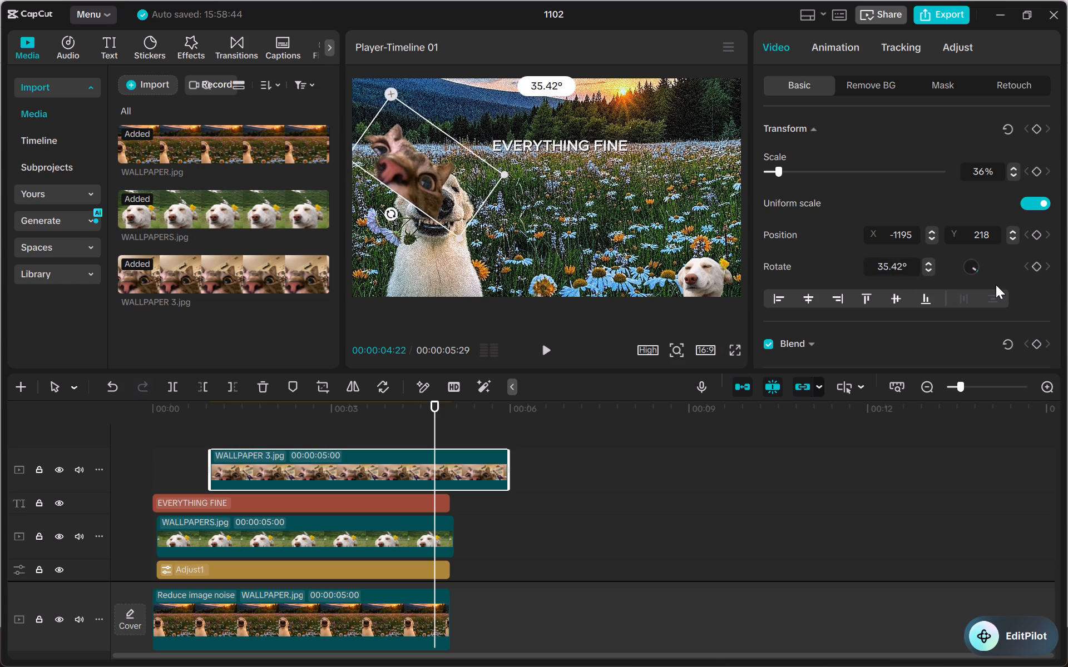
pyautogui.moveTo(996, 285); pyautogui.dragTo(981, 300)
# Move the cat cut-out to about X -1611, Y 787 so it peeks in from the frame's upper-left corner.
pyautogui.moveTo(406, 161); pyautogui.dragTo(384, 142)
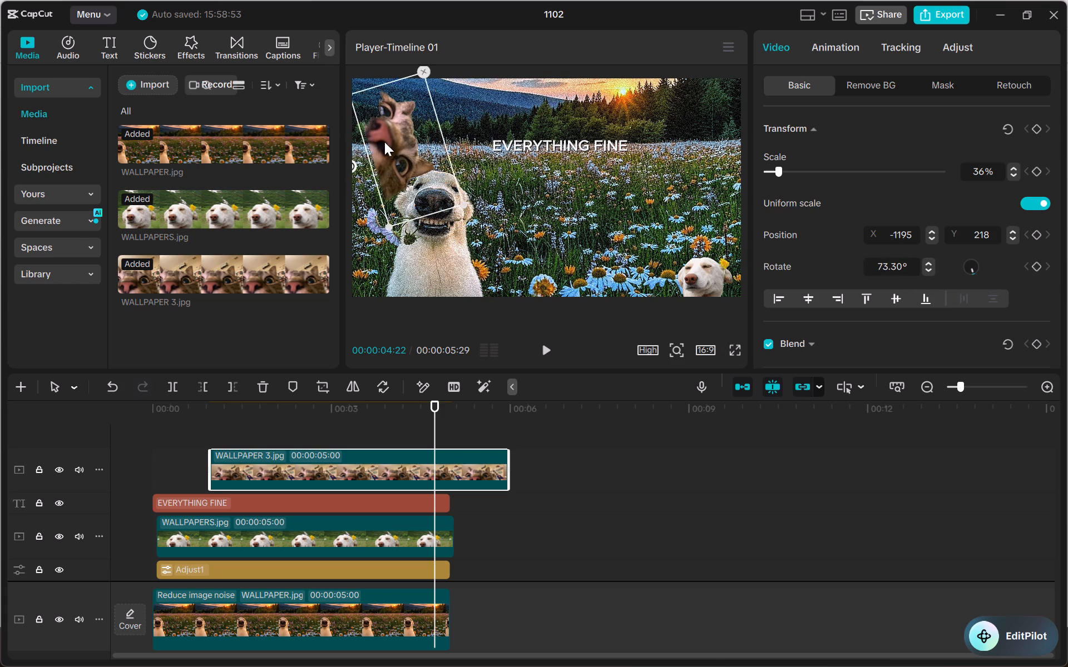
pyautogui.moveTo(384, 142); pyautogui.dragTo(364, 104)
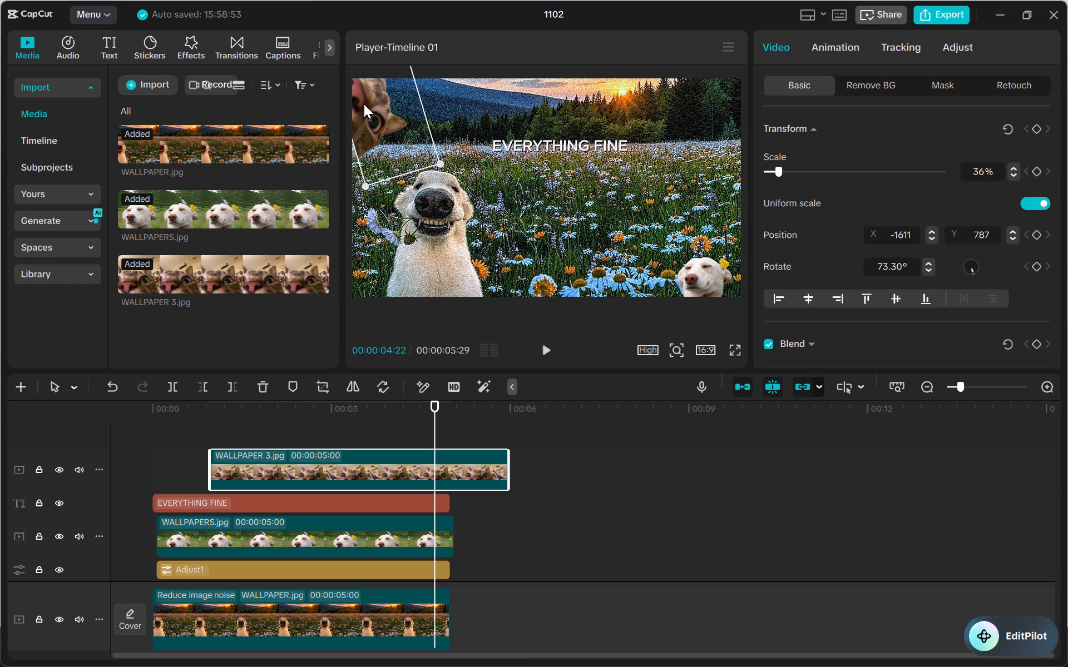
pyautogui.click(631, 431)
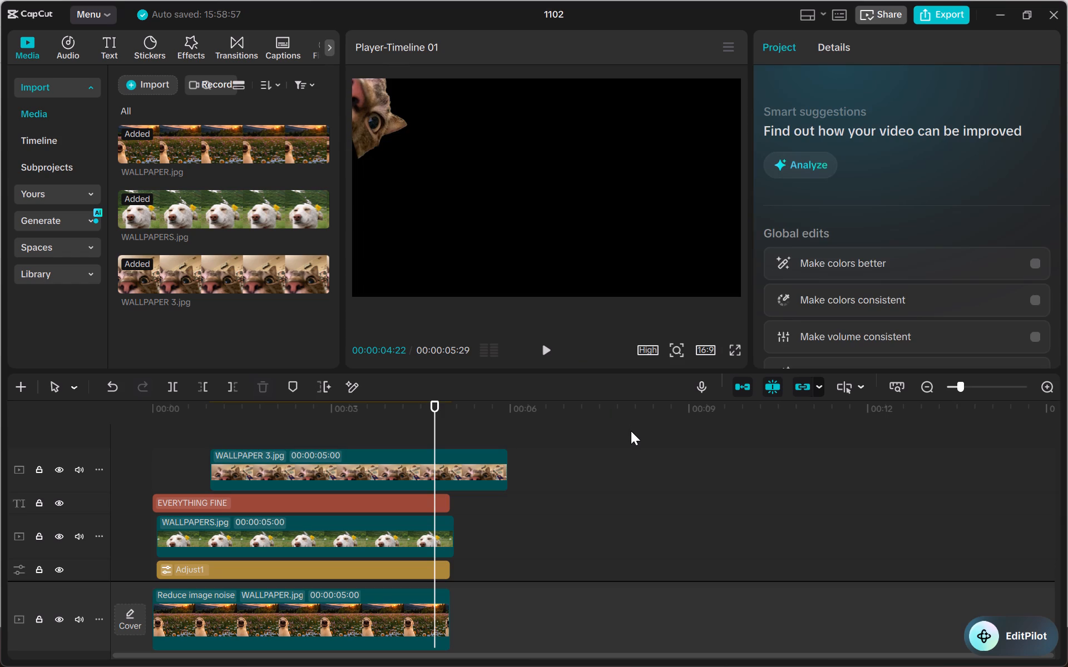
# Move the WALLPAPER 3.jpg clip on its track to start at 00:00, aligned with the base WALLPAPER.jpg clip.
pyautogui.click(463, 475)
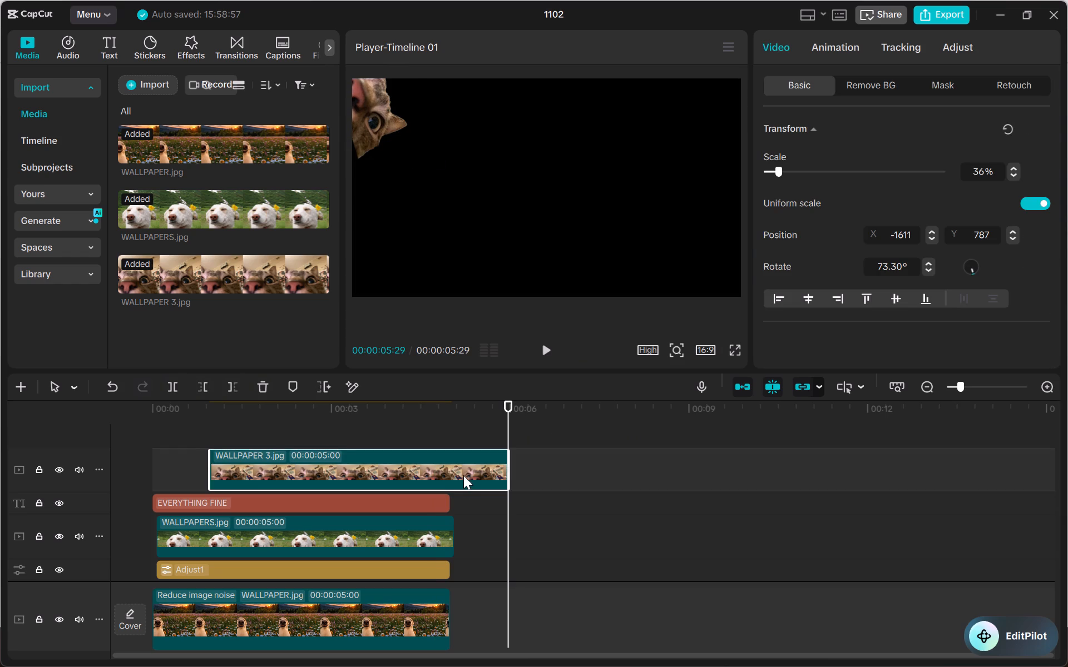
pyautogui.moveTo(456, 474); pyautogui.dragTo(392, 478)
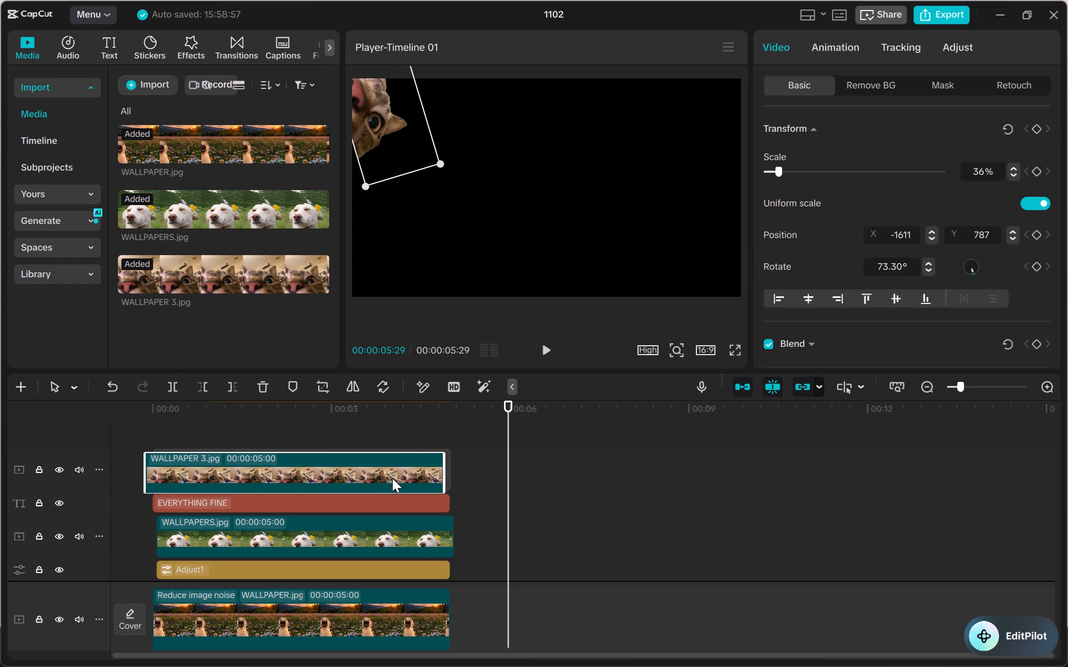
pyautogui.moveTo(392, 478); pyautogui.dragTo(395, 476)
# Play the video from the beginning to check the cat overlay together with the dogs and the title.
pyautogui.click(451, 406)
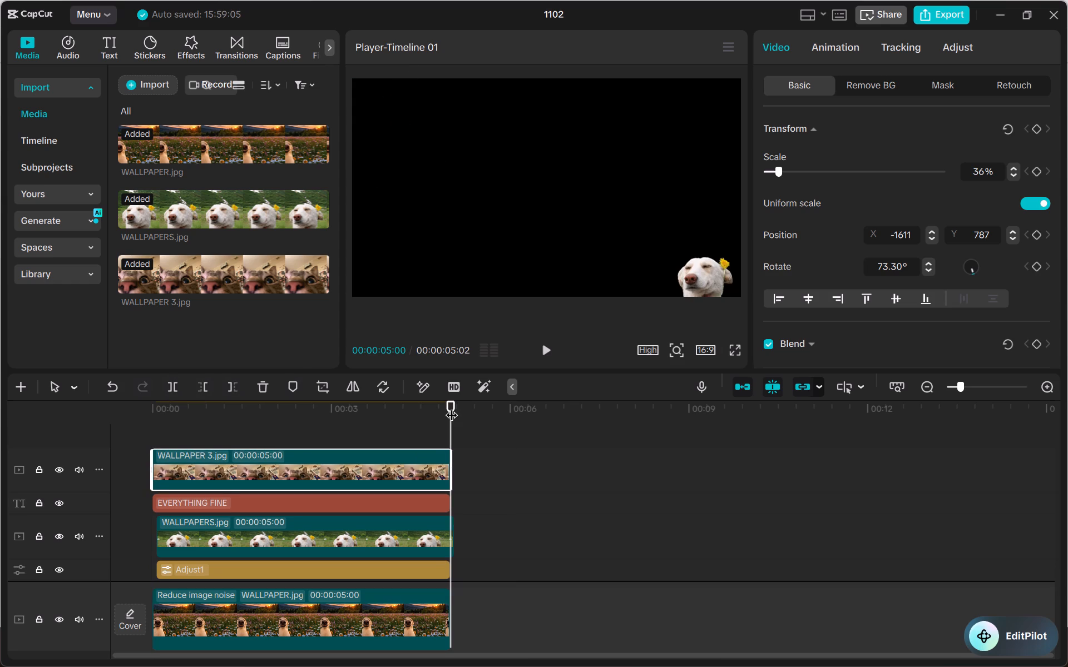
pyautogui.moveTo(451, 406); pyautogui.dragTo(158, 422)
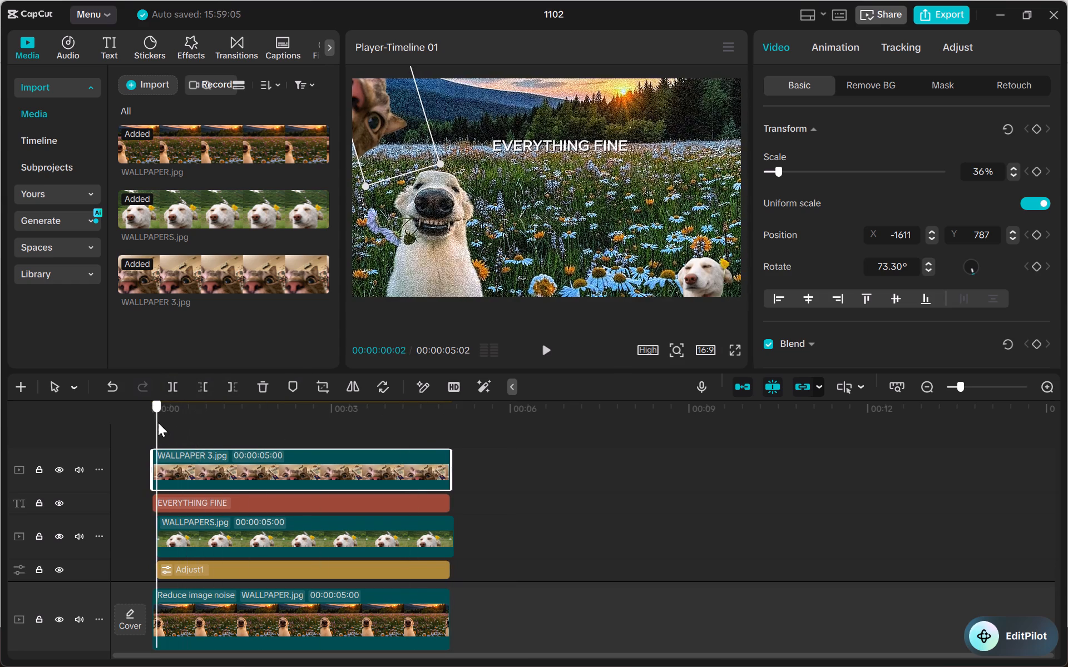
pyautogui.moveTo(158, 422); pyautogui.dragTo(143, 427)
pyautogui.click(611, 260)
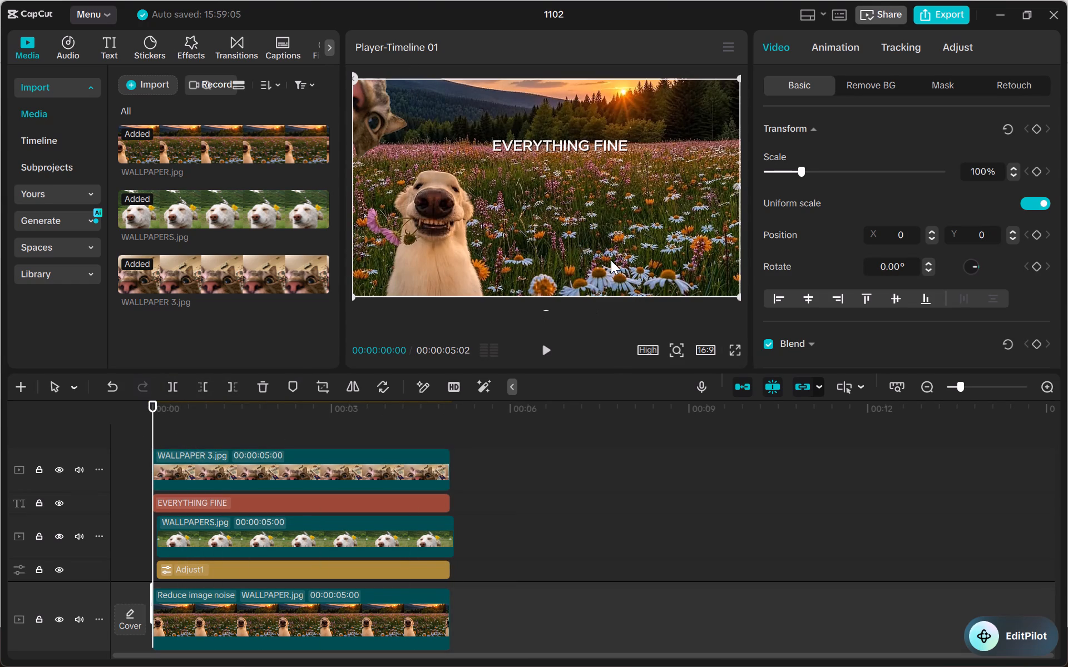
pyautogui.press('space')
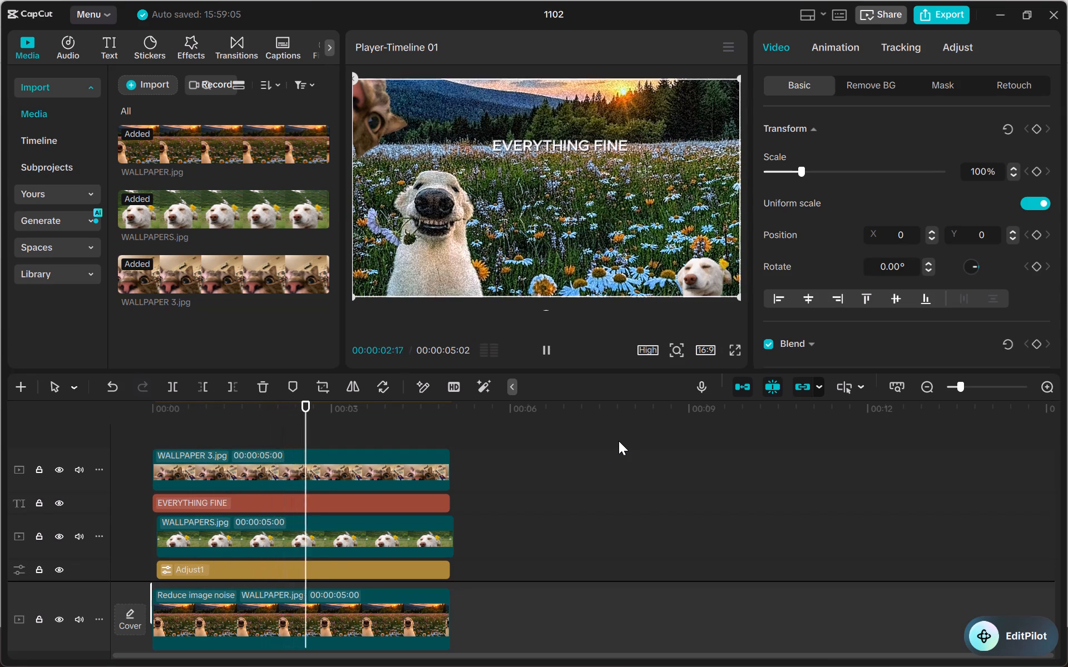
pyautogui.press('space')
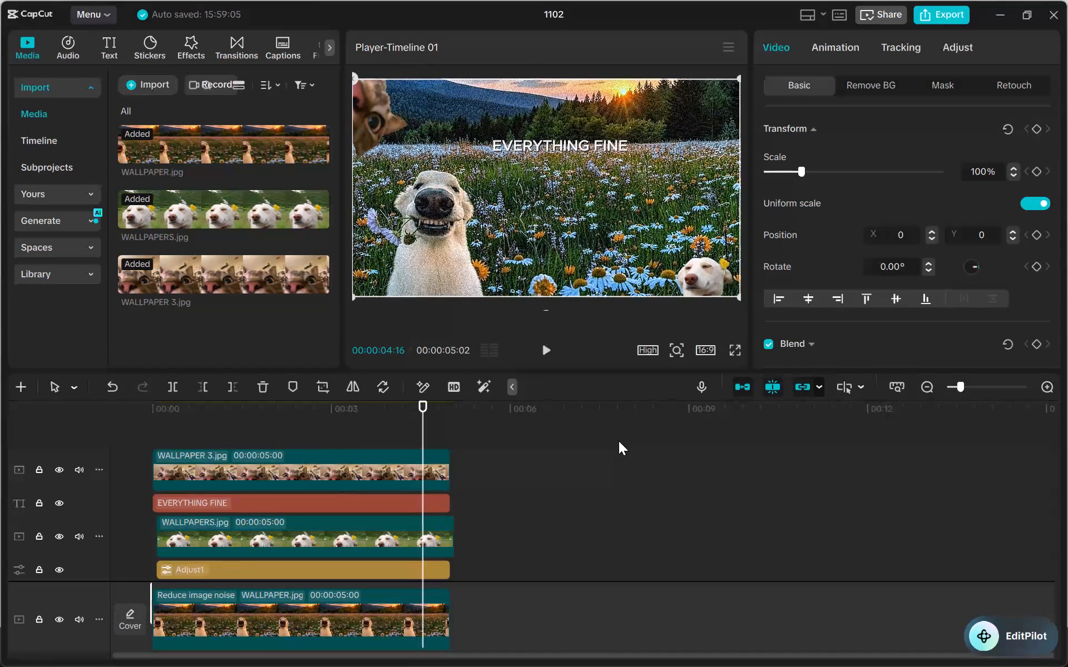
pyautogui.press('space')
pyautogui.press('space')
pyautogui.press('space')
pyautogui.press('space')
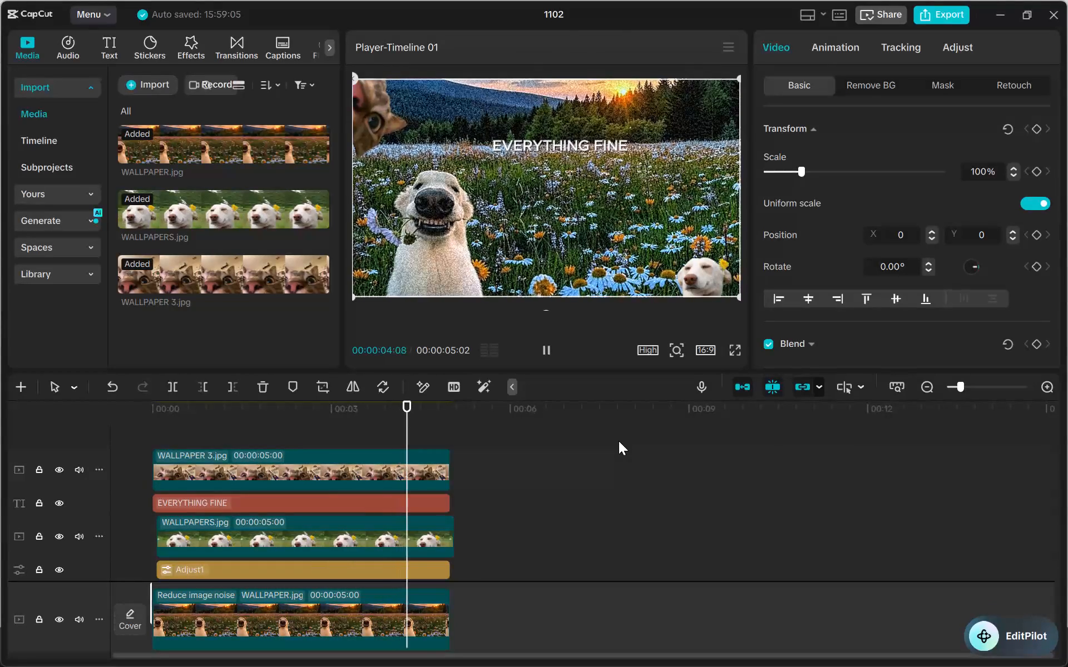
pyautogui.press('space')
pyautogui.press('space')
pyautogui.press('space')
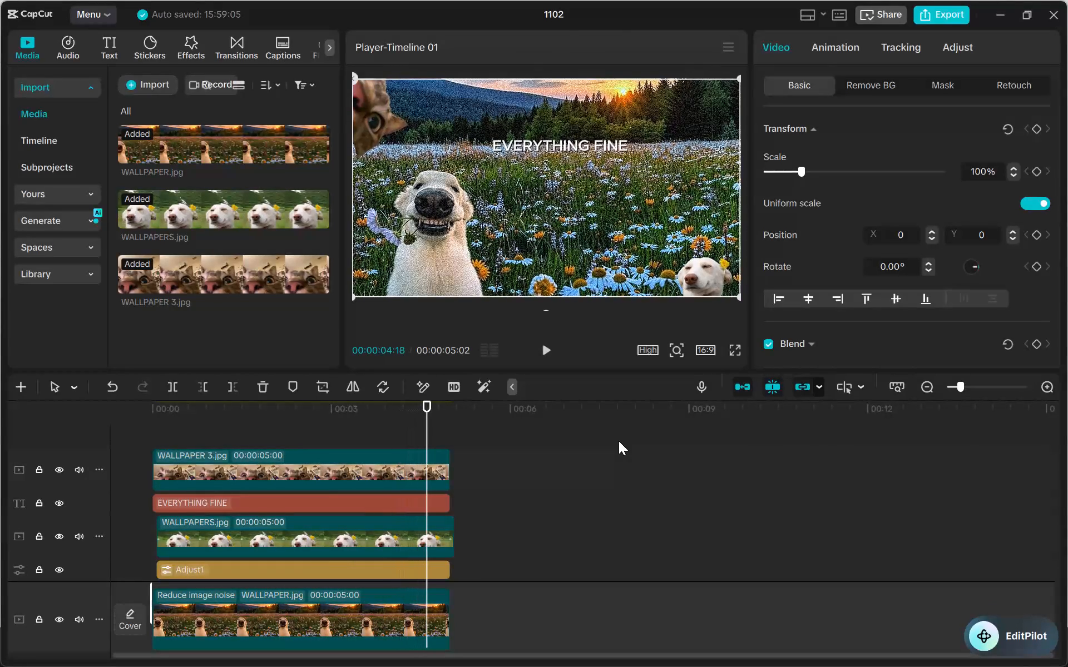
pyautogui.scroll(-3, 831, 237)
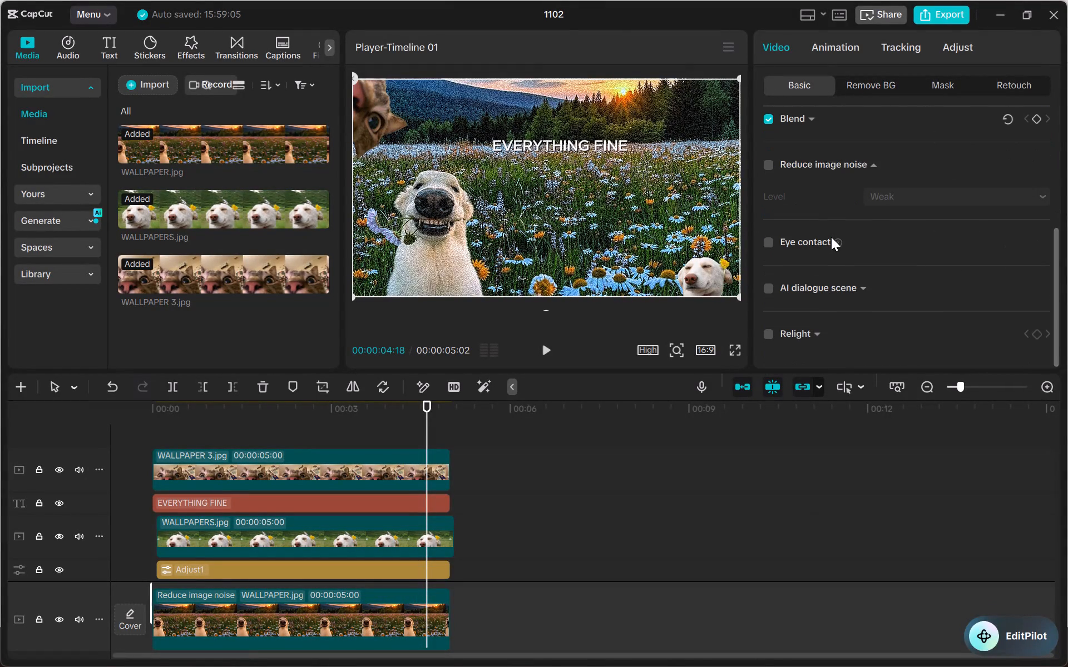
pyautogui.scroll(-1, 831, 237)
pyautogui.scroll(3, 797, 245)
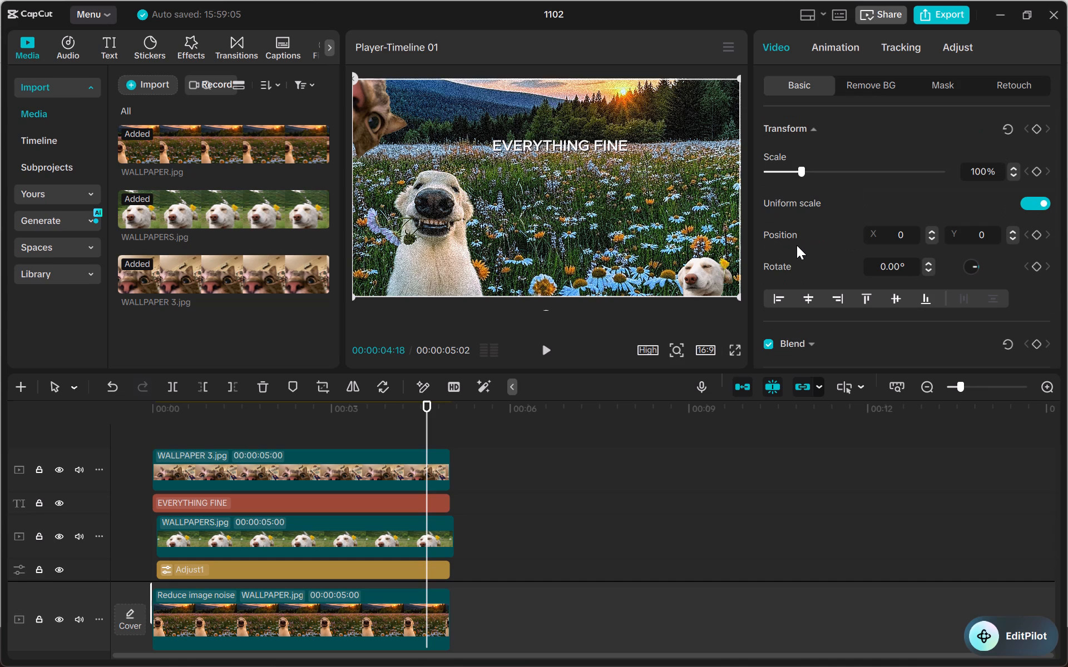
# Add a second line reading "NAVA" below "EVERYTHING FINE" in the existing title text.
pyautogui.click(570, 145)
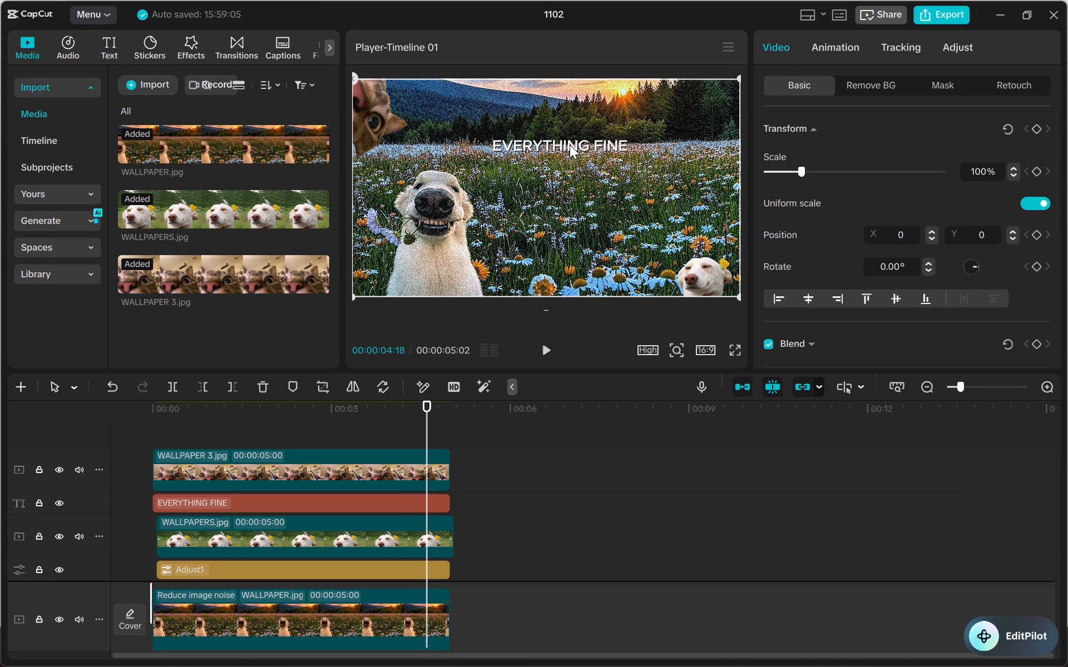
pyautogui.click(574, 143)
pyautogui.click(856, 122)
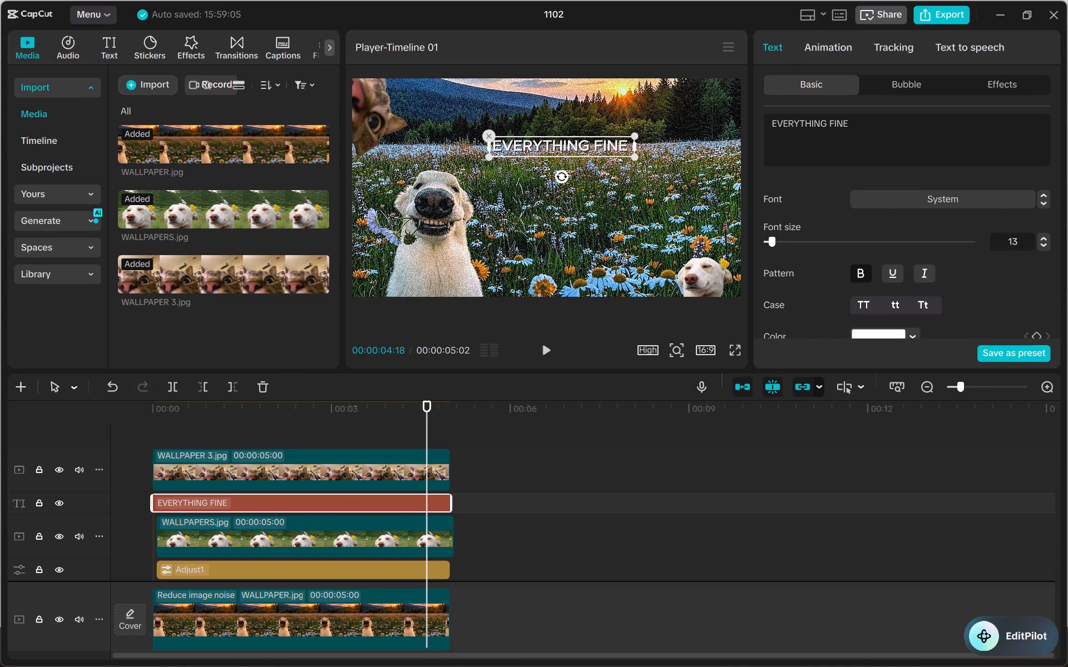
pyautogui.press('Down')
pyautogui.press('Return')
pyautogui.press('Return')
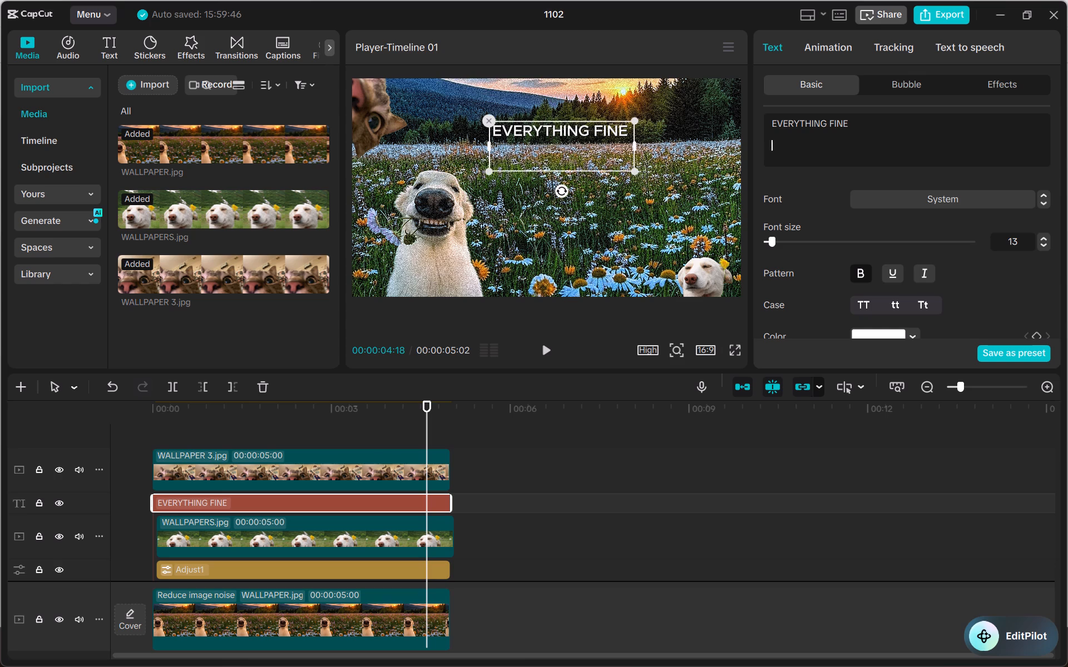
pyautogui.write('NA')
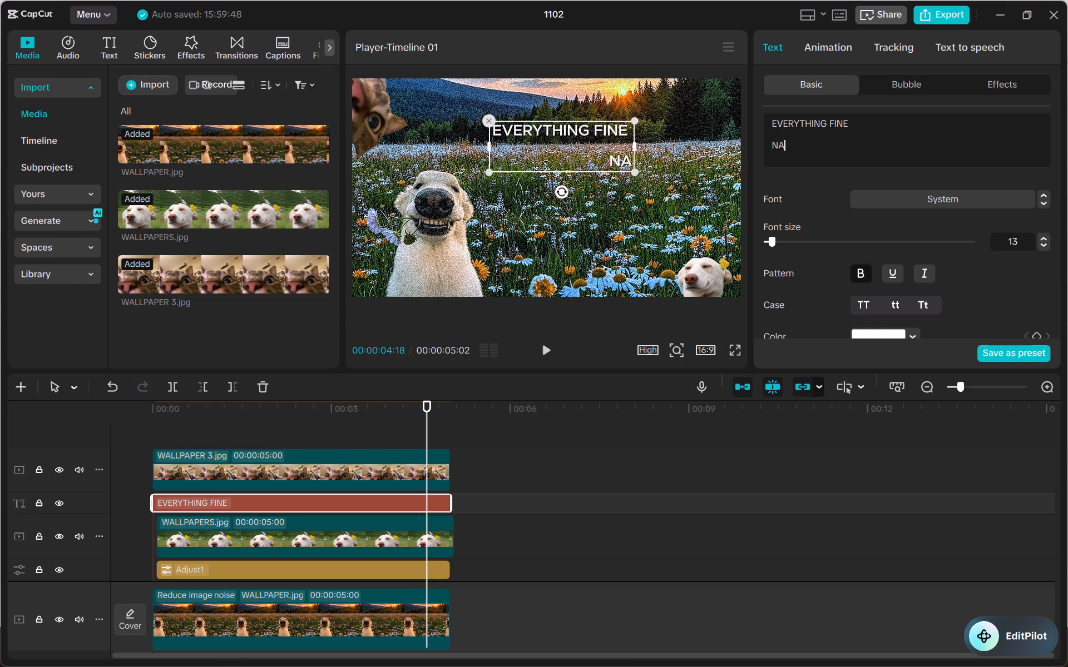
pyautogui.write('VA')
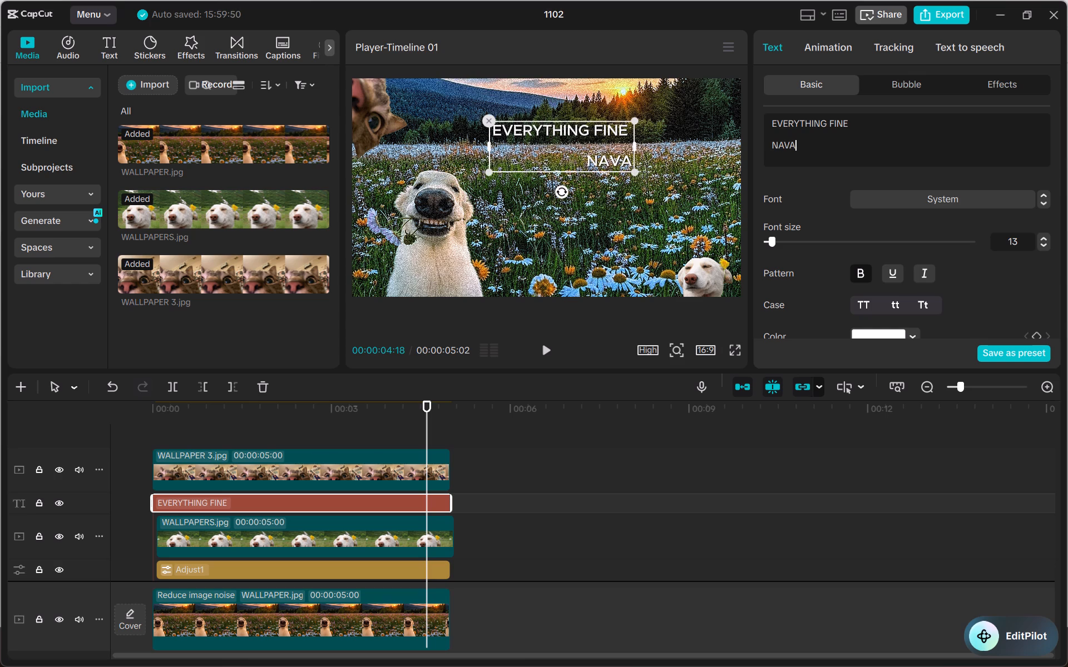
pyautogui.press('space')
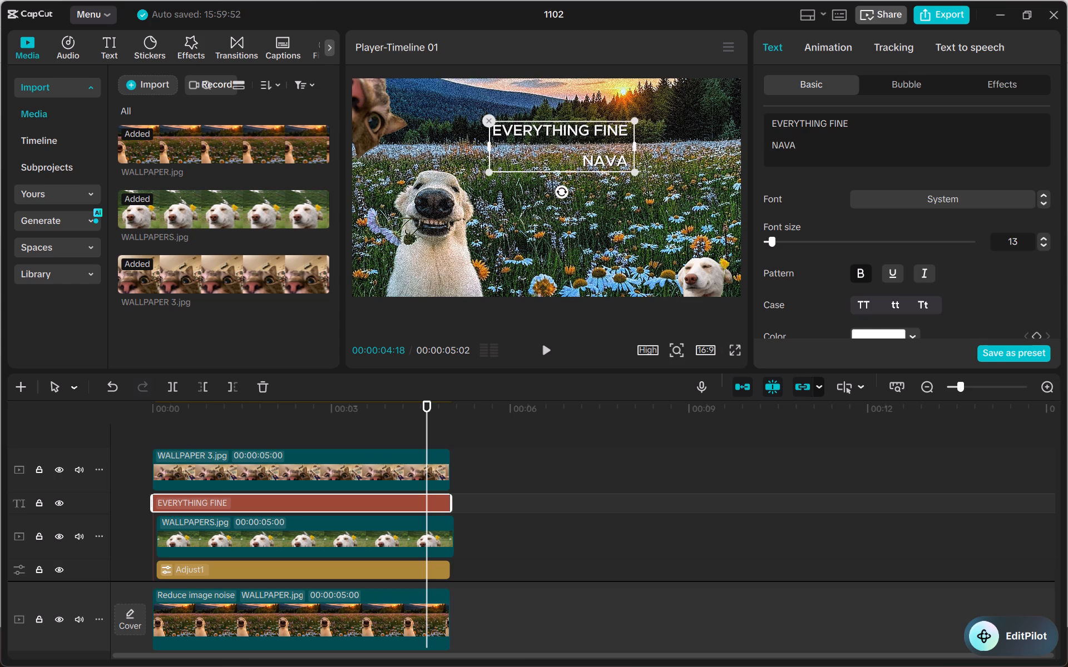
pyautogui.press('BackSpace')
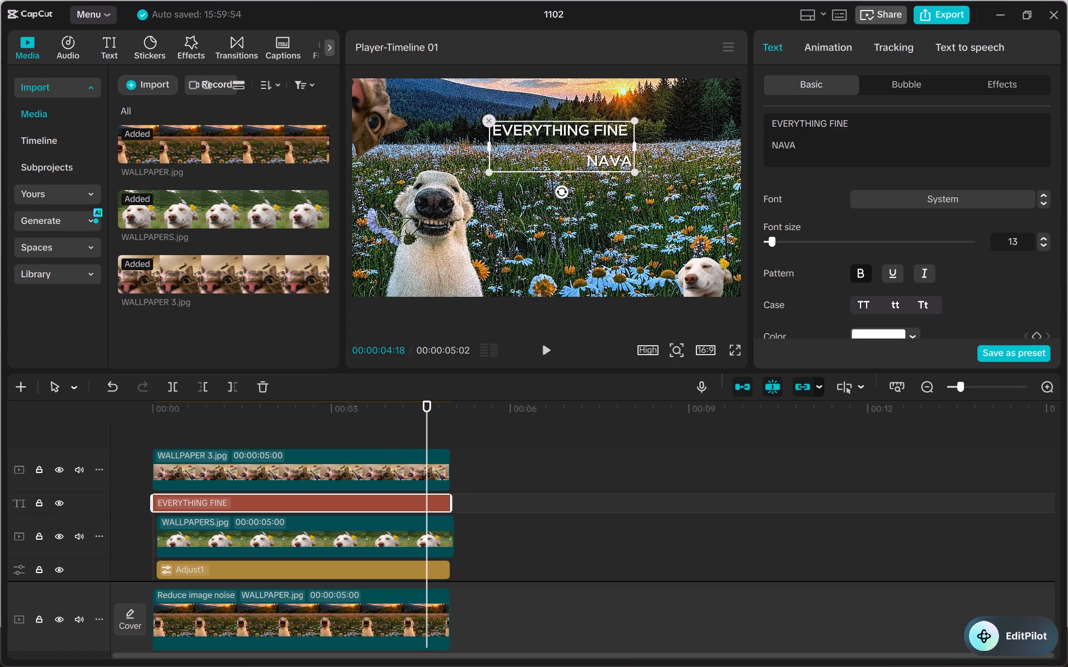
# Move the two-line title up past the frame's upper edge so only "NAVA" stays in view beside the sun.
pyautogui.click(670, 215)
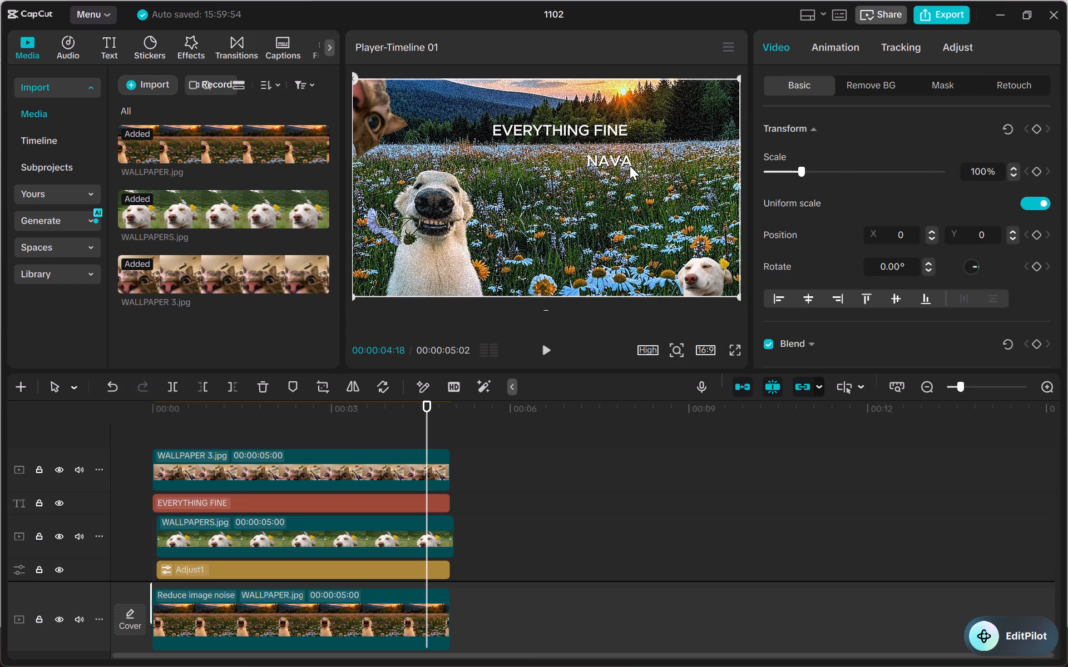
pyautogui.click(630, 166)
pyautogui.click(619, 157)
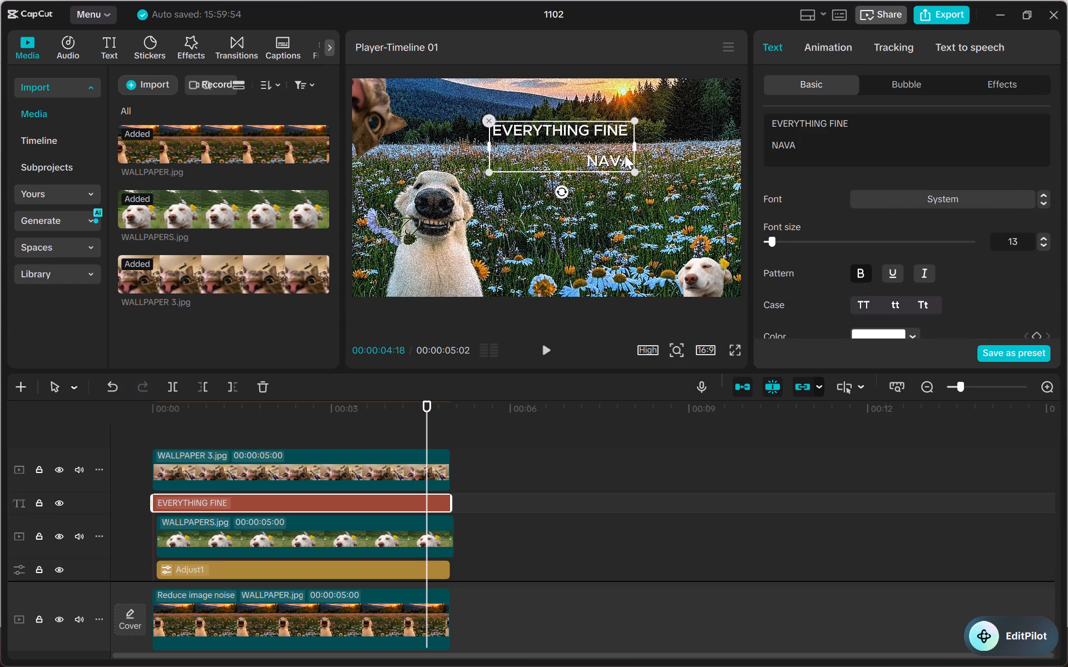
pyautogui.moveTo(624, 156); pyautogui.dragTo(639, 220)
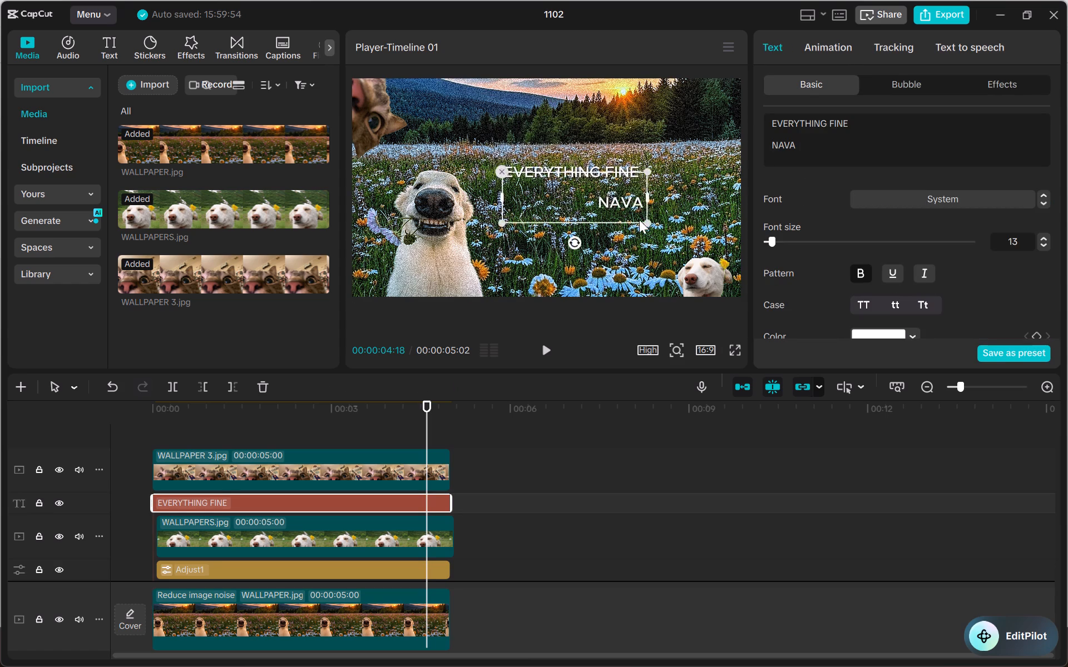
pyautogui.moveTo(639, 220); pyautogui.dragTo(593, 107)
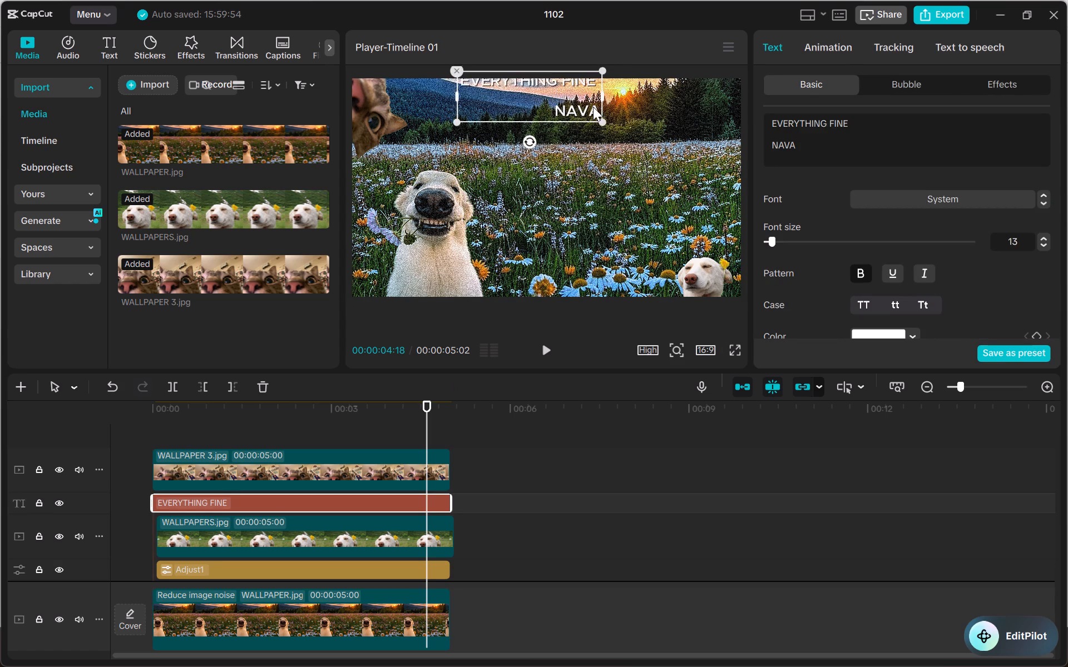
pyautogui.moveTo(593, 107); pyautogui.dragTo(593, 81)
pyautogui.moveTo(593, 81); pyautogui.dragTo(632, 91)
pyautogui.click(632, 91)
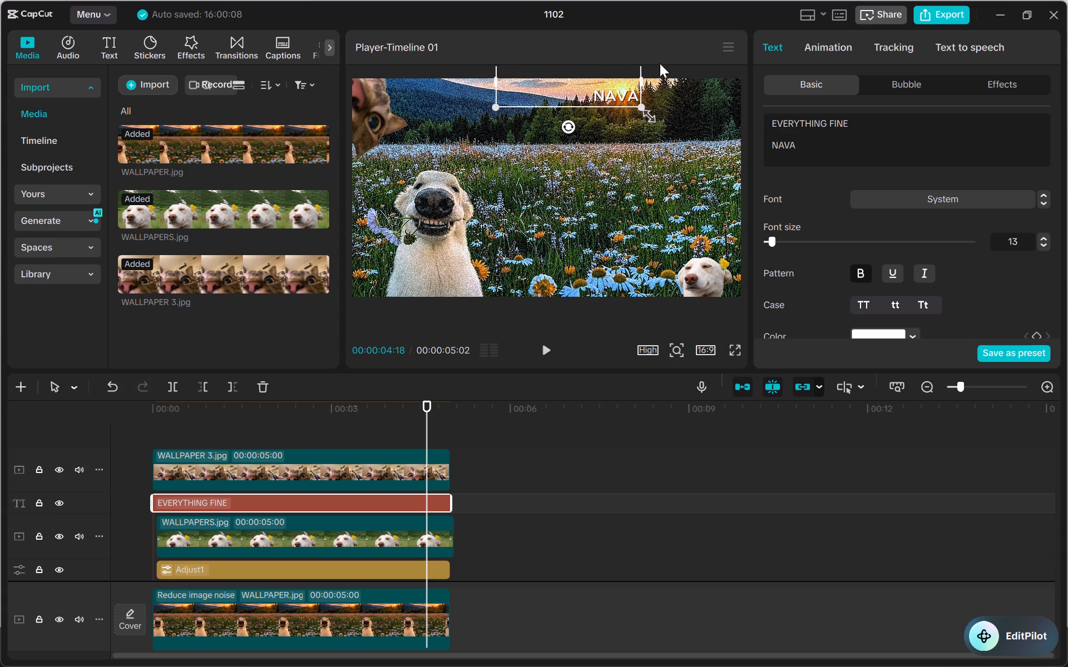
pyautogui.click(665, 44)
pyautogui.click(668, 112)
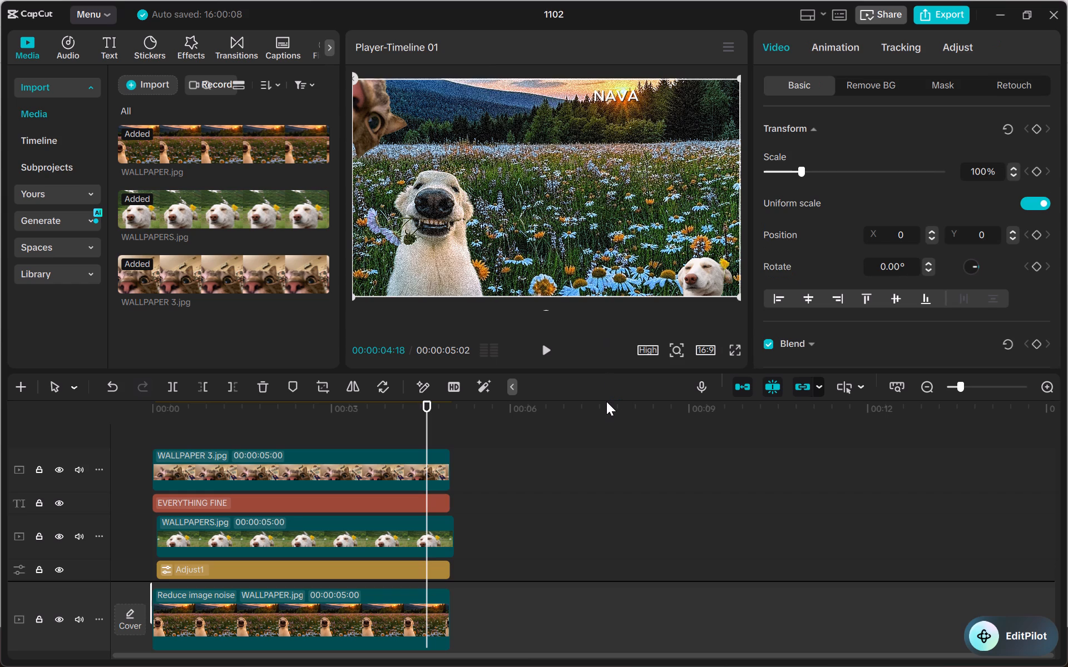
# Preview the white ART text template and look through the other poster text templates.
pyautogui.click(611, 96)
pyautogui.click(107, 36)
pyautogui.click(252, 134)
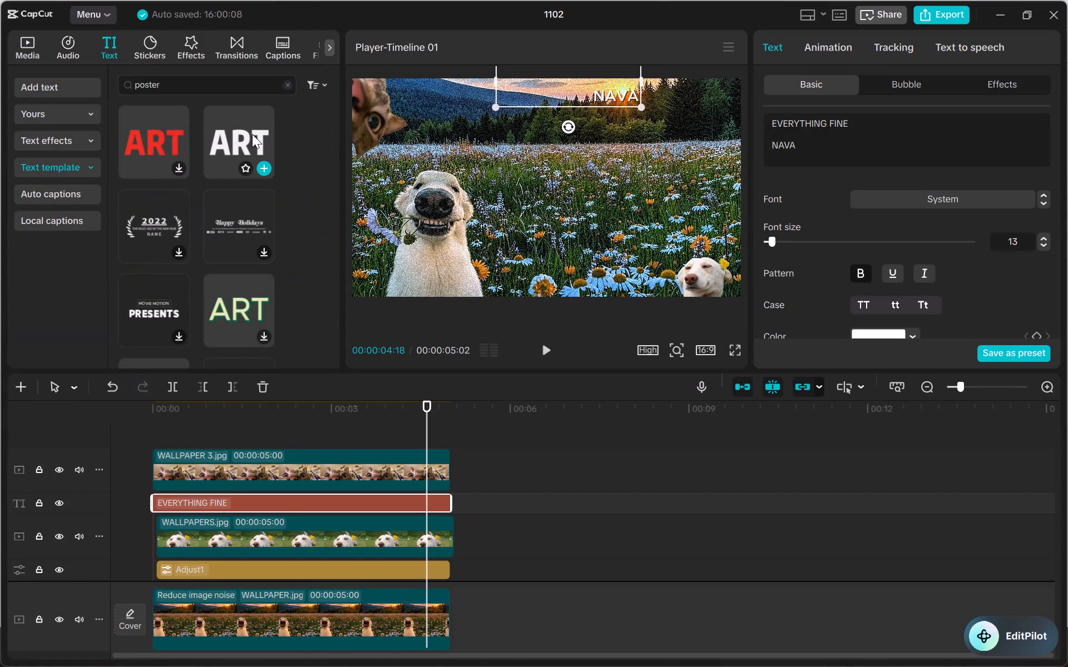
pyautogui.doubleClick(254, 133)
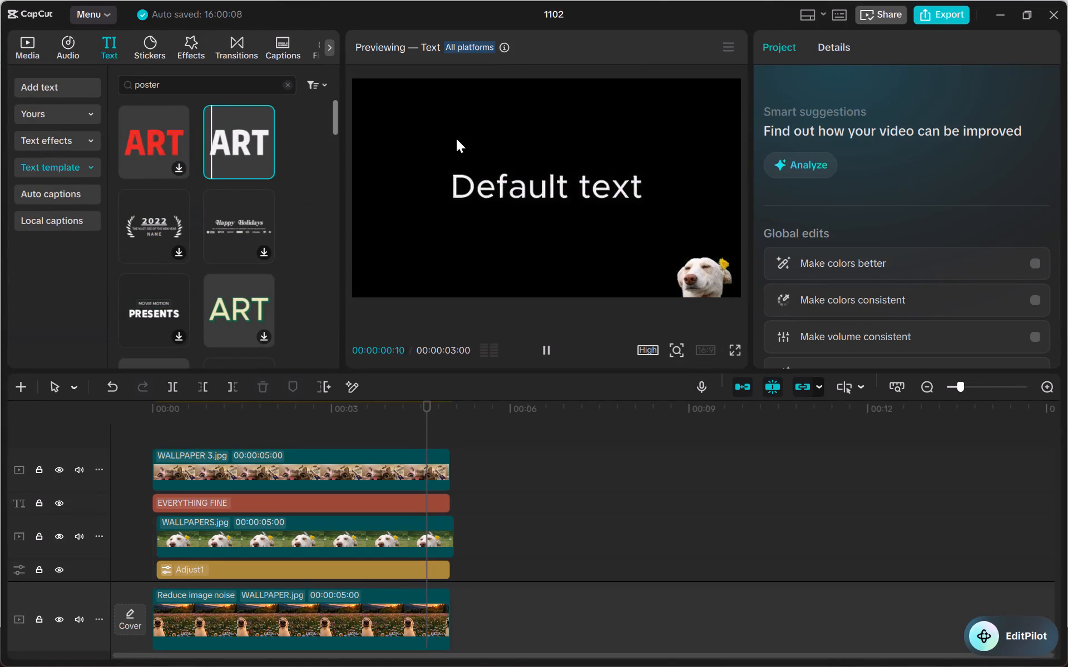
pyautogui.click(614, 195)
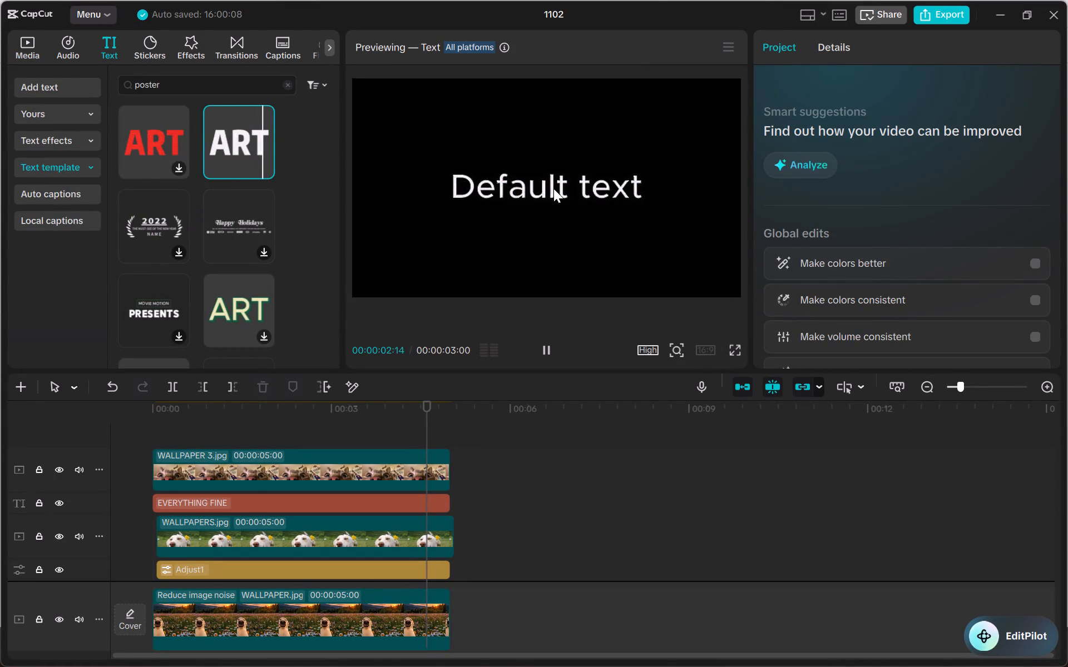
pyautogui.scroll(-1, 240, 238)
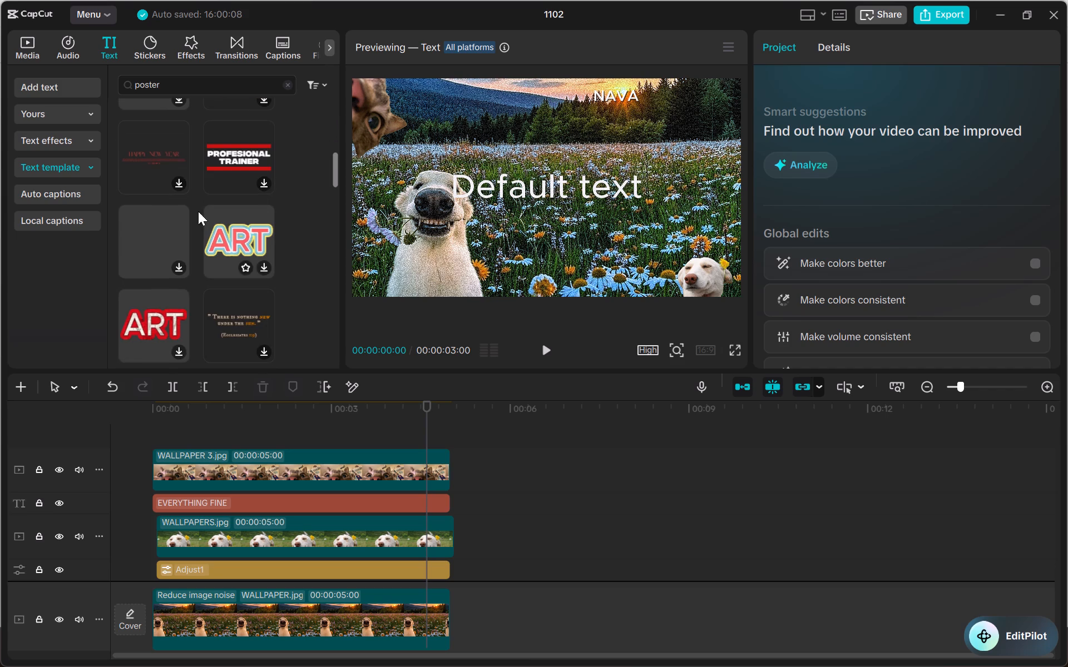
# Replace the poster search with a text template search for "LYR".
pyautogui.click(286, 83)
pyautogui.click(286, 83)
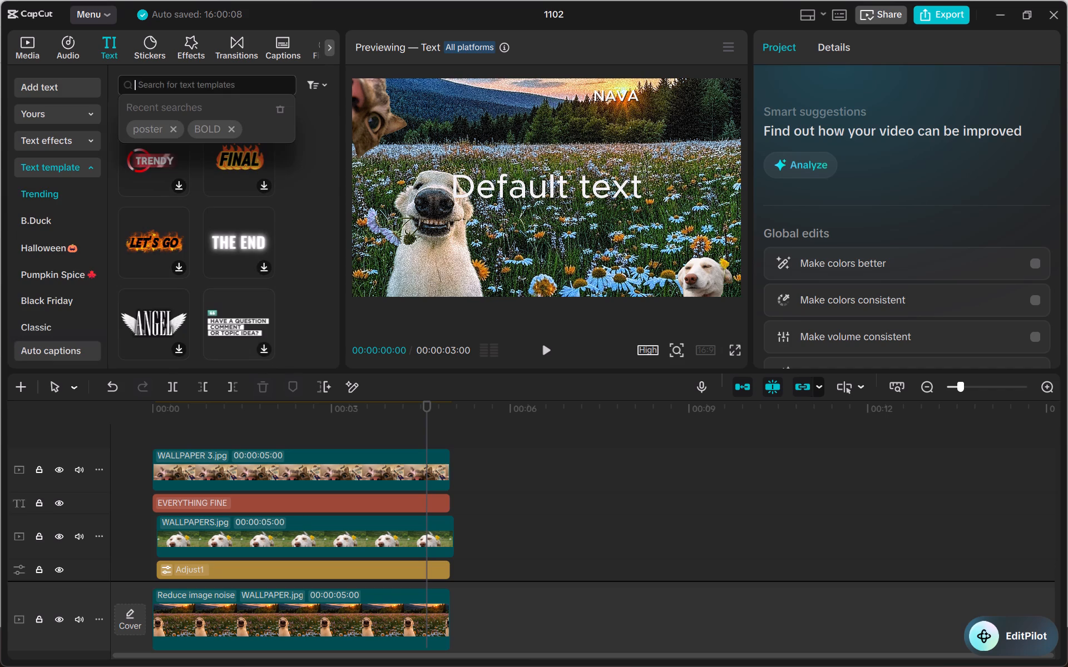
pyautogui.press('l')
pyautogui.write('YR')
pyautogui.press('Return')
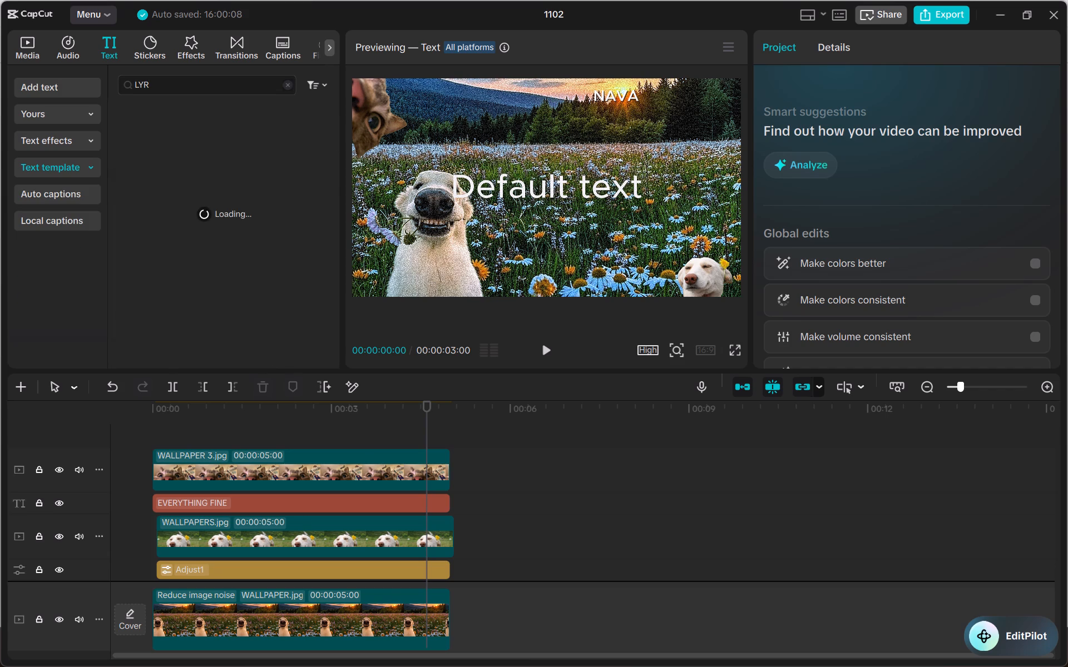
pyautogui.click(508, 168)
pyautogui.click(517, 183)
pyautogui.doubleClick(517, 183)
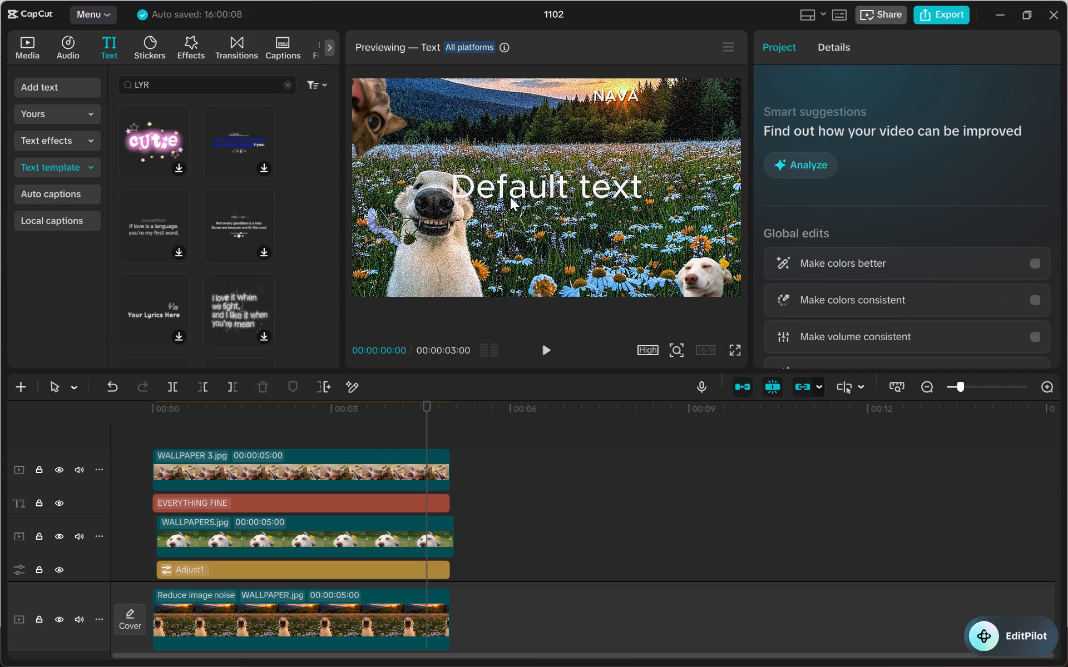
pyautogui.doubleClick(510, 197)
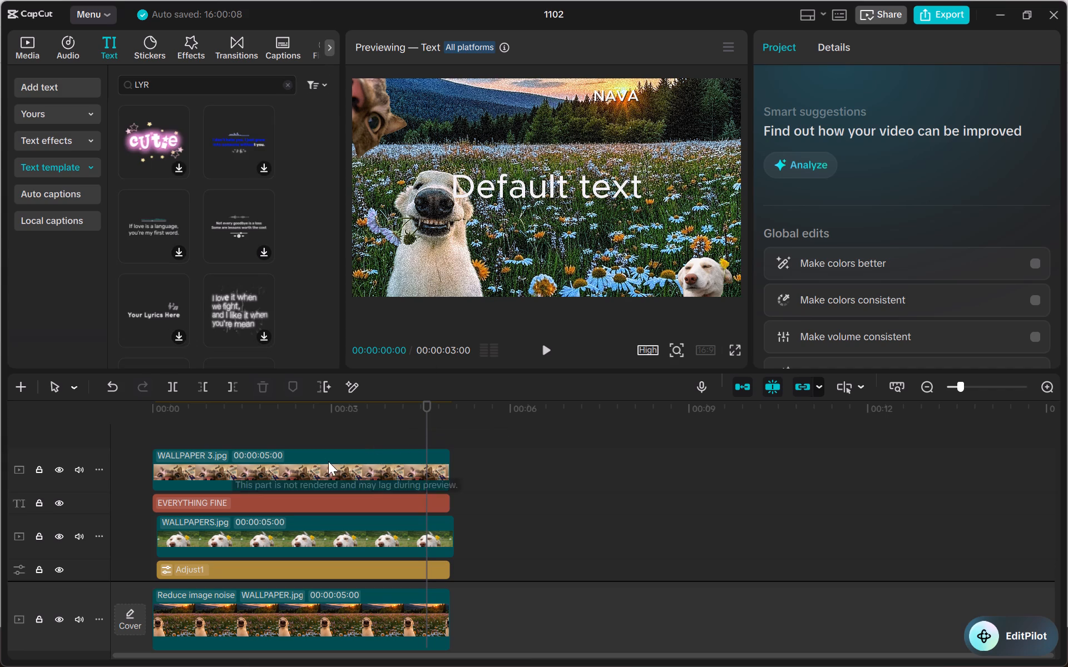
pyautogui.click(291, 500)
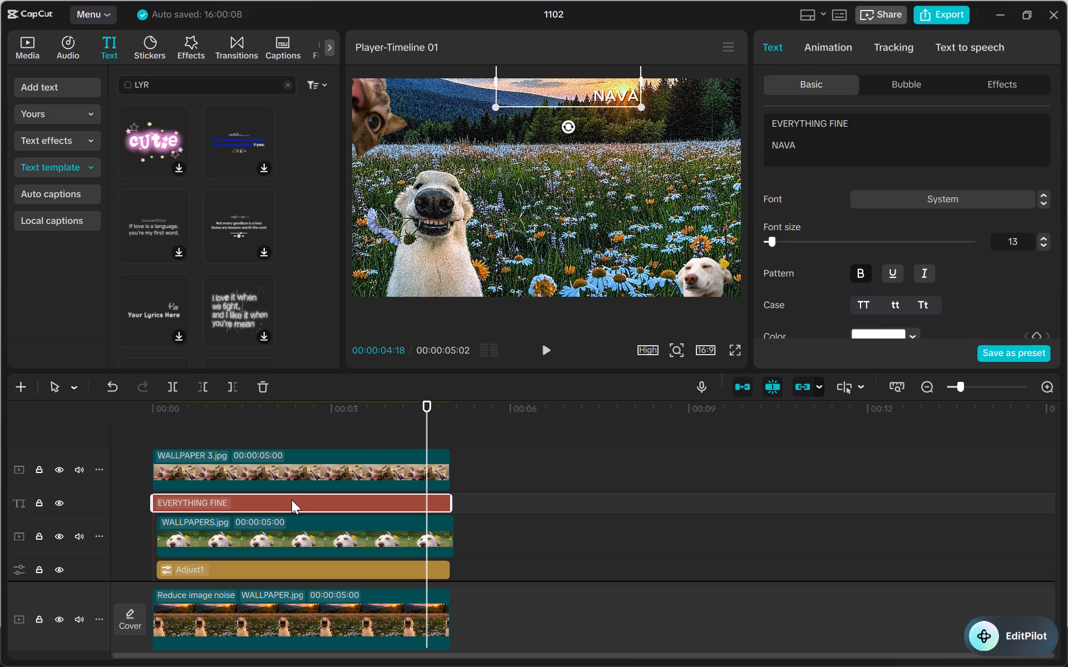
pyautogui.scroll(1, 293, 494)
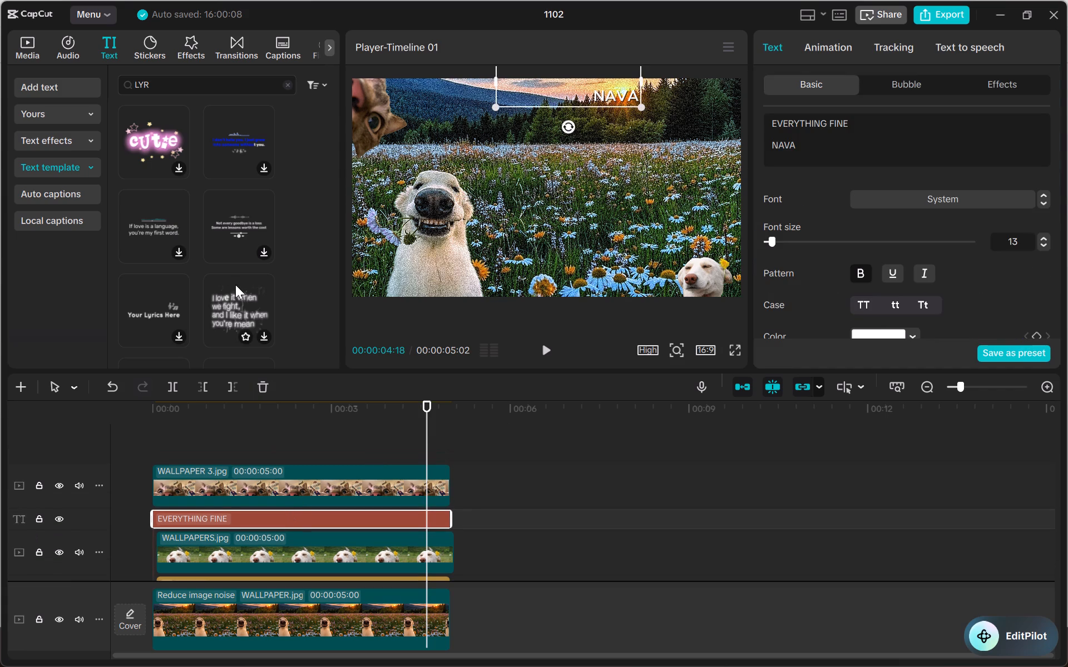
# Add the "Tonight the world feels bright, Everything will be alright." lyrics template on a new track above WALLPAPER 3.jpg, starting at 00:00.
pyautogui.doubleClick(166, 223)
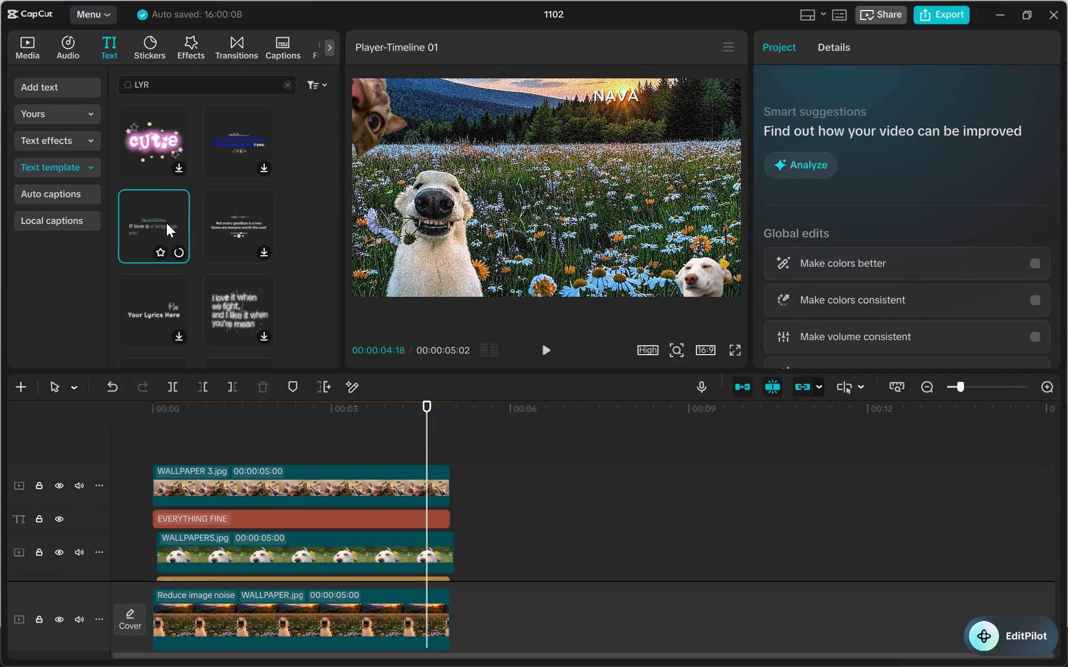
pyautogui.scroll(-1, 166, 223)
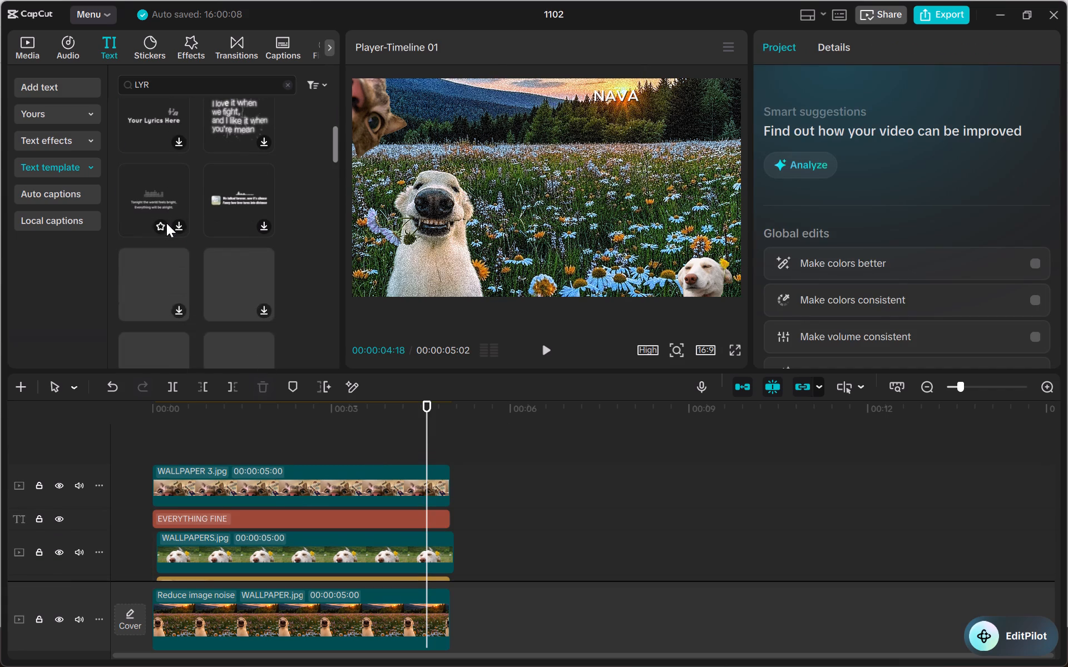
pyautogui.scroll(-1, 166, 223)
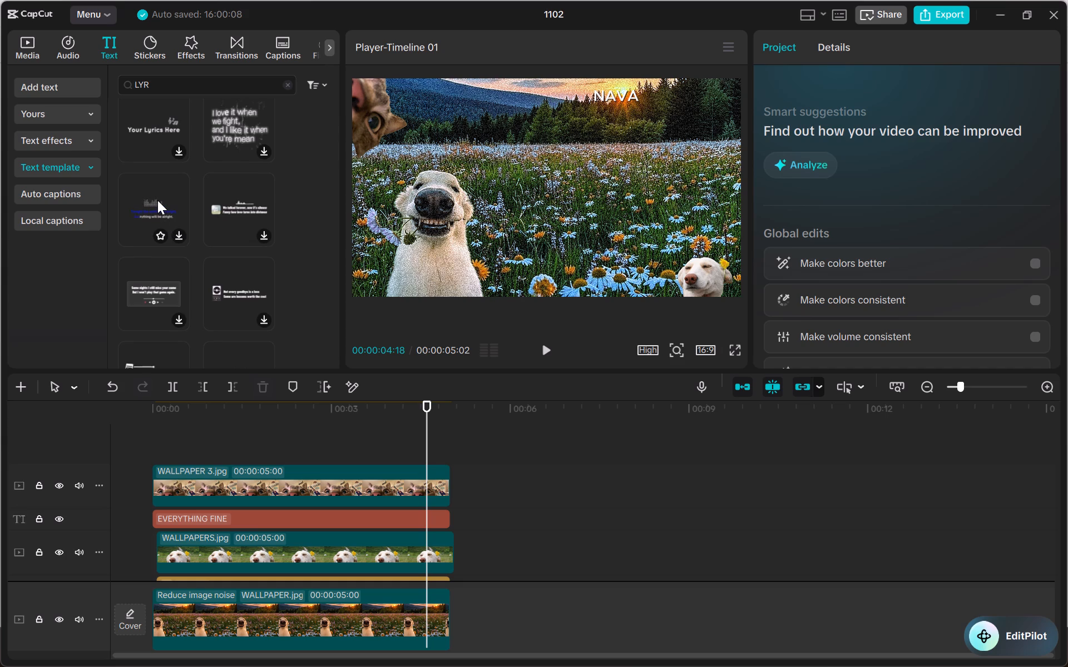
pyautogui.doubleClick(157, 199)
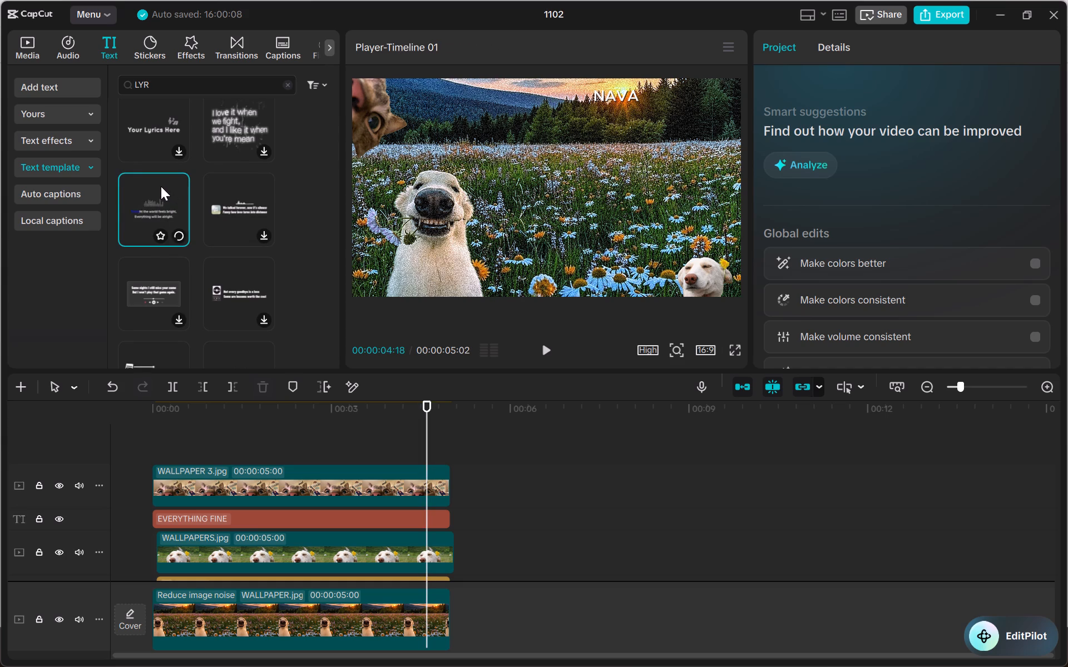
pyautogui.moveTo(161, 186); pyautogui.dragTo(168, 463)
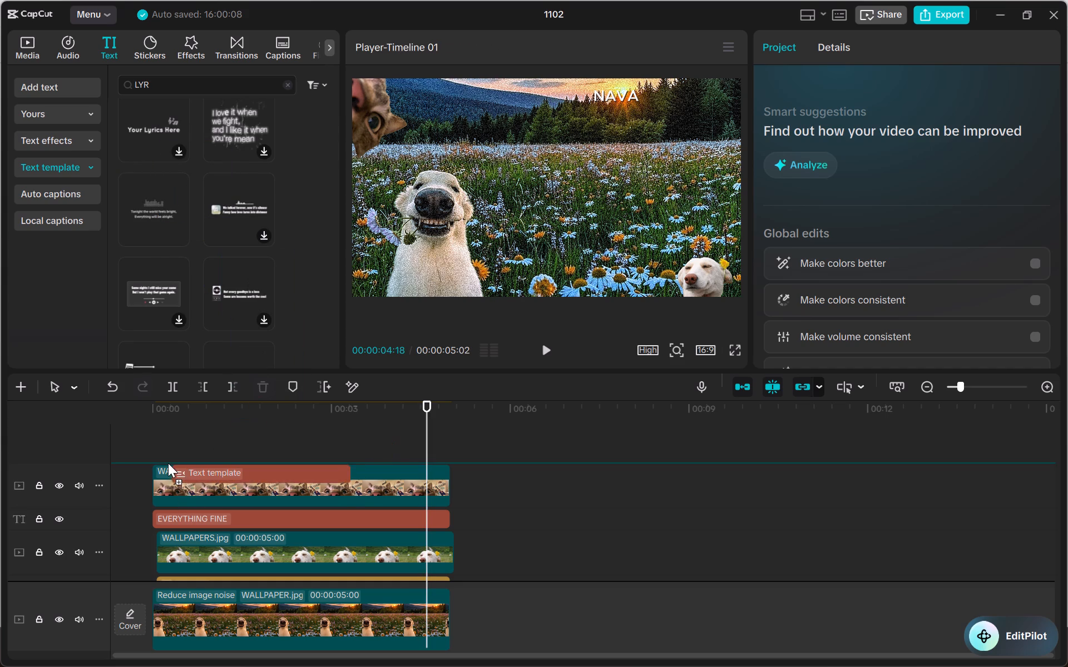
pyautogui.moveTo(168, 463); pyautogui.dragTo(159, 443)
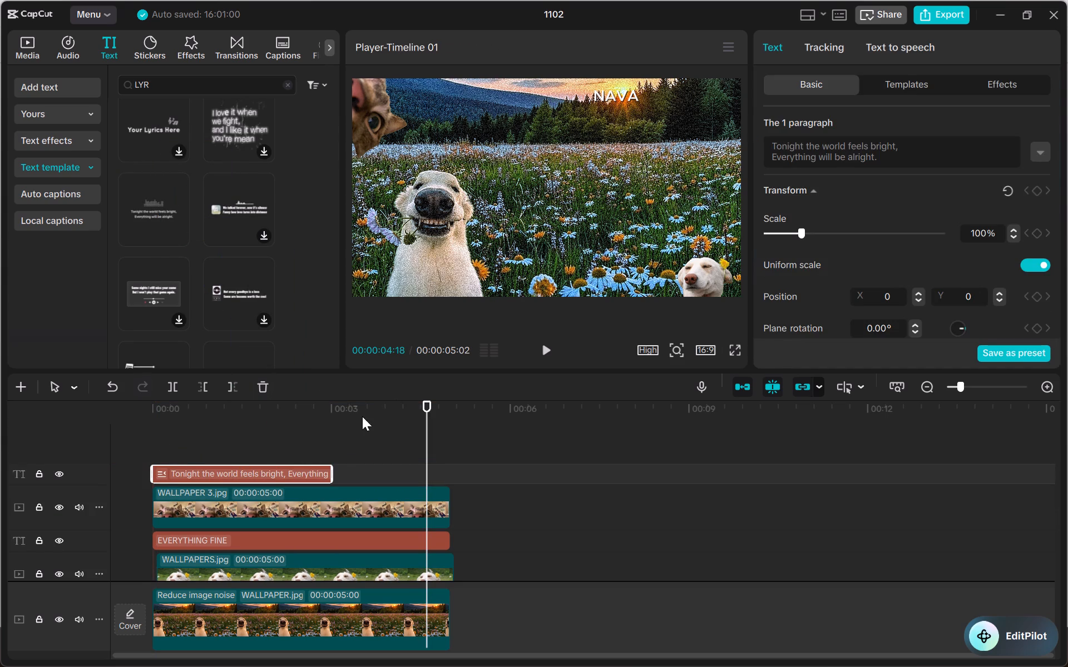
# Extend the lyrics template clip's end to about 00:00:04:26, nearly matching the clips below.
pyautogui.moveTo(331, 469); pyautogui.dragTo(439, 465)
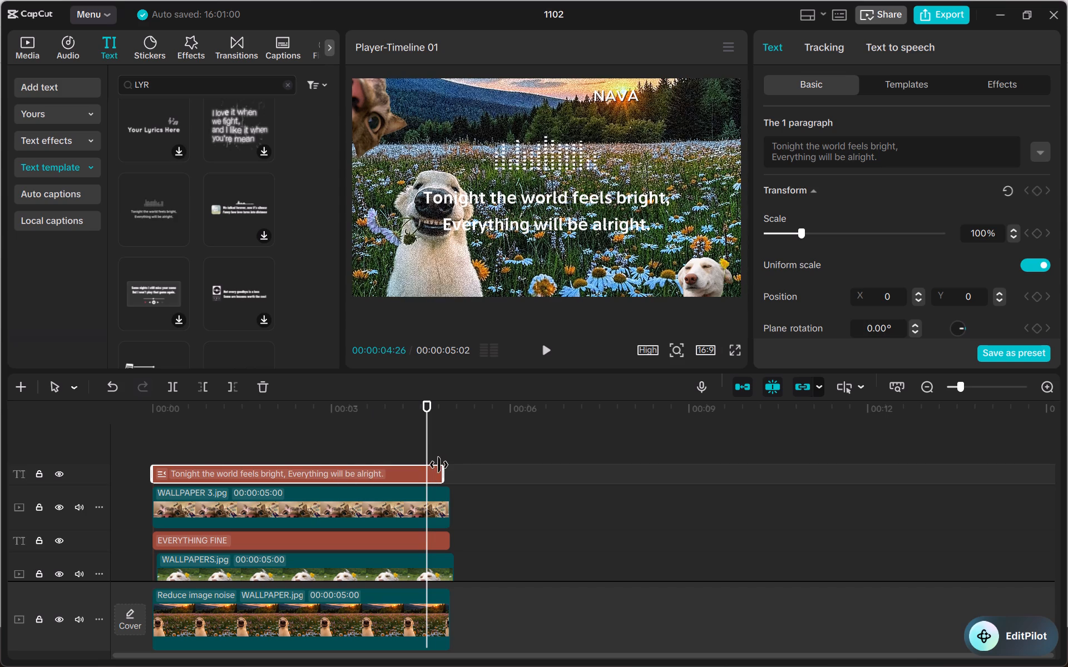
pyautogui.moveTo(439, 465); pyautogui.dragTo(439, 469)
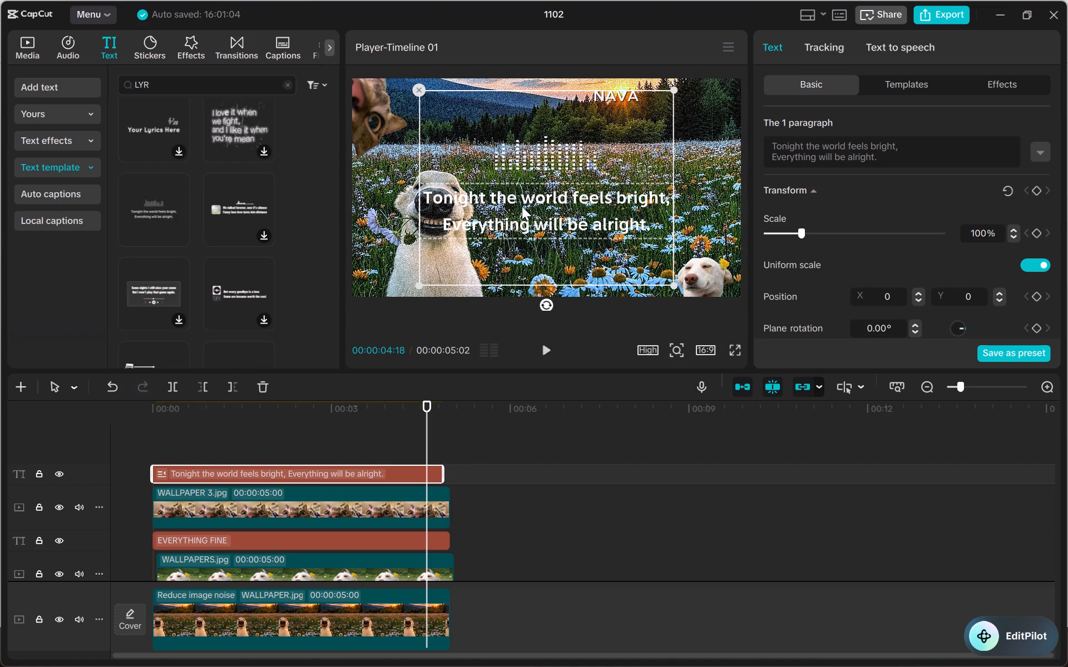
# Play the video from the start to preview the lyrics template over the dog image.
pyautogui.click(522, 206)
pyautogui.click(566, 441)
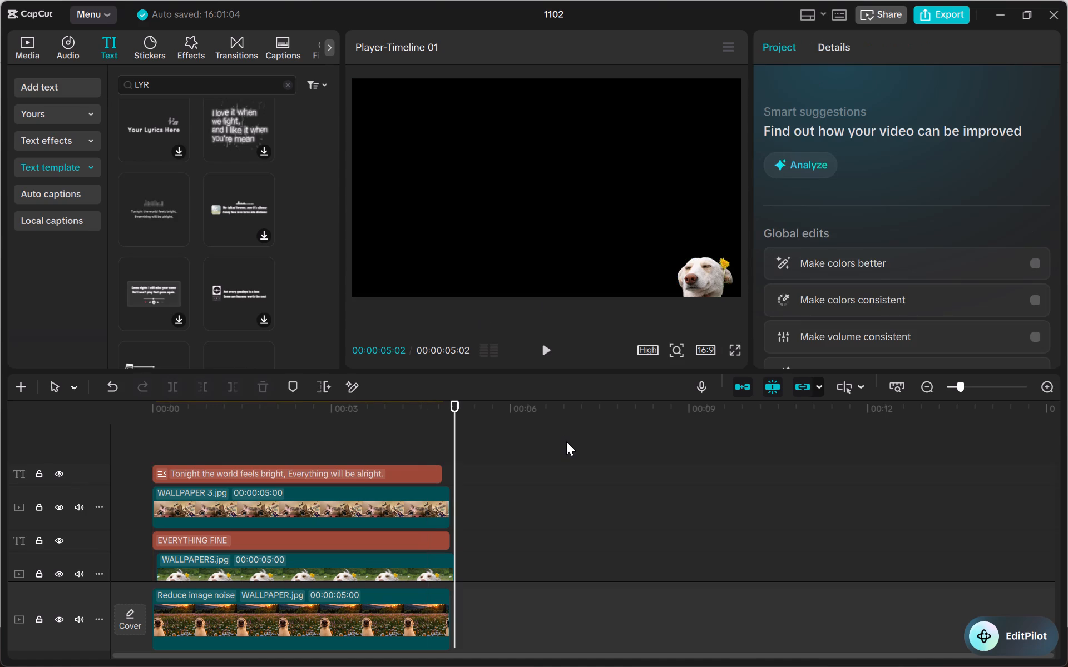
pyautogui.moveTo(454, 422); pyautogui.dragTo(175, 395)
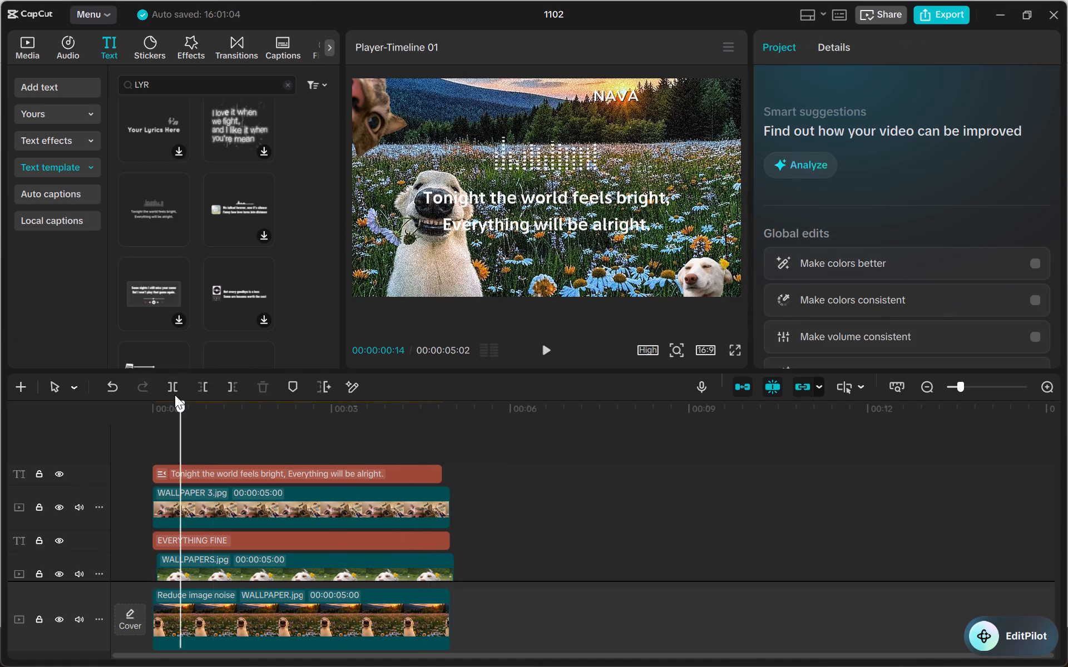
pyautogui.moveTo(175, 395); pyautogui.dragTo(148, 389)
pyautogui.press('space')
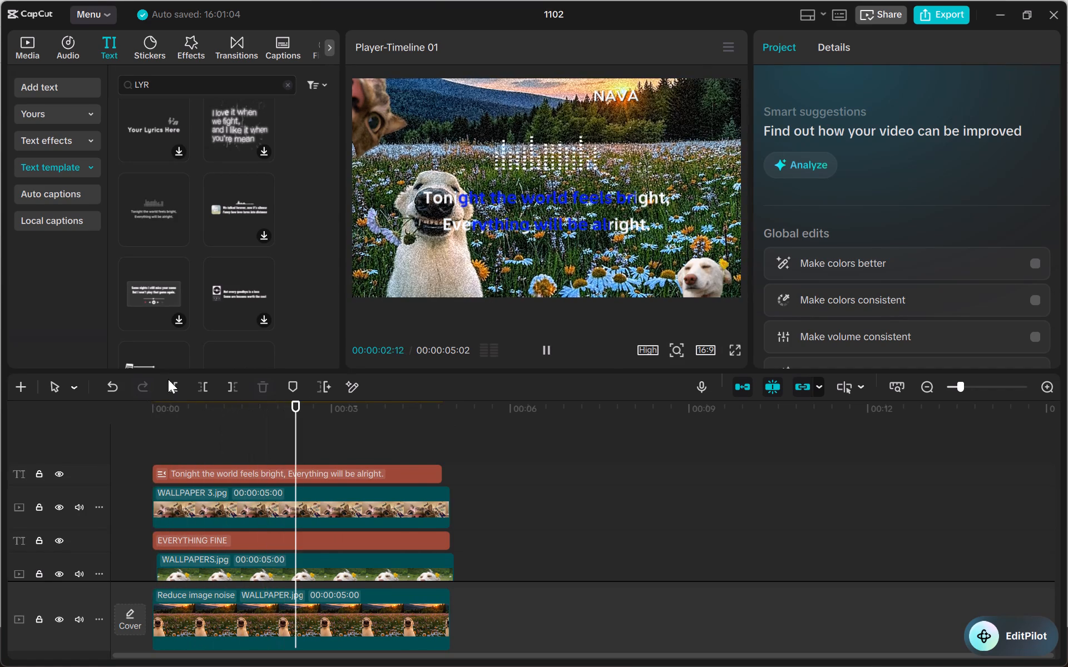
# Select the lyrics template in the preview and examine its basic settings and alternative templates.
pyautogui.click(505, 228)
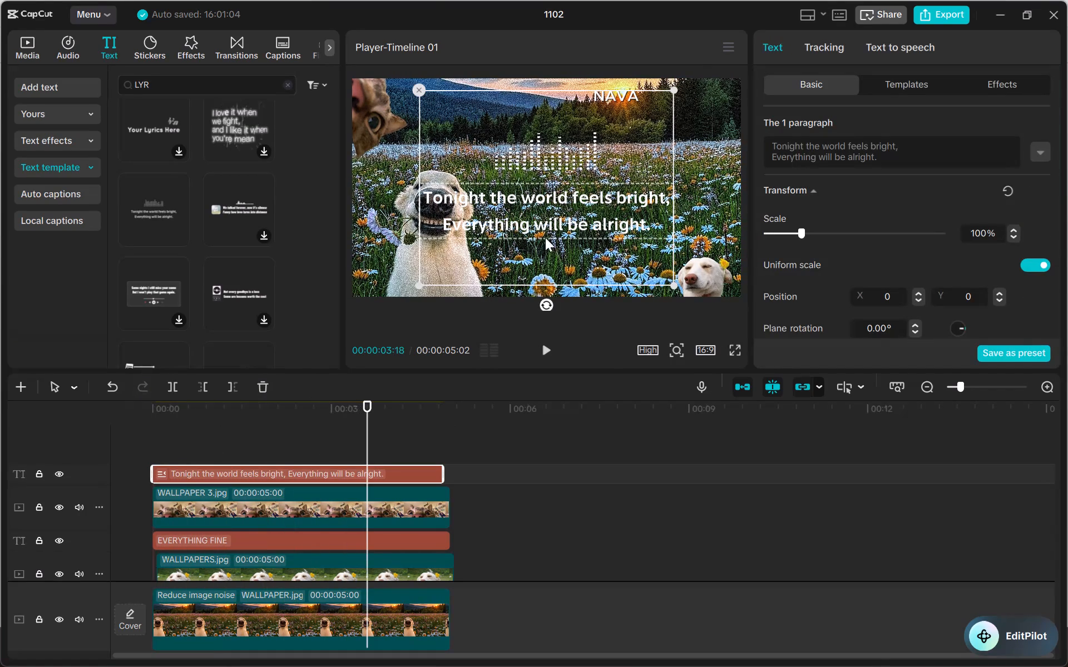
pyautogui.click(585, 216)
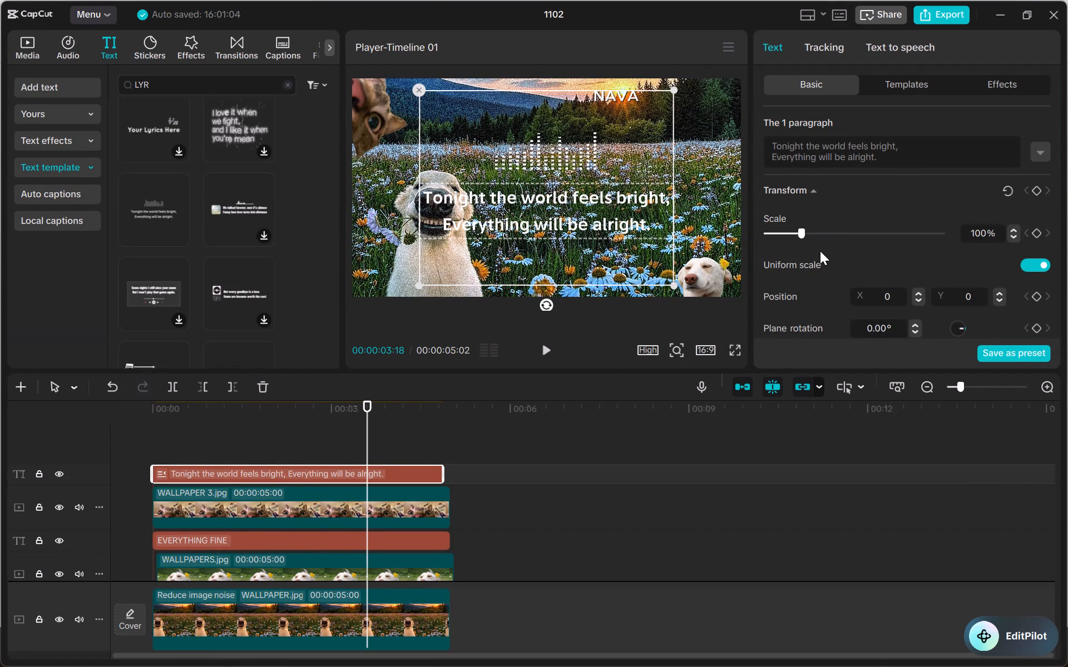
pyautogui.scroll(-2, 820, 251)
pyautogui.scroll(3, 820, 251)
pyautogui.scroll(-1, 835, 220)
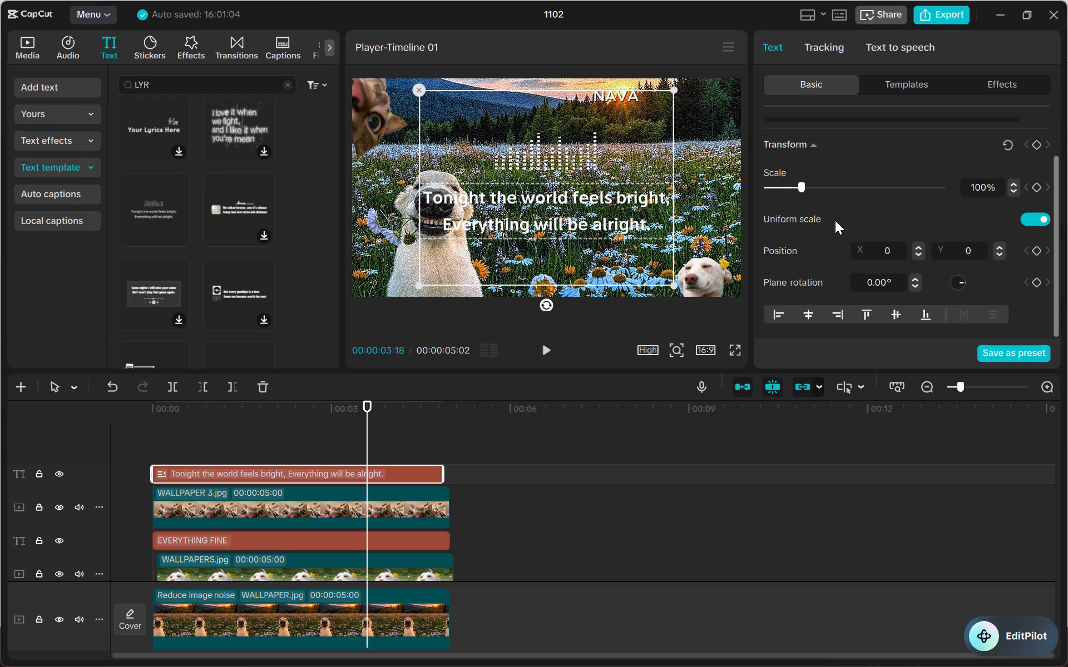
pyautogui.scroll(-1, 835, 220)
pyautogui.scroll(3, 835, 220)
pyautogui.click(879, 84)
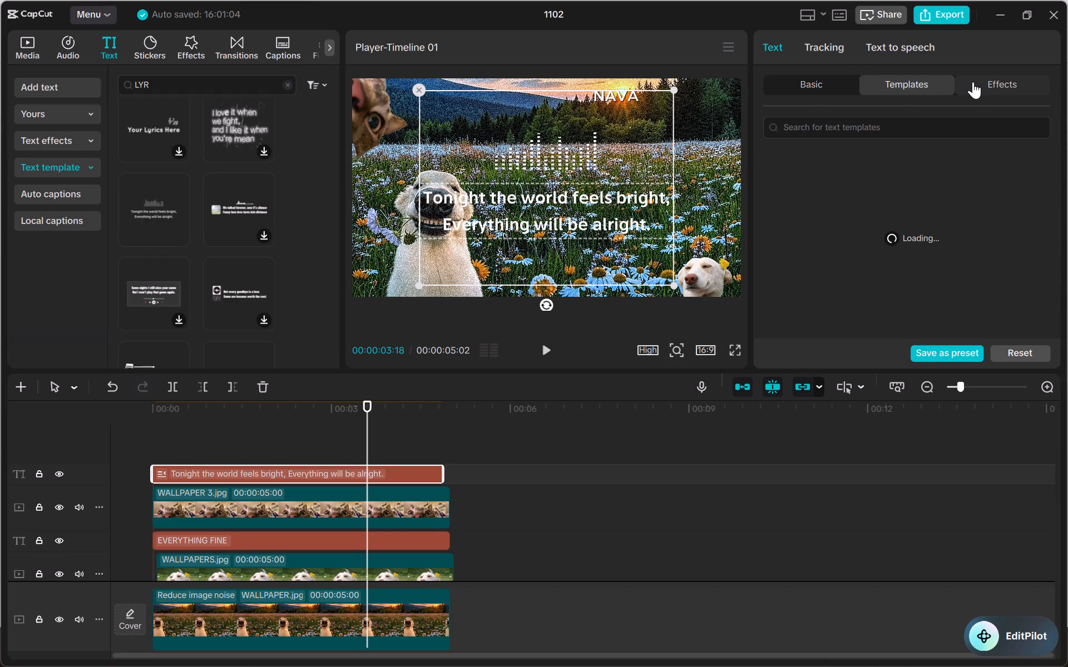
# Move the lyrics template down until its two text lines leave the frame and only the audio bars remain along the bottom edge.
pyautogui.click(560, 212)
pyautogui.moveTo(562, 199); pyautogui.dragTo(551, 210)
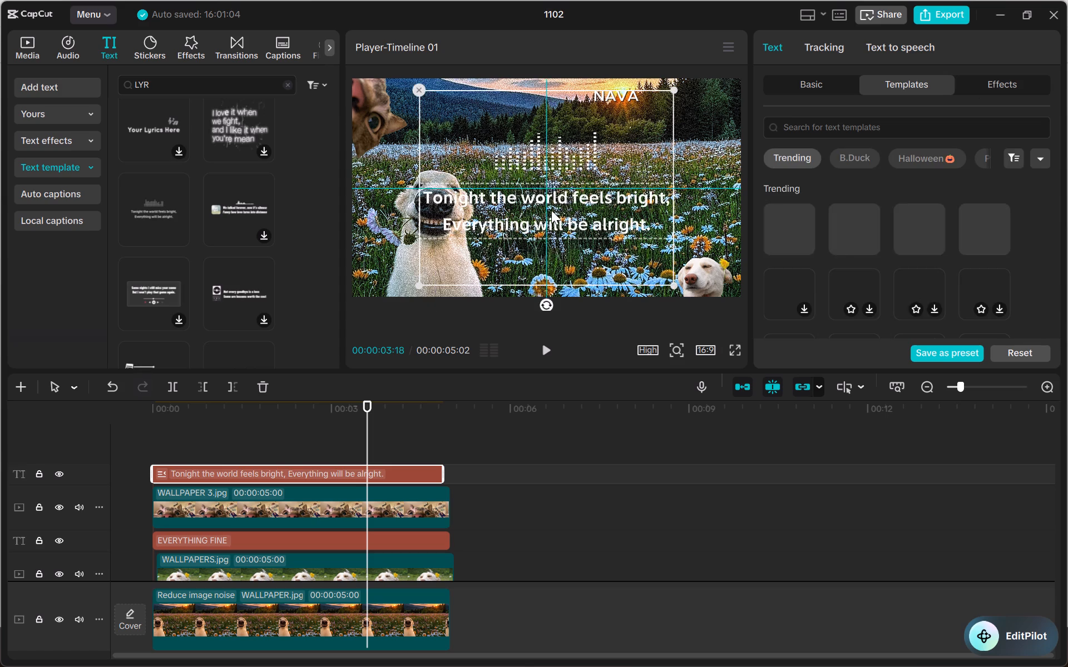
pyautogui.moveTo(551, 210); pyautogui.dragTo(552, 281)
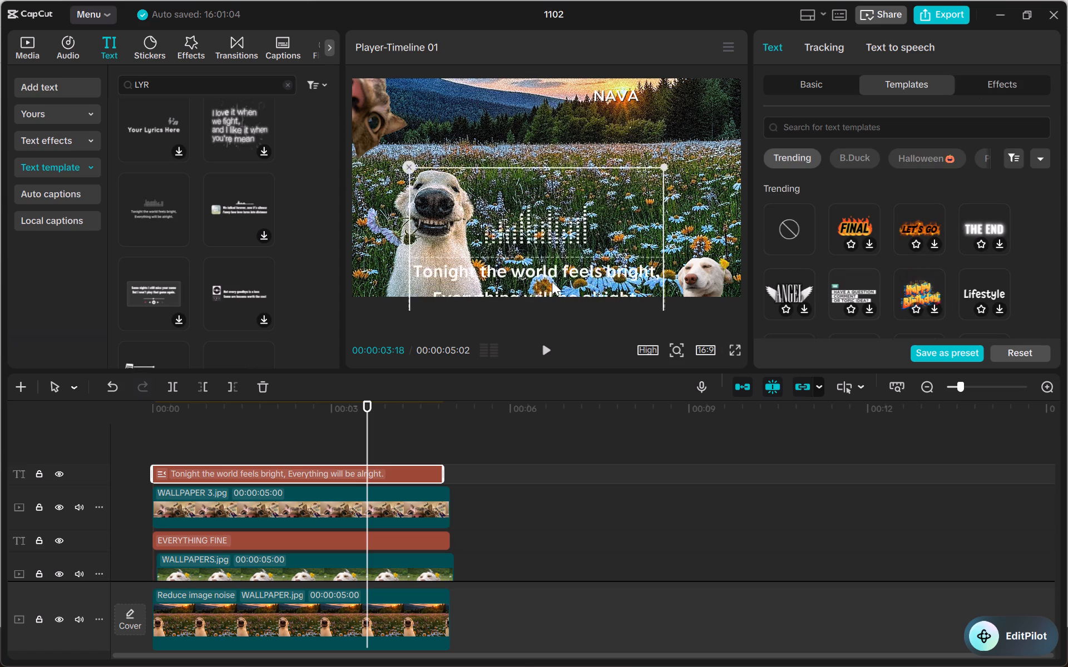
pyautogui.moveTo(552, 281); pyautogui.dragTo(551, 315)
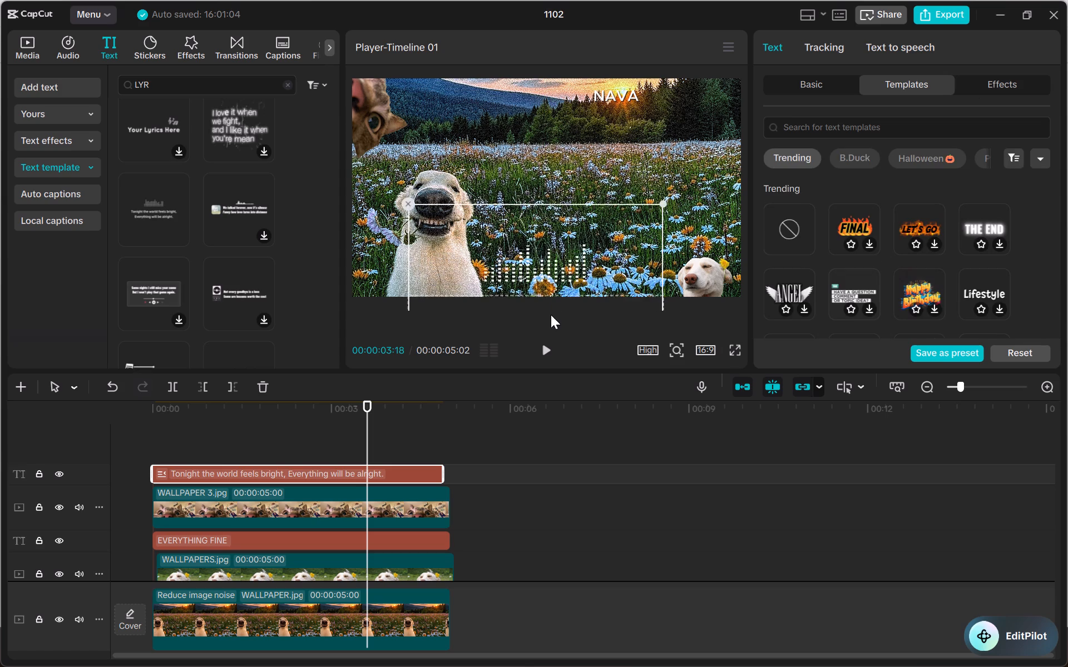
pyautogui.moveTo(551, 315); pyautogui.dragTo(551, 319)
# Play the video from the start to check the audio bars along the bottom edge.
pyautogui.press('space')
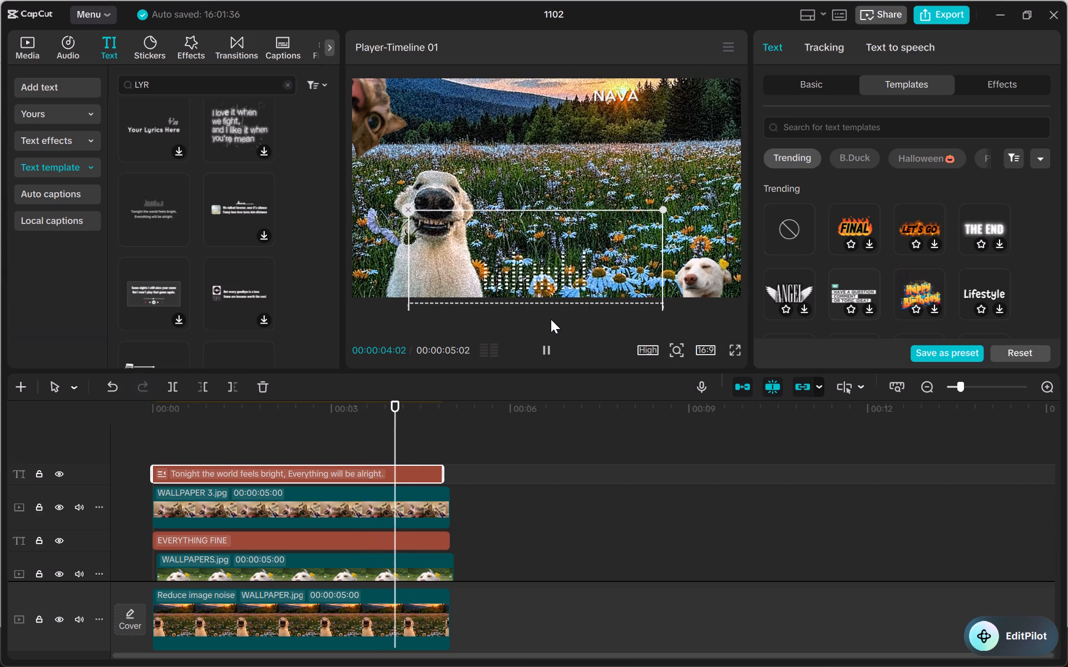
pyautogui.press('space')
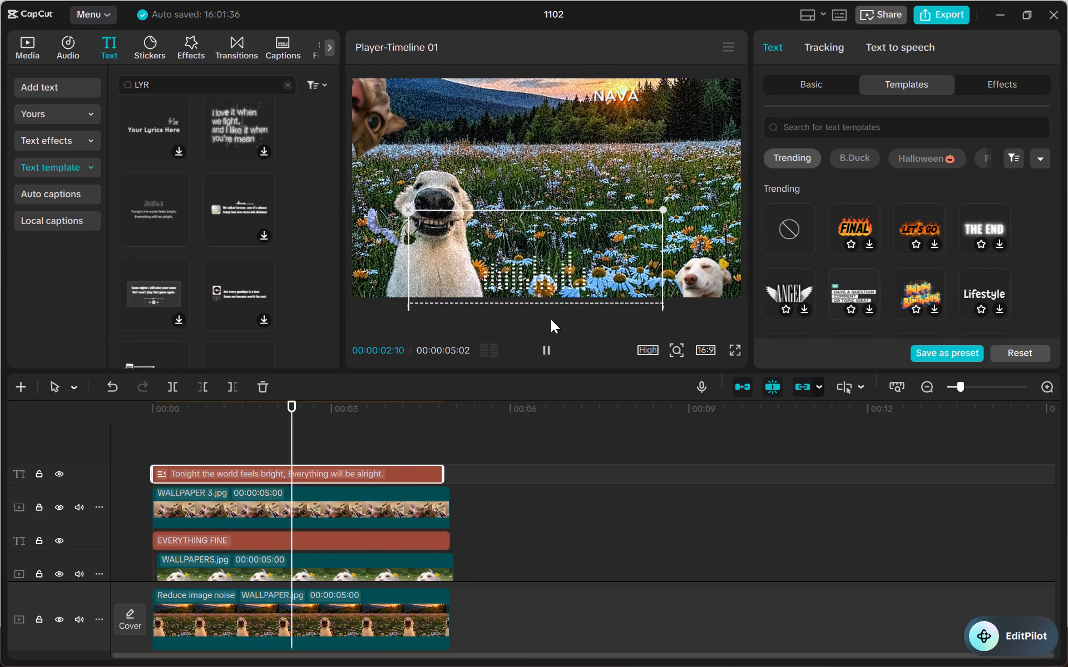
pyautogui.click(652, 414)
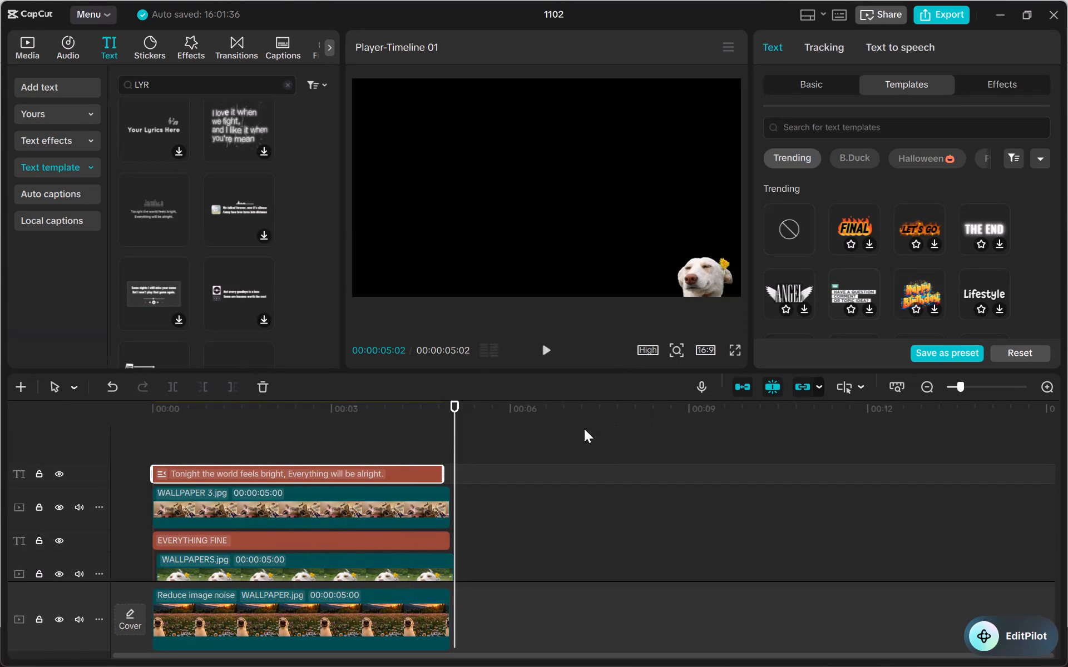
pyautogui.moveTo(452, 420); pyautogui.dragTo(161, 423)
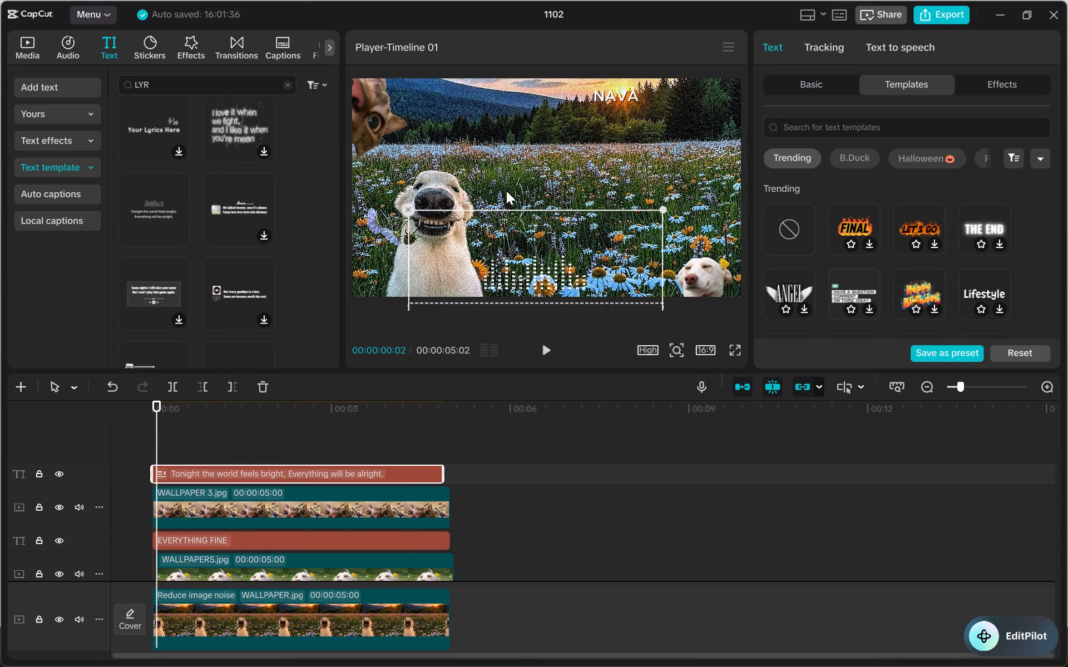
pyautogui.click(510, 183)
pyautogui.press('space')
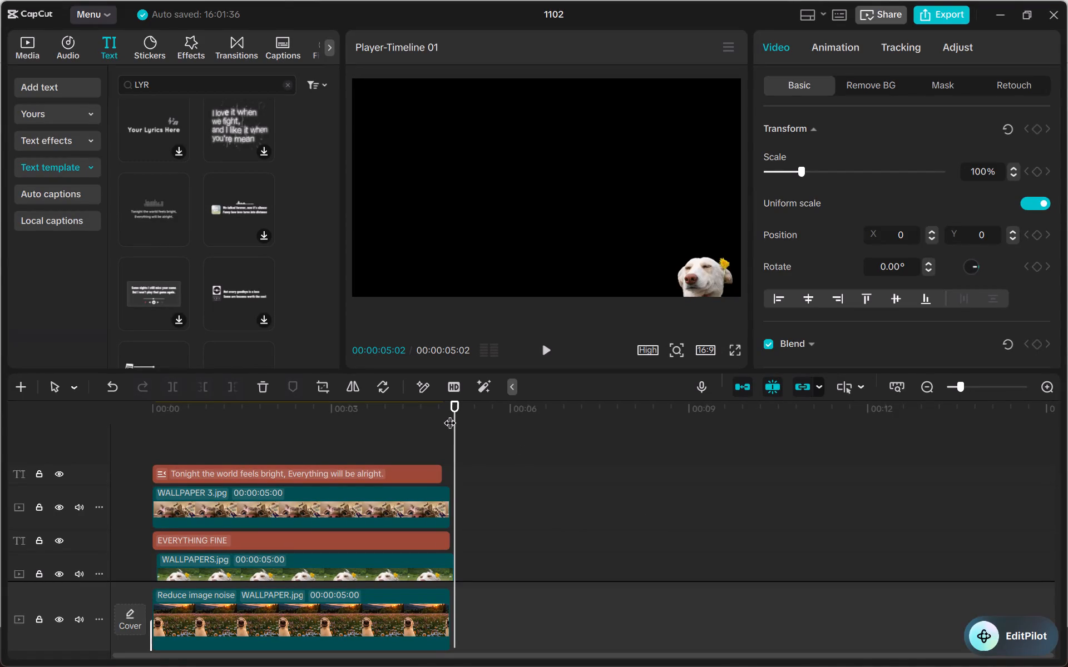
pyautogui.moveTo(456, 407); pyautogui.dragTo(259, 424)
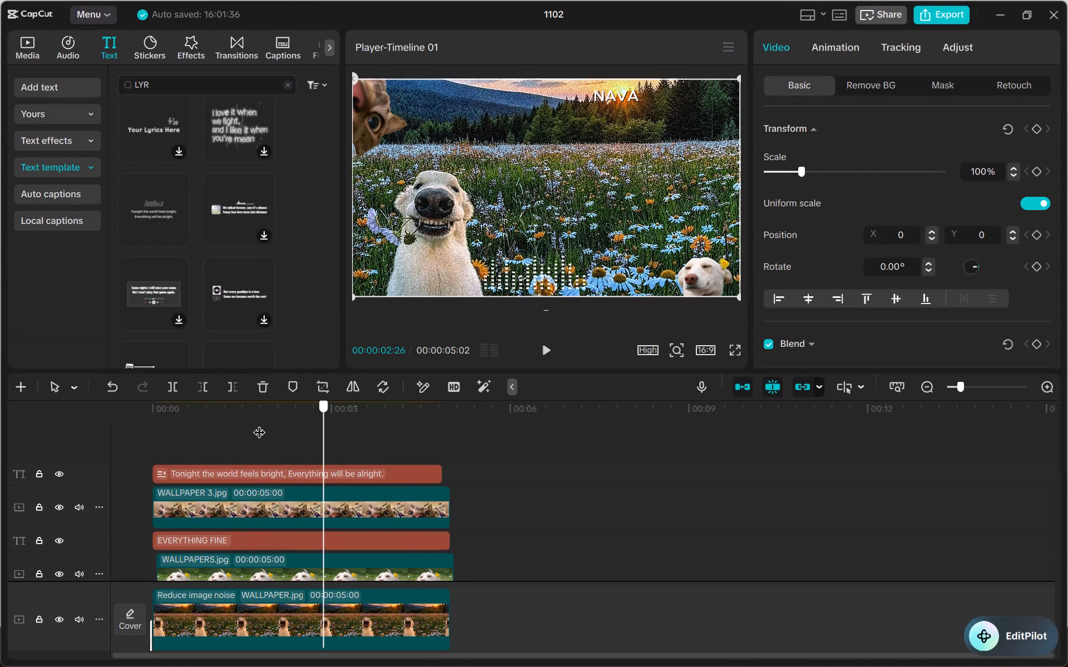
pyautogui.moveTo(259, 424); pyautogui.dragTo(155, 414)
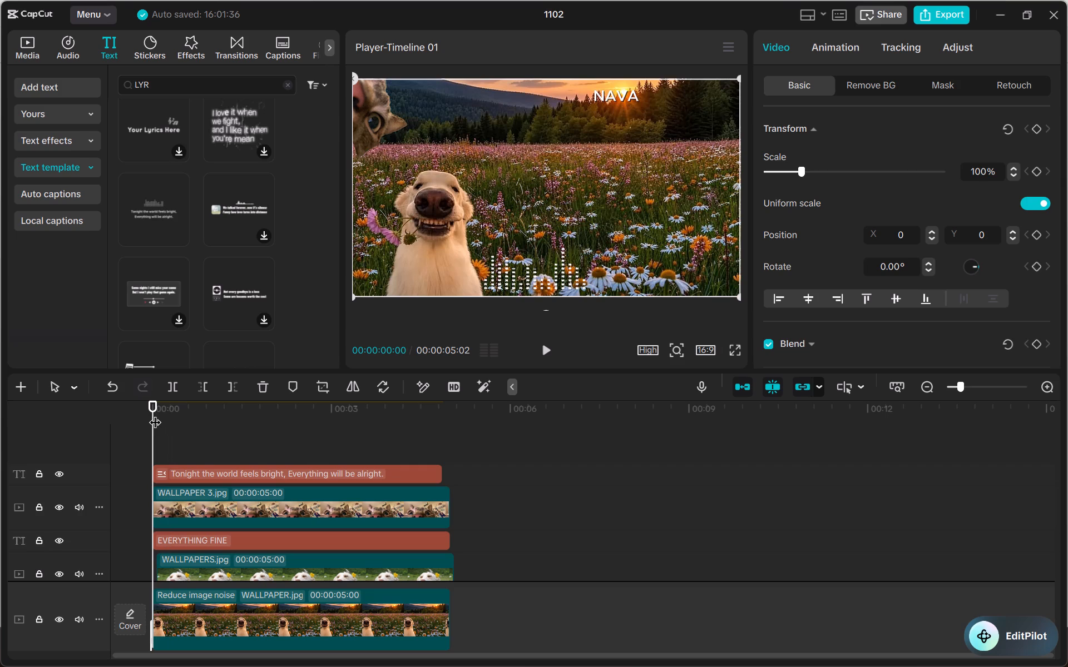
pyautogui.press('space')
pyautogui.press('space')
pyautogui.press('space')
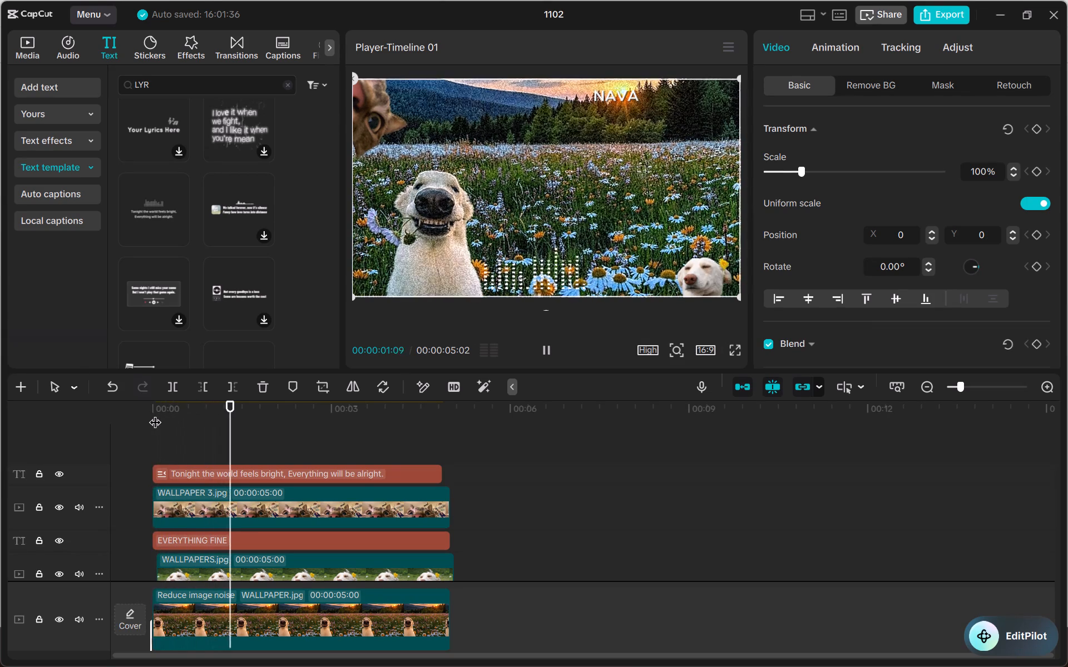
pyautogui.press('space')
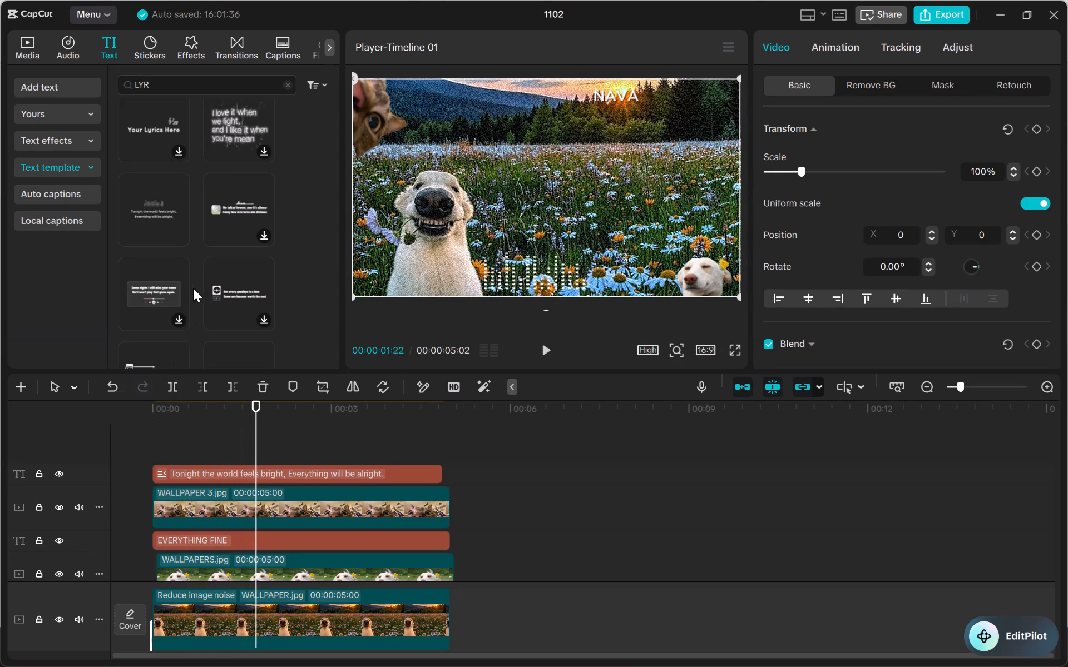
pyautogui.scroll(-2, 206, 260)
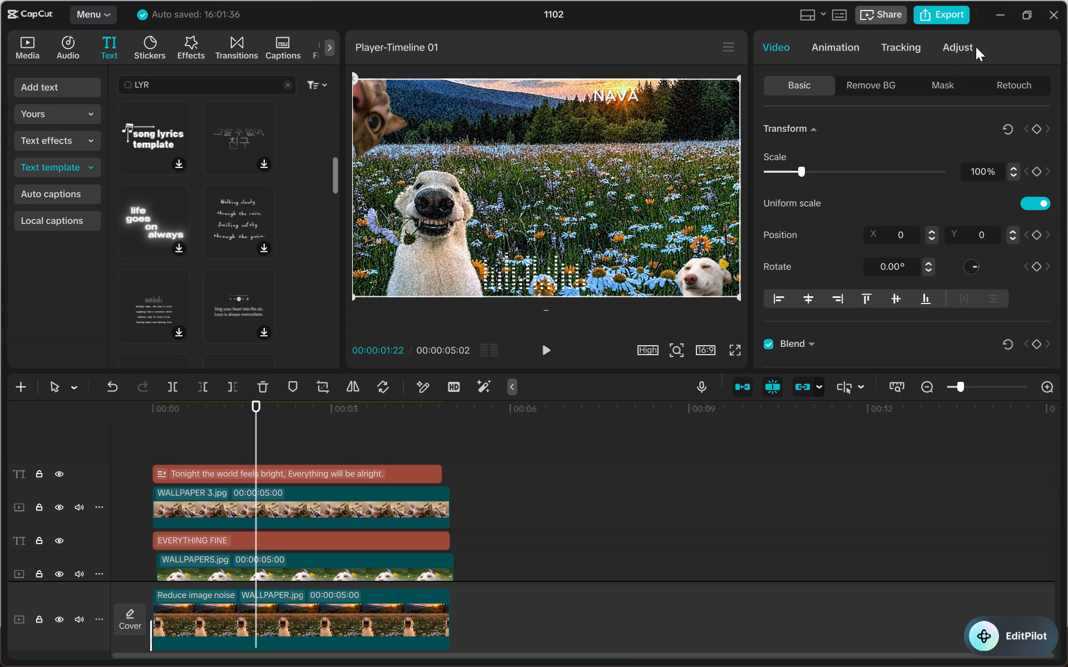
# Switch to Chrome and search Google in a new tab for "i walk this earth all by myself".
pyautogui.click(1002, 17)
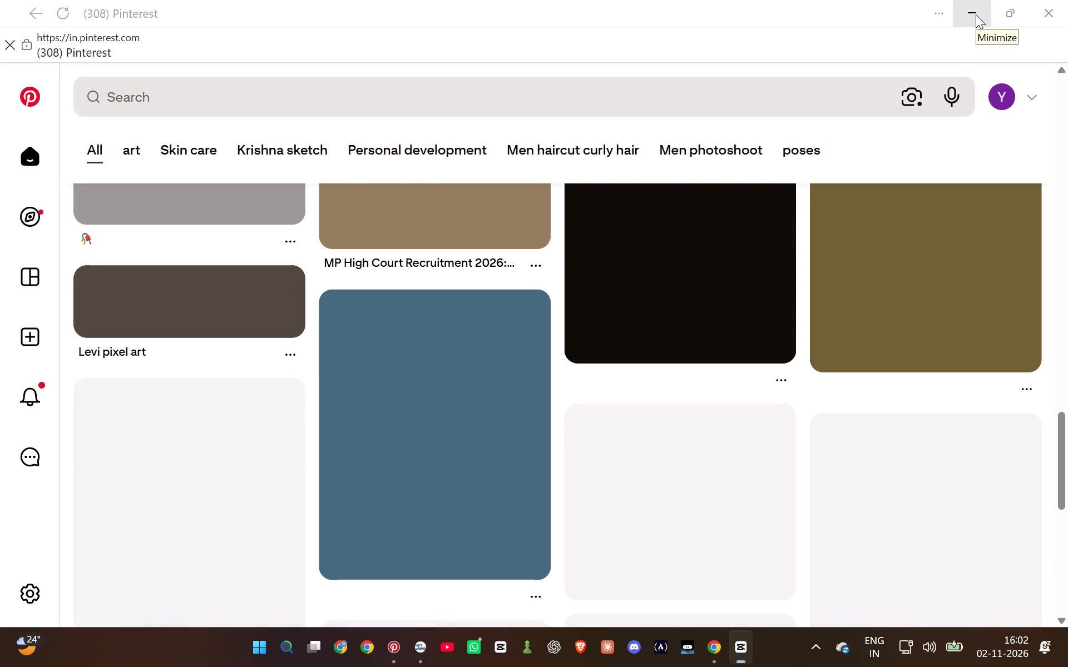
pyautogui.click(976, 14)
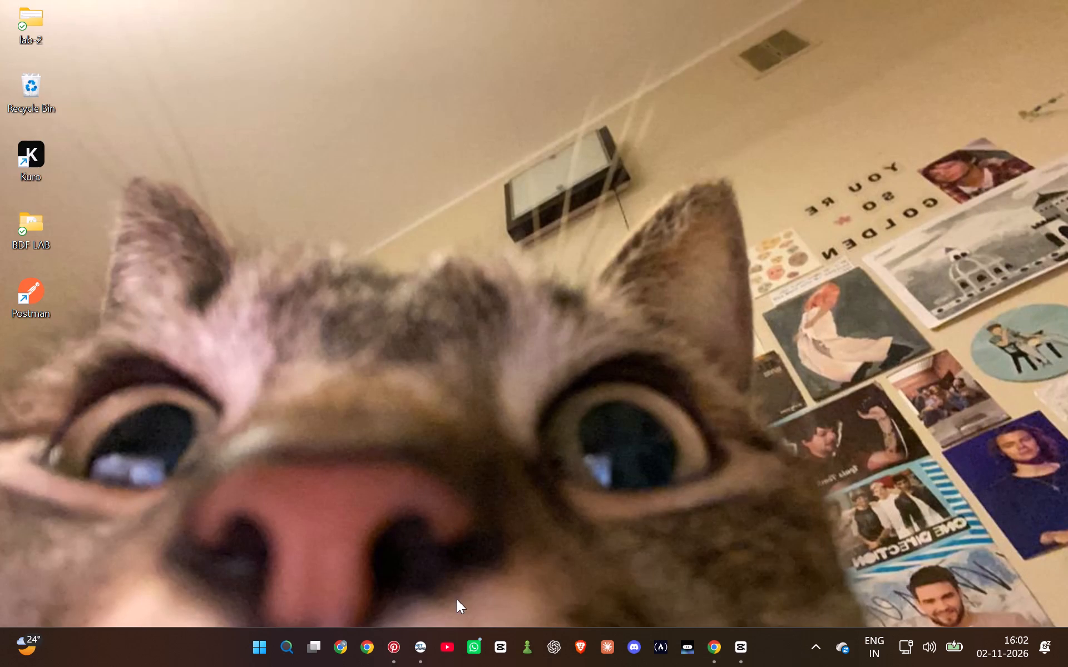
pyautogui.click(365, 643)
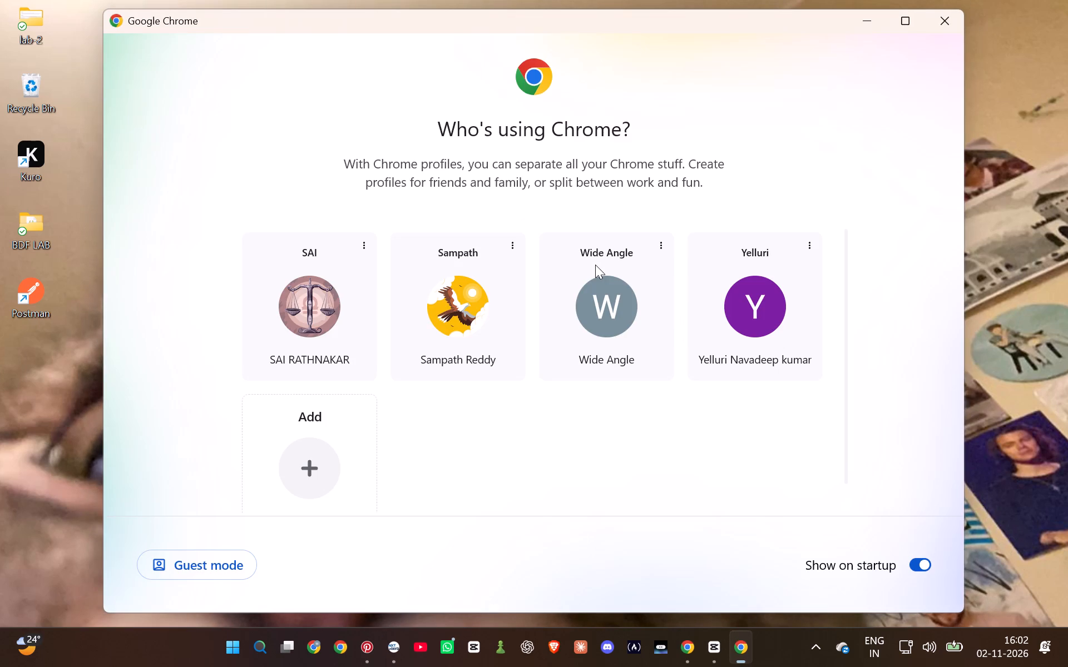
pyautogui.click(730, 321)
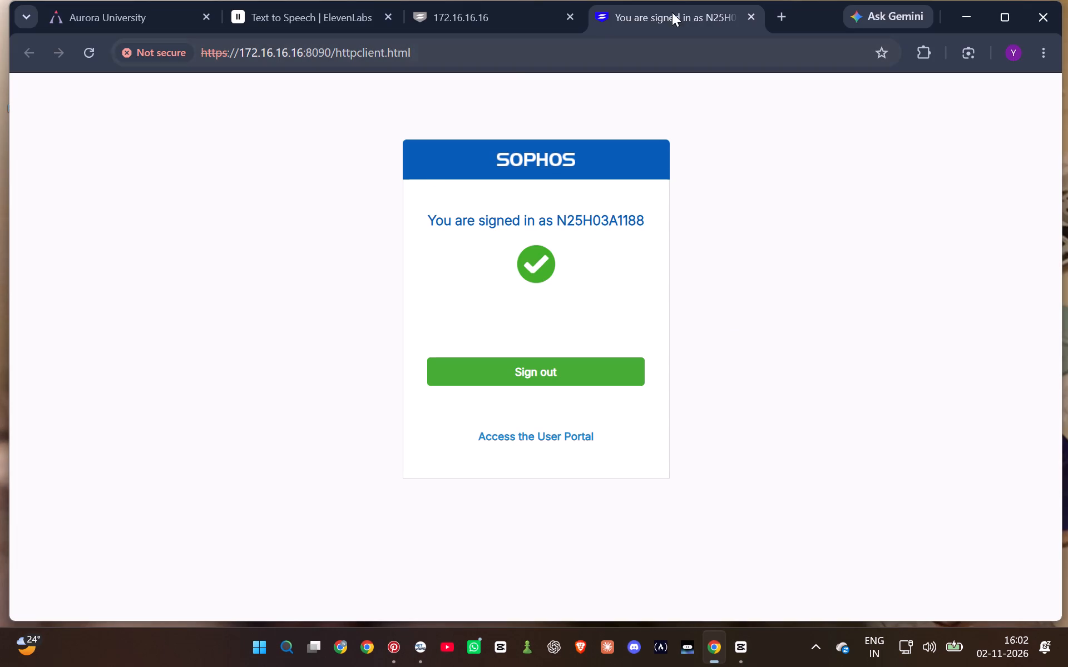
pyautogui.click(783, 9)
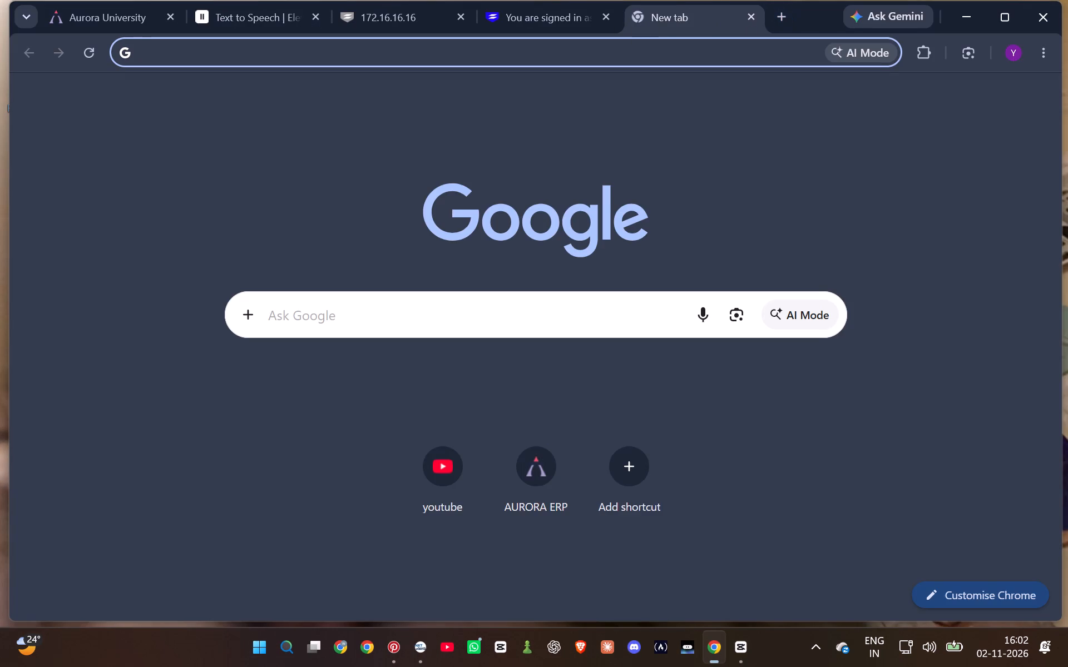
pyautogui.click(632, 51)
pyautogui.write('I WA')
pyautogui.write('LK THIS')
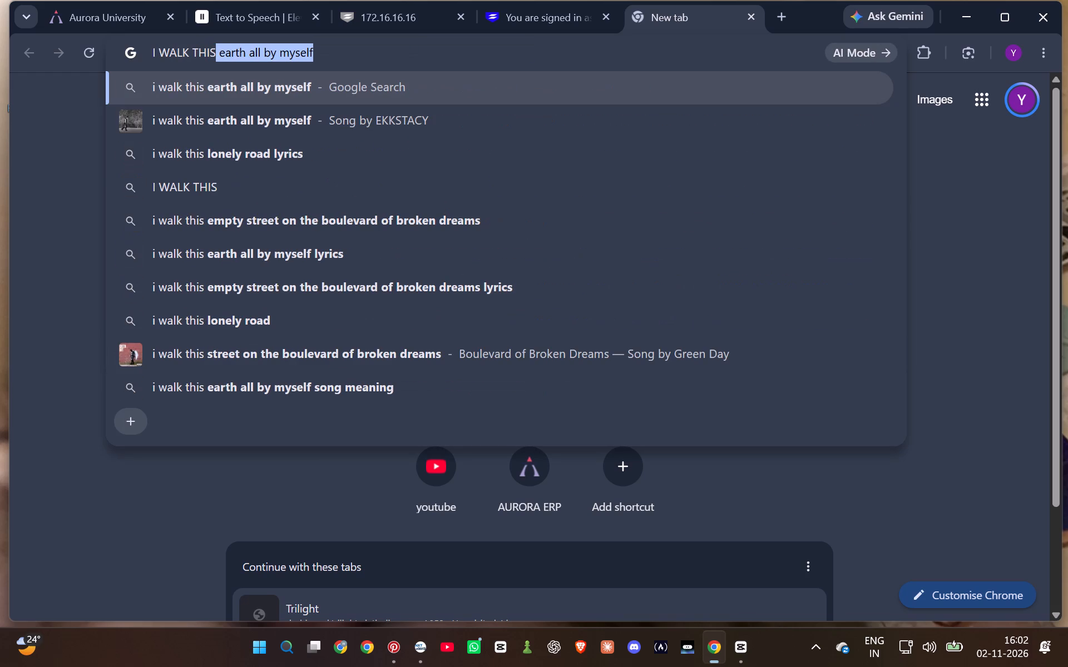
pyautogui.press('Return')
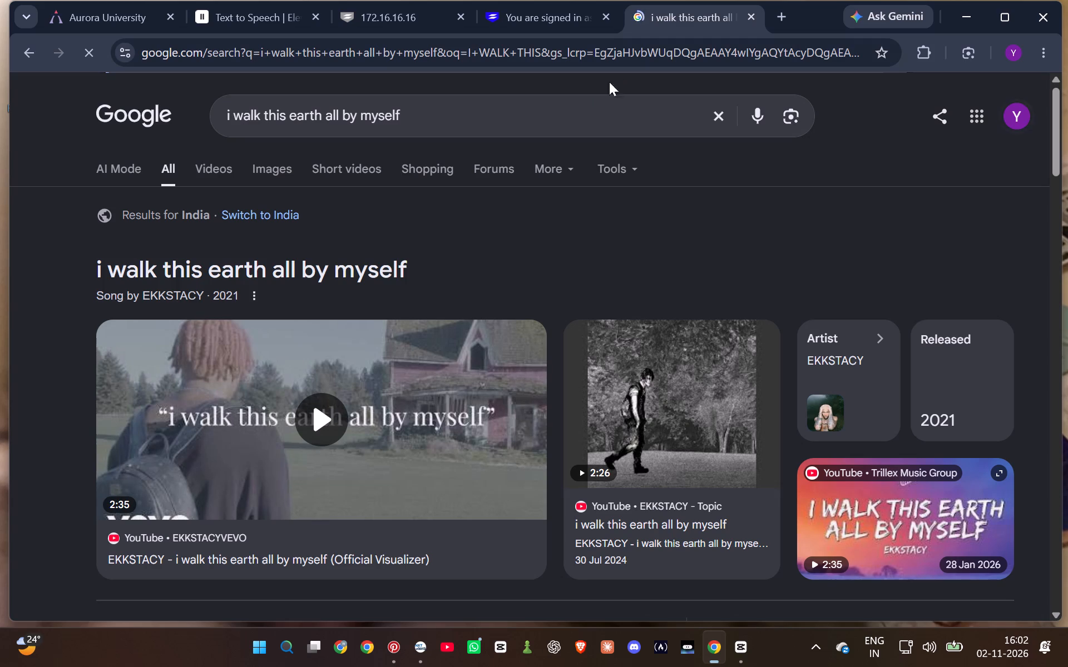
# Refine the Google search to "i walk this earth all by myself lyrics".
pyautogui.click(555, 123)
pyautogui.press('space')
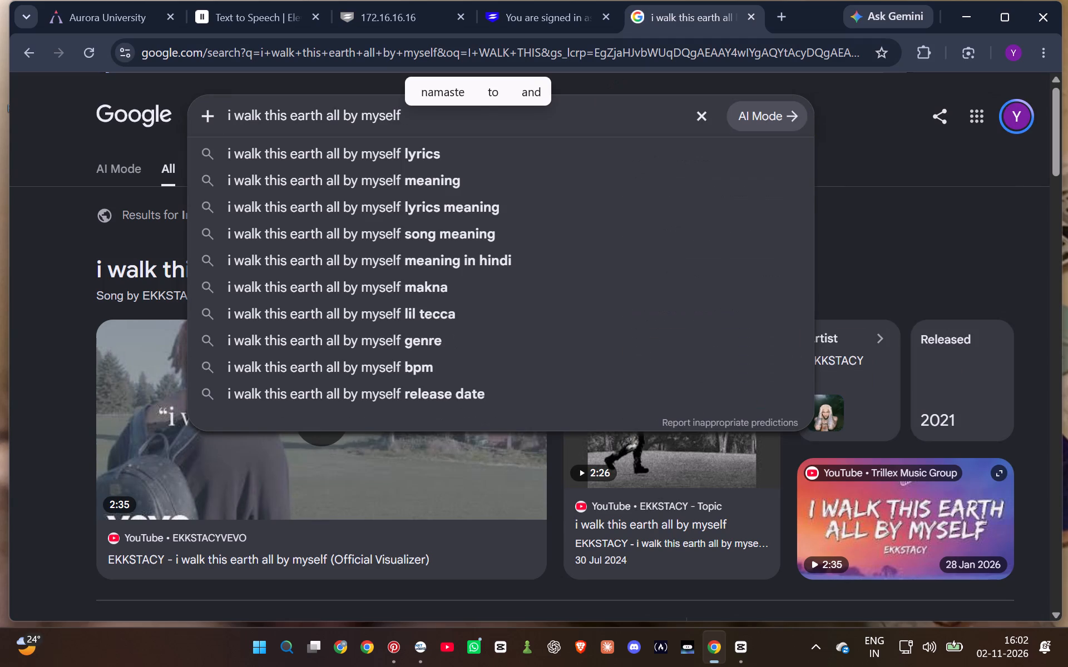
pyautogui.write('DO')
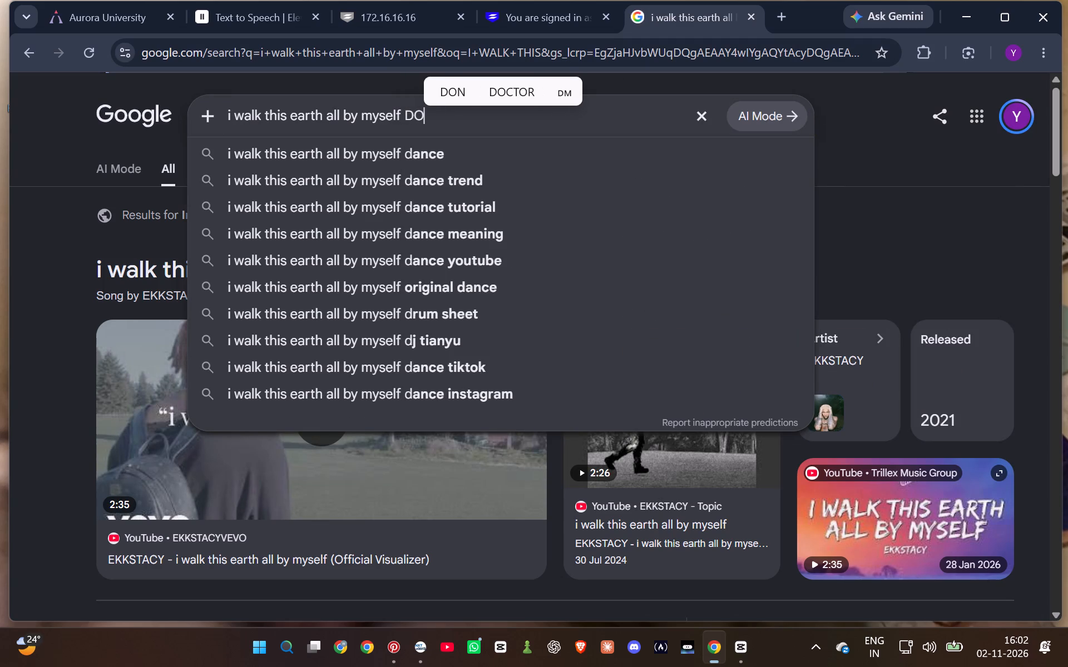
pyautogui.press('BackSpace')
pyautogui.press('BackSpace')
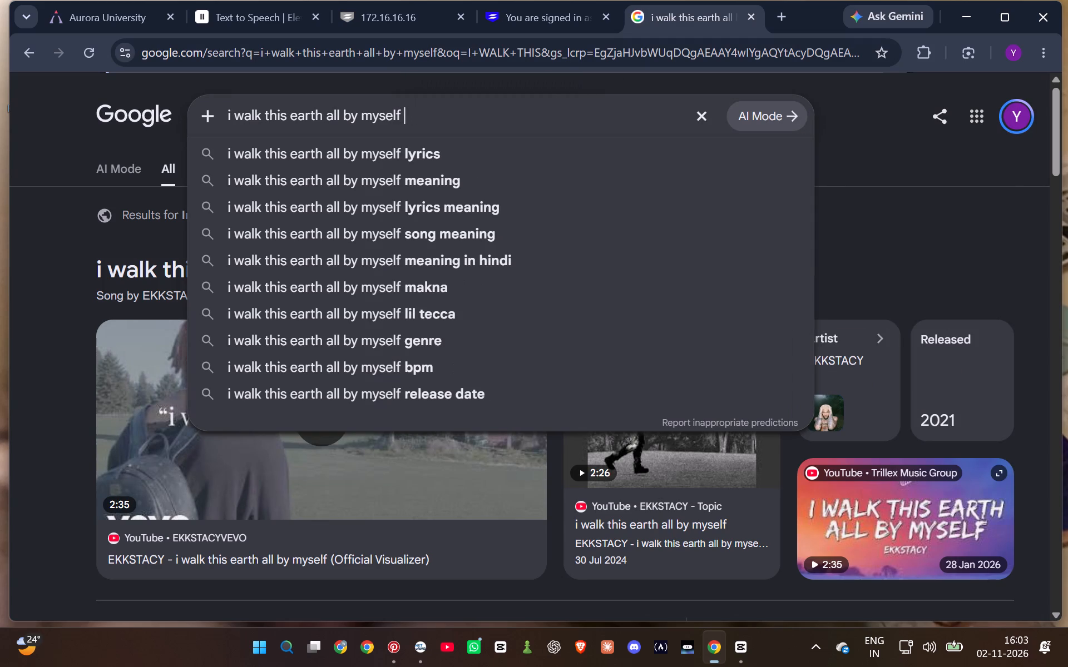
pyautogui.press('Down')
pyautogui.press('Return')
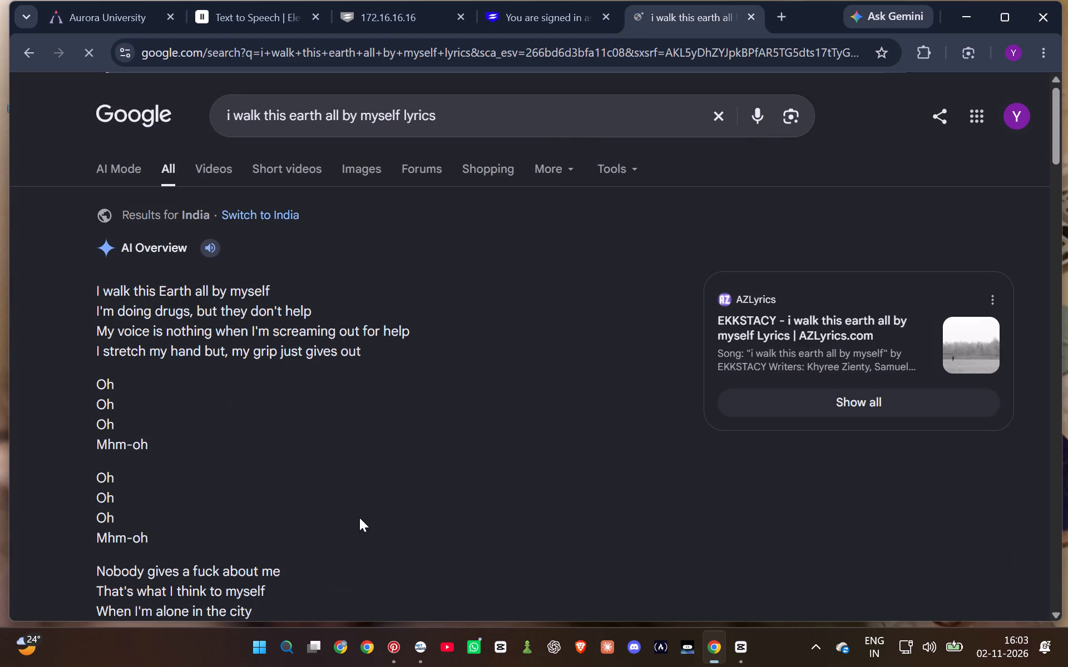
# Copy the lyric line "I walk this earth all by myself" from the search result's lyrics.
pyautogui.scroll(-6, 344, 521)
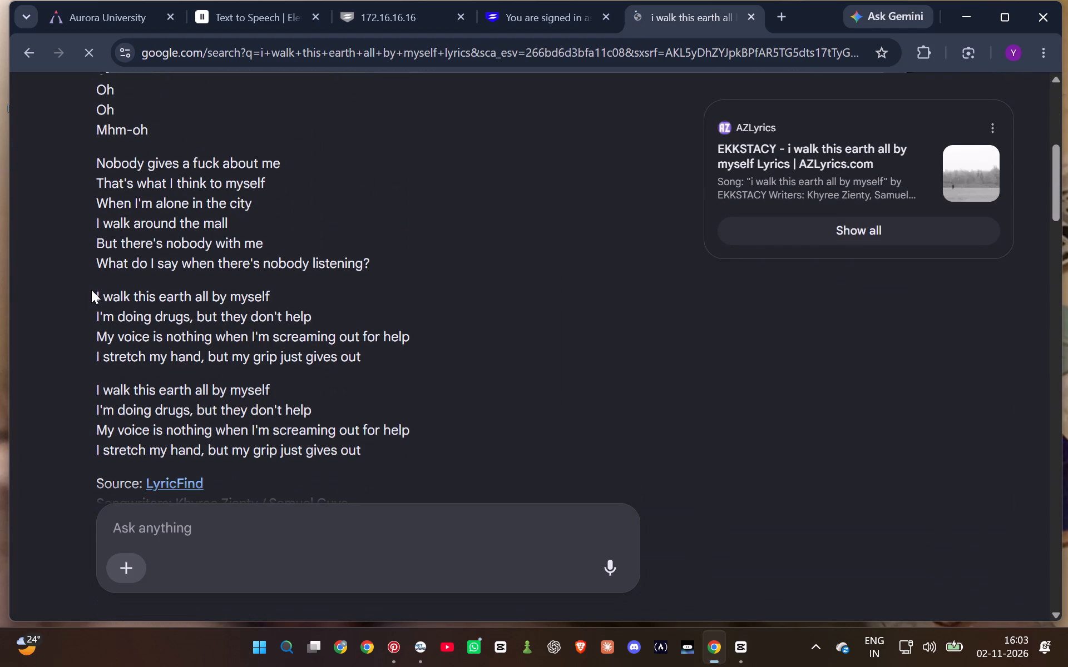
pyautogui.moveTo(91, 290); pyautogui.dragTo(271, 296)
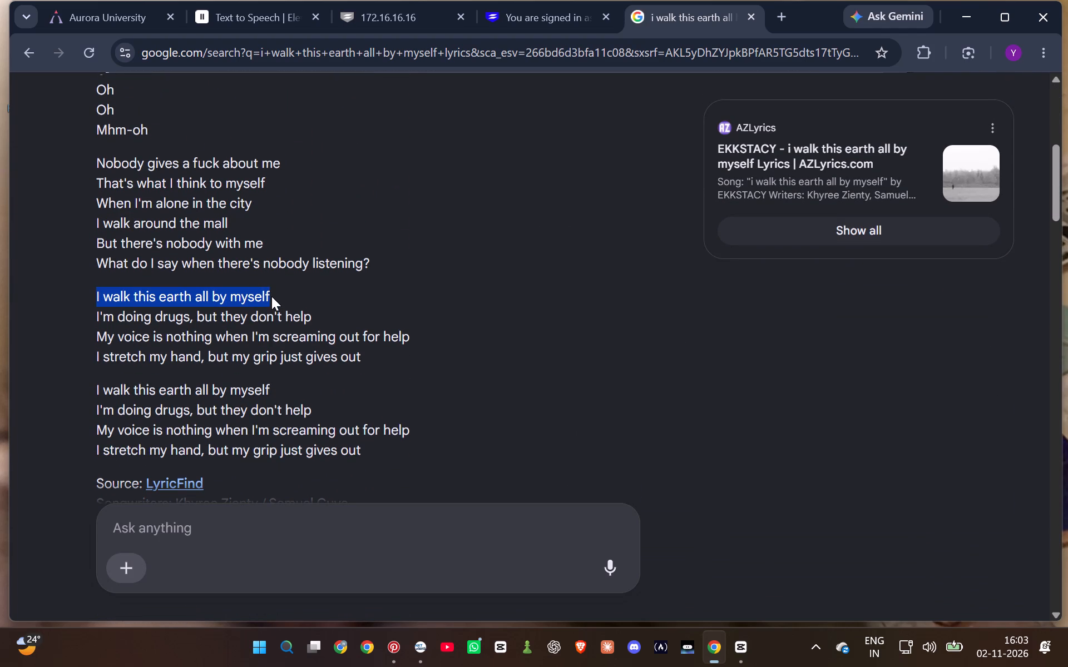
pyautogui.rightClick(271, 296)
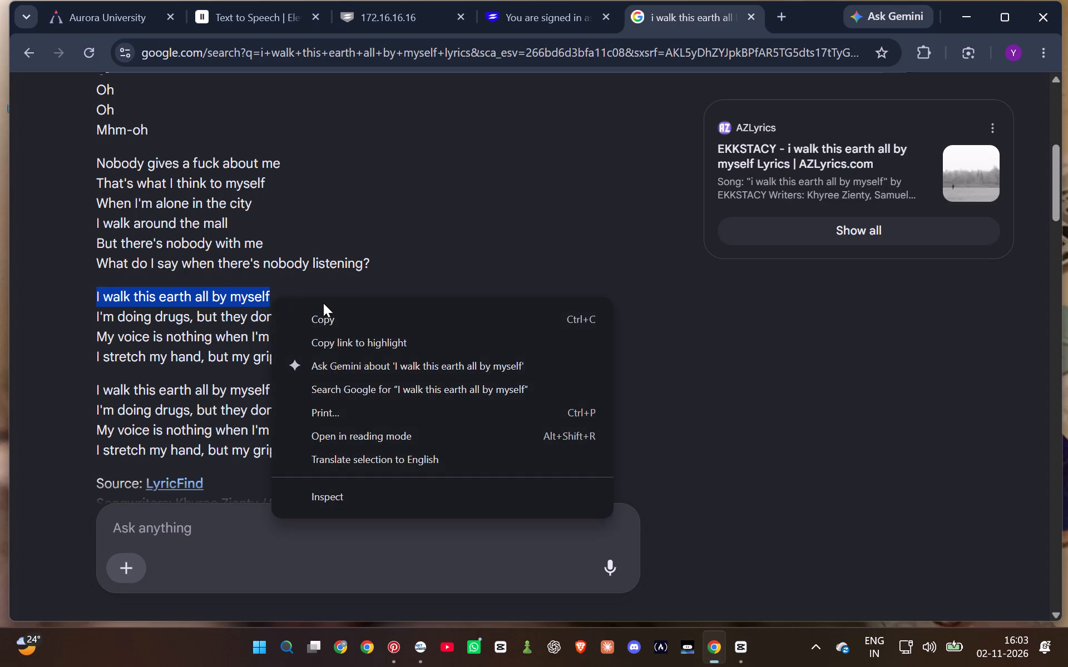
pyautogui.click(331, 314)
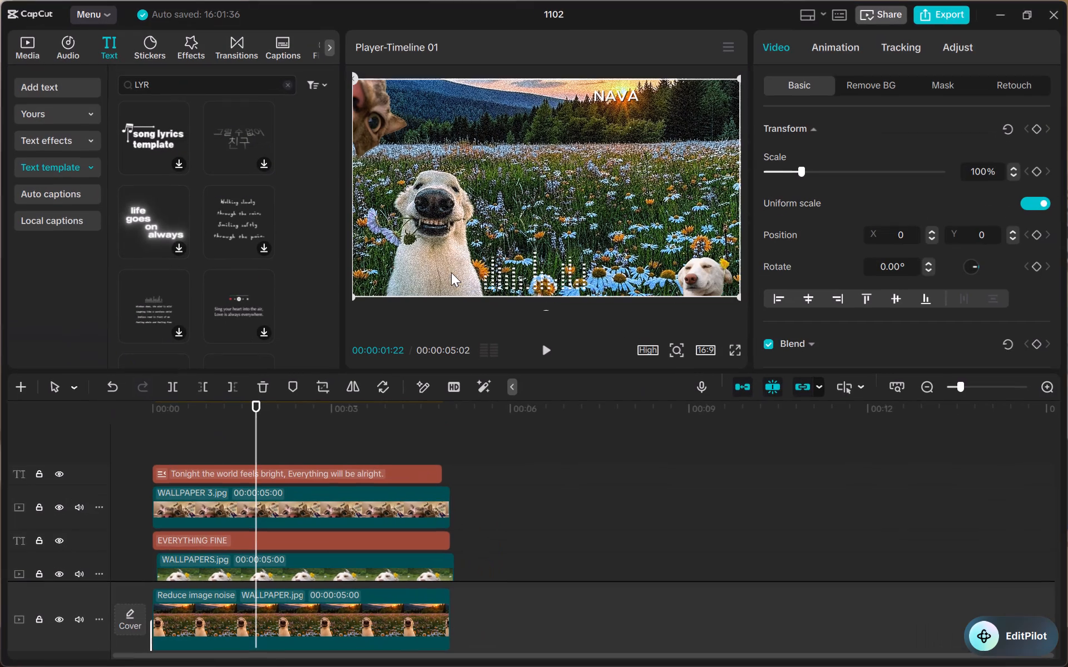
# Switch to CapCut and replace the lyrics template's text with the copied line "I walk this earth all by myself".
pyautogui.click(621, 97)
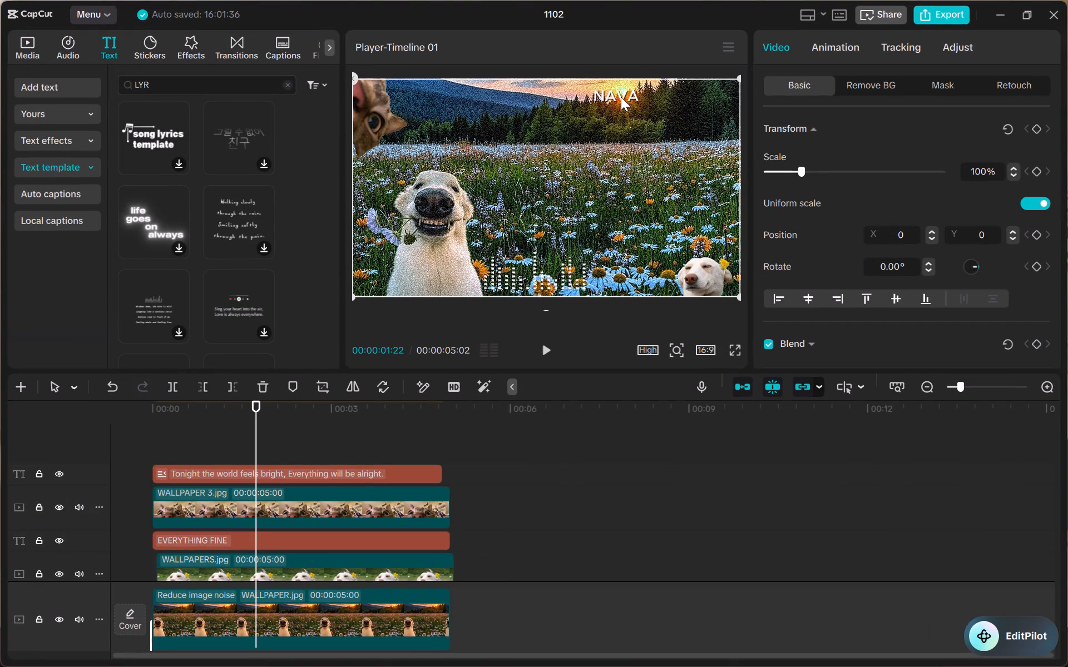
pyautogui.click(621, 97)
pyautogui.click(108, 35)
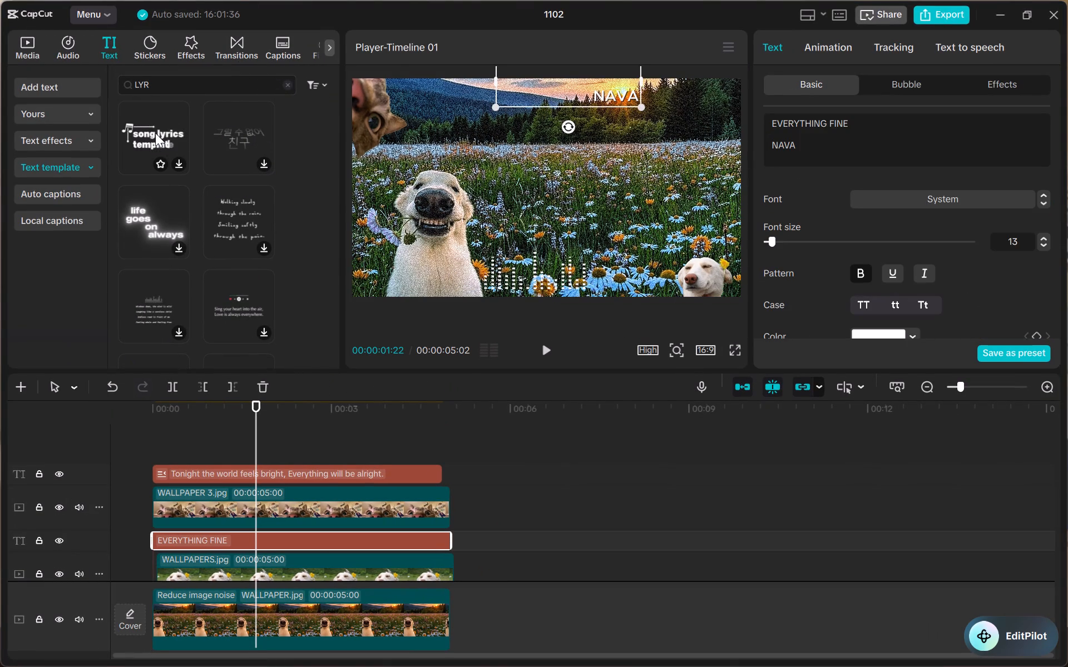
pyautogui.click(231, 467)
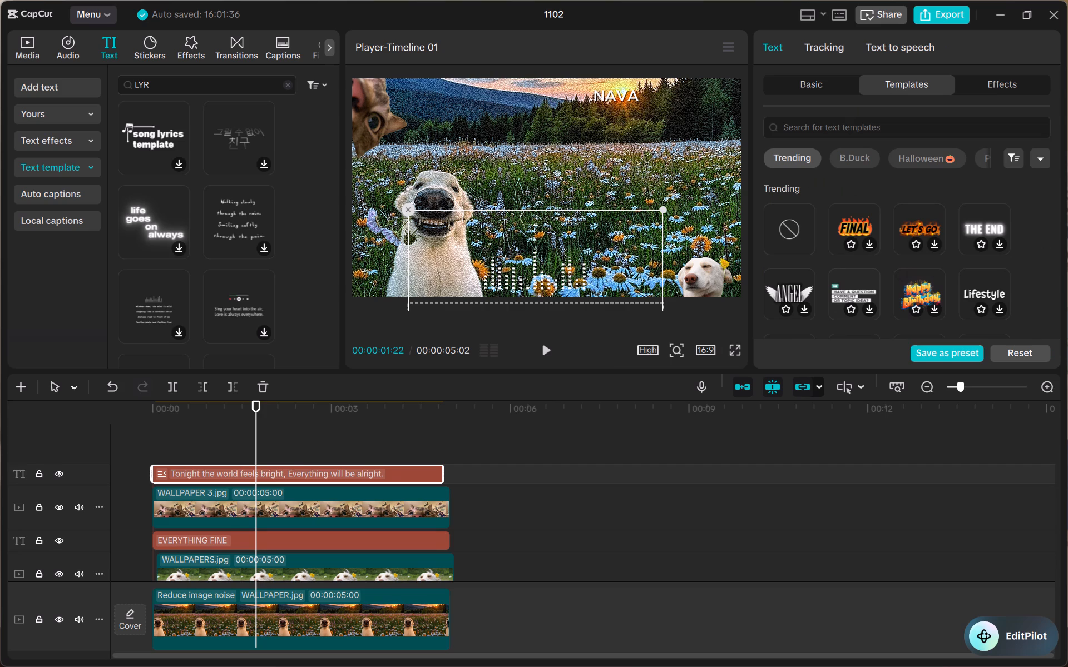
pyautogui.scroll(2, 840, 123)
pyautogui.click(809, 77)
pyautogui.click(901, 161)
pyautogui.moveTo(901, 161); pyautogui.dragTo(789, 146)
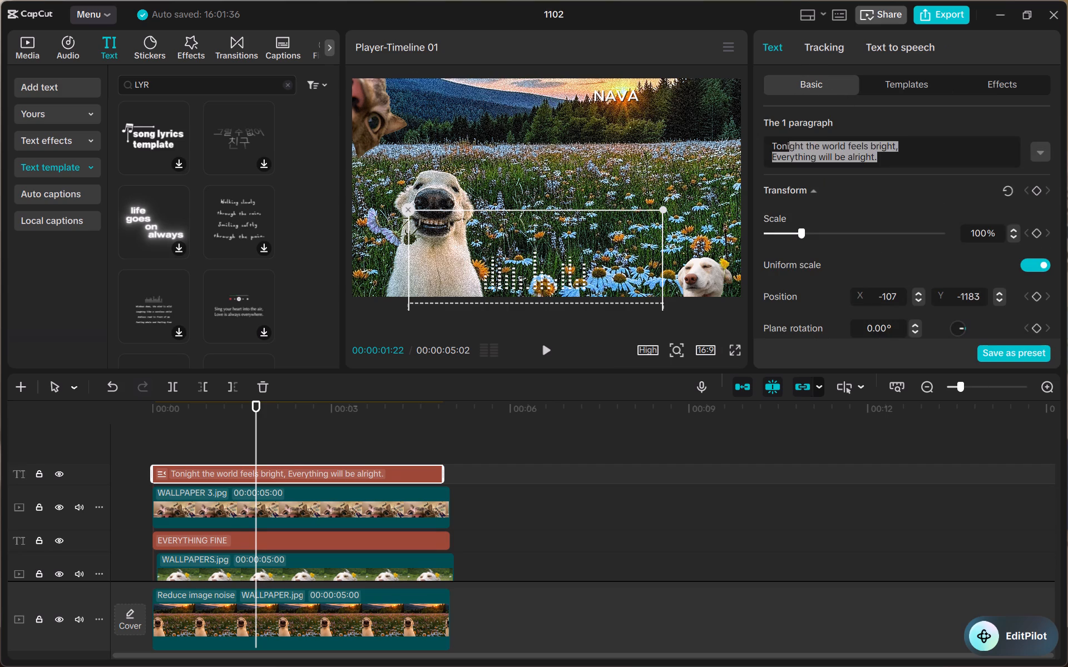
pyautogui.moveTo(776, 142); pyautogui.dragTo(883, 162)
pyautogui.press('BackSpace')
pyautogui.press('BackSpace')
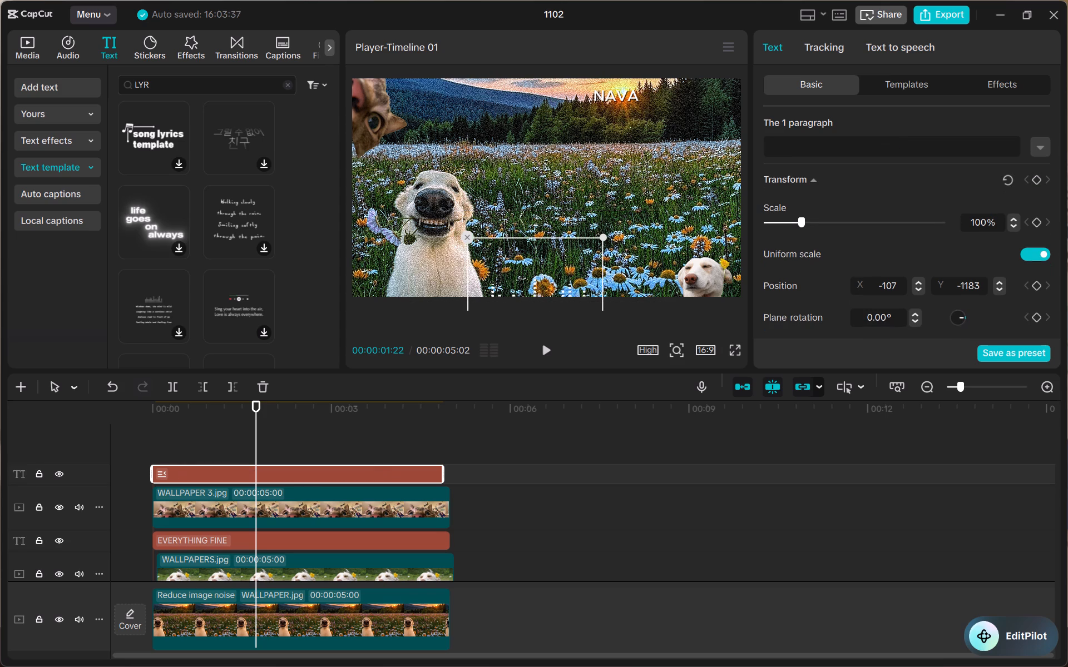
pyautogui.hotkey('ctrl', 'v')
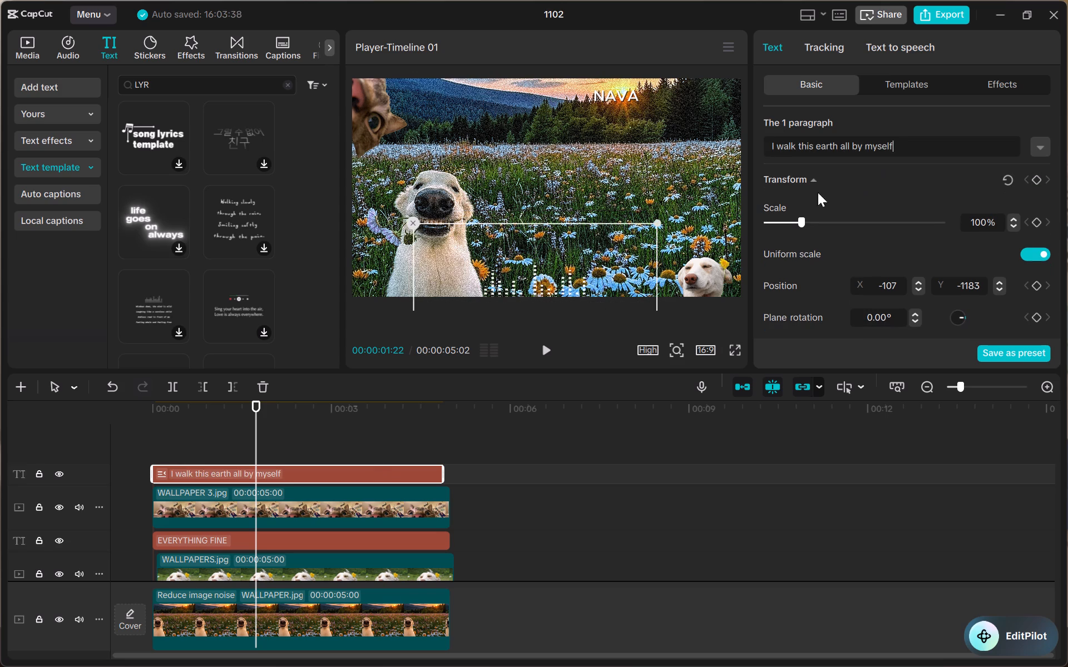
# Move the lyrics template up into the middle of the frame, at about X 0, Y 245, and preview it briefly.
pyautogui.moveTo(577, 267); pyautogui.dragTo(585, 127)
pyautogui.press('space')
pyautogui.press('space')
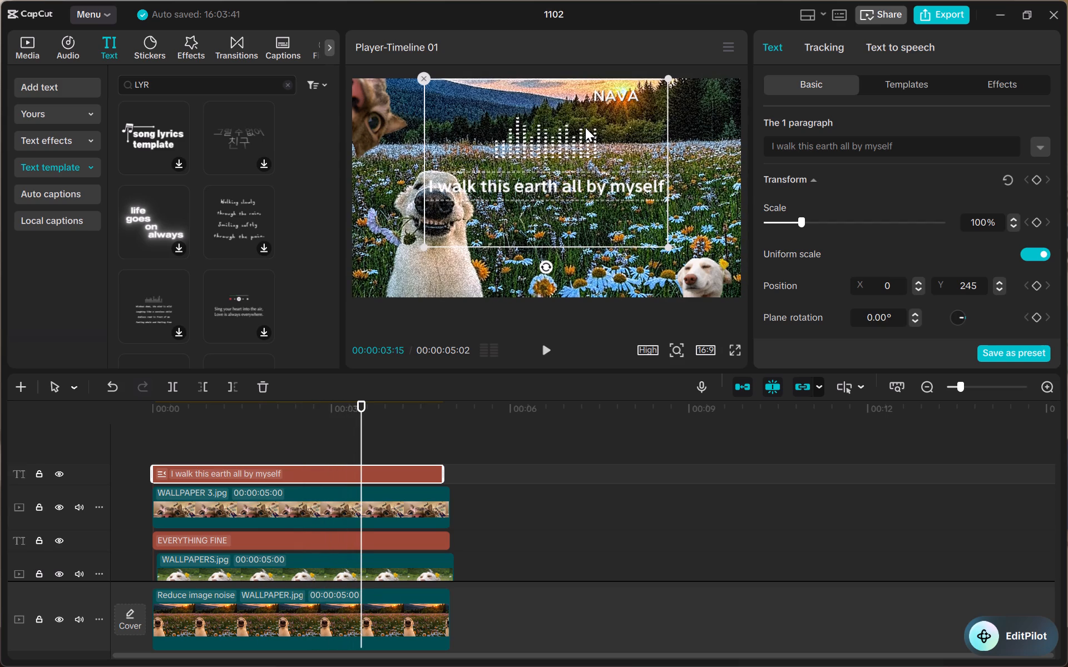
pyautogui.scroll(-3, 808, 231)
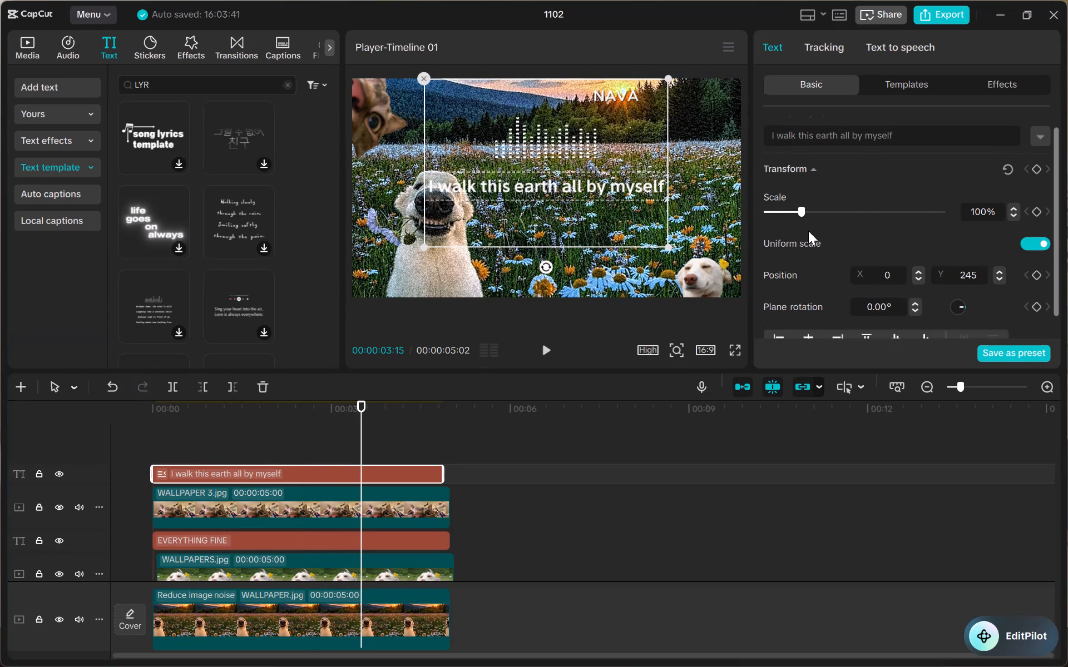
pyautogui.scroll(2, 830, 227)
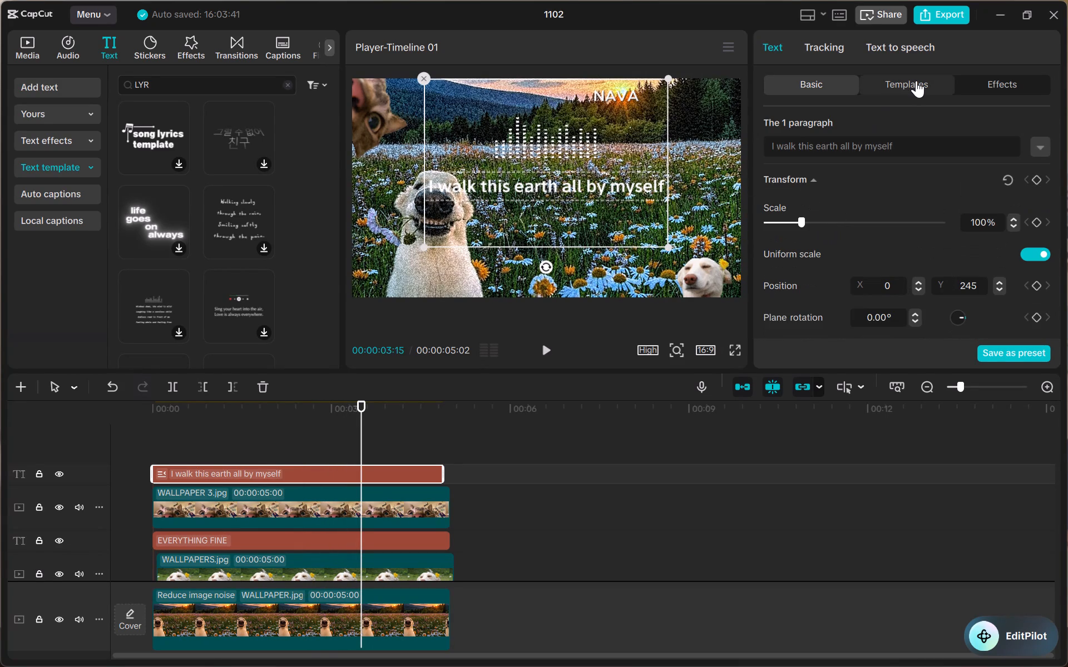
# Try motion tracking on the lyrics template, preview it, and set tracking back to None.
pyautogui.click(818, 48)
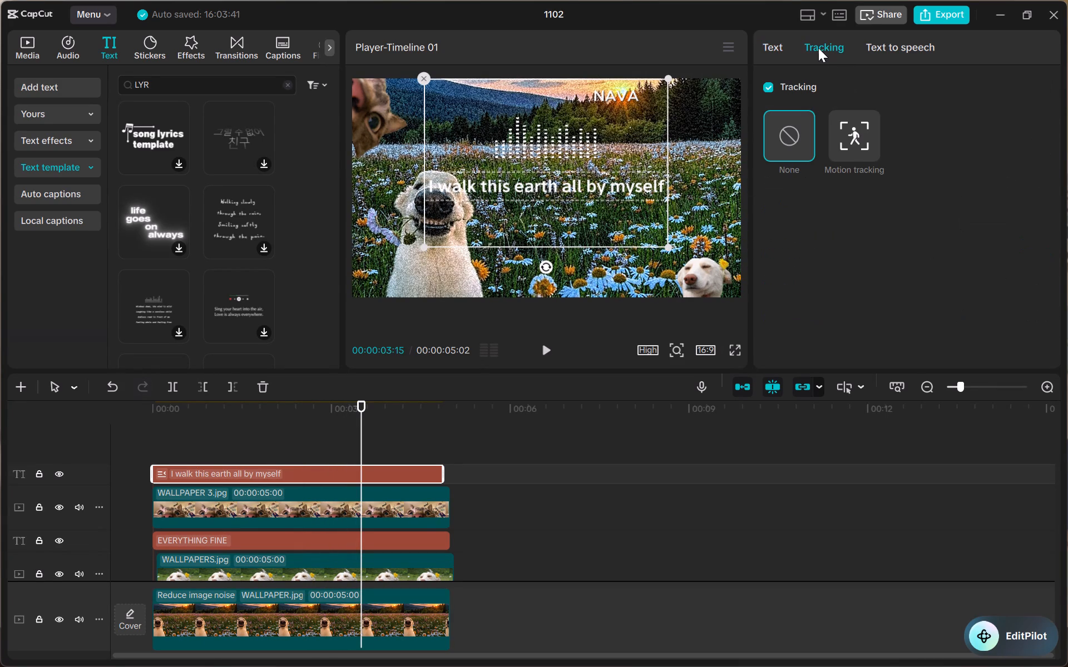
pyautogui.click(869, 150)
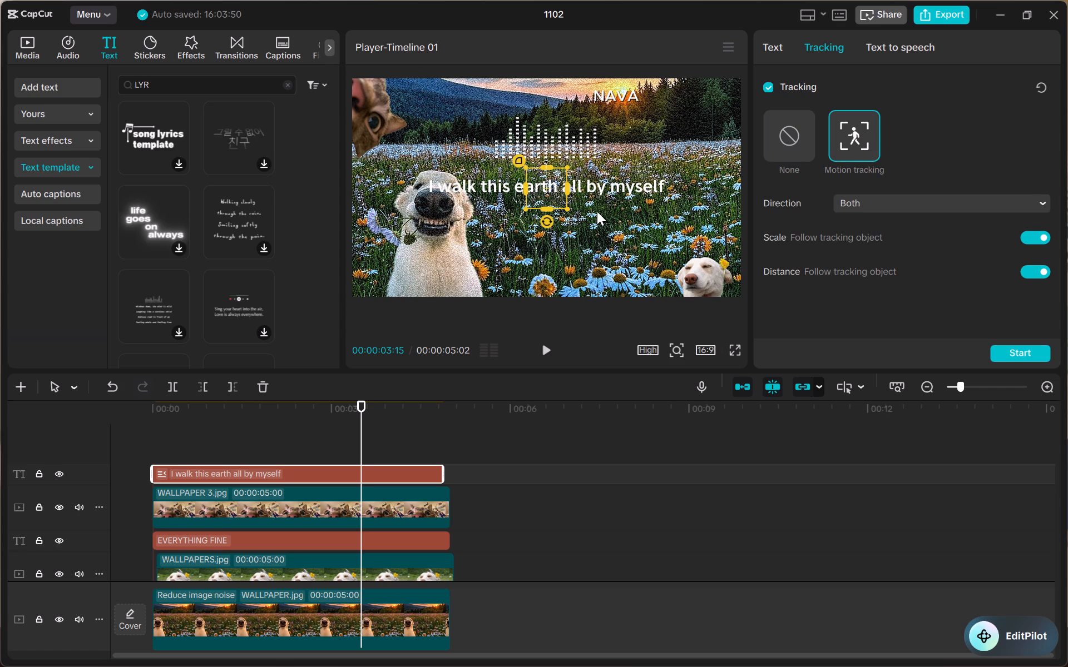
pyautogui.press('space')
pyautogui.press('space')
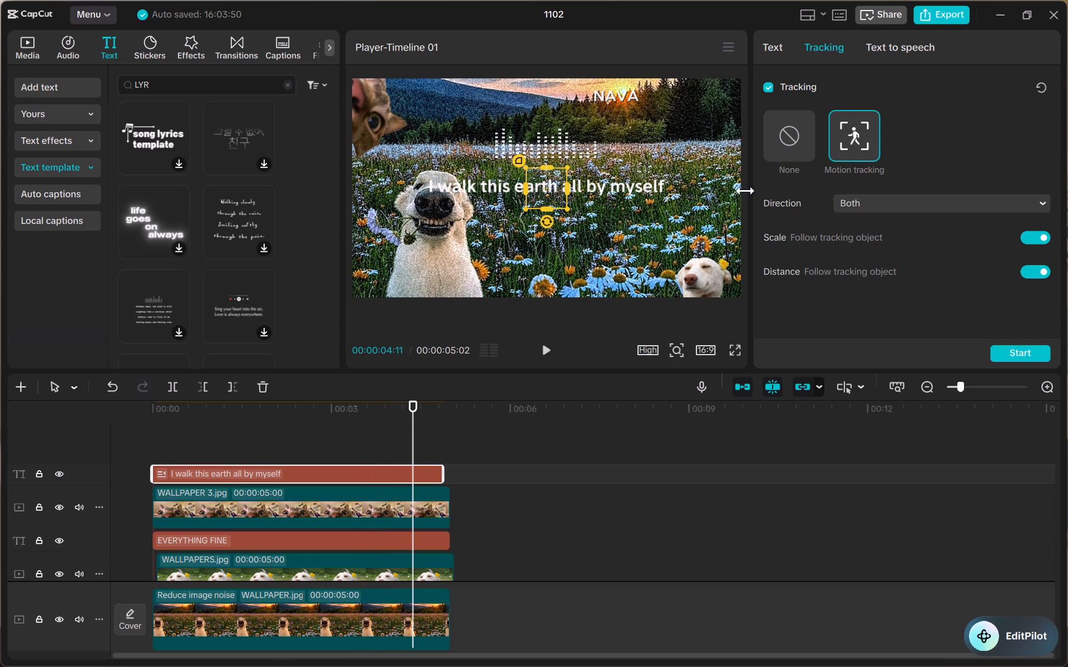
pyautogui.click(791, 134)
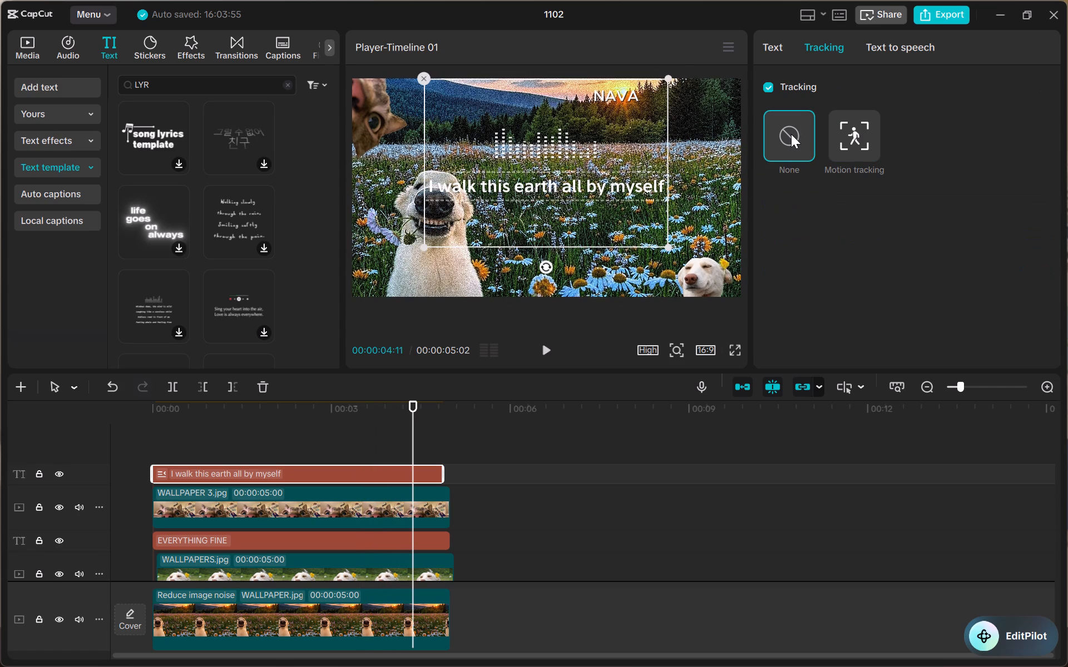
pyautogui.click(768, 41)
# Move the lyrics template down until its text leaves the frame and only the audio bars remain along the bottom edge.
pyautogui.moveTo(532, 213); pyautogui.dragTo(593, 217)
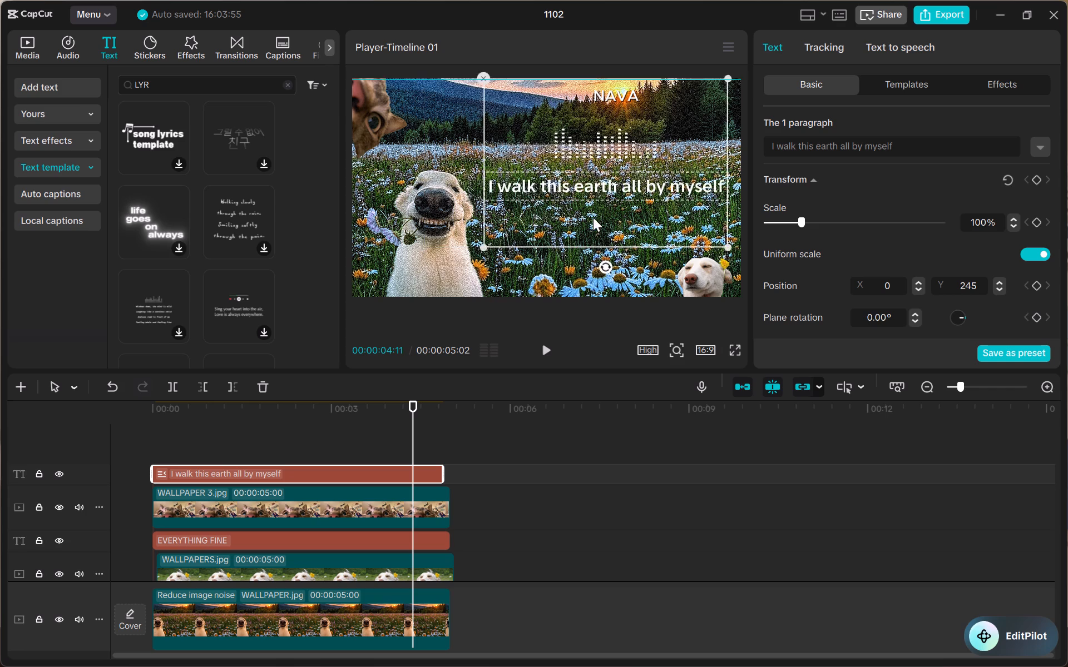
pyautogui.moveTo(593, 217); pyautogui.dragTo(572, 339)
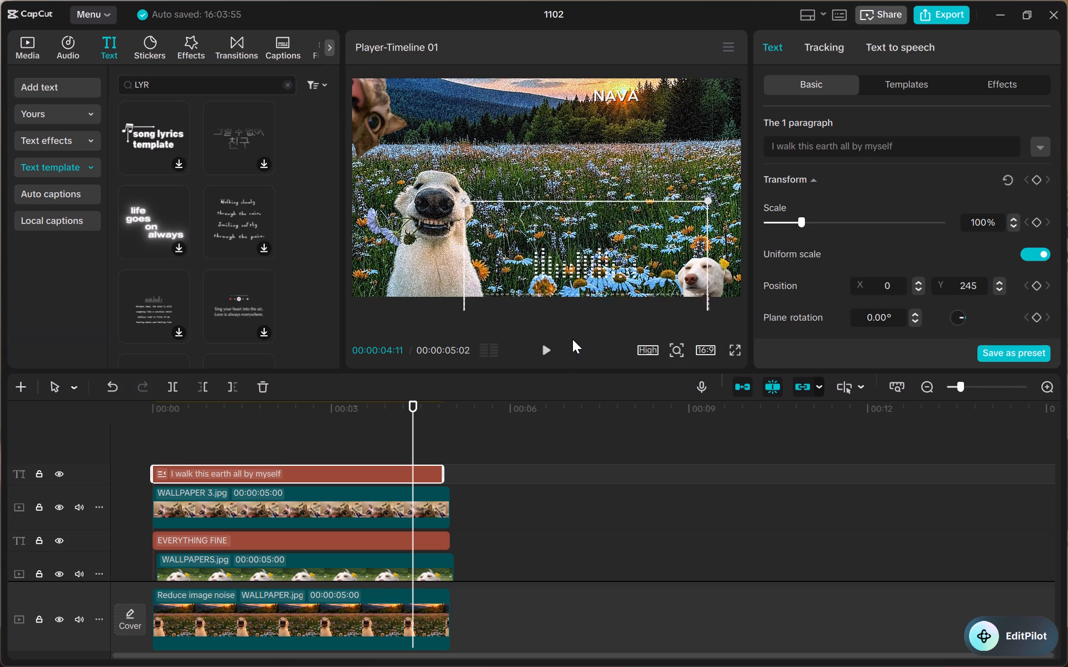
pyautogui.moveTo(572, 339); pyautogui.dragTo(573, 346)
# Delete the lyrics template from the timeline.
pyautogui.press('BackSpace')
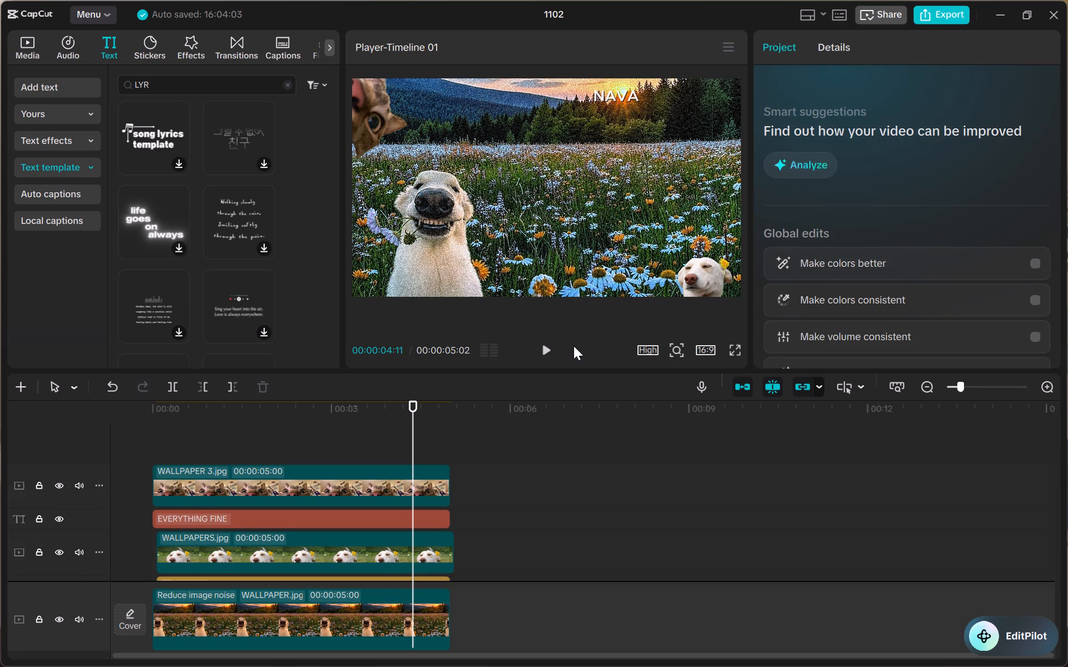
# Play the video from the start and scrub through the timeline to check it without the lyrics template.
pyautogui.moveTo(413, 412); pyautogui.dragTo(186, 417)
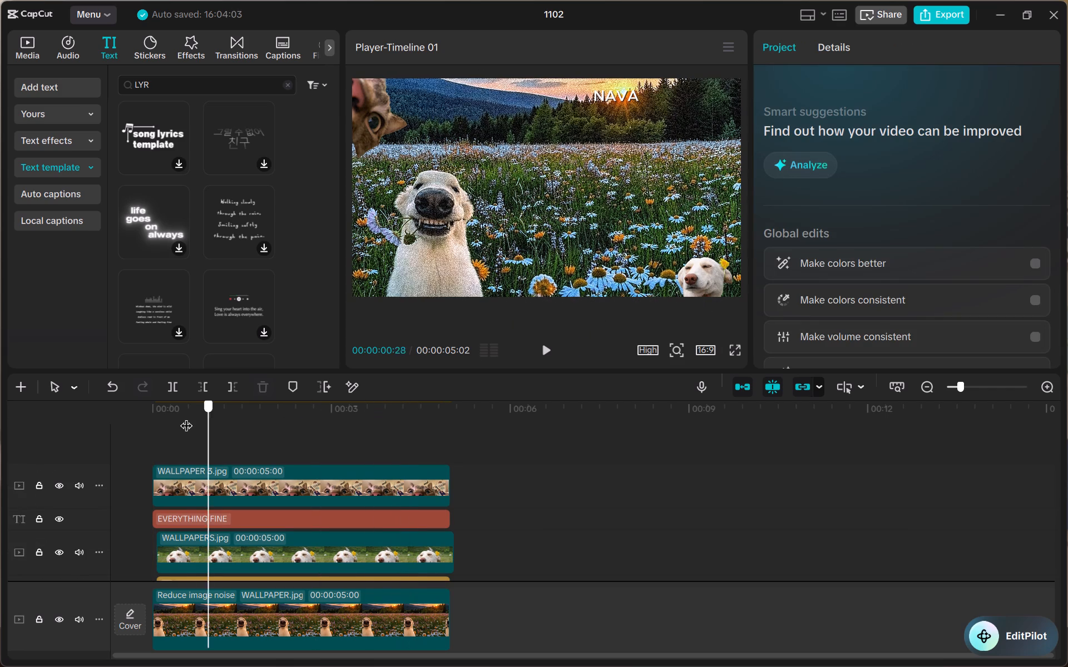
pyautogui.moveTo(186, 417); pyautogui.dragTo(141, 411)
pyautogui.press('space')
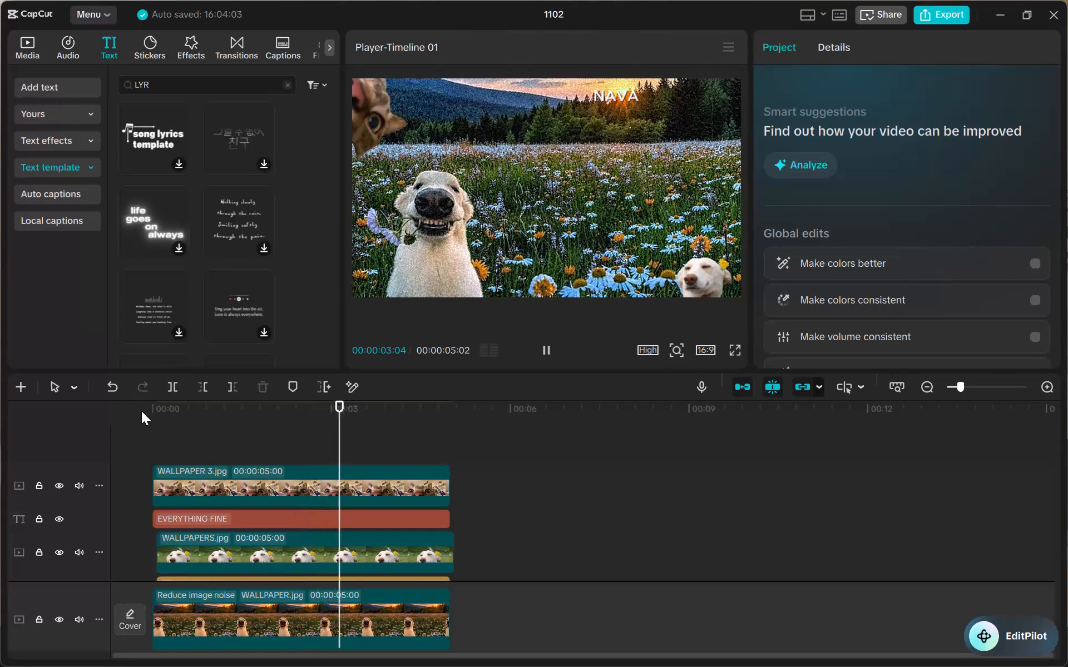
pyautogui.press('space')
pyautogui.press('space')
pyautogui.press('space')
pyautogui.press('space')
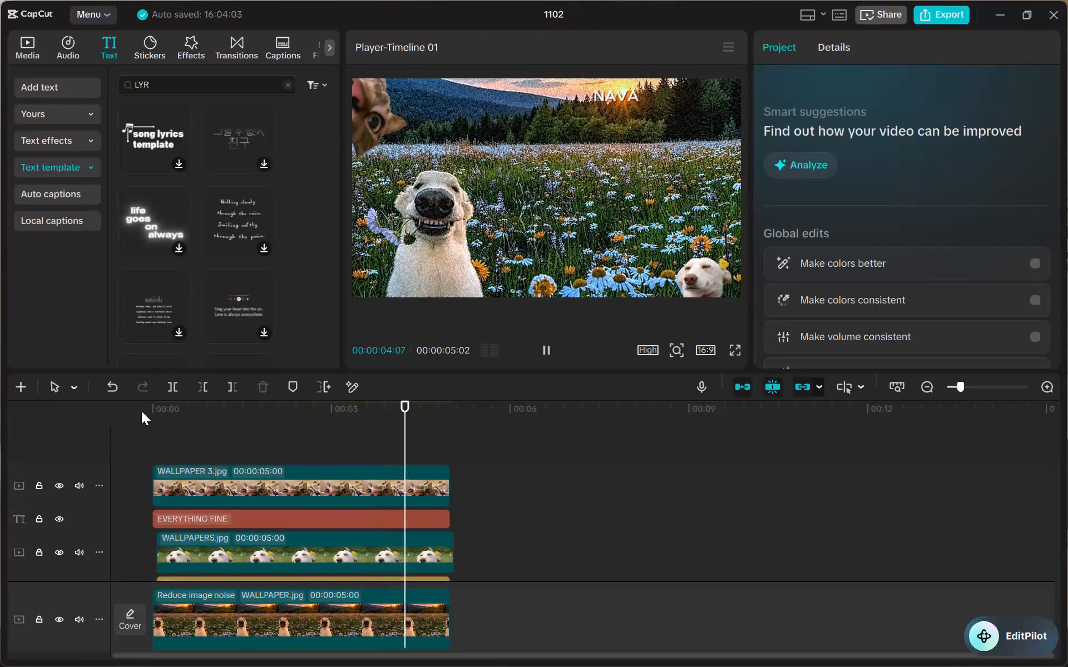
pyautogui.press('space')
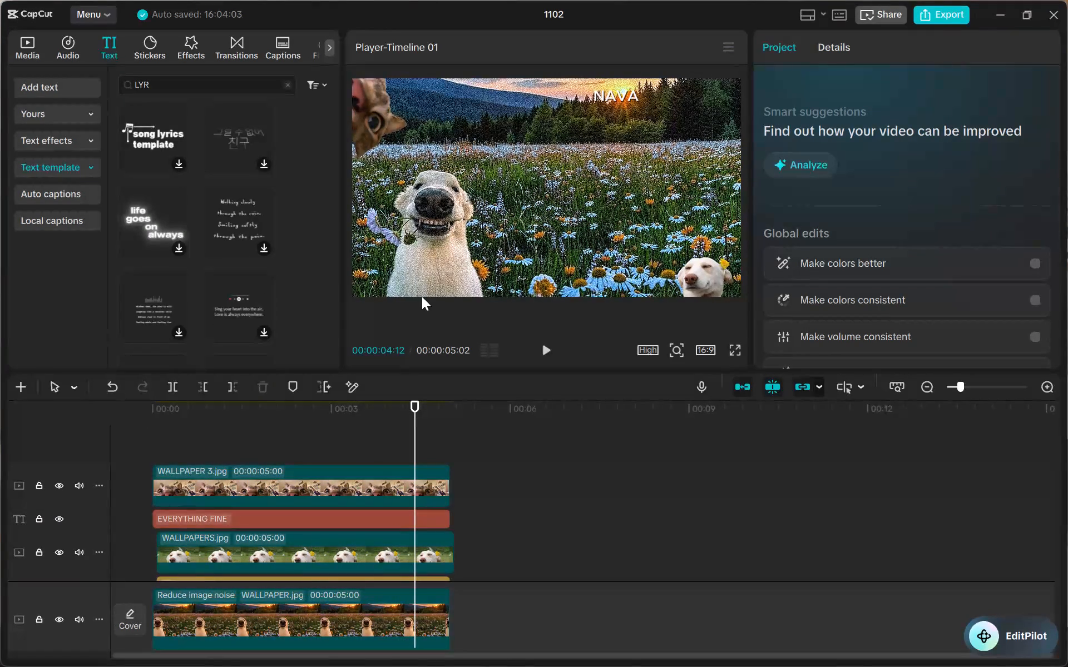
pyautogui.moveTo(414, 425); pyautogui.dragTo(293, 424)
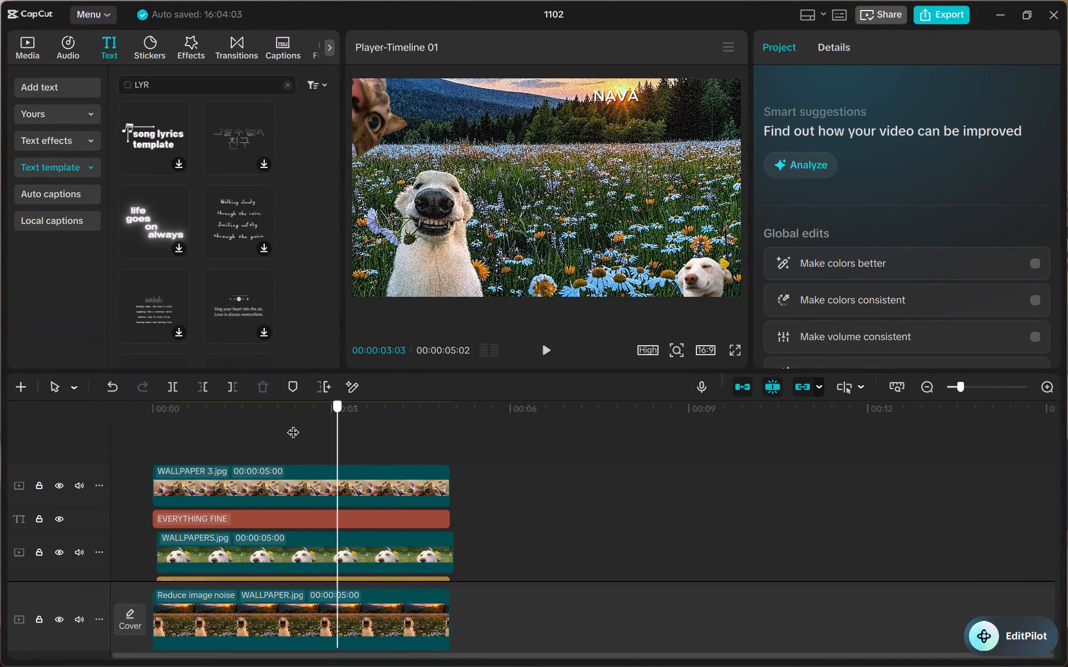
pyautogui.moveTo(293, 424); pyautogui.dragTo(279, 447)
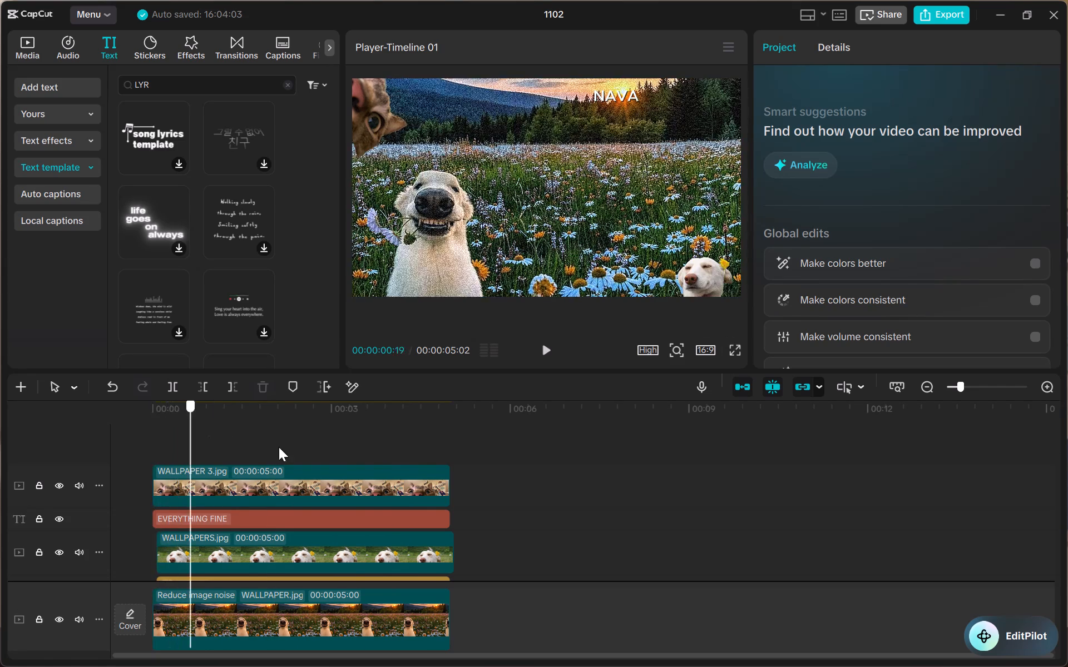
pyautogui.moveTo(279, 447); pyautogui.dragTo(199, 440)
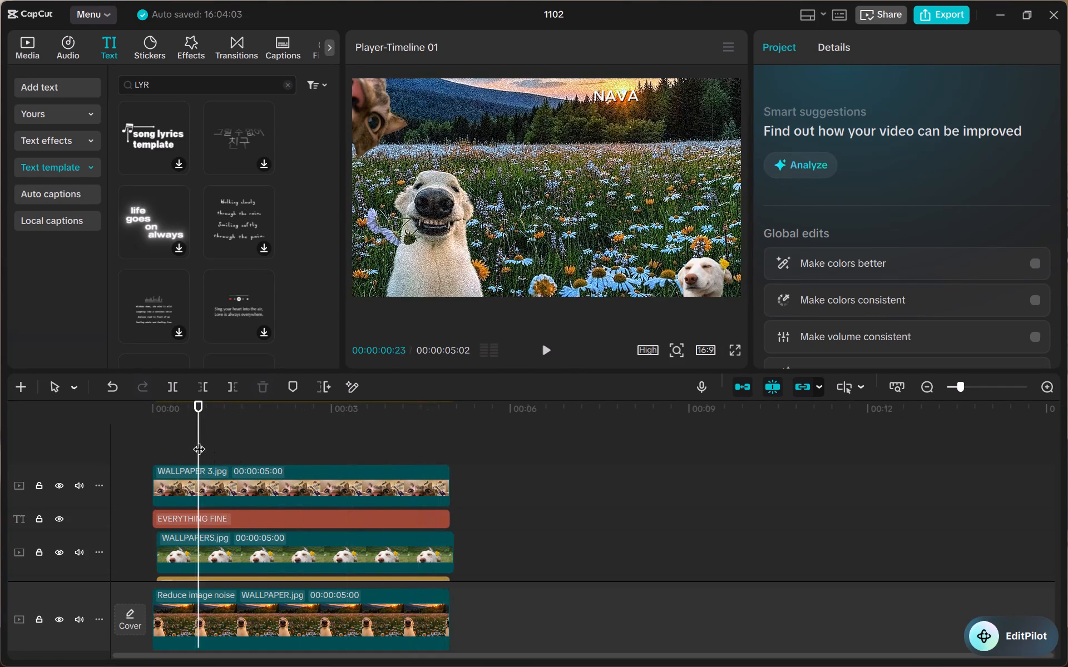
pyautogui.moveTo(199, 440); pyautogui.dragTo(239, 447)
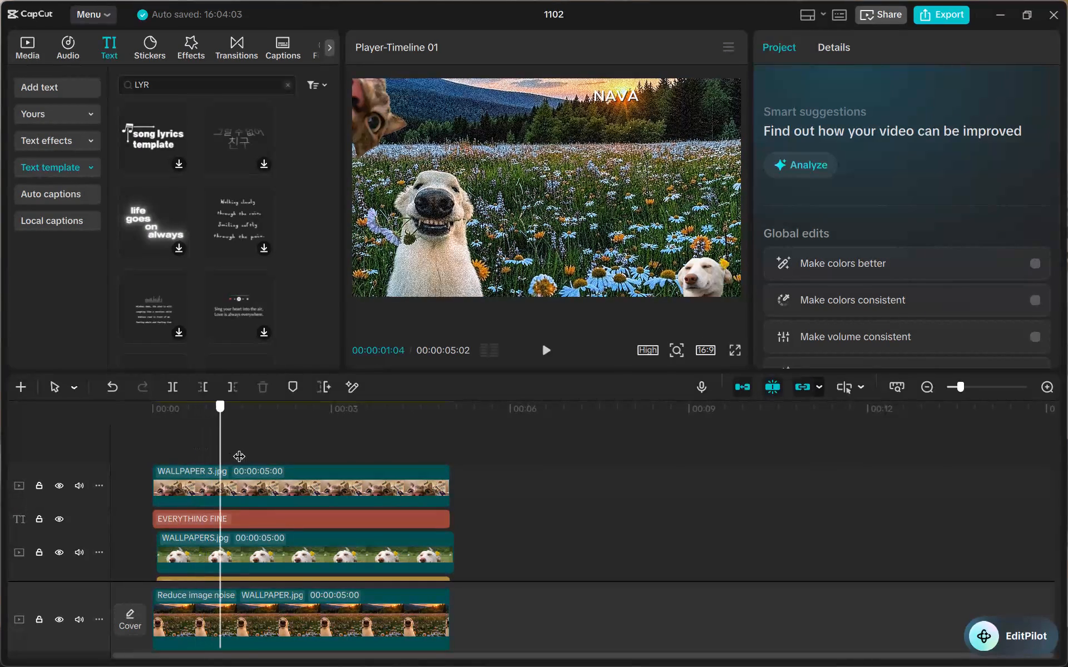
pyautogui.moveTo(239, 447); pyautogui.dragTo(248, 450)
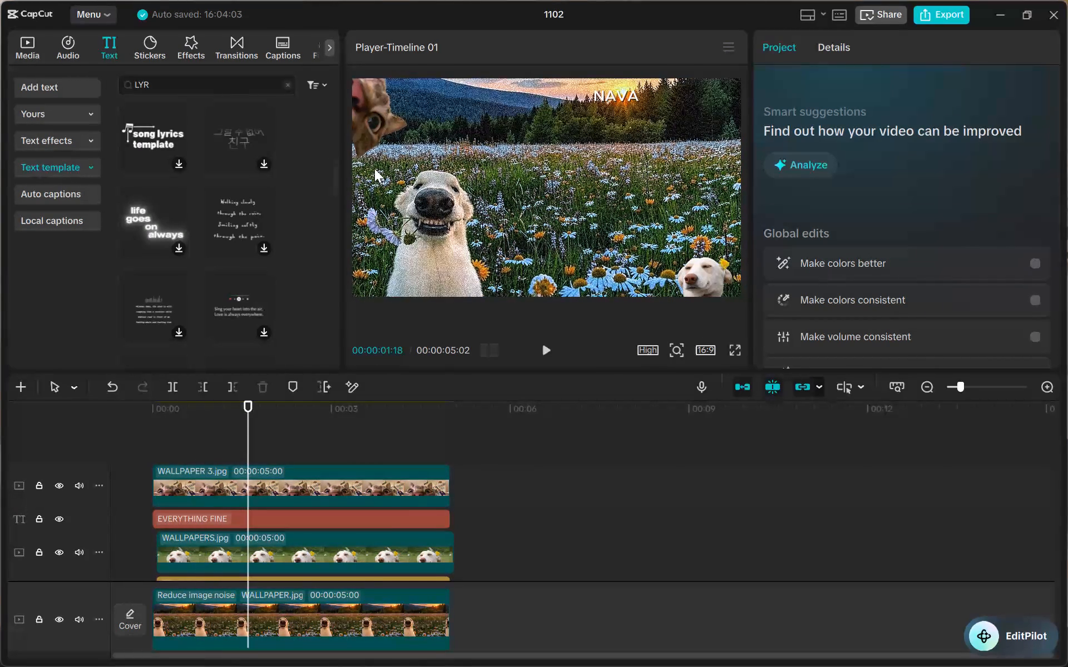
# Enlarge the WALLPAPER 3.jpg cat cut-out slightly in the upper-left corner of the video frame.
pyautogui.click(372, 145)
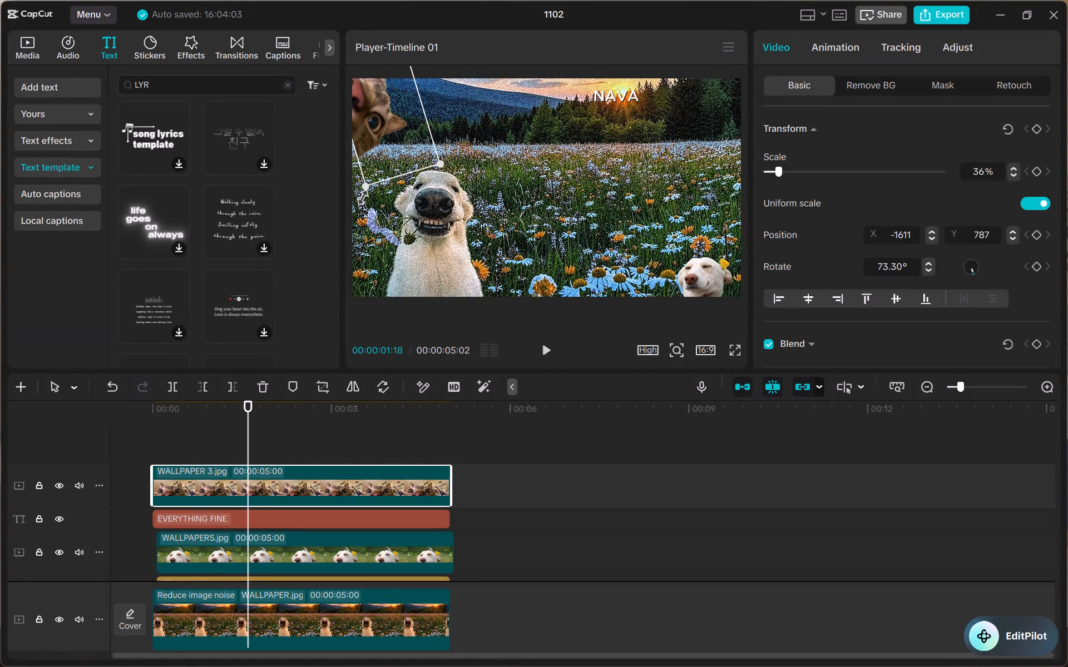
pyautogui.moveTo(364, 188); pyautogui.dragTo(335, 188)
pyautogui.click(484, 120)
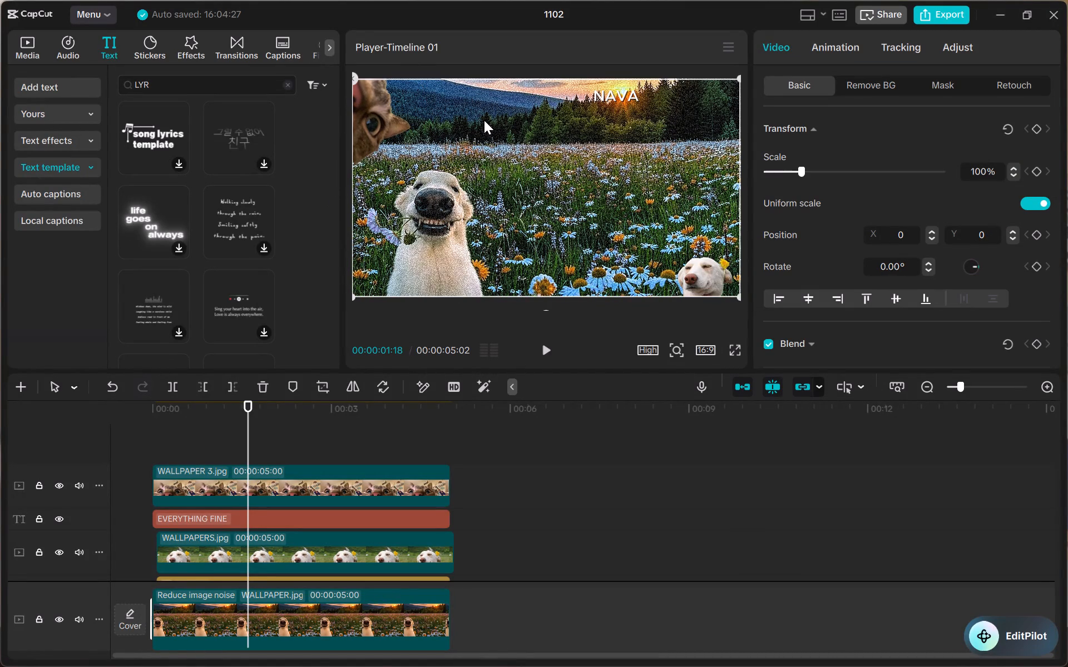
# Enlarge the WALLPAPERS.jpg dog cut-out in the lower-right corner of the video frame.
pyautogui.click(681, 272)
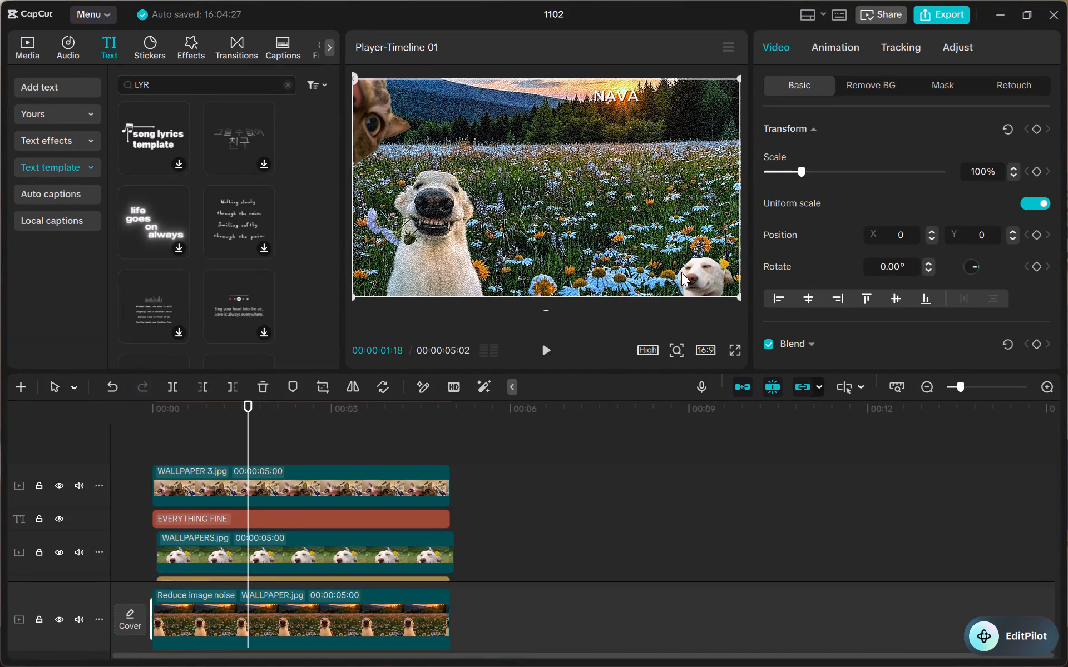
pyautogui.click(681, 272)
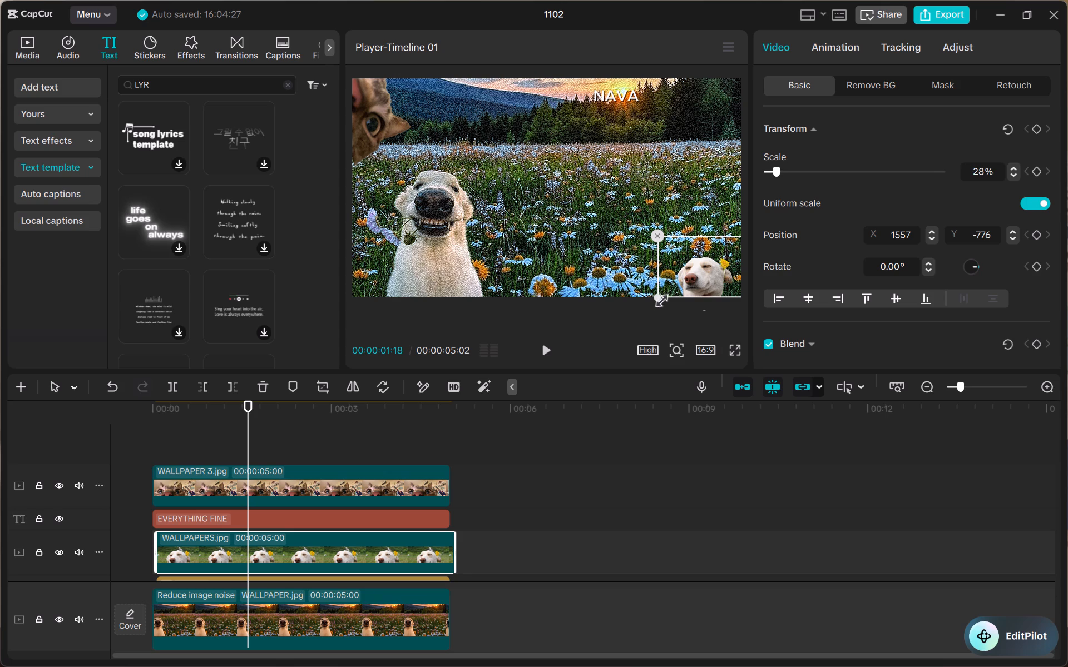
pyautogui.moveTo(659, 298); pyautogui.dragTo(621, 342)
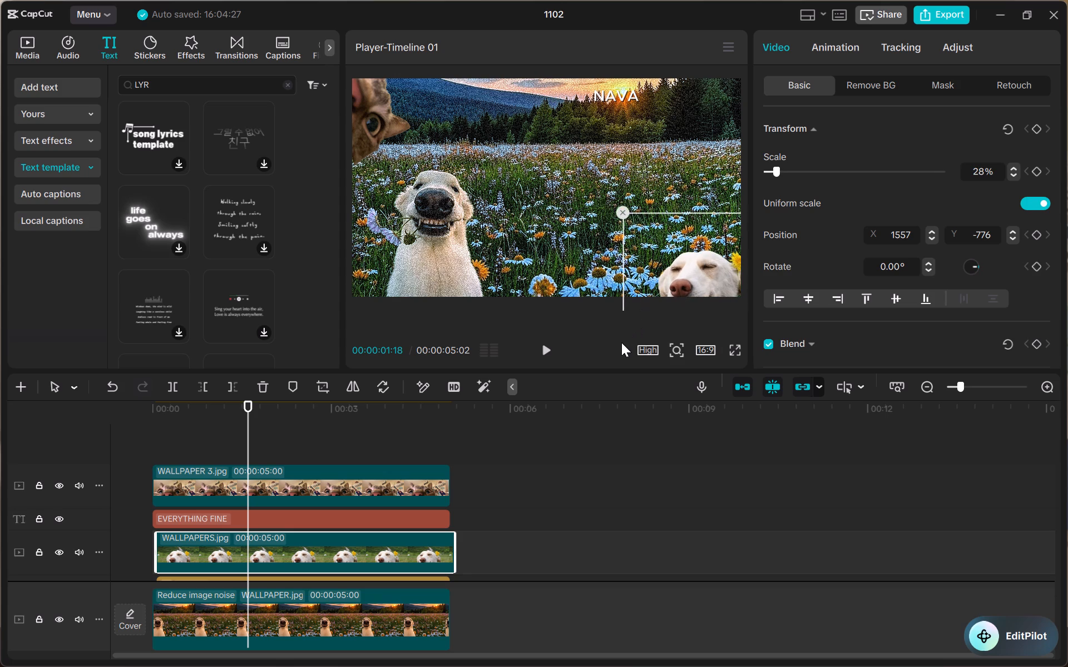
# Enlarge the WALLPAPERS.jpg dog cut-out to 53% and move it to about X 1409, Y -726 in the frame's lower-right corner.
pyautogui.moveTo(621, 342); pyautogui.dragTo(611, 345)
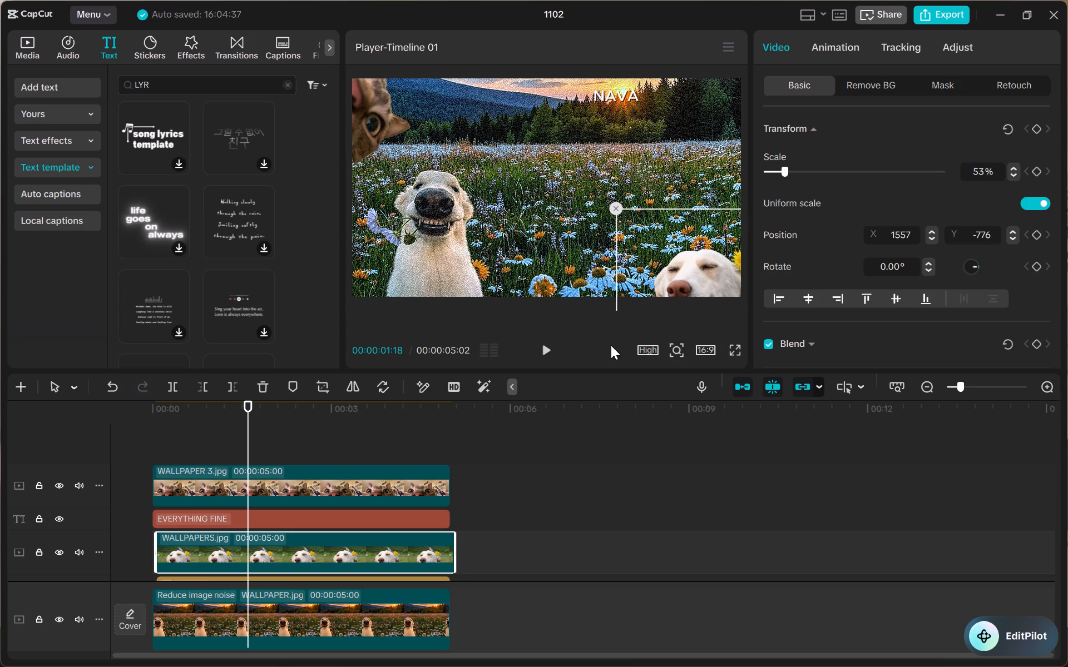
pyautogui.click(565, 220)
pyautogui.click(423, 235)
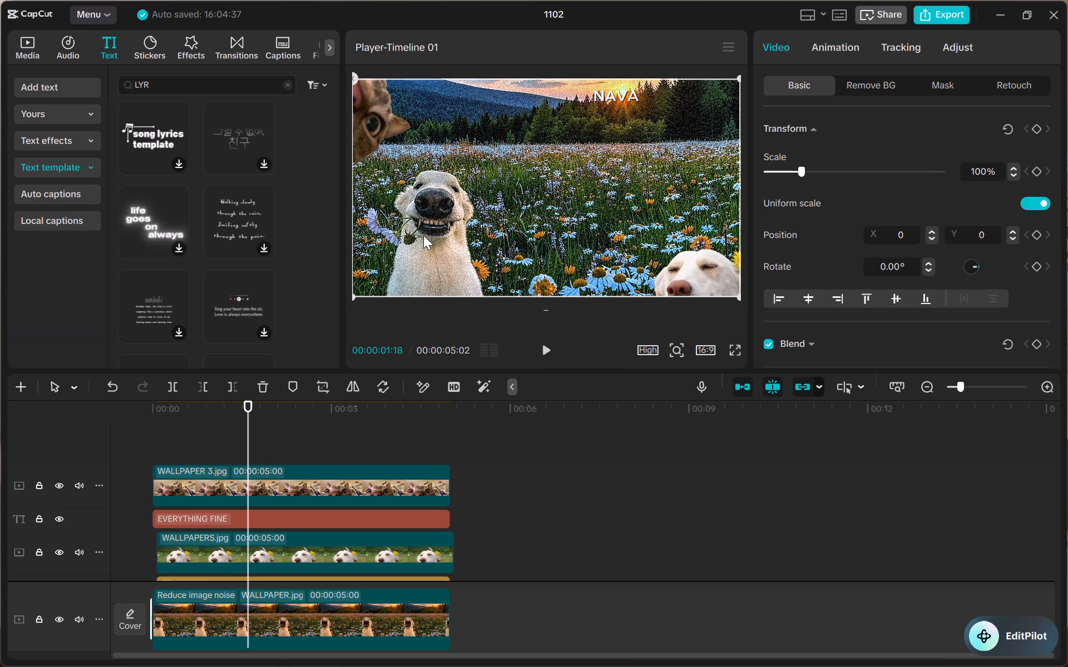
pyautogui.click(713, 268)
pyautogui.doubleClick(713, 268)
pyautogui.moveTo(713, 268); pyautogui.dragTo(700, 252)
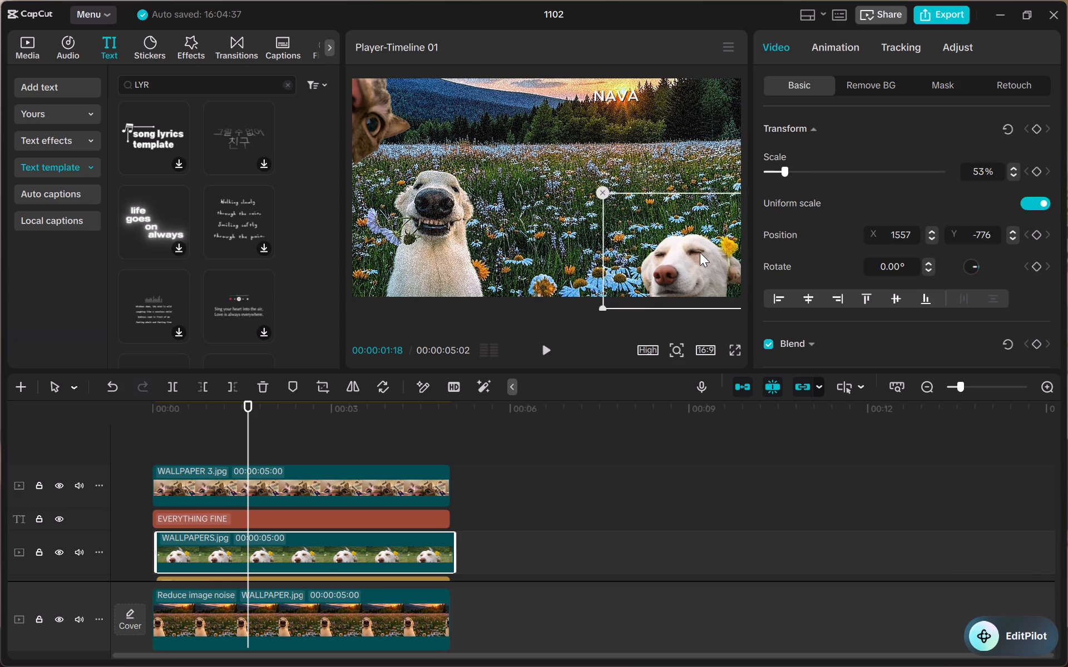
pyautogui.moveTo(700, 252); pyautogui.dragTo(703, 263)
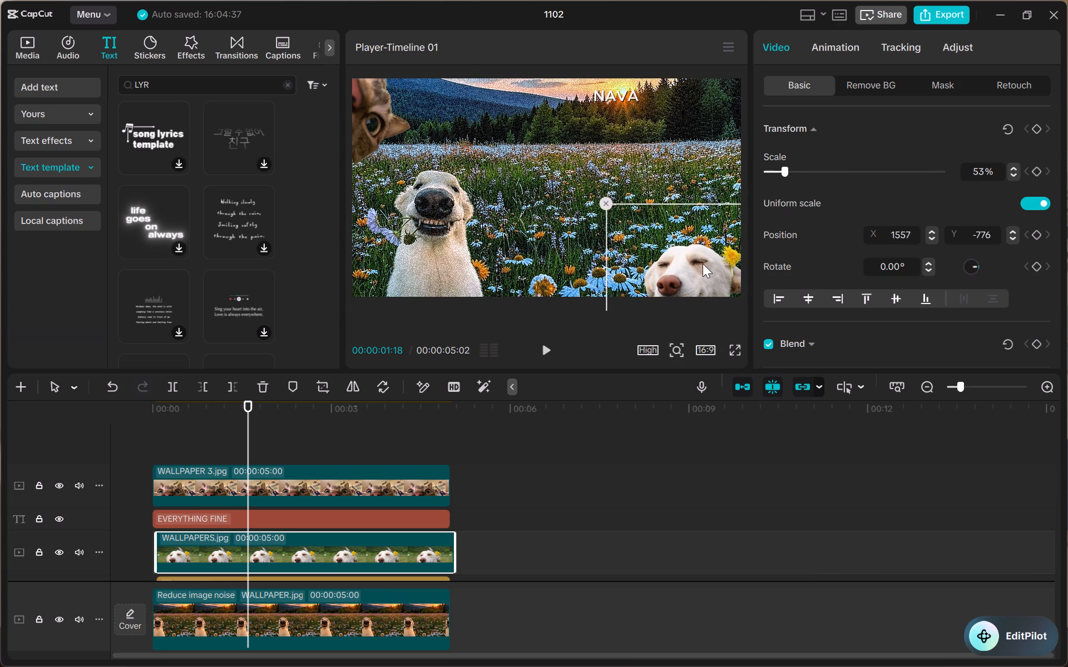
pyautogui.moveTo(703, 263); pyautogui.dragTo(698, 263)
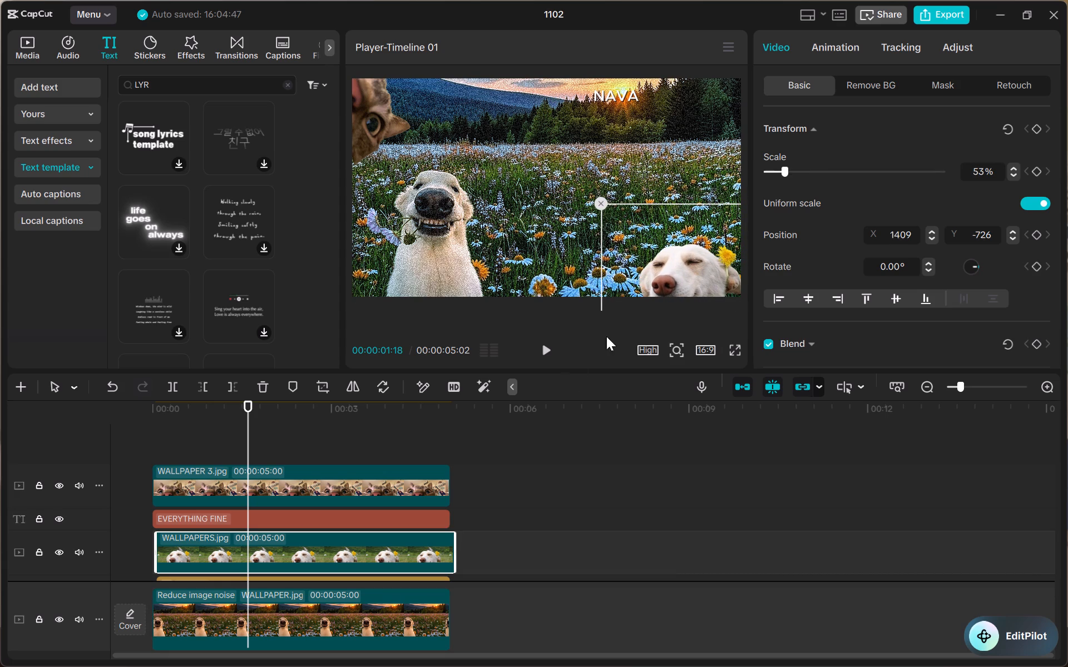
# Switch to Pinterest and open the pin of the two marmots on a grassy hillside.
pyautogui.click(589, 412)
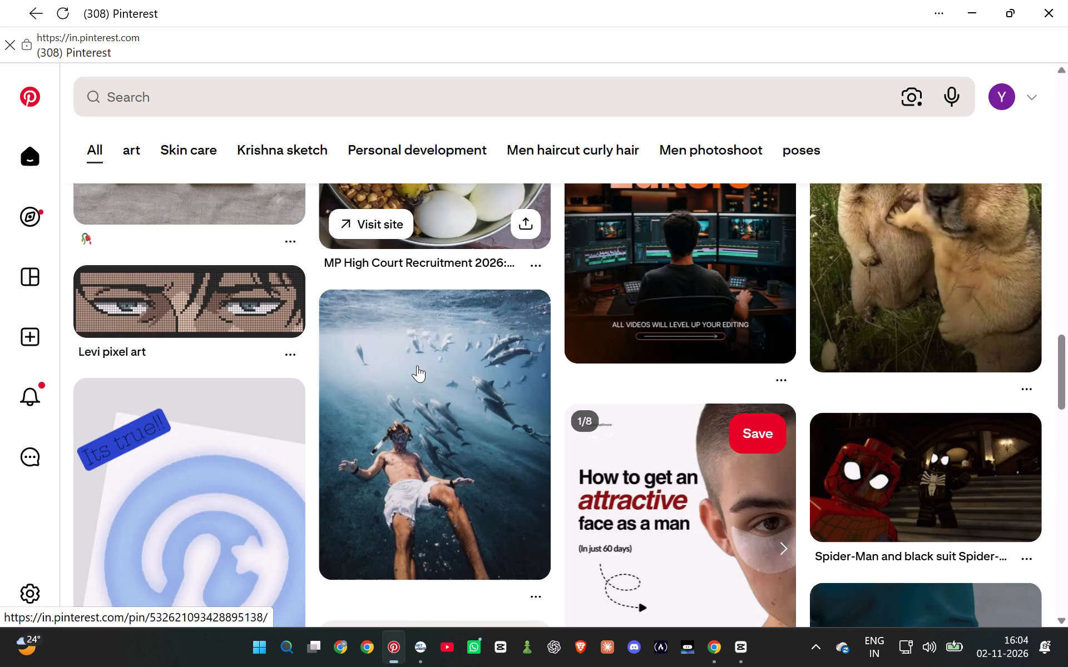
pyautogui.scroll(4, 417, 365)
pyautogui.scroll(-1, 417, 365)
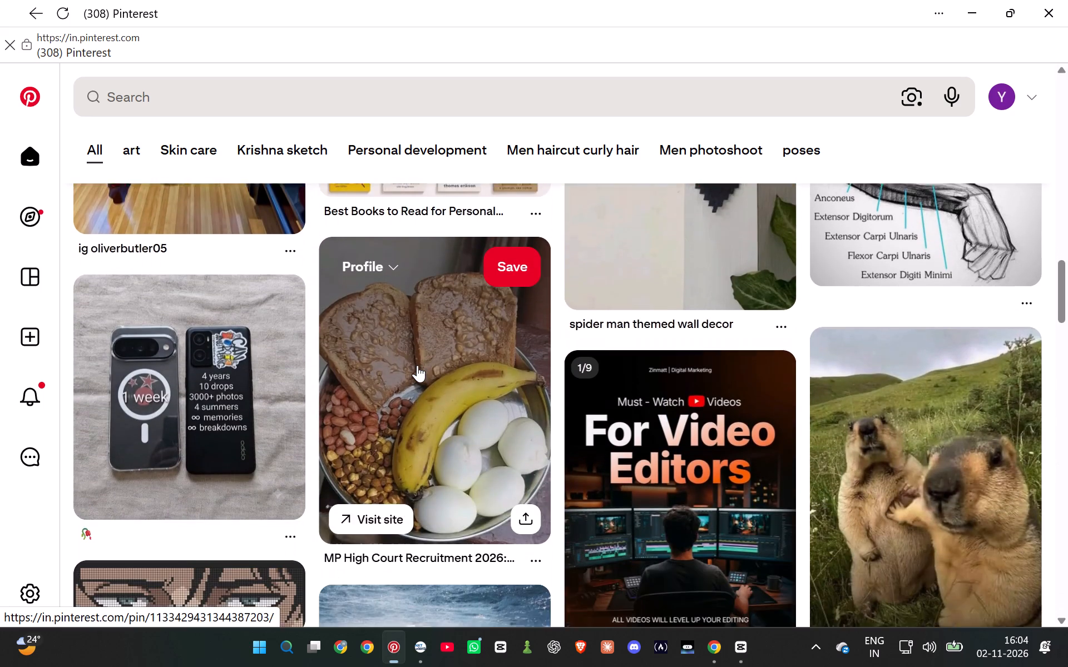
pyautogui.scroll(-1, 417, 365)
pyautogui.click(988, 335)
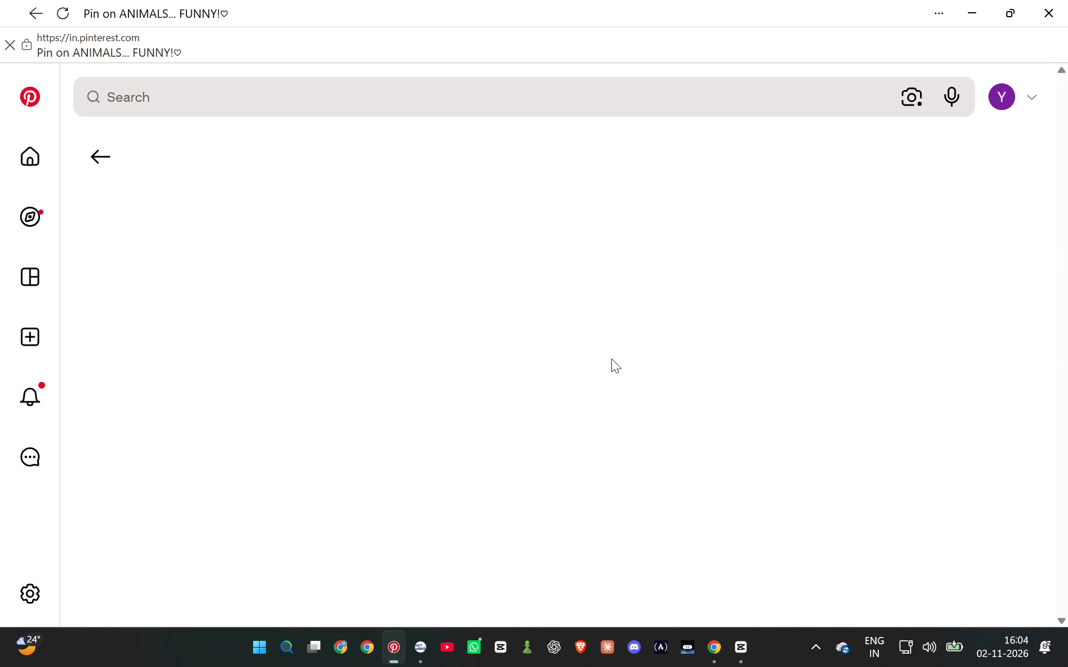
# Save the marmot image to the Downloads folder under the name NEW.
pyautogui.rightClick(330, 411)
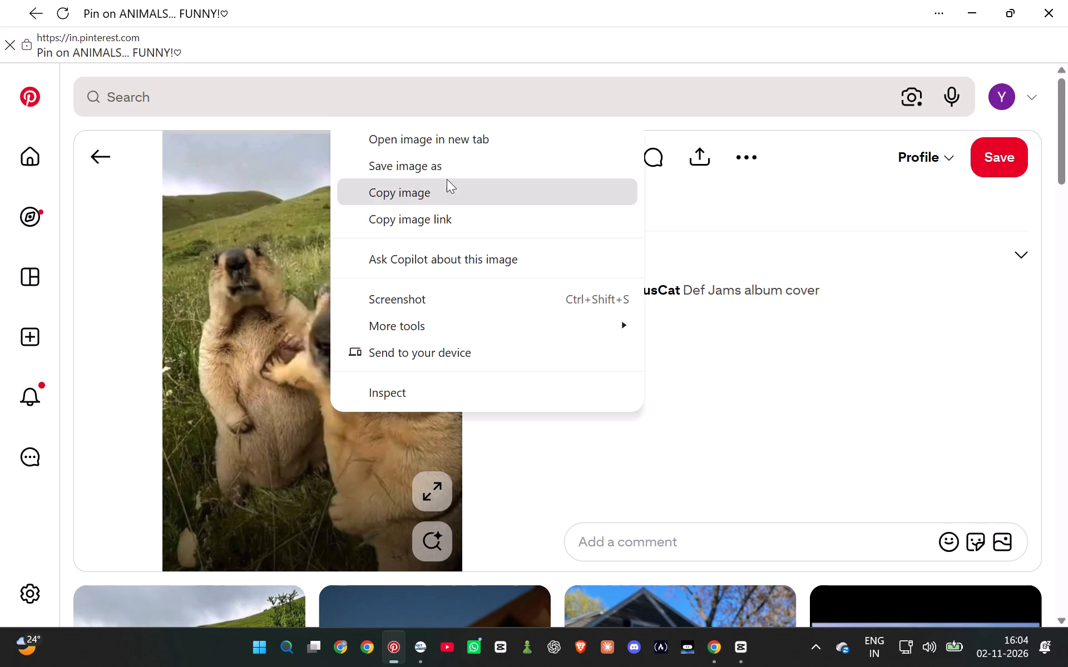
pyautogui.click(445, 173)
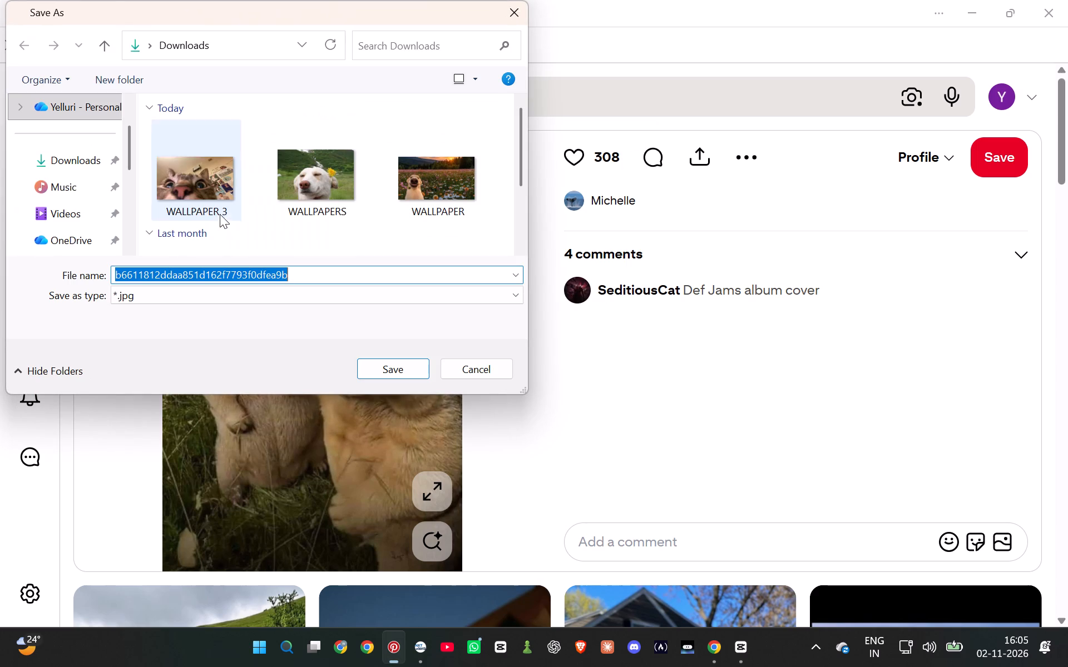
pyautogui.press('BackSpace')
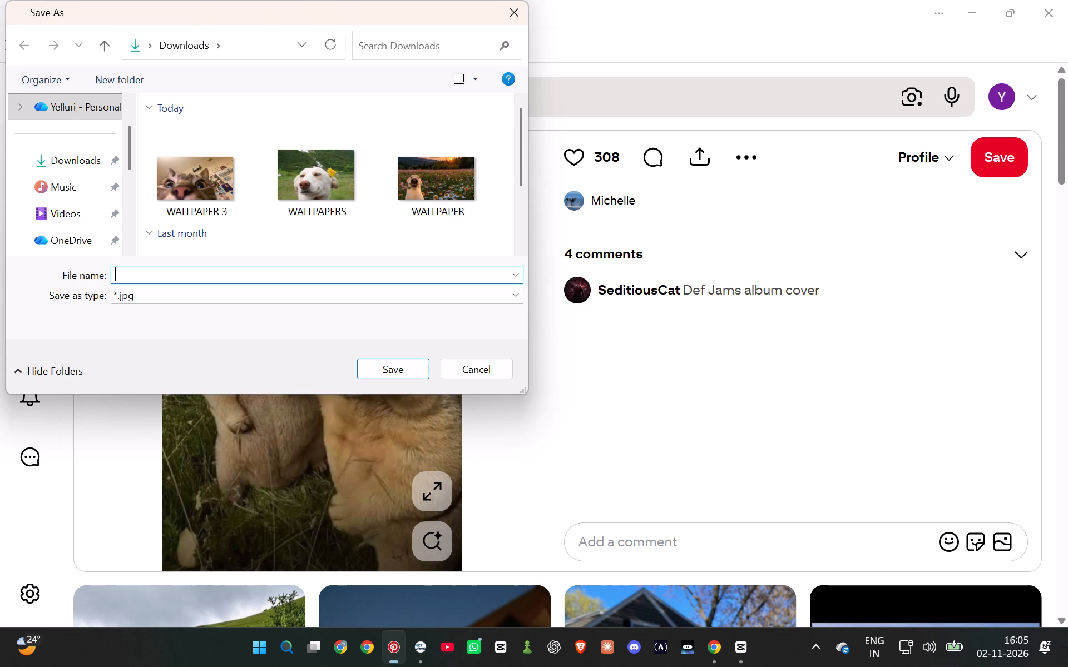
pyautogui.write('NEW WA')
pyautogui.press('BackSpace')
pyautogui.press('BackSpace')
pyautogui.press('BackSpace')
pyautogui.press('Return')
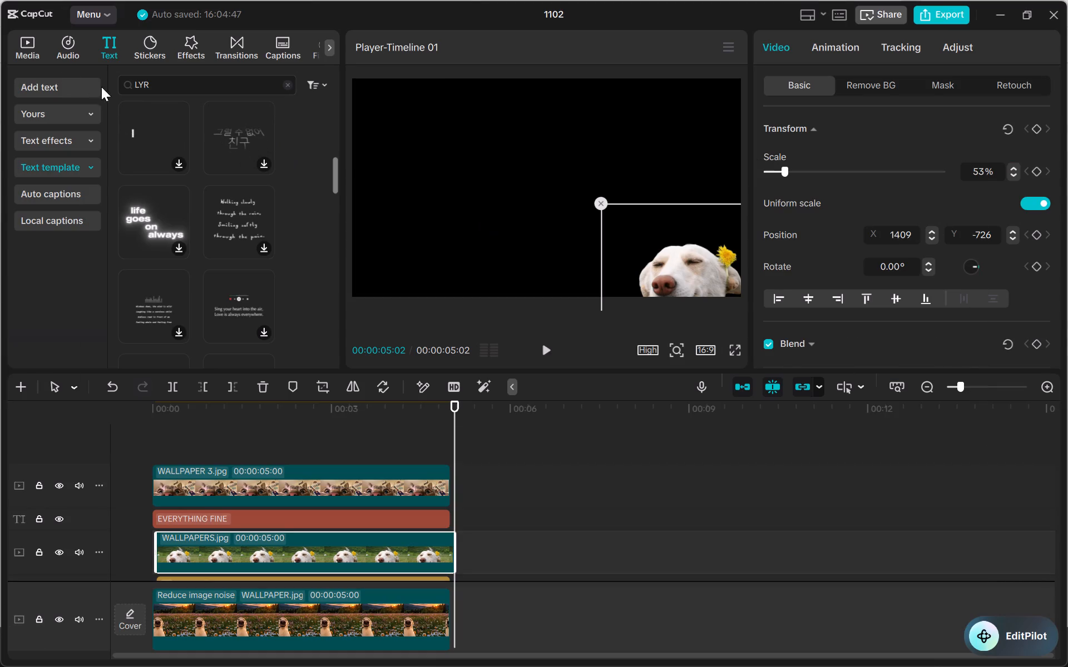
# Return to CapCut and trim the end of the WALLPAPERS.jpg clip to a duration of 00:00:04:28, level with the other clips.
pyautogui.click(39, 50)
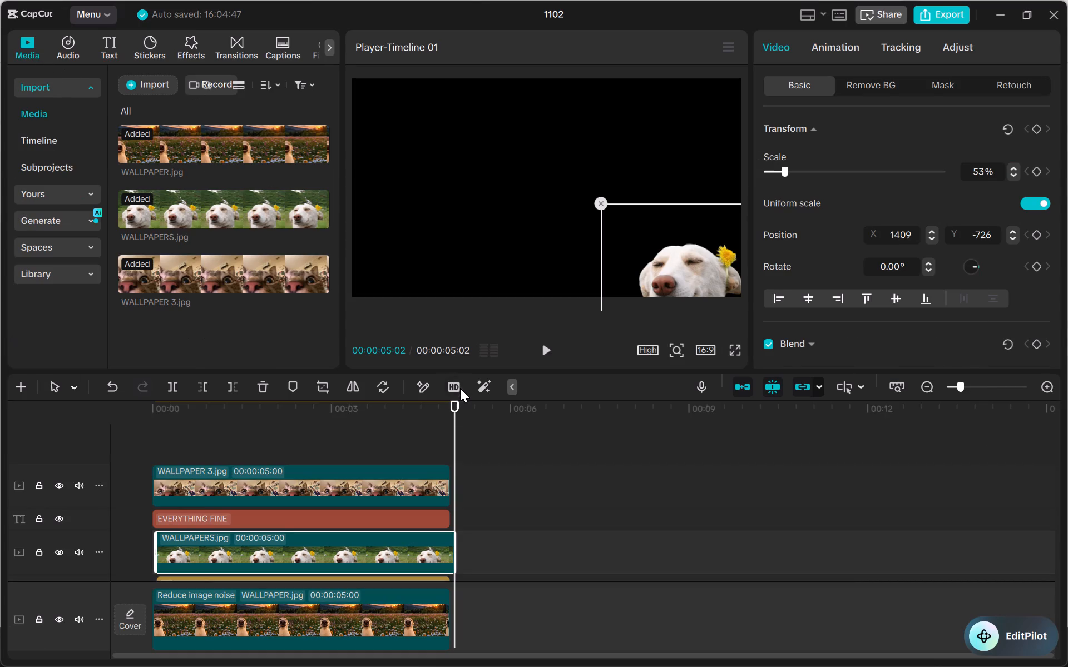
pyautogui.moveTo(456, 541); pyautogui.dragTo(448, 541)
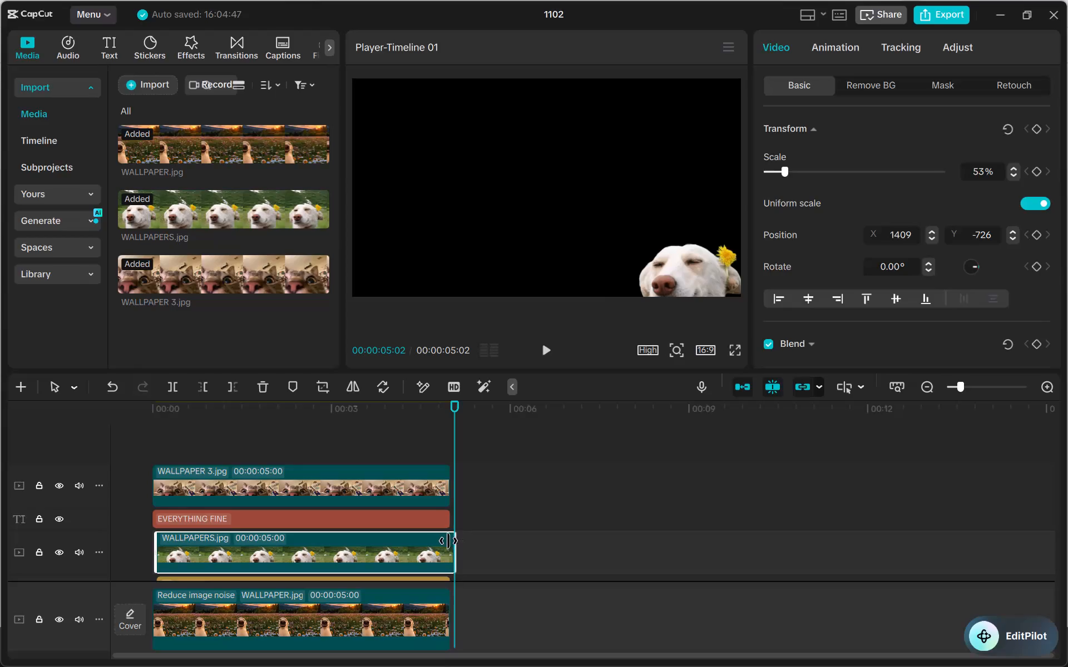
pyautogui.moveTo(448, 541); pyautogui.dragTo(446, 540)
pyautogui.moveTo(446, 540); pyautogui.dragTo(441, 540)
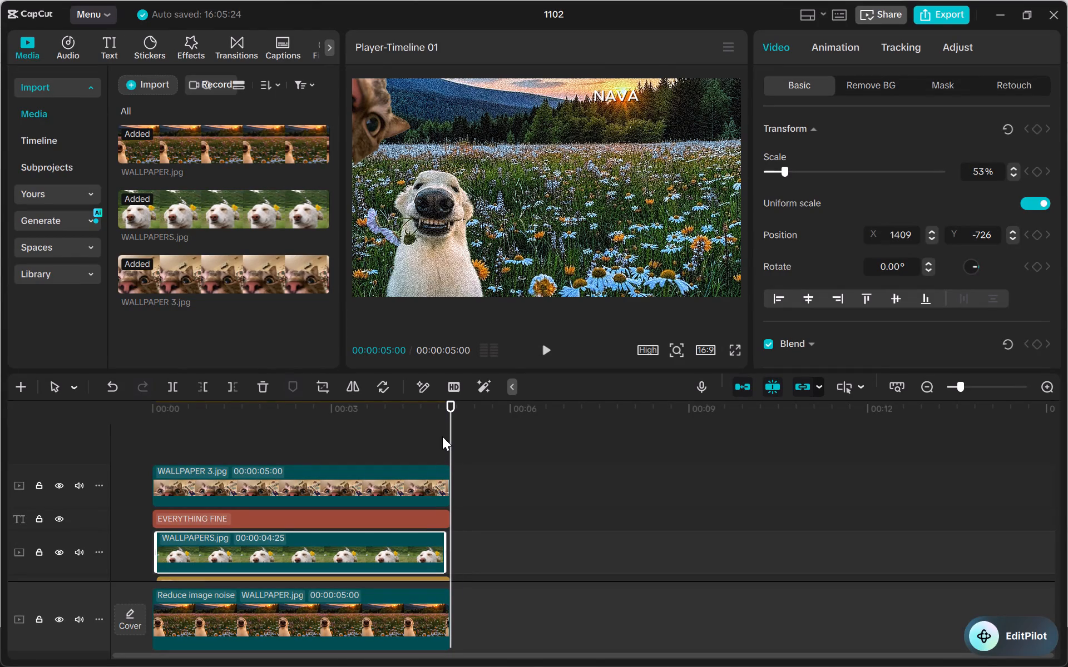
pyautogui.moveTo(443, 435); pyautogui.dragTo(431, 451)
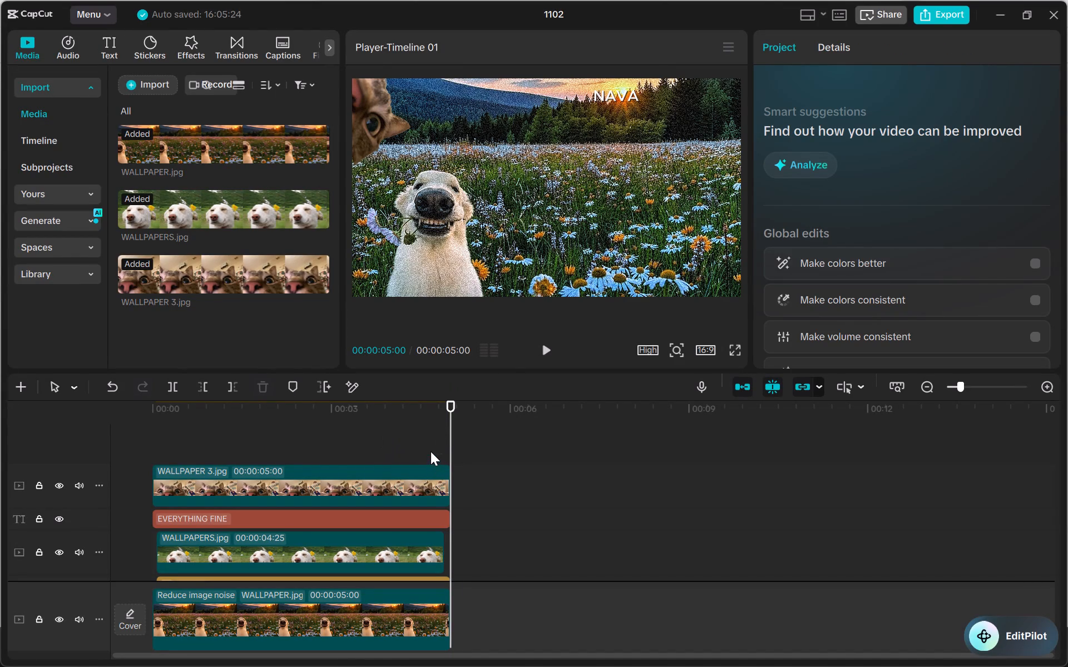
pyautogui.scroll(-2, 438, 554)
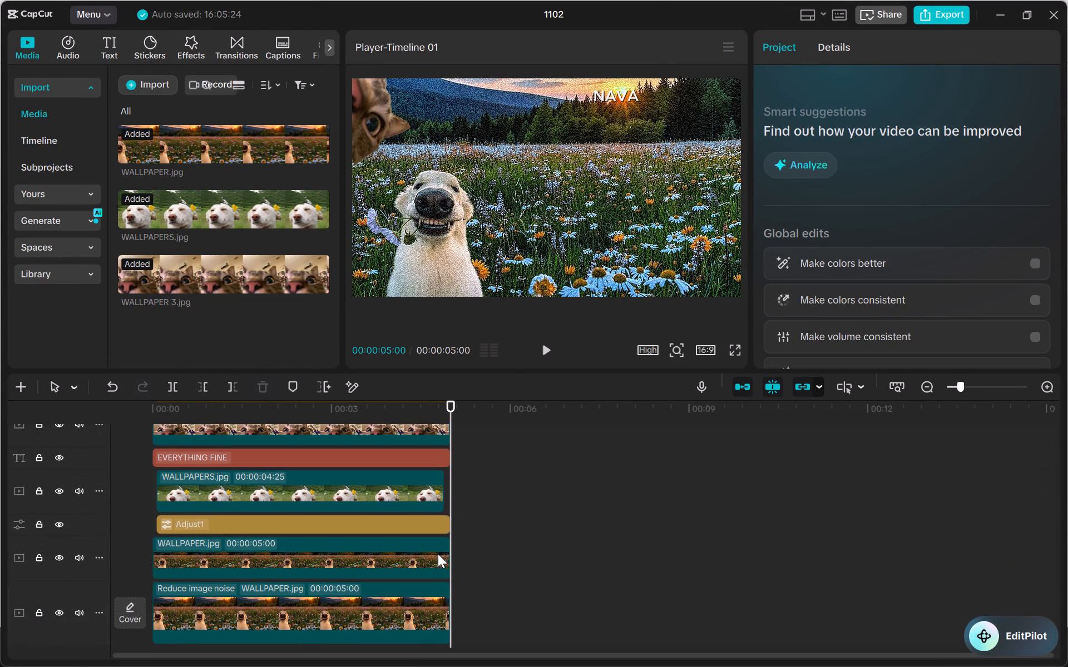
pyautogui.click(443, 484)
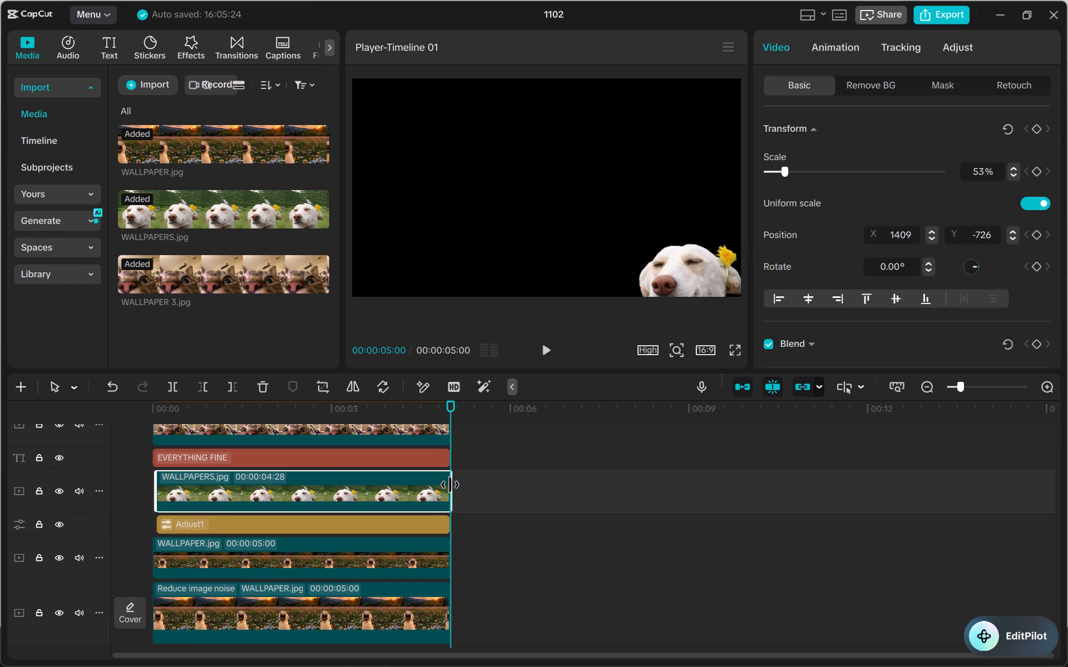
pyautogui.scroll(1, 448, 485)
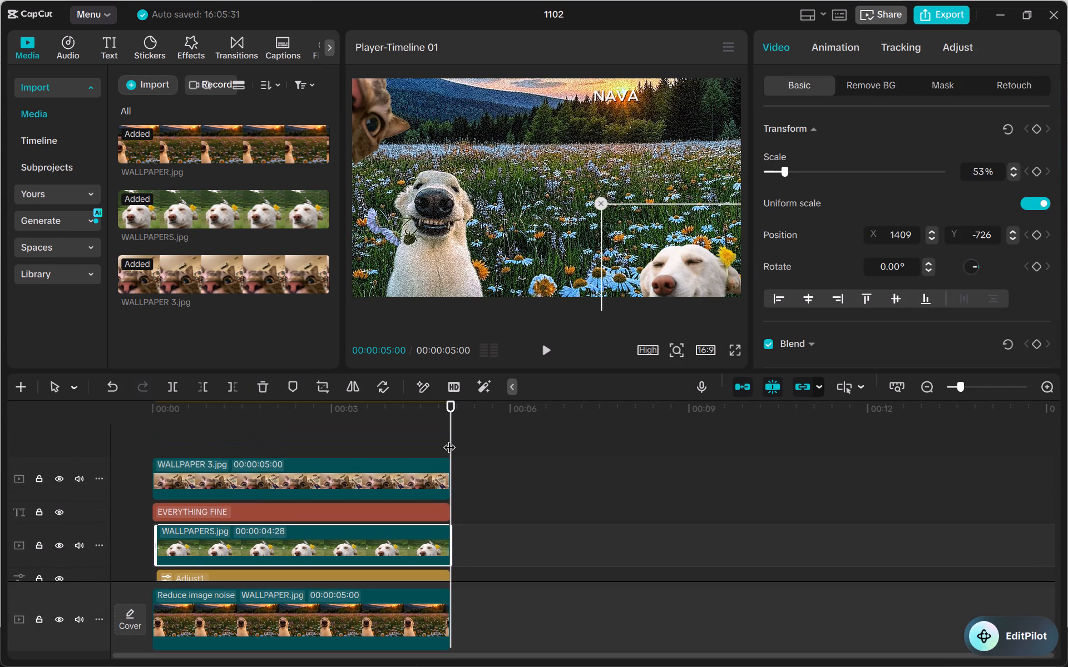
# Import the NEW marmot image from the Downloads folder and place it on a new top track at the start of the timeline.
pyautogui.moveTo(449, 439); pyautogui.dragTo(152, 444)
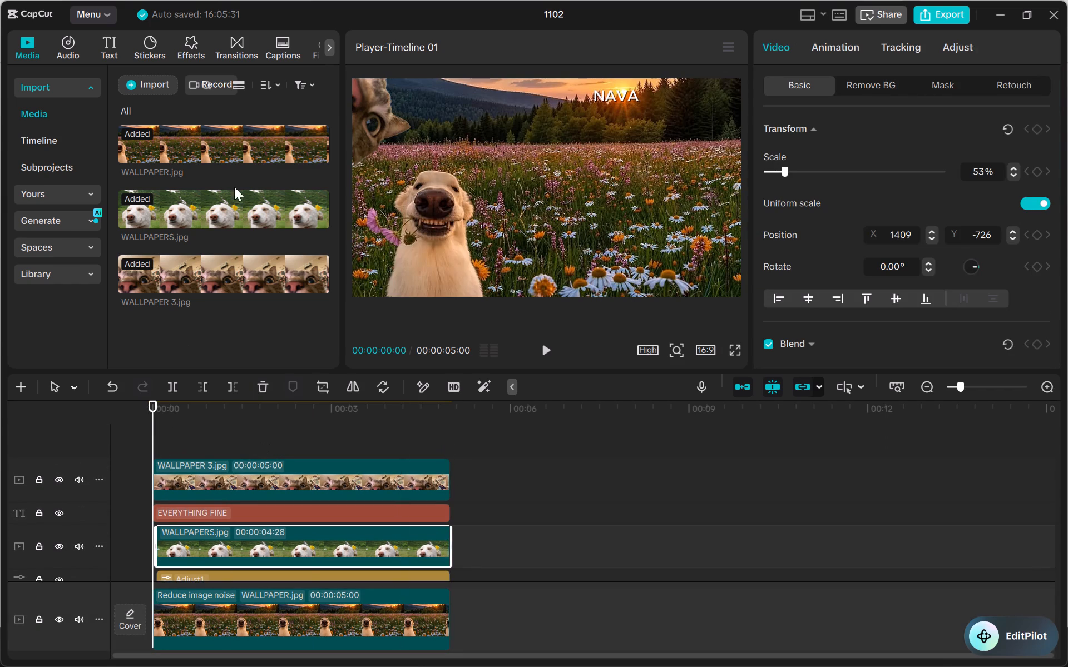
pyautogui.click(144, 85)
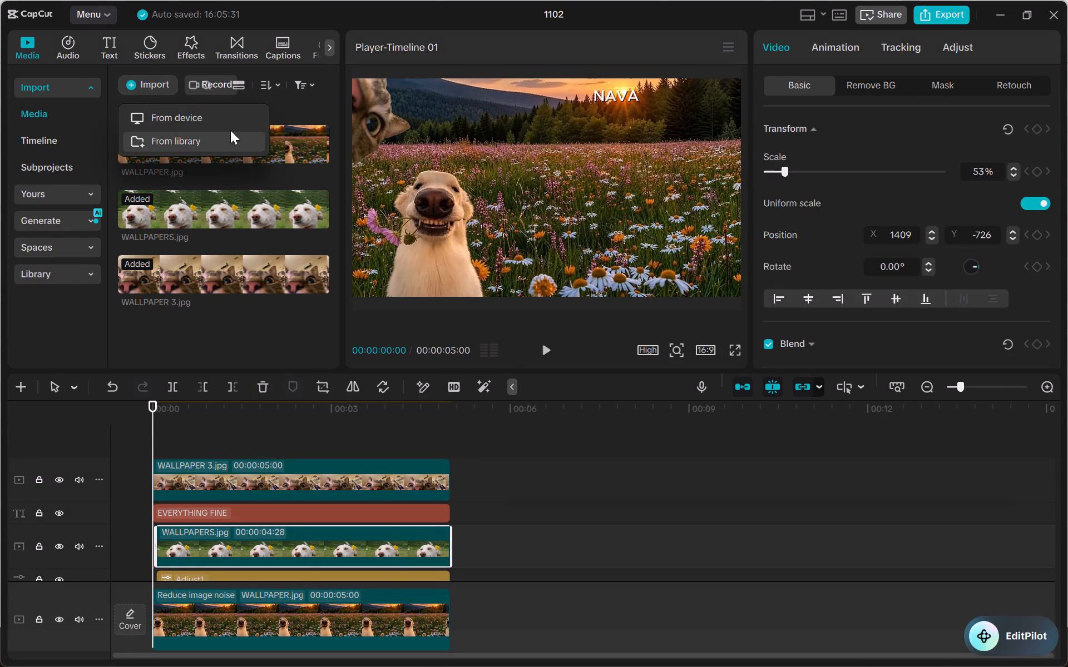
pyautogui.click(209, 115)
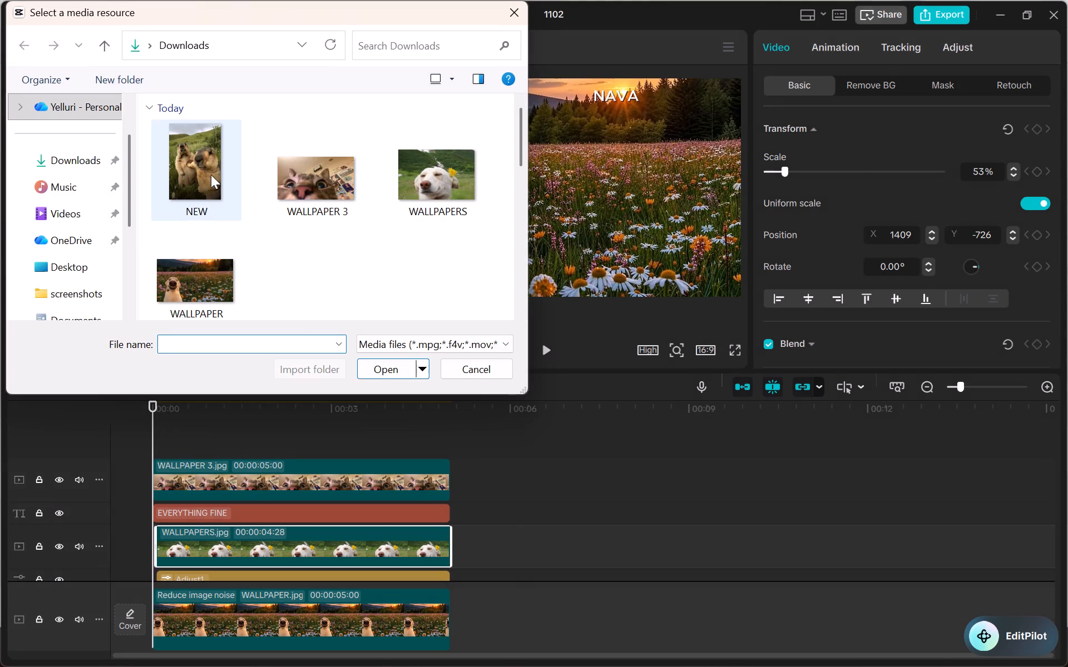
pyautogui.doubleClick(203, 183)
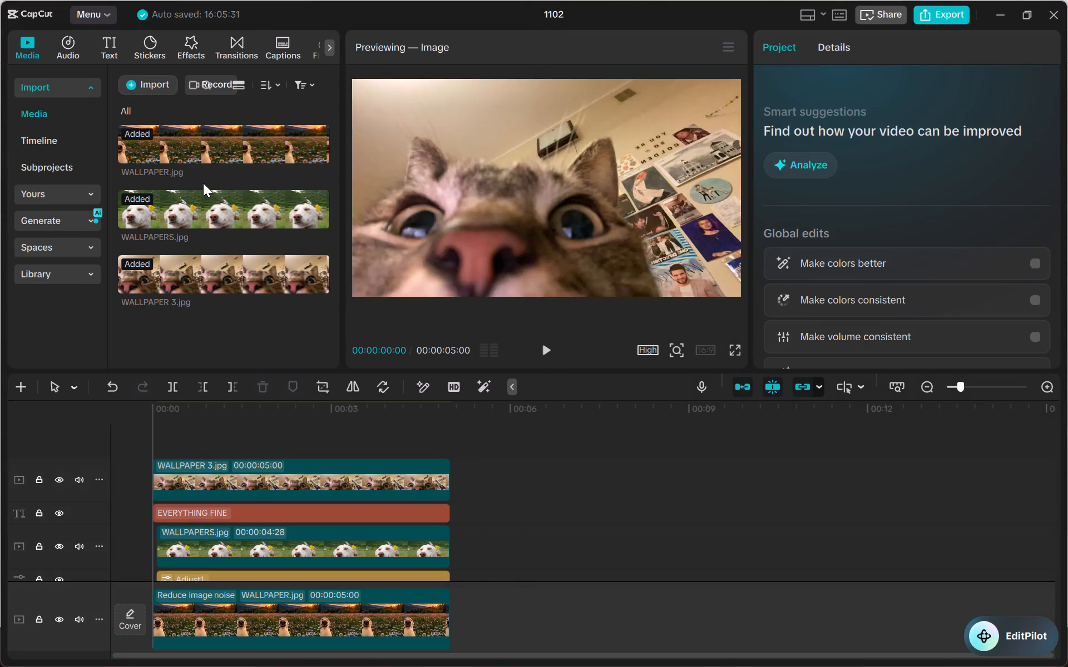
pyautogui.moveTo(205, 317); pyautogui.dragTo(343, 365)
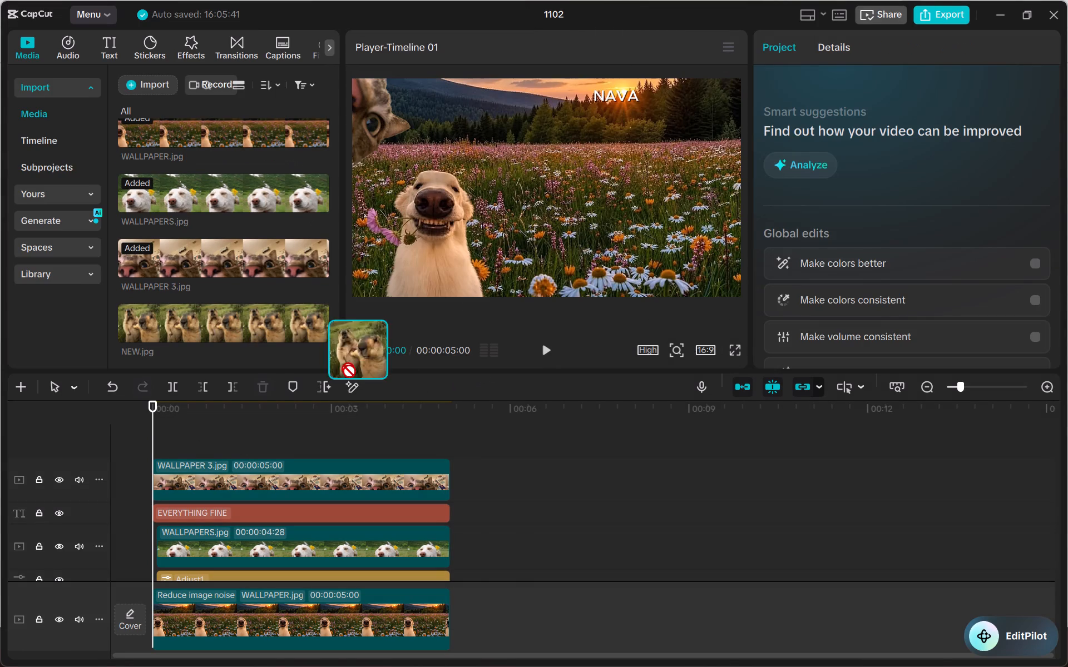
pyautogui.moveTo(343, 365); pyautogui.dragTo(164, 435)
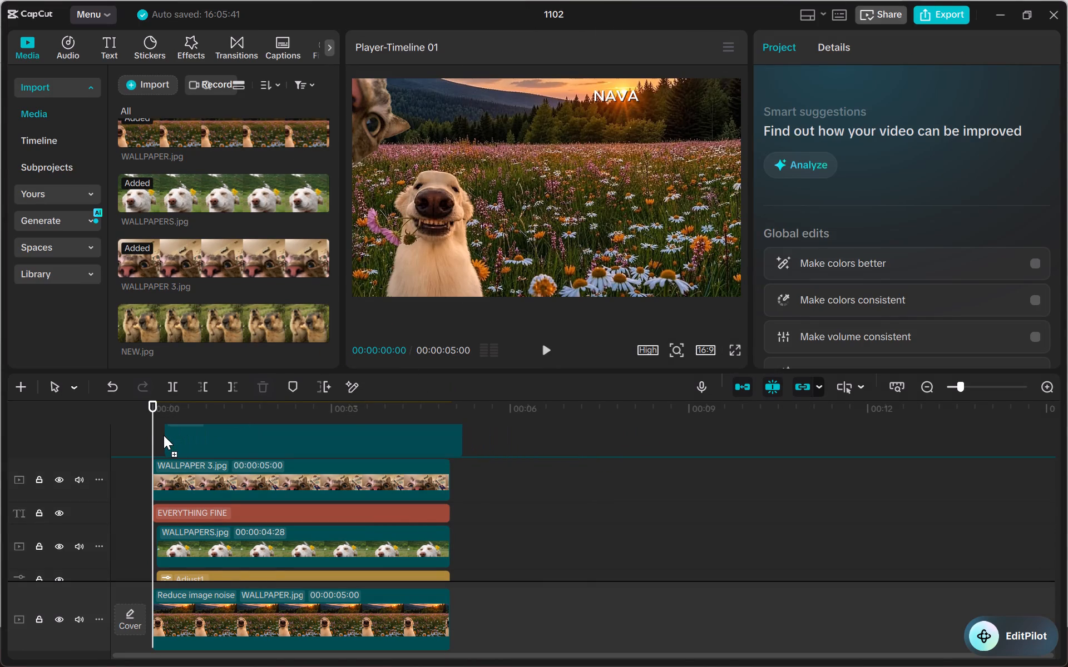
pyautogui.moveTo(164, 435); pyautogui.dragTo(161, 436)
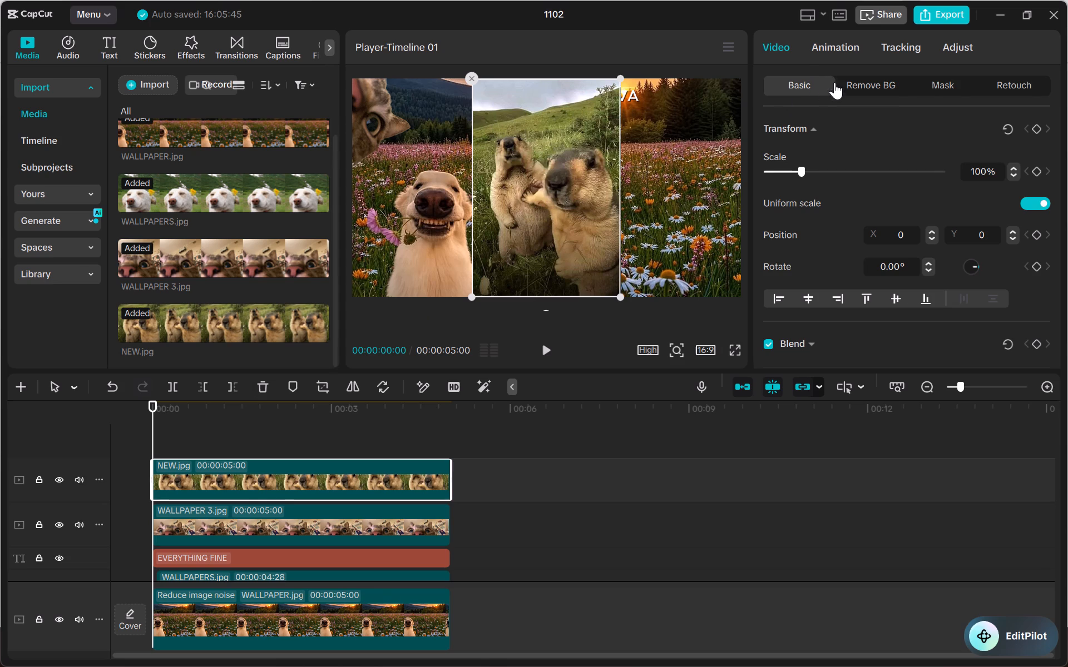
# Remove the background of the NEW.jpg marmot clip with Auto removal.
pyautogui.click(867, 87)
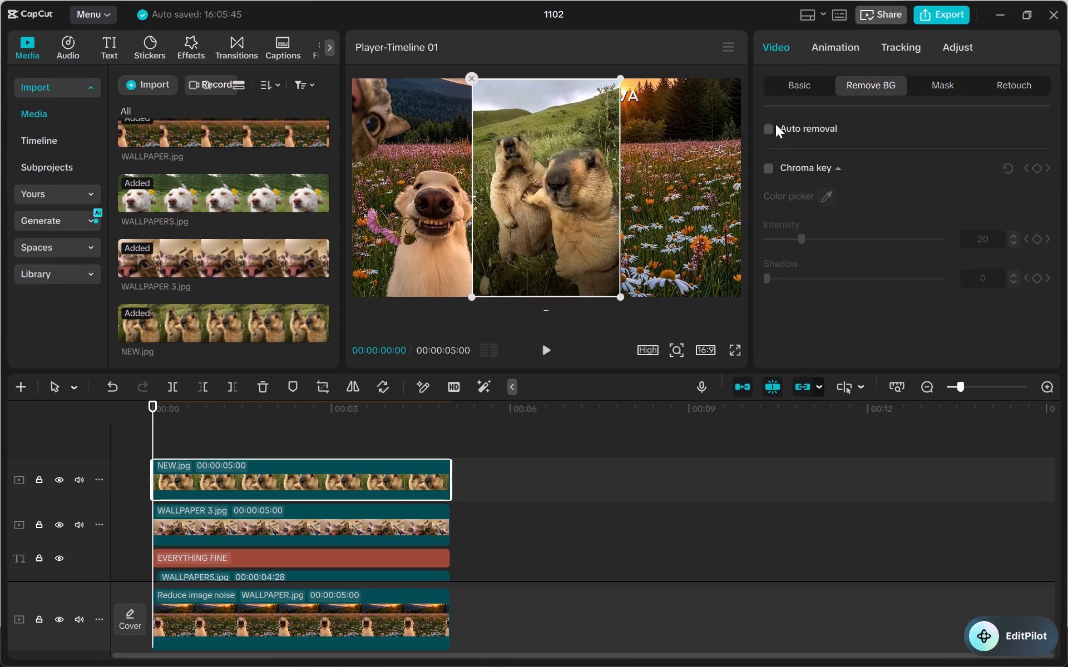
pyautogui.click(770, 125)
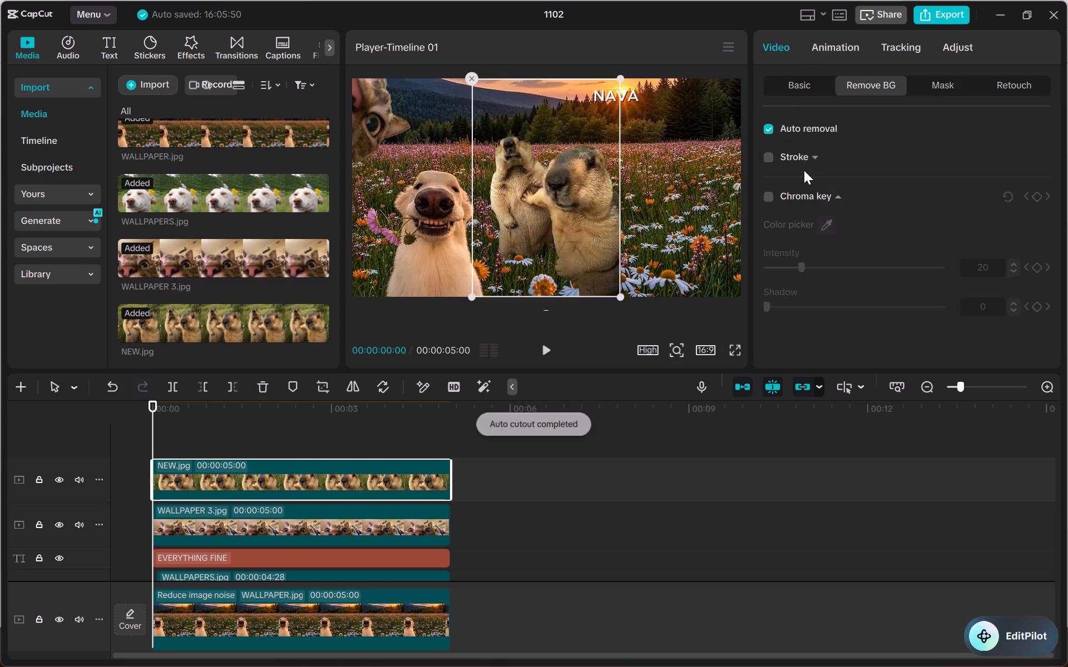
# Move the marmot cut-out to the upper middle of the video frame, between the dog and the NAVA title.
pyautogui.moveTo(533, 205); pyautogui.dragTo(640, 158)
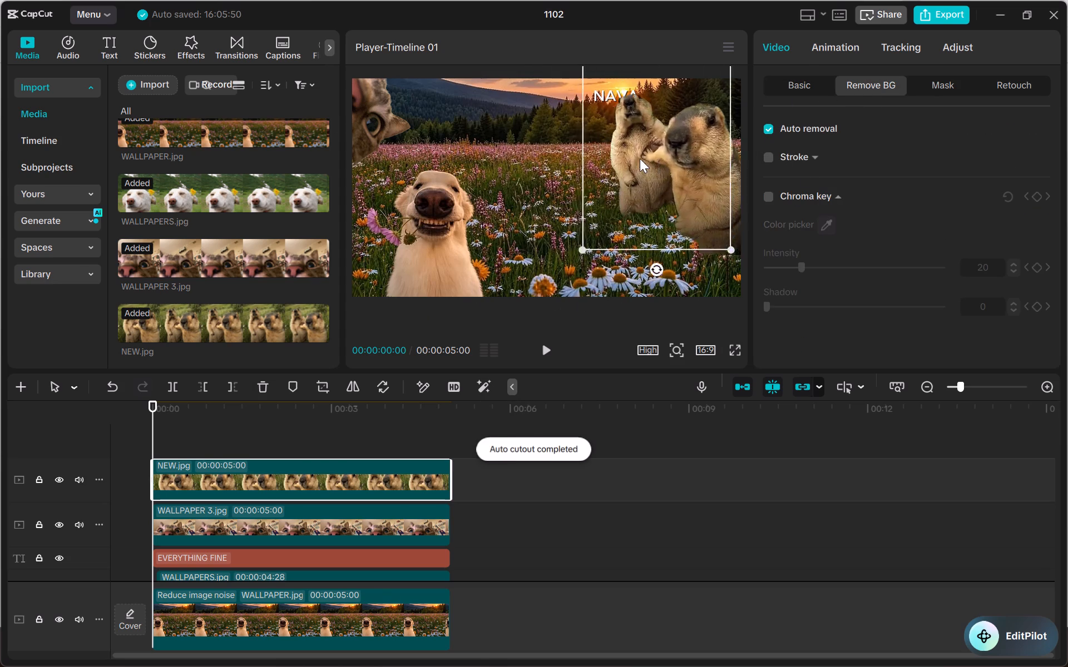
pyautogui.moveTo(640, 158); pyautogui.dragTo(518, 157)
pyautogui.click(518, 157)
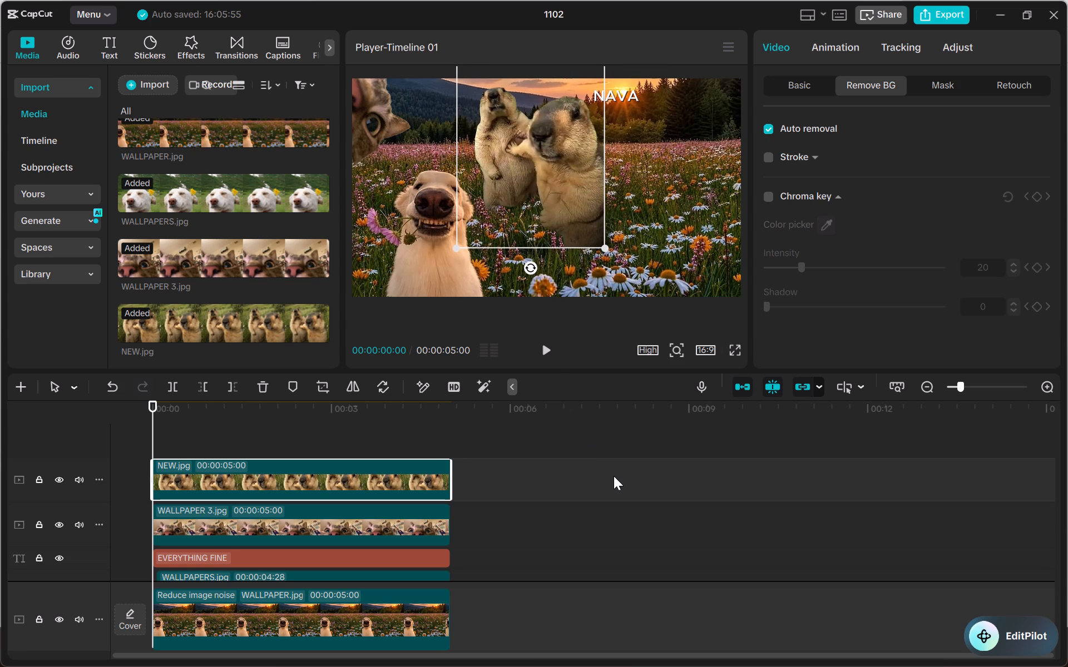
# Scrub back to the timeline start and extend the beginning of the WALLPAPERS.jpg clip to it, for a duration of 00:00:05:00.
pyautogui.click(614, 476)
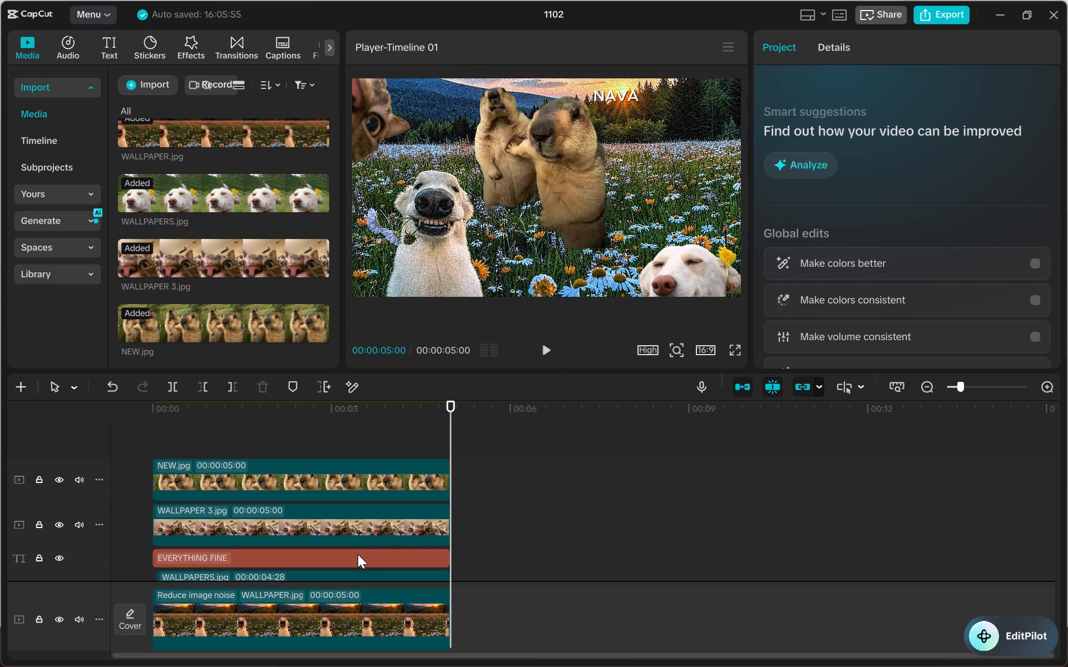
pyautogui.moveTo(451, 406); pyautogui.dragTo(217, 442)
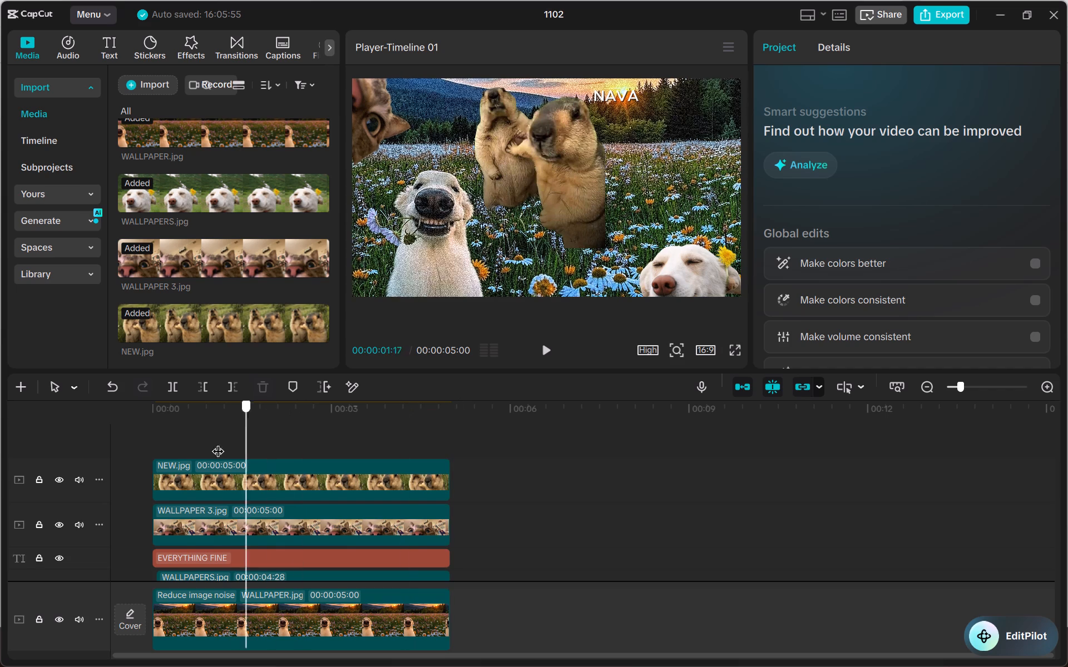
pyautogui.moveTo(217, 442); pyautogui.dragTo(184, 459)
pyautogui.moveTo(184, 459); pyautogui.dragTo(178, 430)
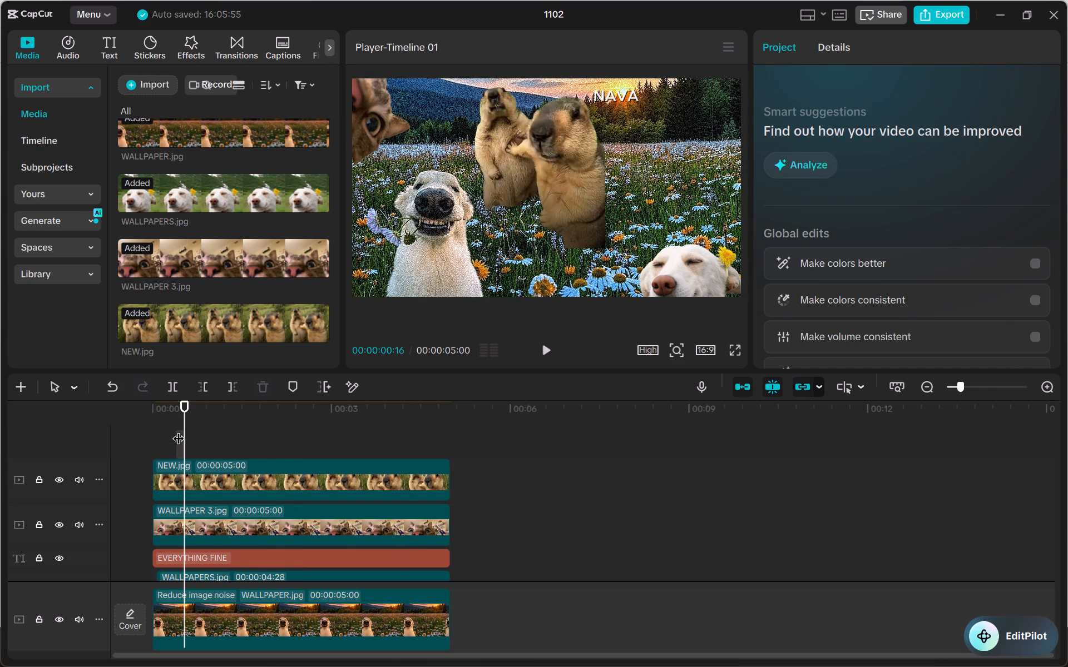
pyautogui.moveTo(178, 430); pyautogui.dragTo(179, 433)
pyautogui.moveTo(185, 406); pyautogui.dragTo(136, 416)
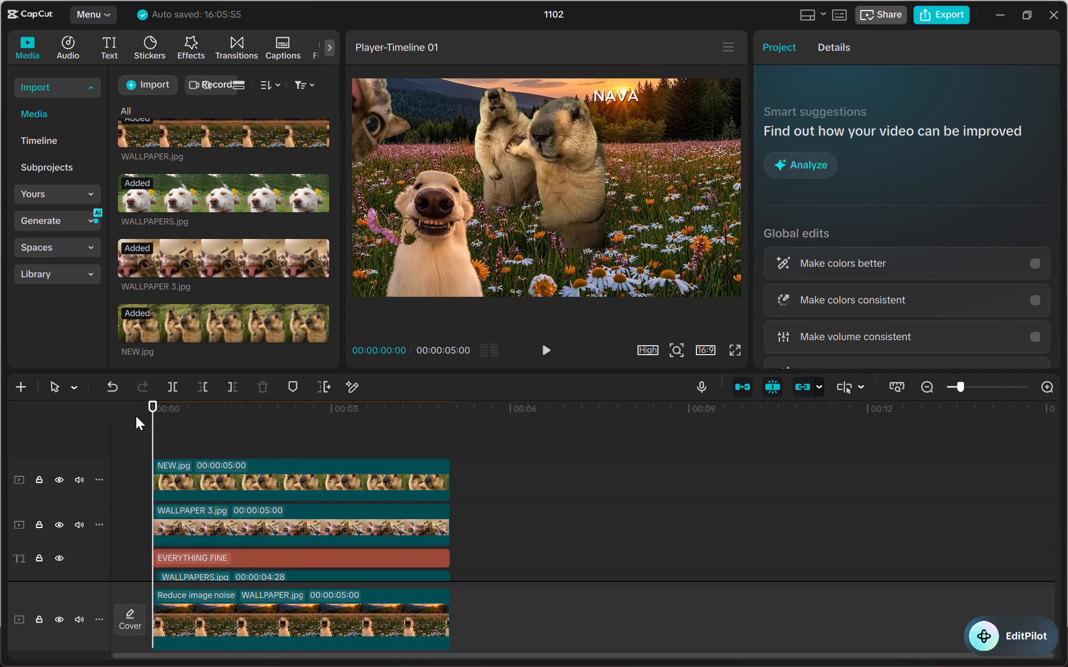
pyautogui.scroll(-3, 198, 517)
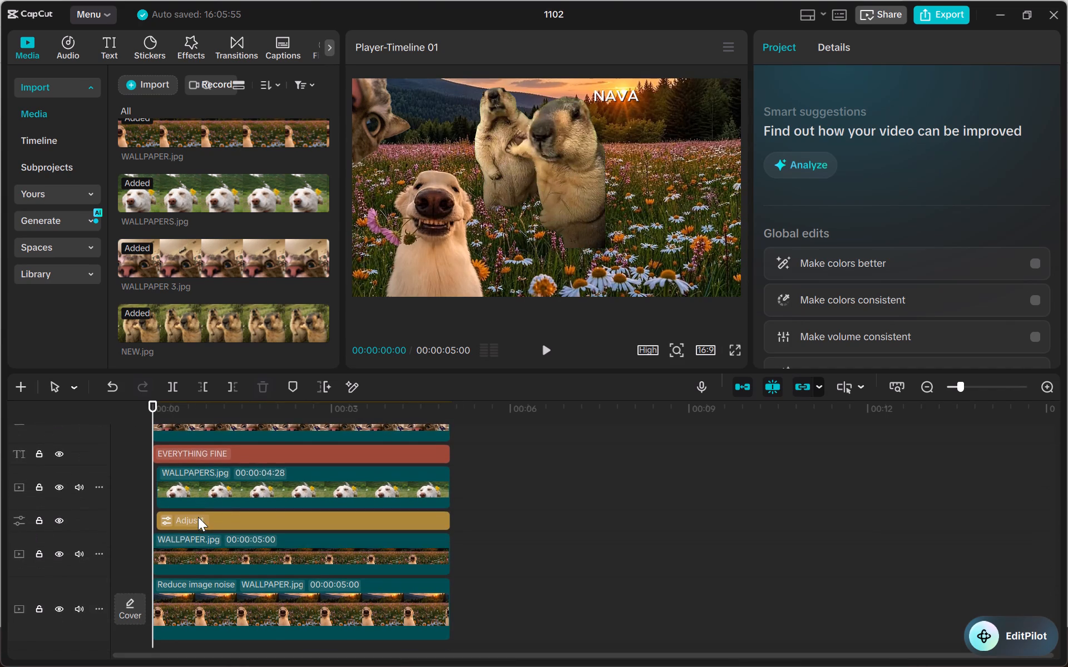
pyautogui.scroll(-1, 198, 517)
pyautogui.click(155, 482)
pyautogui.click(182, 470)
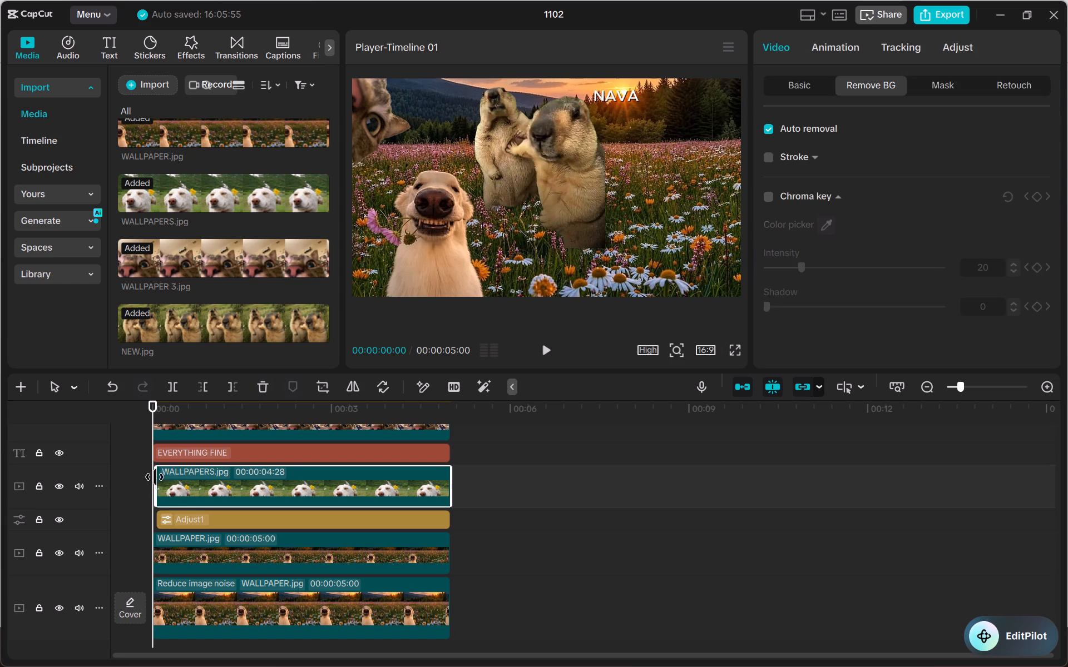
pyautogui.moveTo(155, 476); pyautogui.dragTo(140, 476)
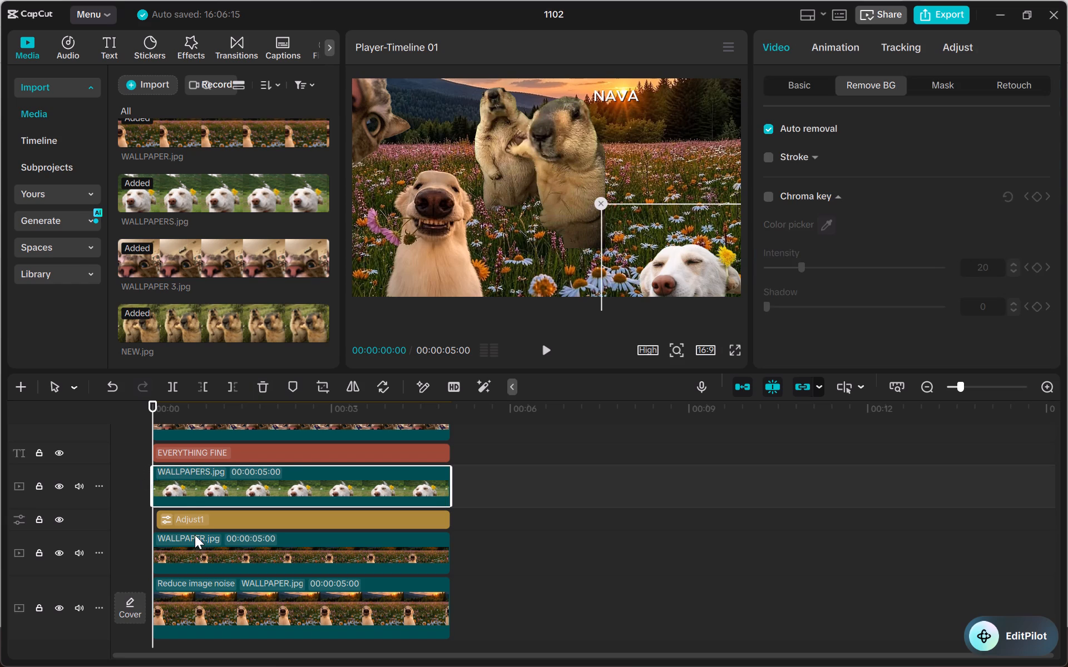
# Extend the beginning of the Adjust1 adjustment clip to the start of the timeline, level with the other clips.
pyautogui.click(195, 517)
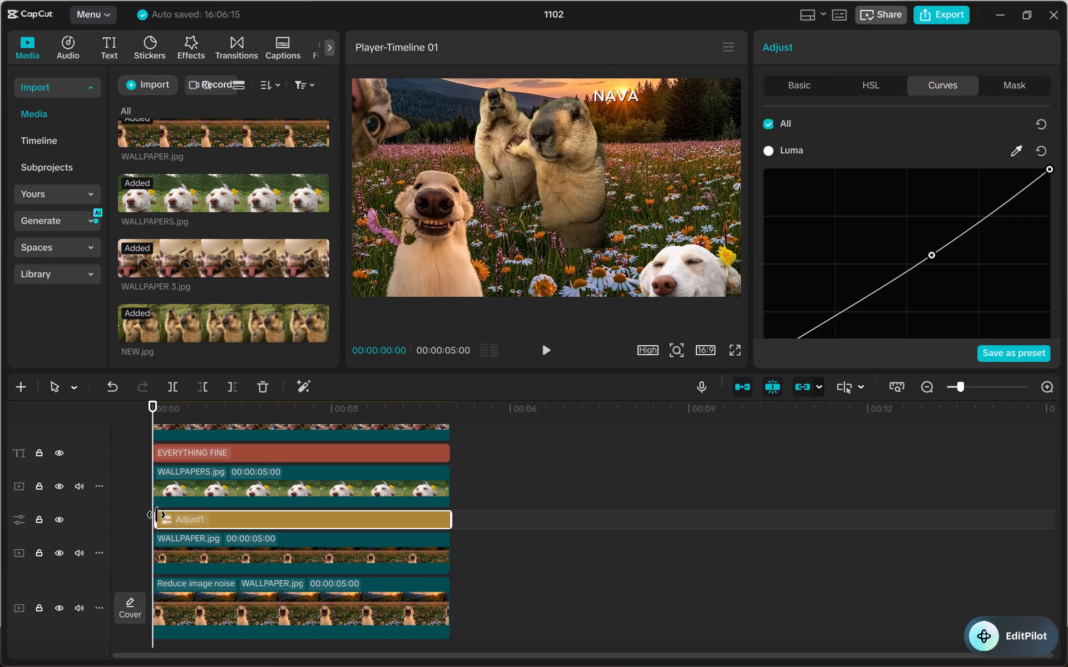
pyautogui.moveTo(156, 515); pyautogui.dragTo(145, 515)
pyautogui.click(195, 534)
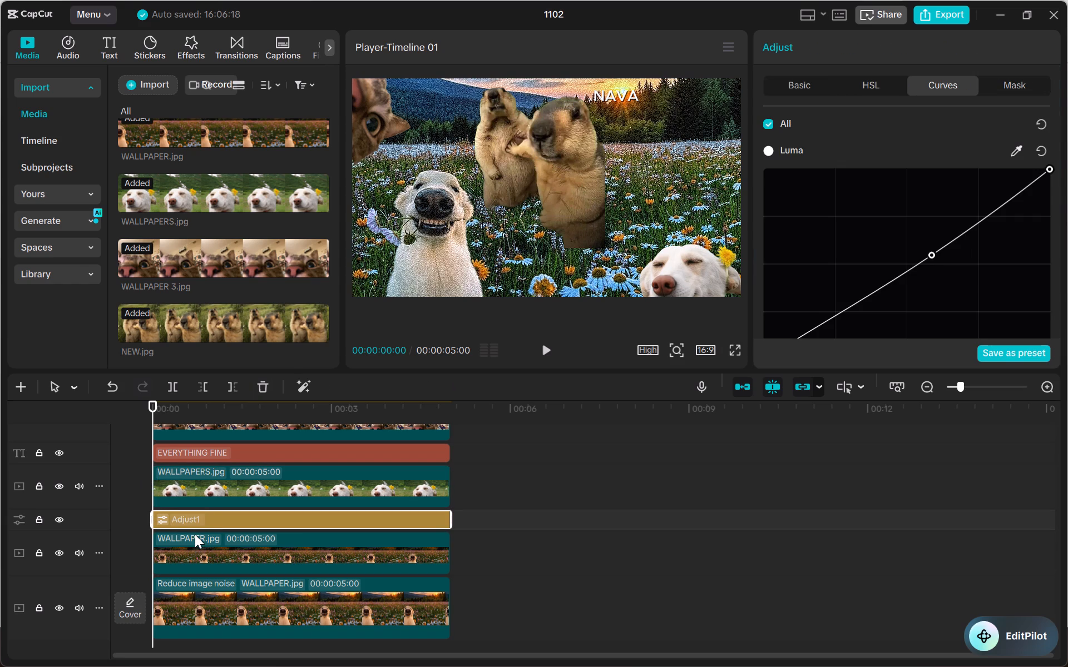
pyautogui.scroll(-1, 193, 516)
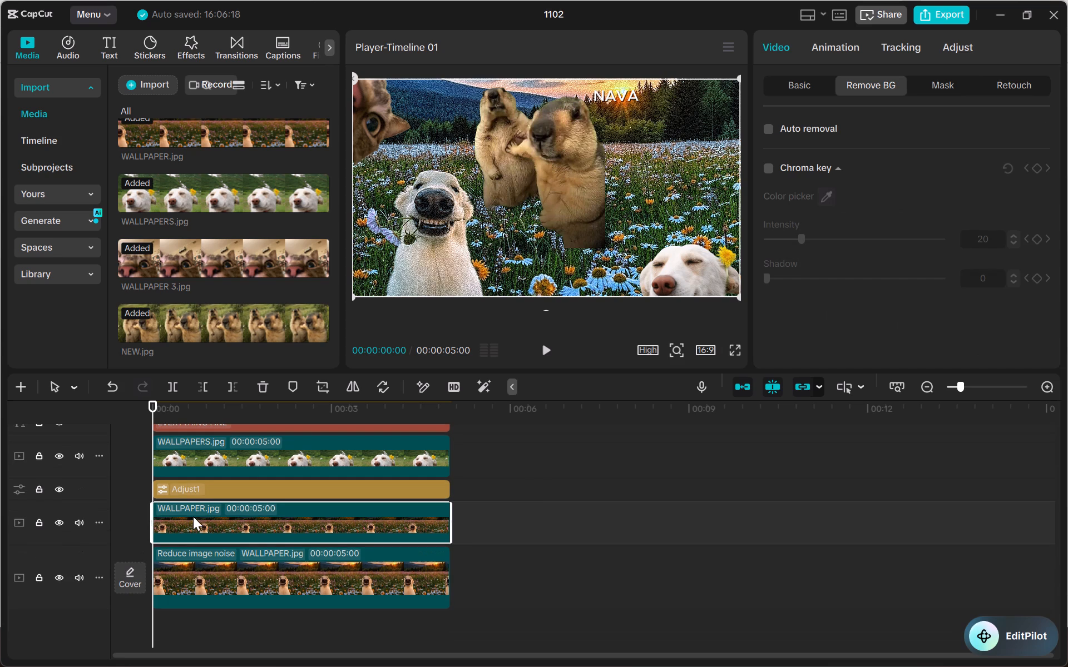
pyautogui.scroll(-1, 193, 516)
# Move the marmot cut-out to the bottom edge of the frame between the two dogs, at about X 132, Y -664 and 101% scale.
pyautogui.click(577, 131)
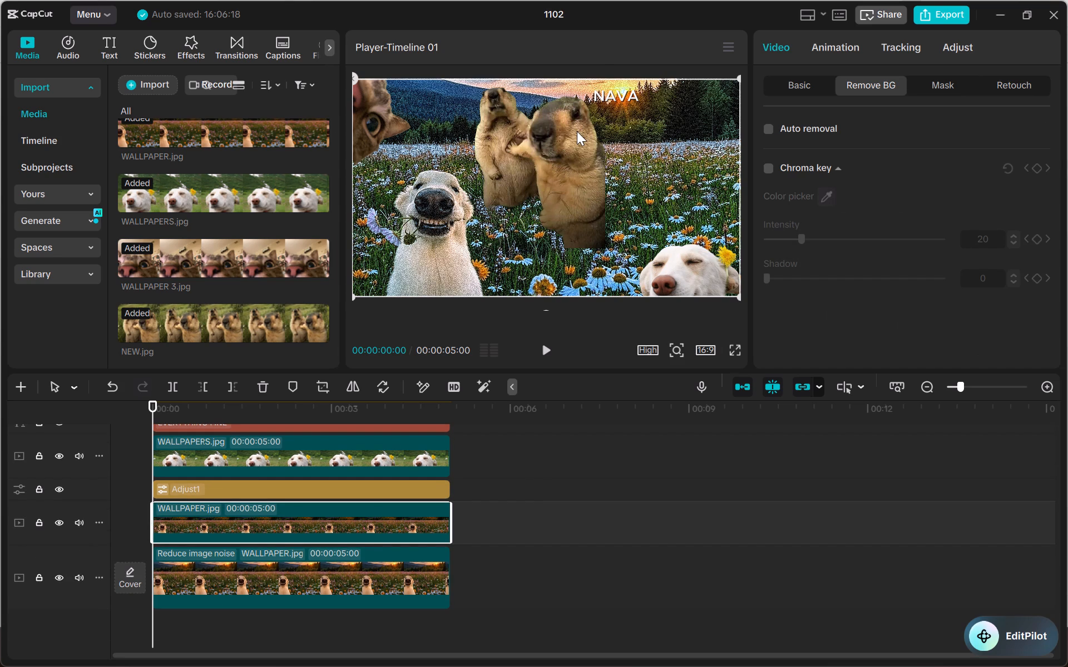
pyautogui.click(577, 131)
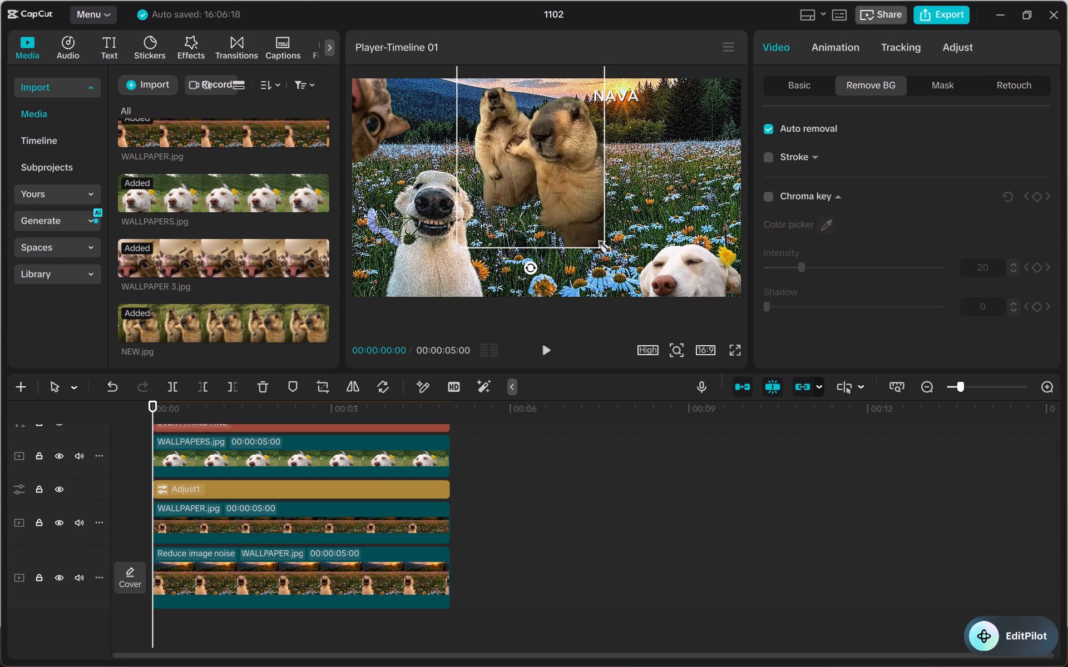
pyautogui.moveTo(601, 244); pyautogui.dragTo(551, 178)
pyautogui.click(551, 178)
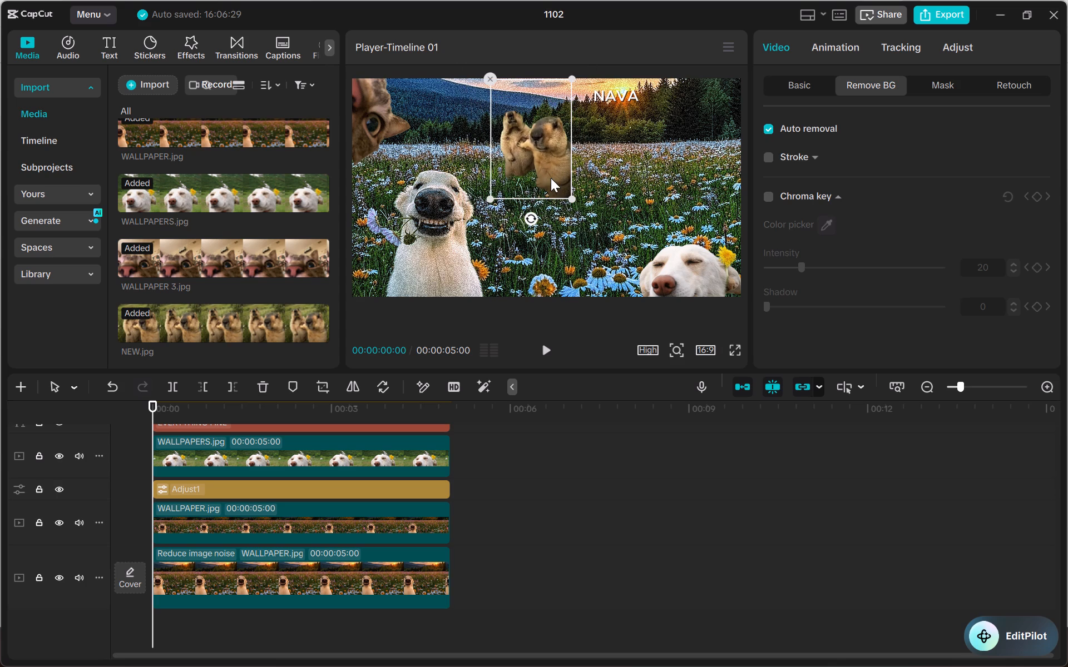
pyautogui.moveTo(541, 167); pyautogui.dragTo(697, 185)
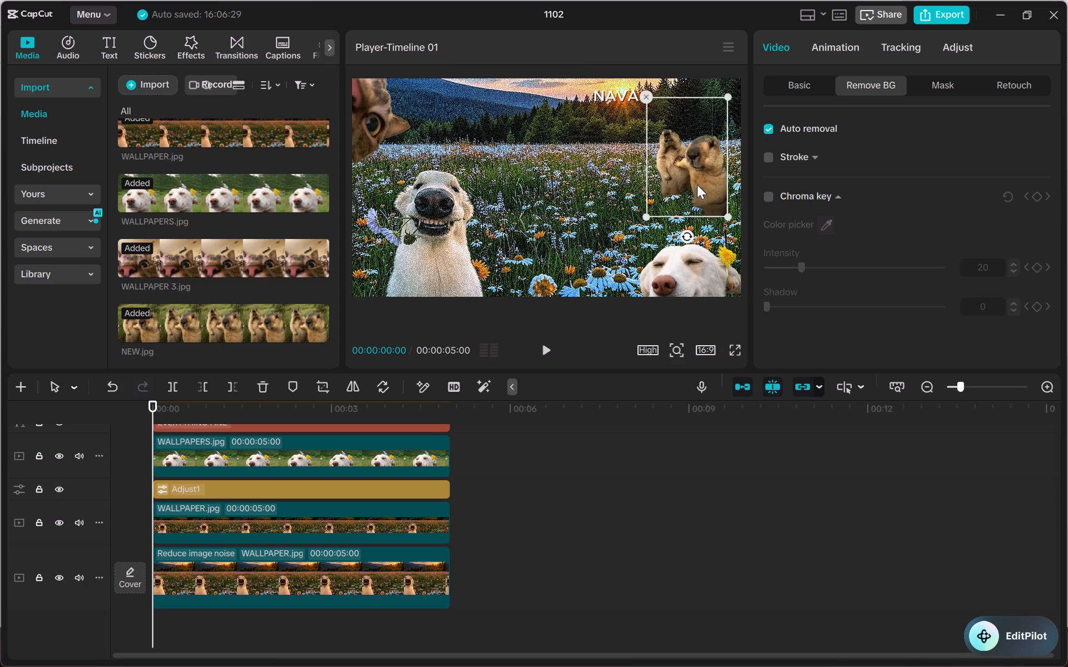
pyautogui.moveTo(697, 185); pyautogui.dragTo(695, 166)
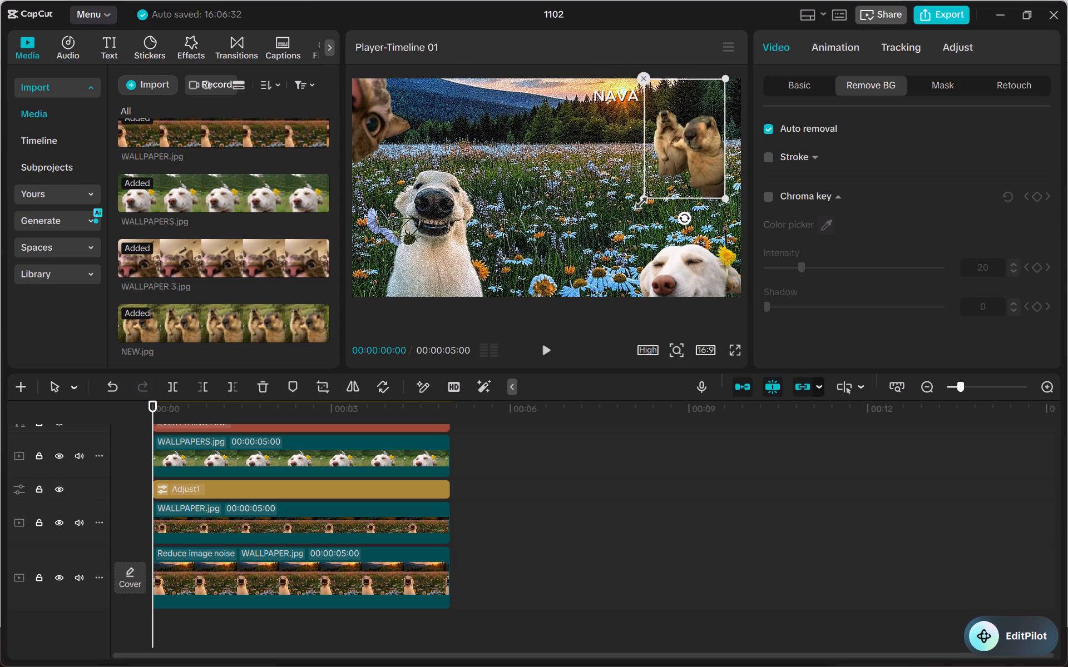
pyautogui.moveTo(639, 200); pyautogui.dragTo(653, 206)
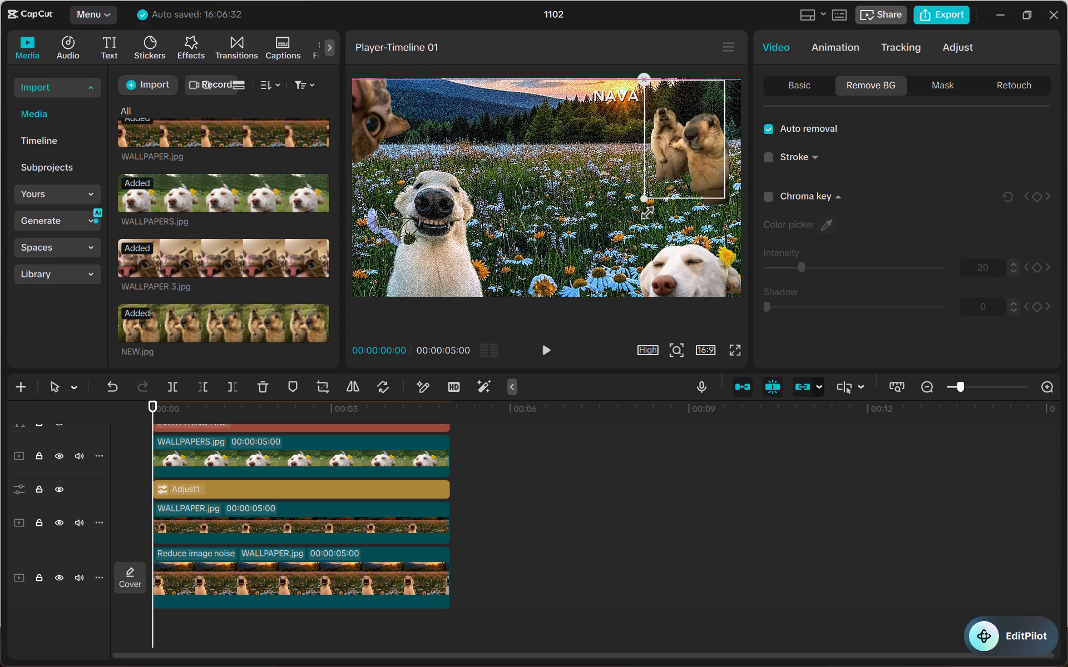
pyautogui.moveTo(653, 206); pyautogui.dragTo(646, 218)
pyautogui.click(665, 164)
pyautogui.moveTo(665, 164); pyautogui.dragTo(581, 127)
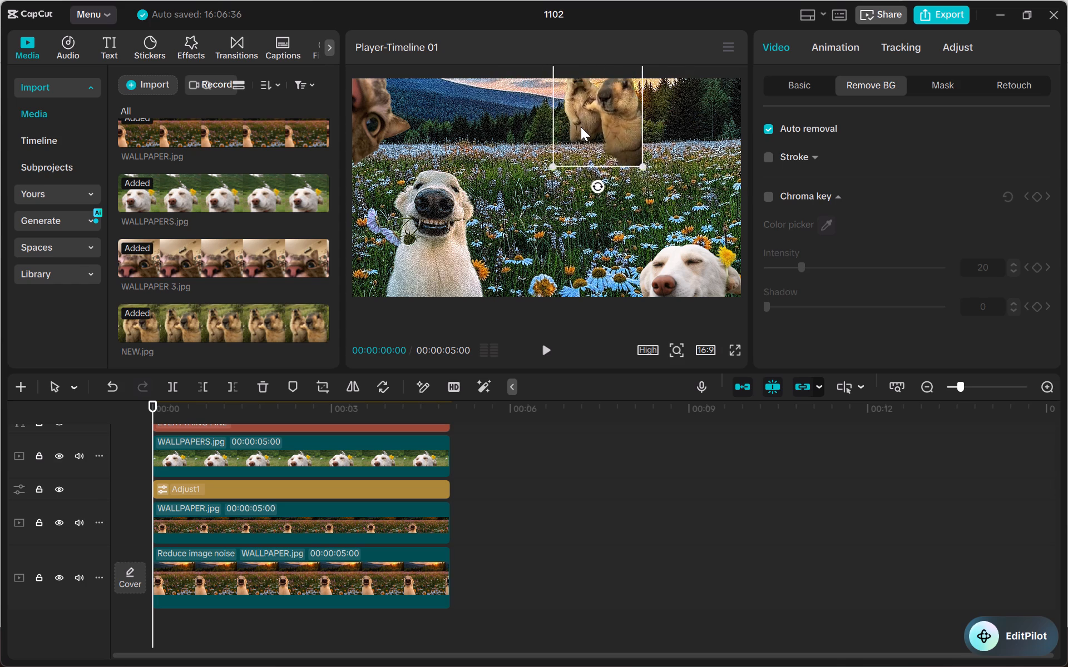
pyautogui.moveTo(581, 127); pyautogui.dragTo(541, 281)
pyautogui.moveTo(602, 189); pyautogui.dragTo(635, 125)
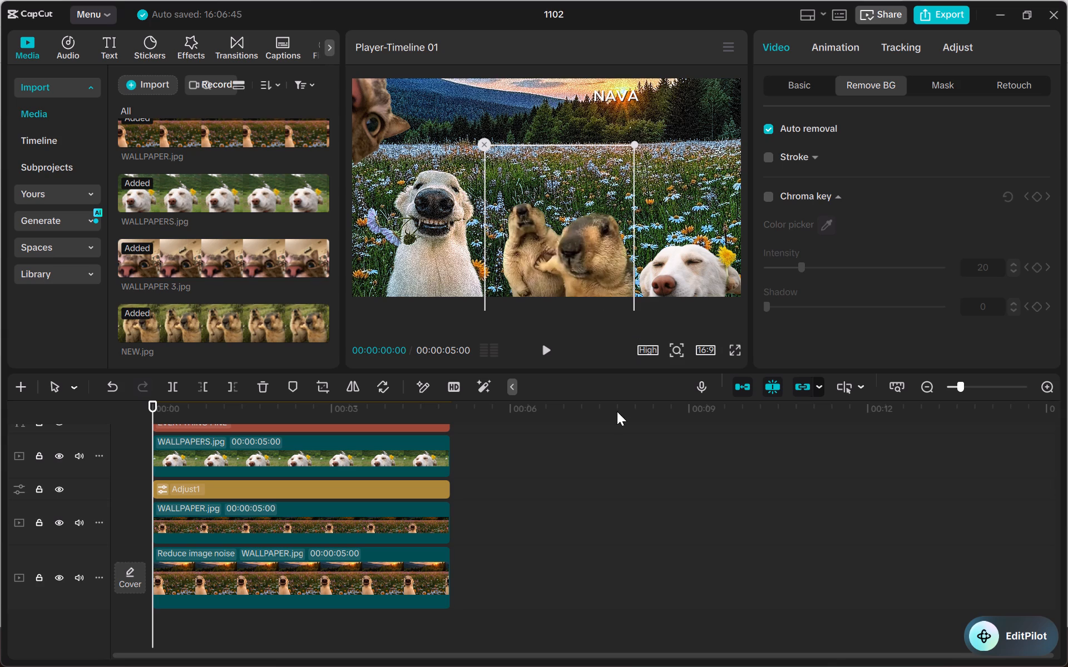
pyautogui.click(620, 430)
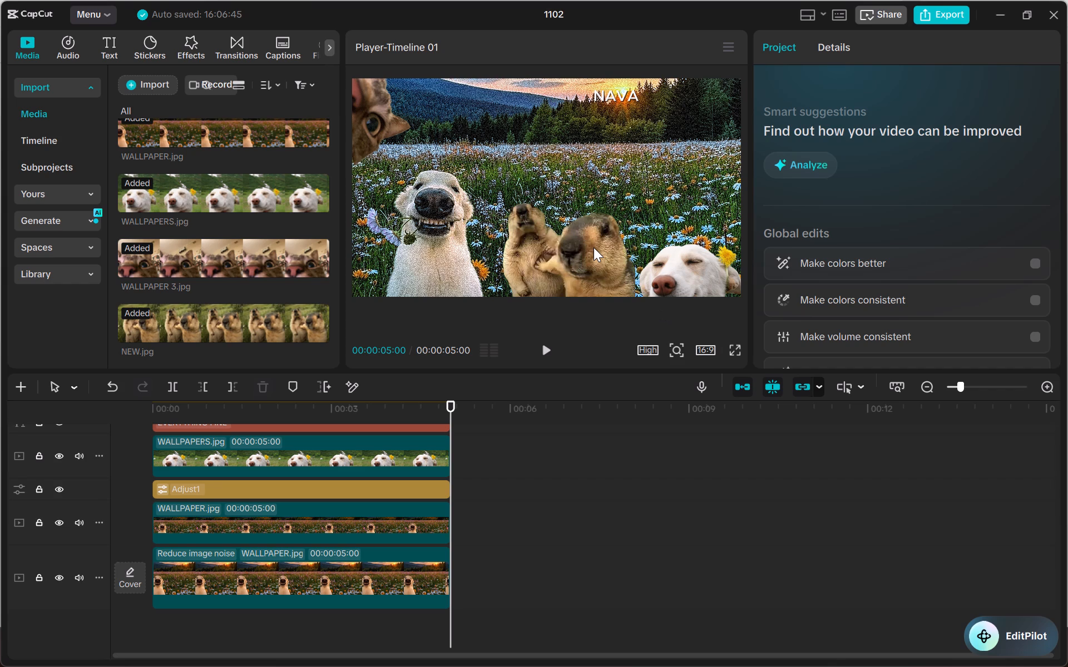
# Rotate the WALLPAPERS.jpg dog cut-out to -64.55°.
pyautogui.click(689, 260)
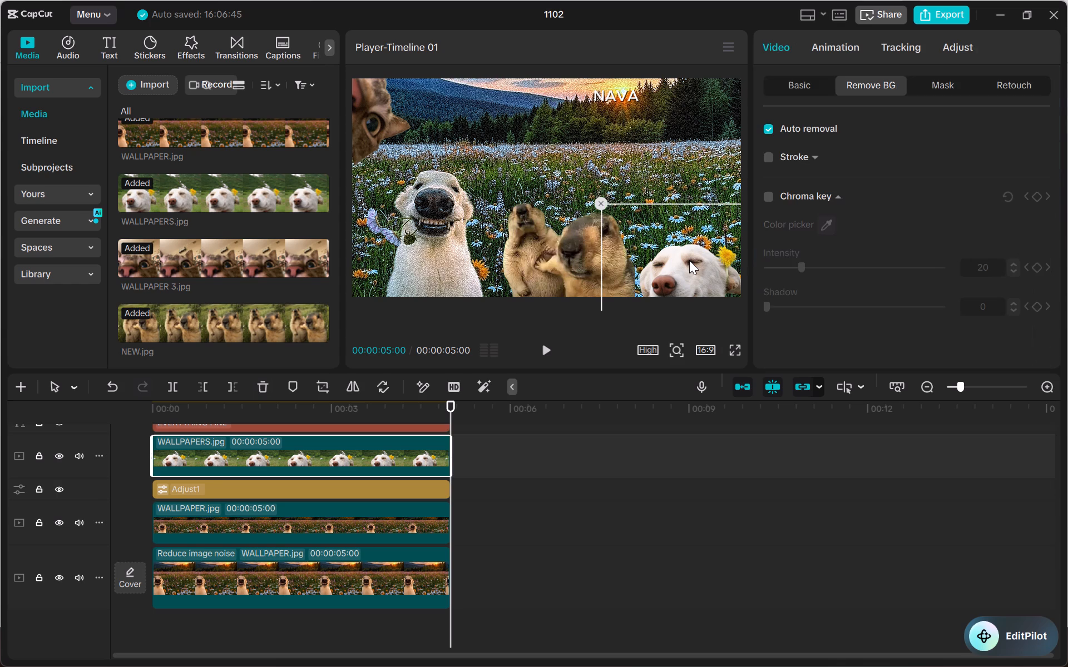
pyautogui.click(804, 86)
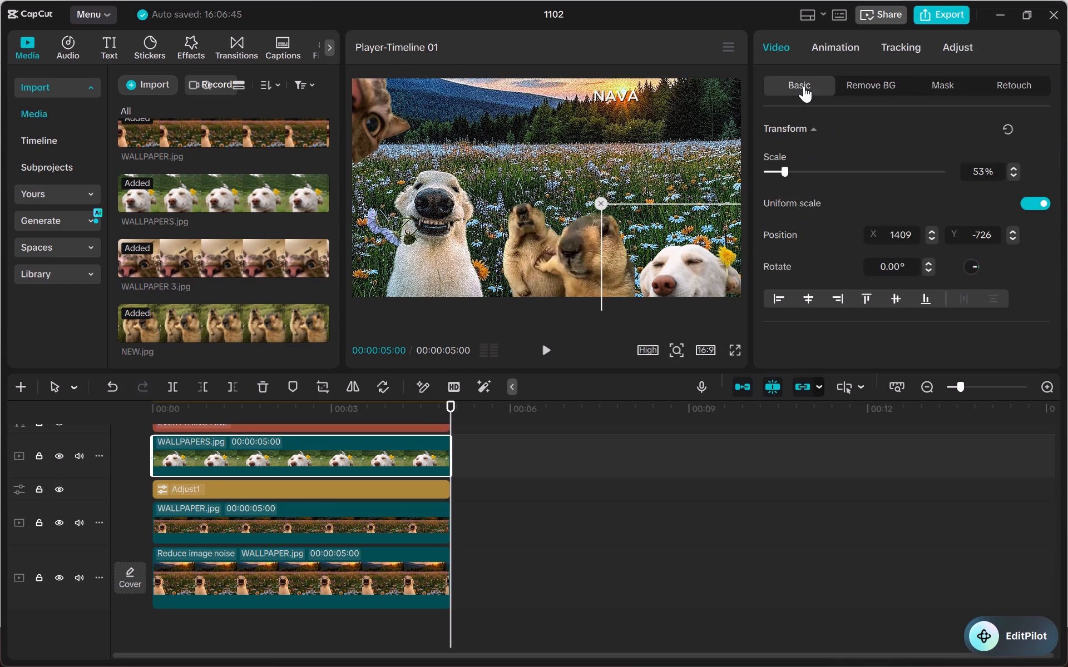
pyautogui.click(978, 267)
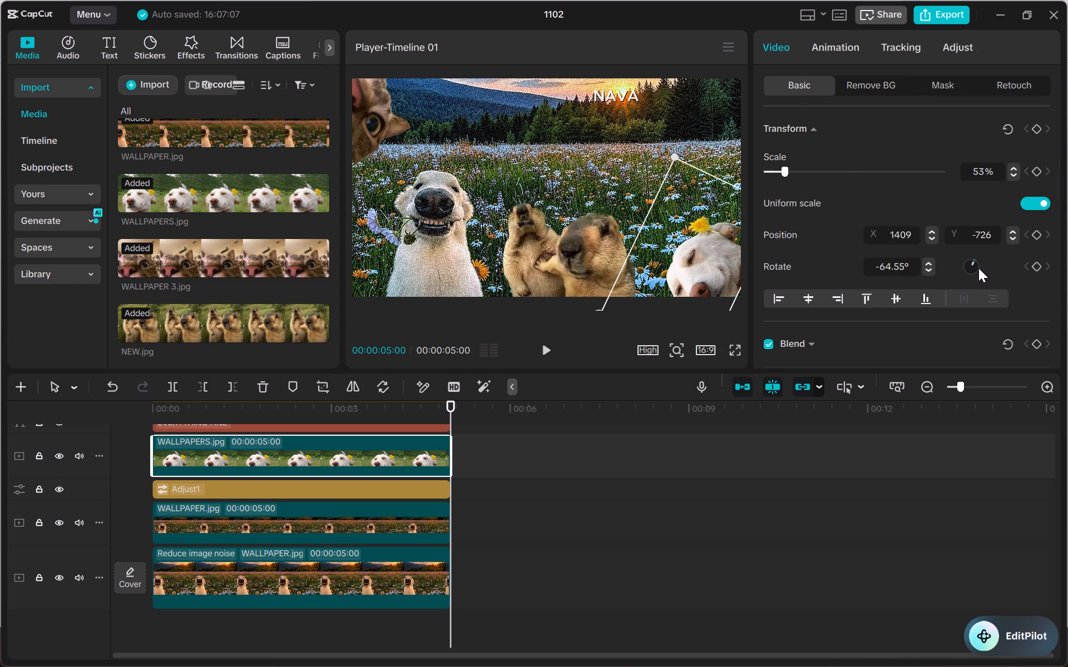
# Move the WALLPAPERS.jpg dog cut-out to the upper right part of the frame and shrink it to about 35% scale.
pyautogui.moveTo(667, 237); pyautogui.dragTo(681, 177)
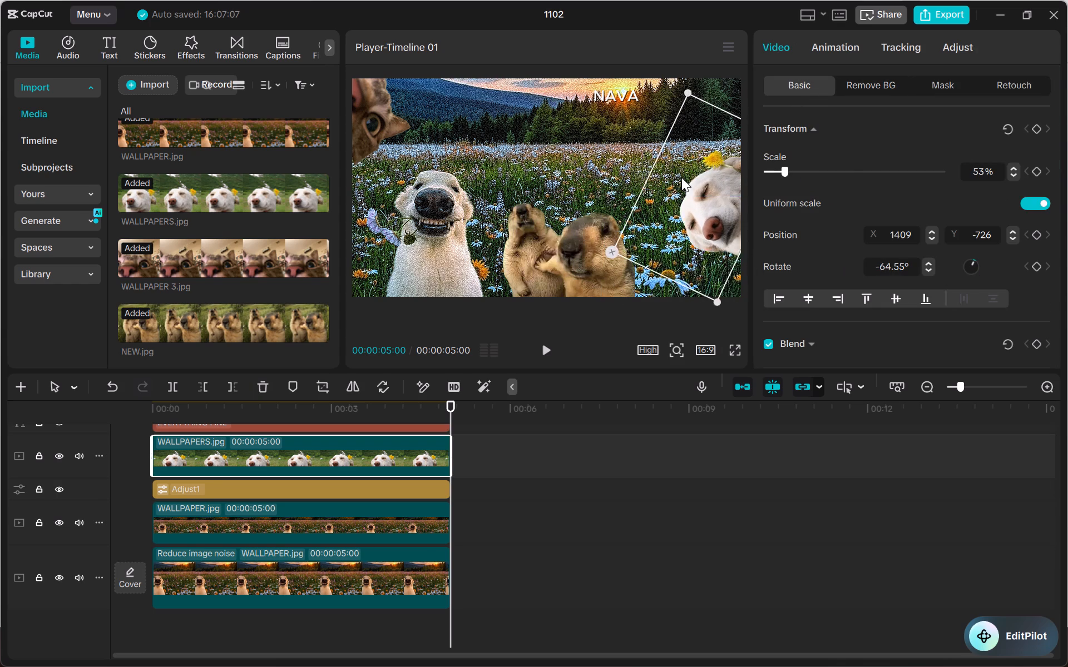
pyautogui.moveTo(681, 177); pyautogui.dragTo(676, 238)
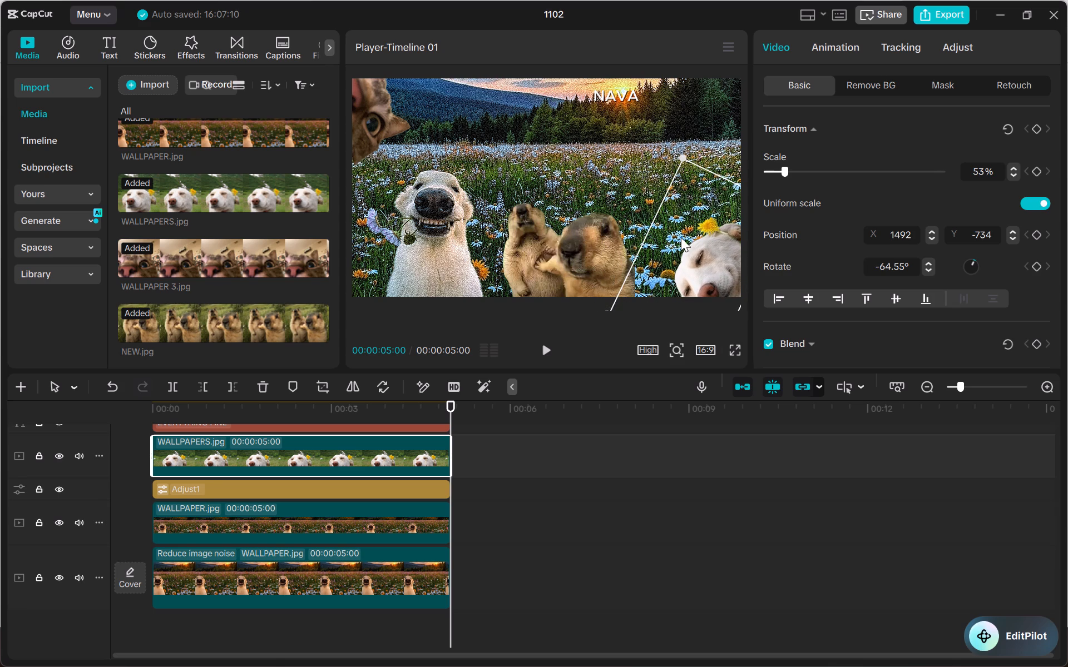
pyautogui.moveTo(695, 246); pyautogui.dragTo(723, 71)
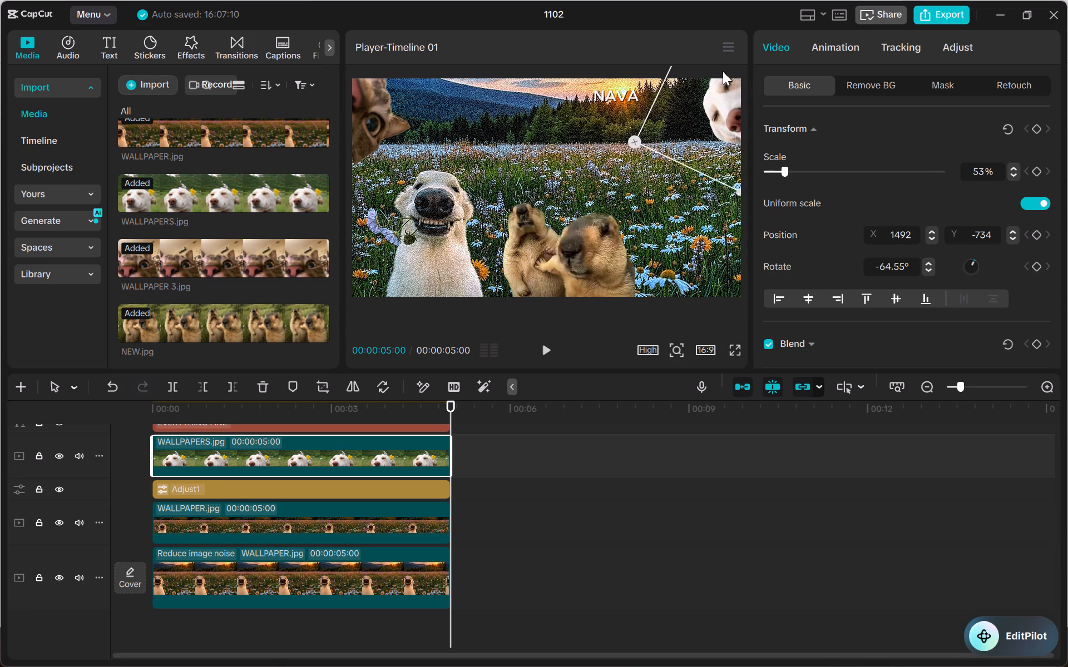
pyautogui.moveTo(723, 71); pyautogui.dragTo(650, 122)
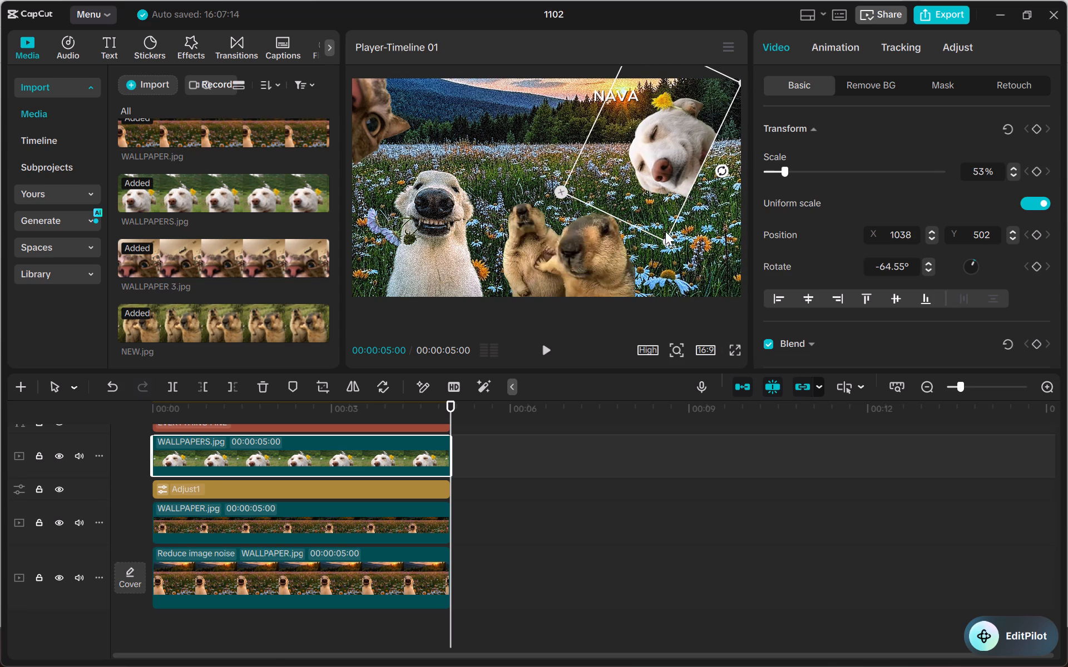
pyautogui.moveTo(665, 237); pyautogui.dragTo(651, 181)
# Move the marmot cut-out to the lower-right corner of the video frame, keeping it along the bottom edge.
pyautogui.moveTo(562, 232); pyautogui.dragTo(679, 242)
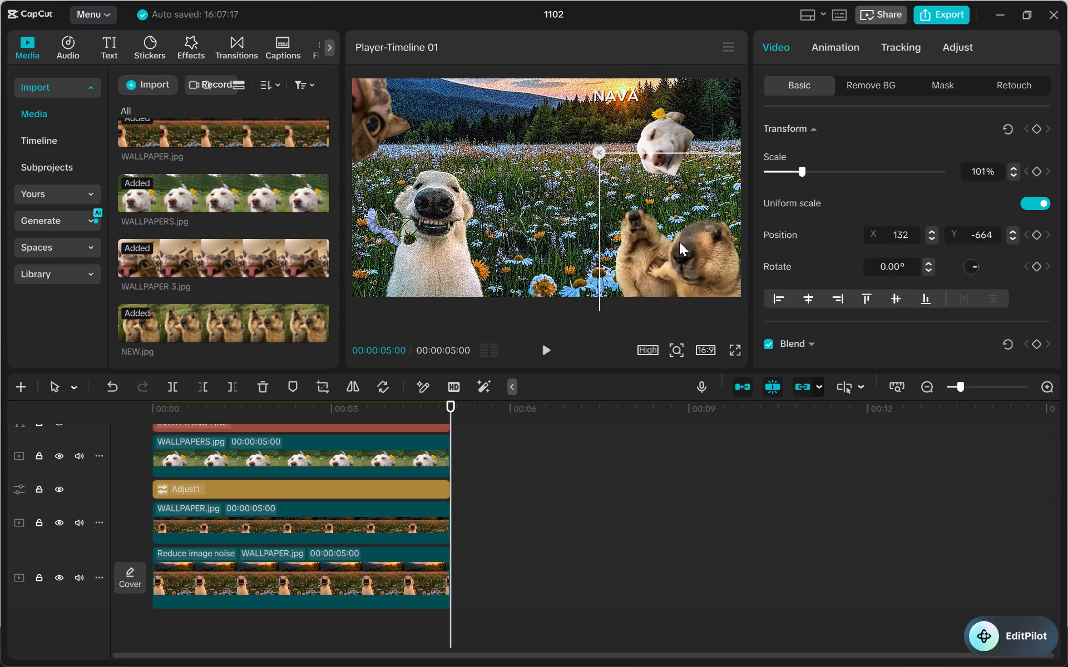
pyautogui.moveTo(679, 242); pyautogui.dragTo(670, 189)
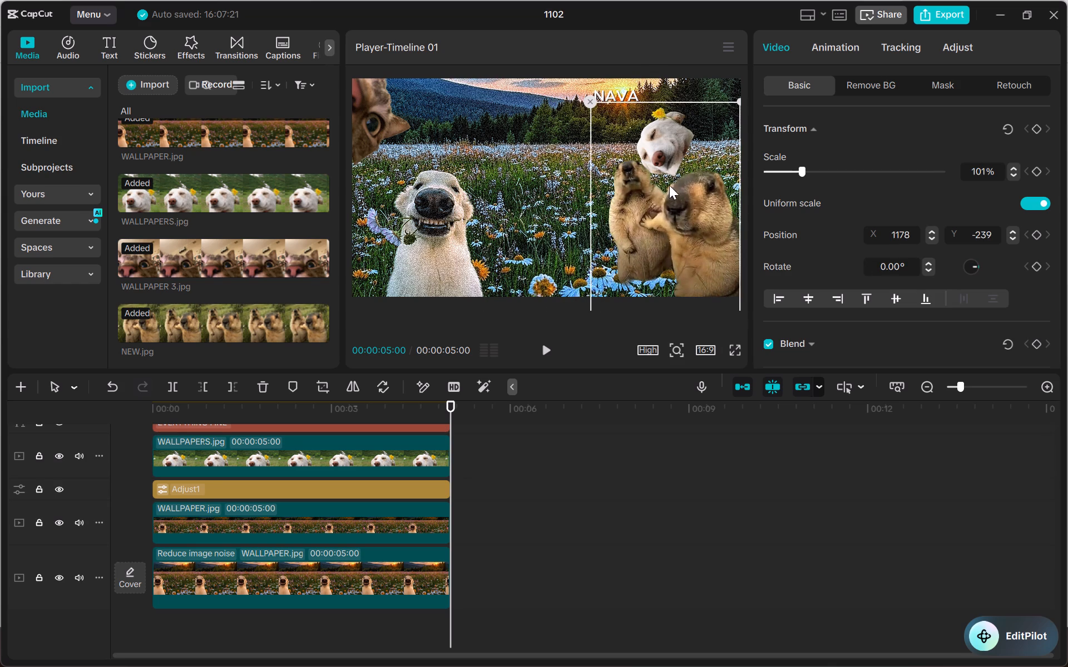
pyautogui.moveTo(648, 135); pyautogui.dragTo(595, 113)
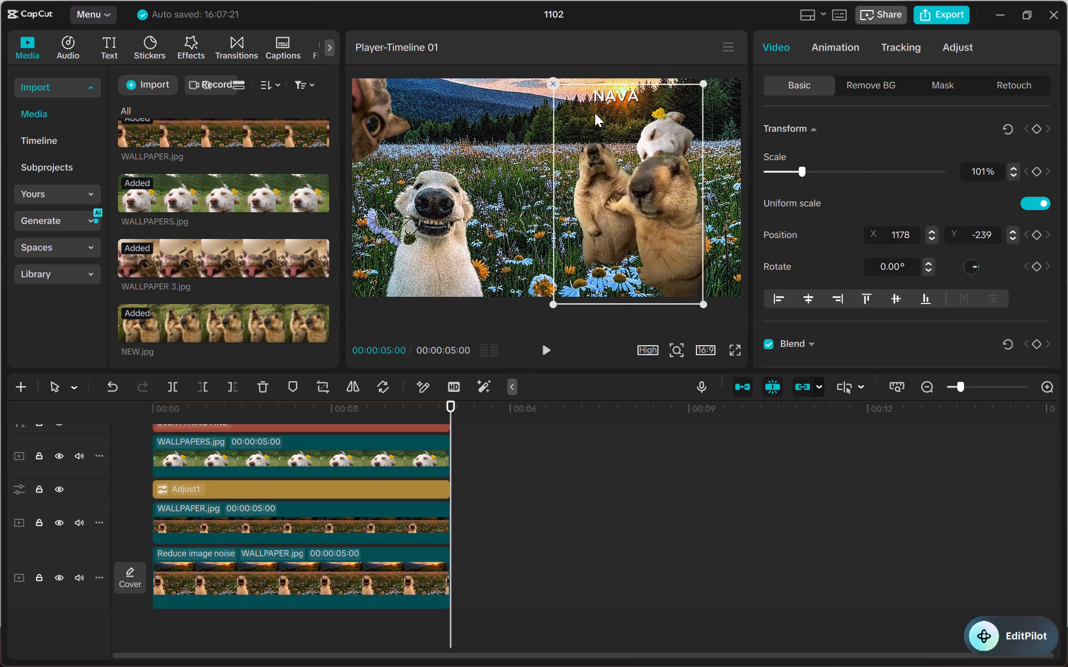
pyautogui.moveTo(595, 113); pyautogui.dragTo(650, 174)
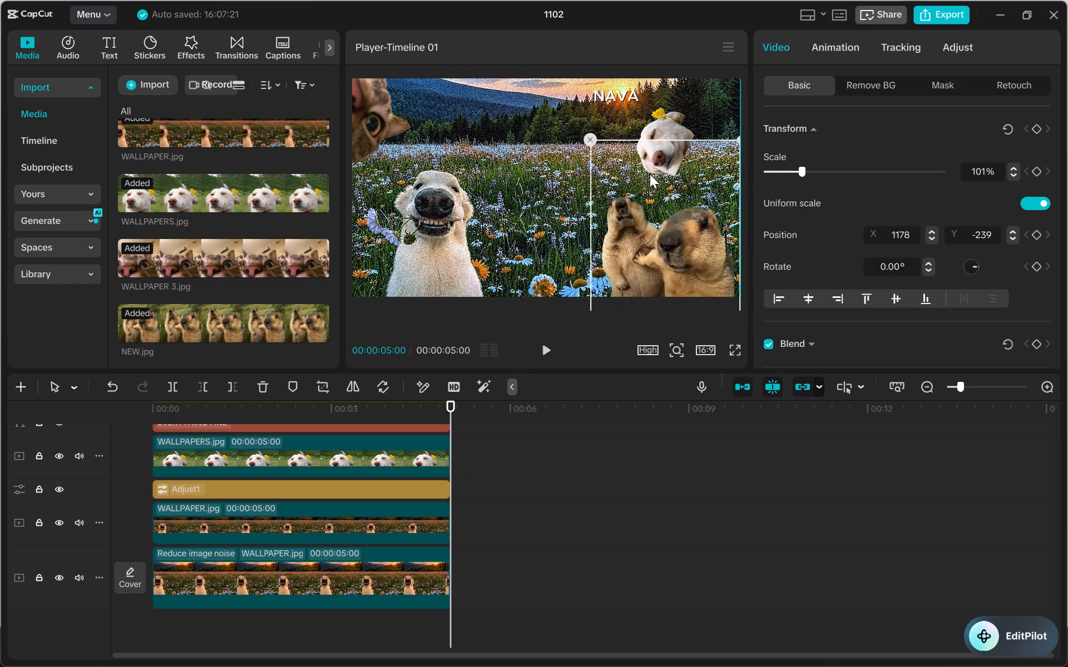
pyautogui.moveTo(650, 174); pyautogui.dragTo(653, 174)
# Move the WALLPAPERS.jpg dog cut-out into the upper-right corner of the video frame, at about X 1512, Y 816.
pyautogui.click(651, 122)
pyautogui.moveTo(651, 122); pyautogui.dragTo(699, 91)
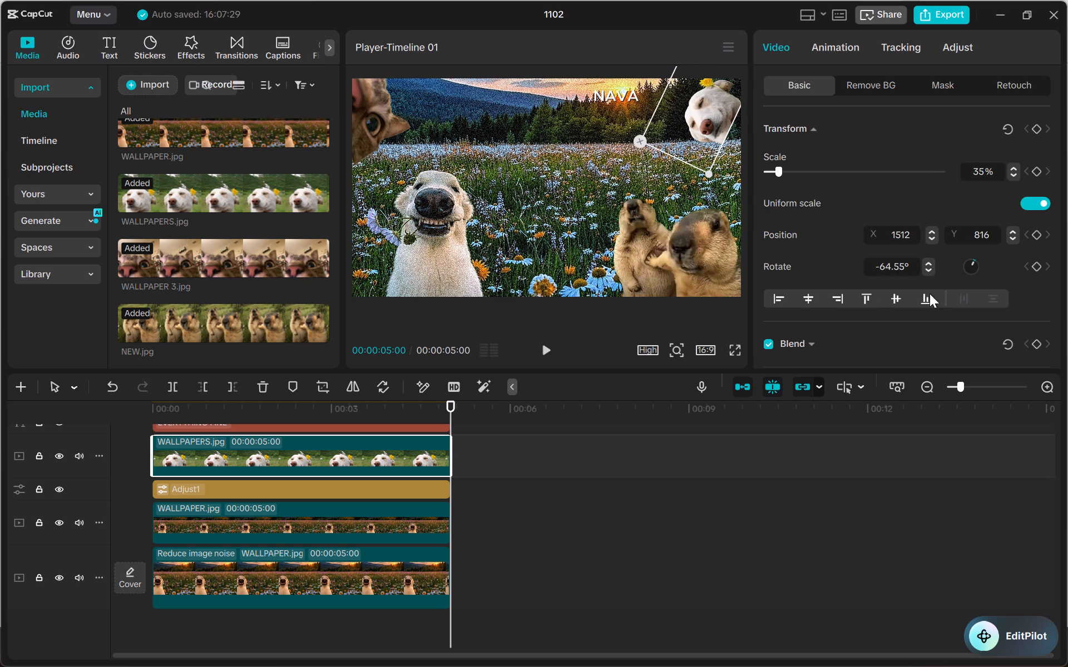
# Rotate the WALLPAPERS.jpg dog cut-out to about -184.15° so it hangs upside down from the frame's top edge.
pyautogui.click(972, 261)
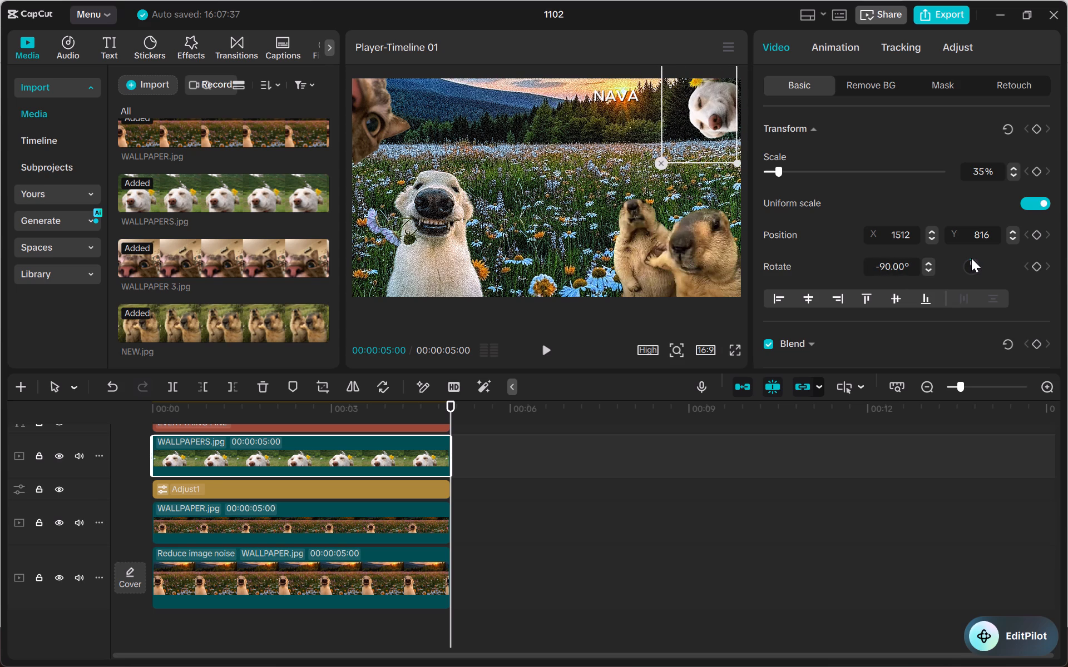
pyautogui.moveTo(971, 258); pyautogui.dragTo(955, 252)
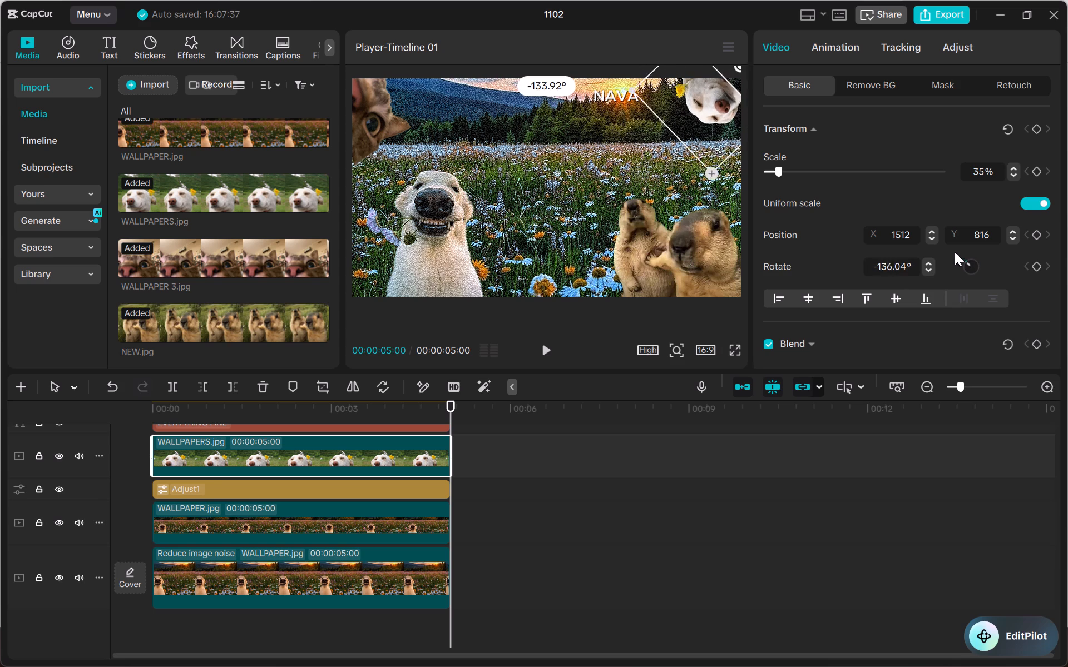
pyautogui.moveTo(955, 252); pyautogui.dragTo(854, 244)
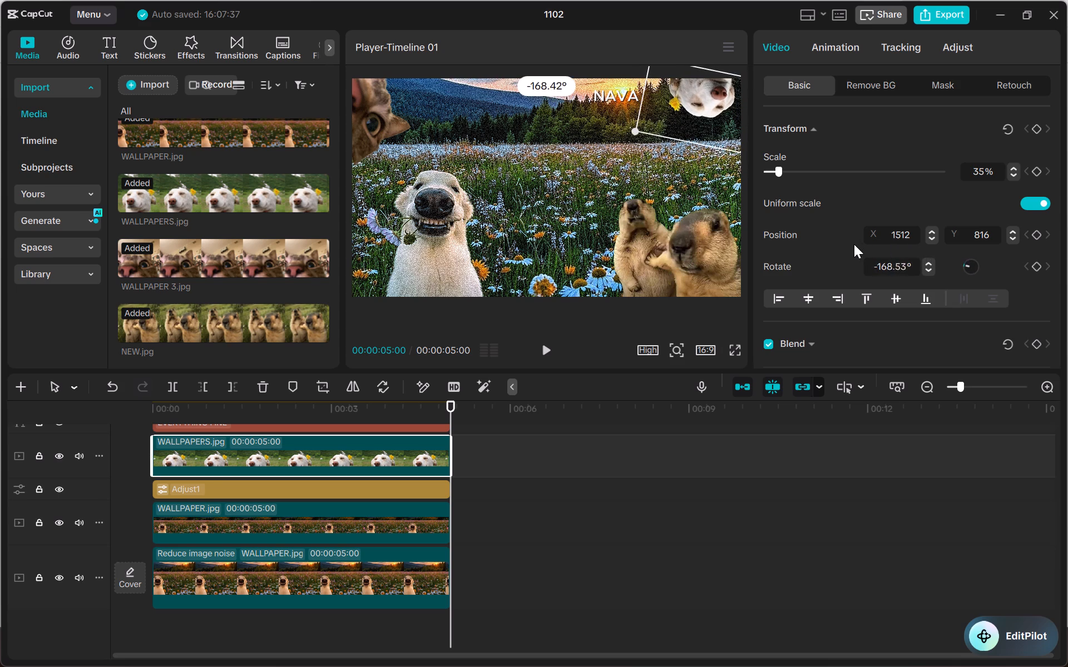
pyautogui.moveTo(854, 244); pyautogui.dragTo(872, 274)
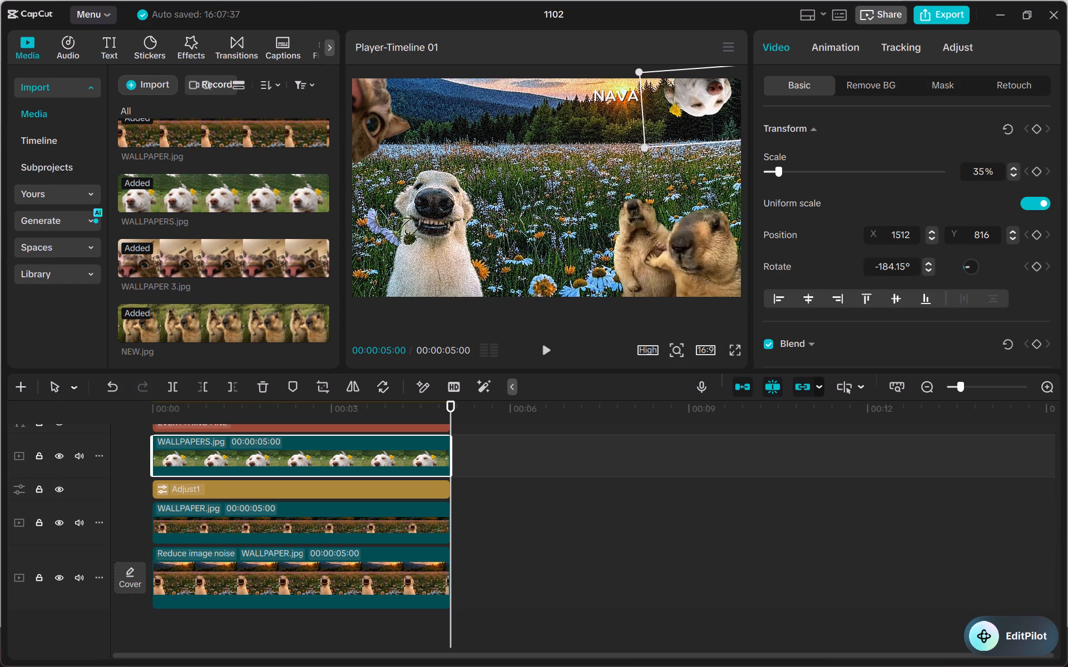
# Enlarge the upside-down WALLPAPERS.jpg dog cut-out to 63% and move it along the frame's top edge to X -367, Y 506.
pyautogui.moveTo(645, 144); pyautogui.dragTo(625, 222)
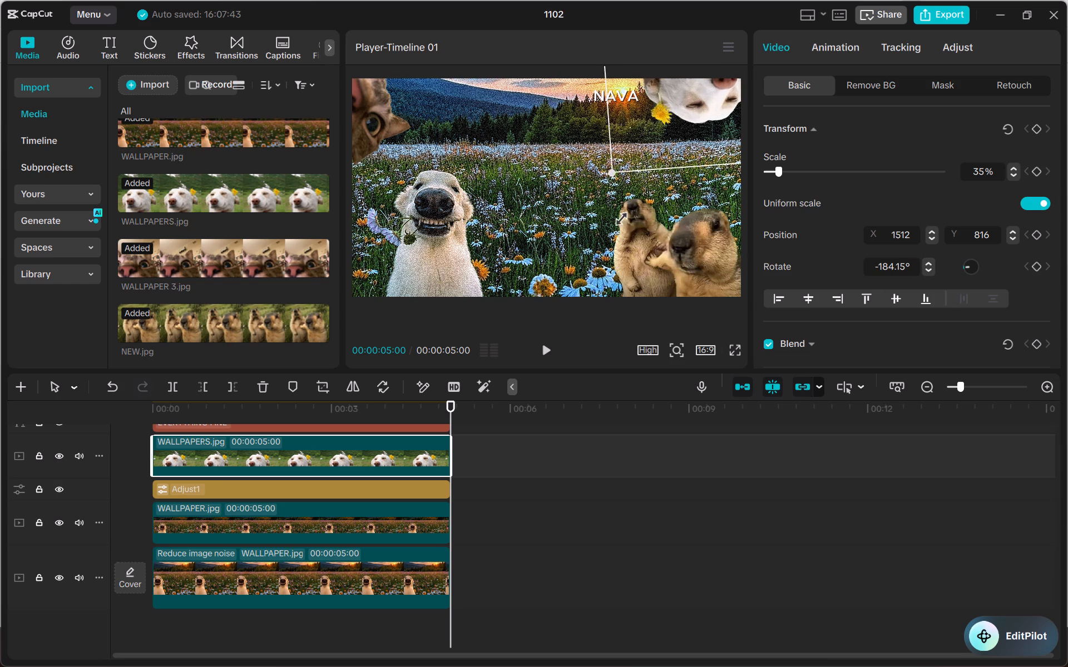
pyautogui.moveTo(625, 222); pyautogui.dragTo(612, 240)
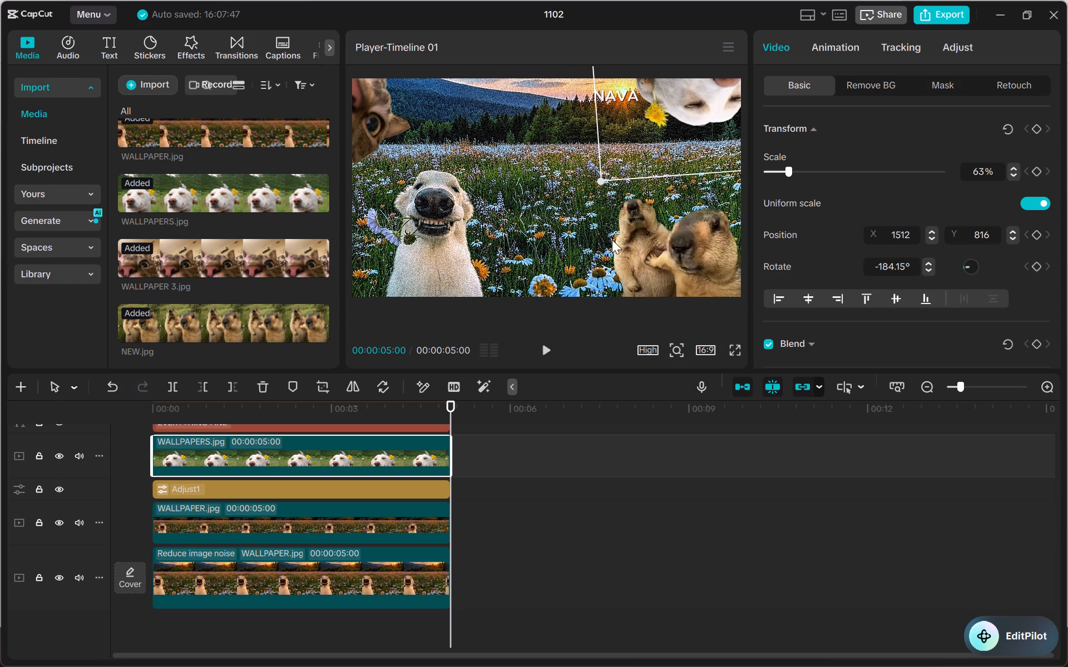
pyautogui.moveTo(669, 120); pyautogui.dragTo(650, 155)
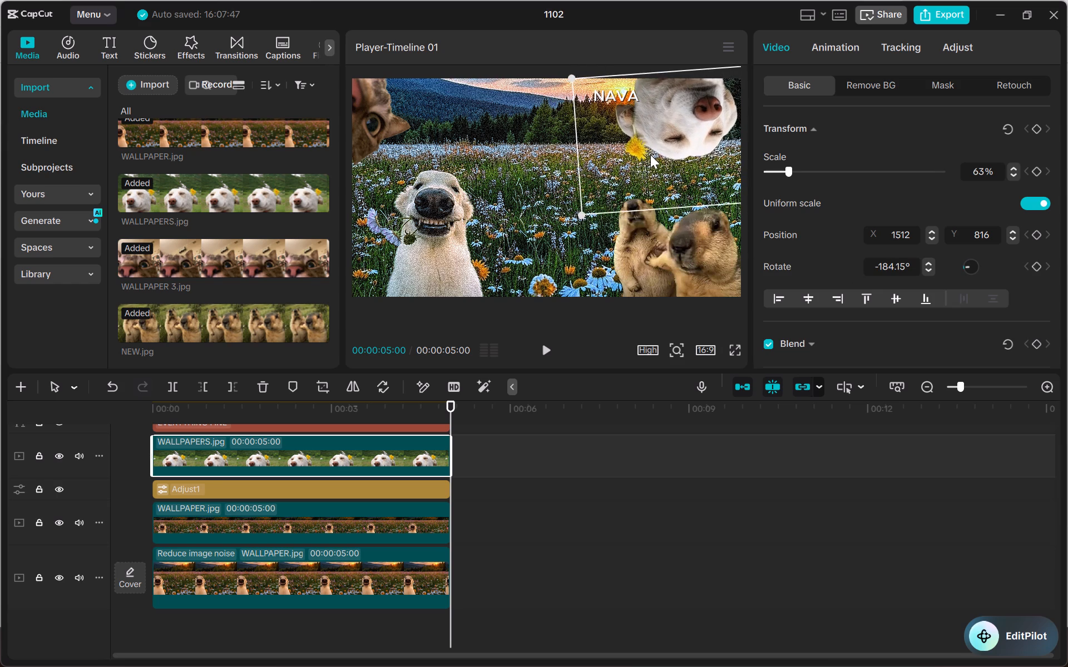
pyautogui.moveTo(650, 155); pyautogui.dragTo(510, 198)
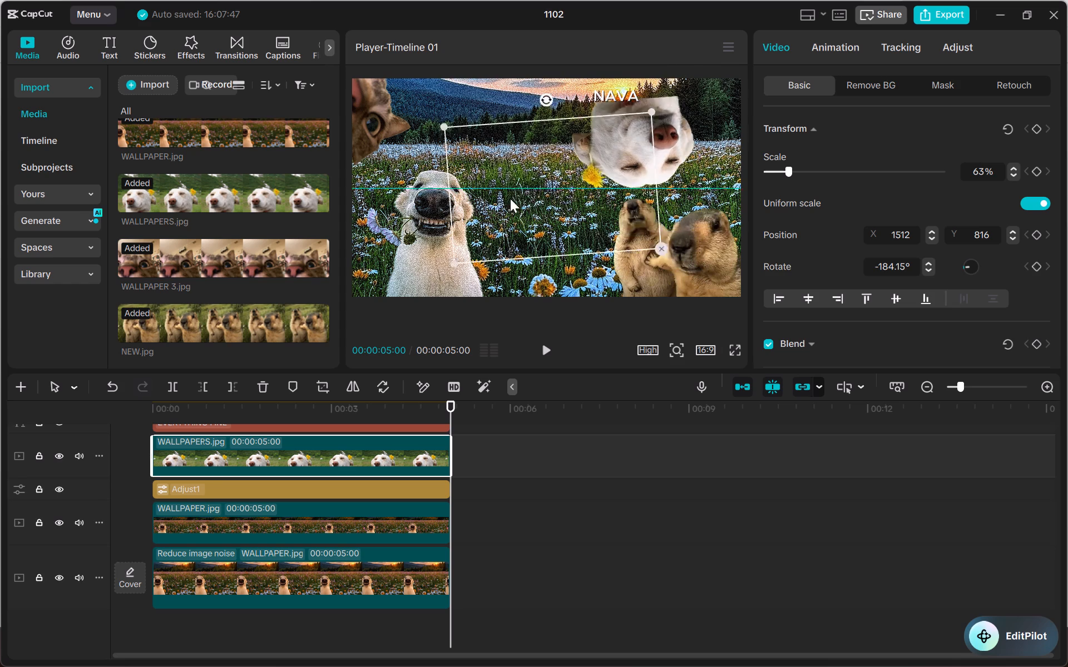
pyautogui.moveTo(510, 198); pyautogui.dragTo(479, 152)
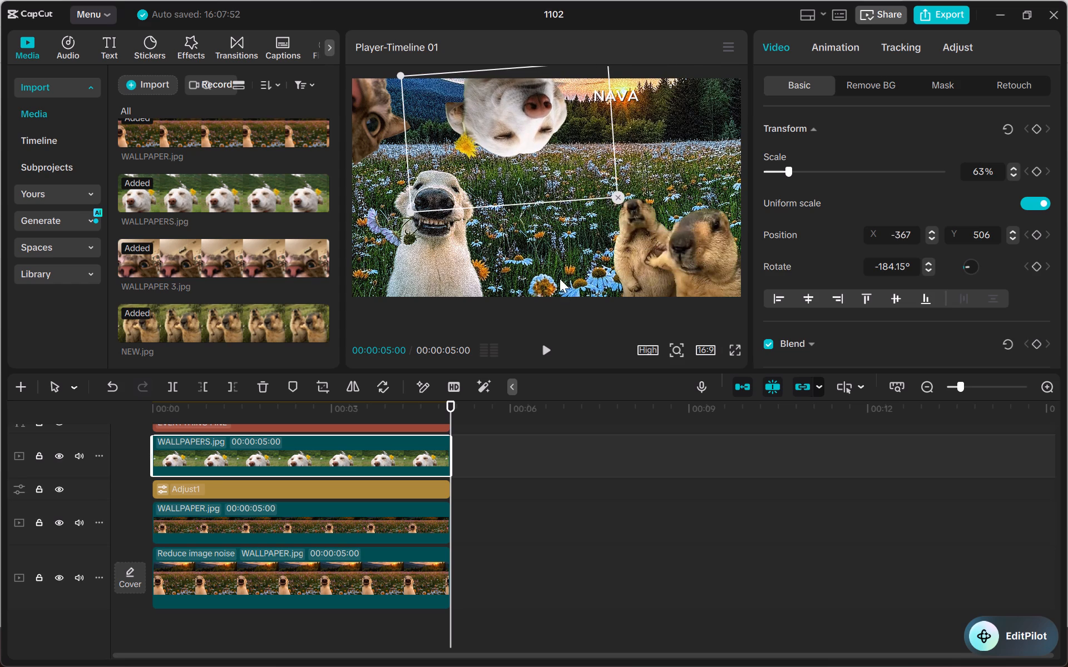
pyautogui.click(565, 221)
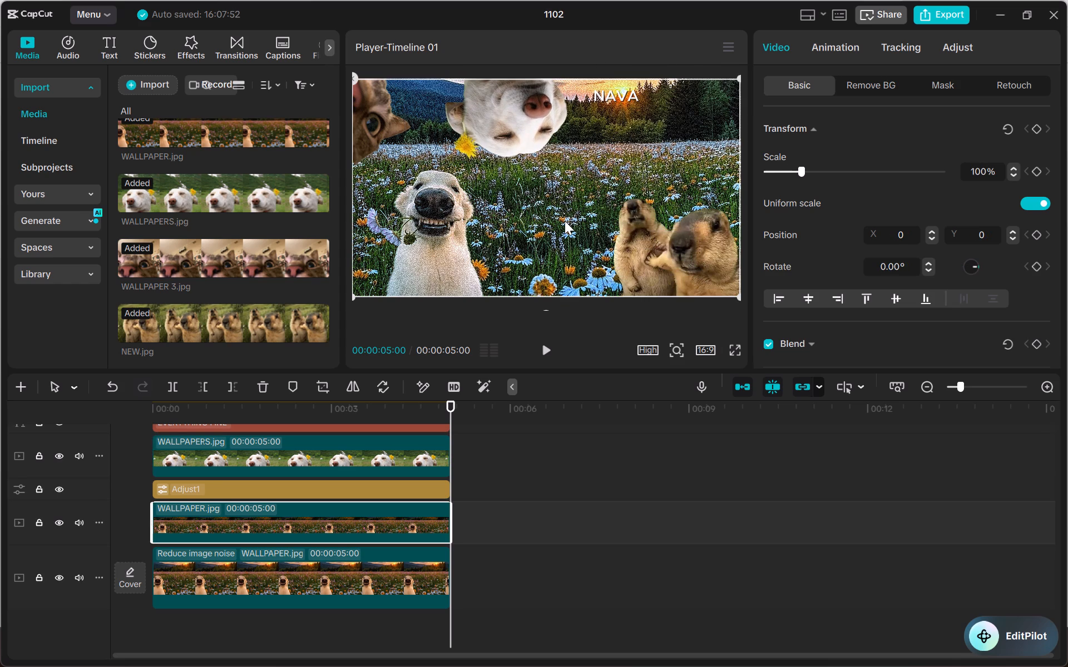
# Enlarge the marmot cut-out in the lower-right corner of the video frame to 122% scale.
pyautogui.click(646, 223)
pyautogui.click(646, 223)
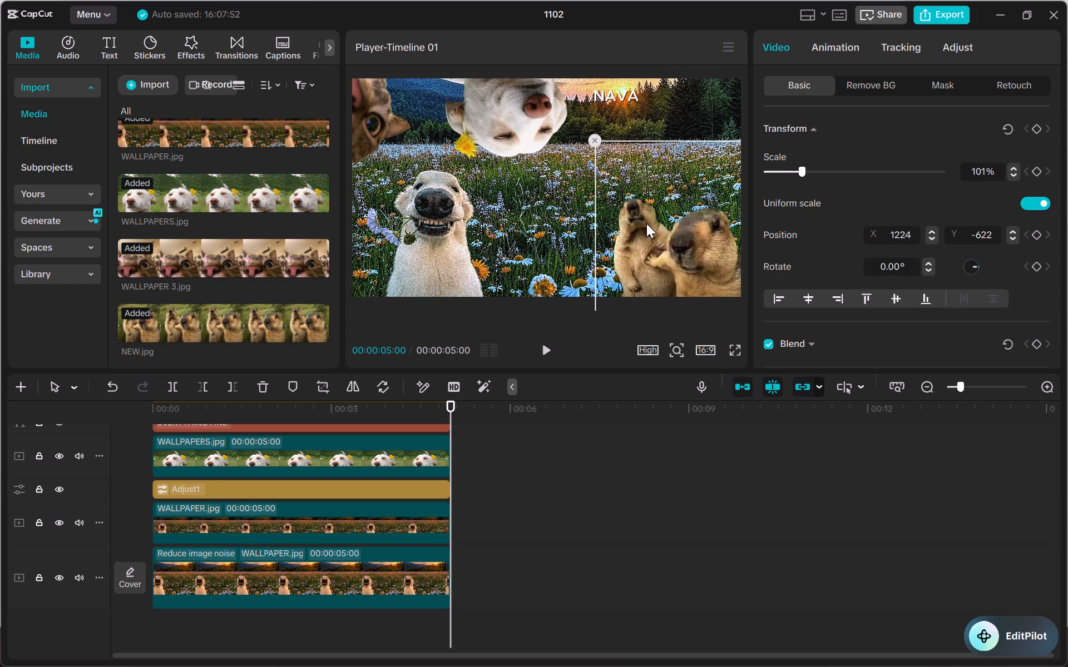
pyautogui.click(639, 206)
pyautogui.moveTo(798, 168); pyautogui.dragTo(805, 168)
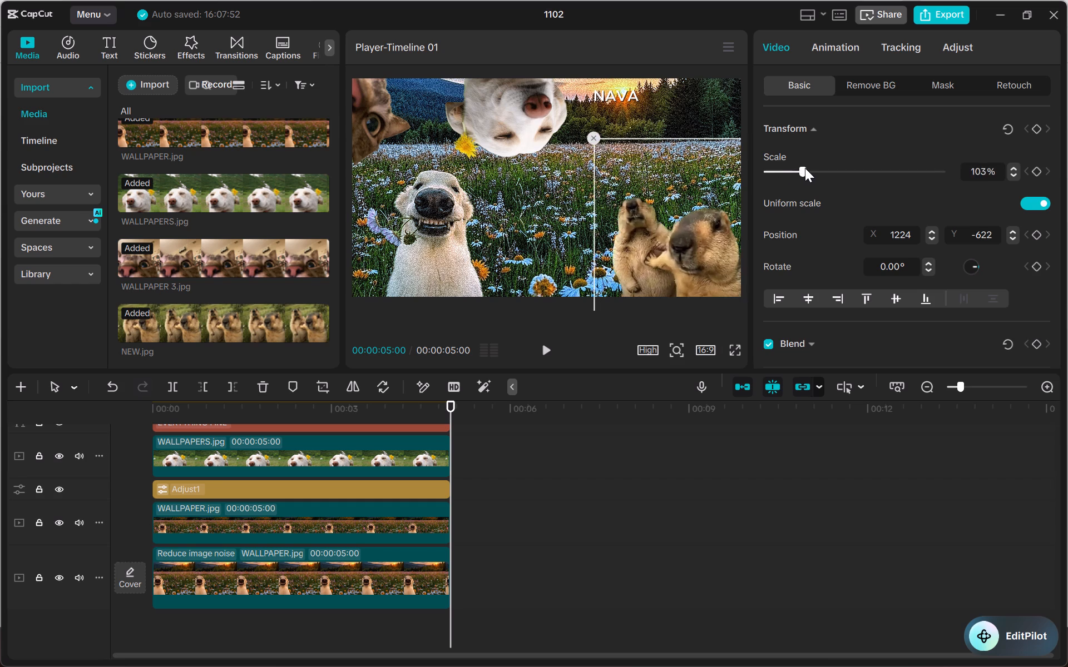
pyautogui.moveTo(805, 168); pyautogui.dragTo(819, 175)
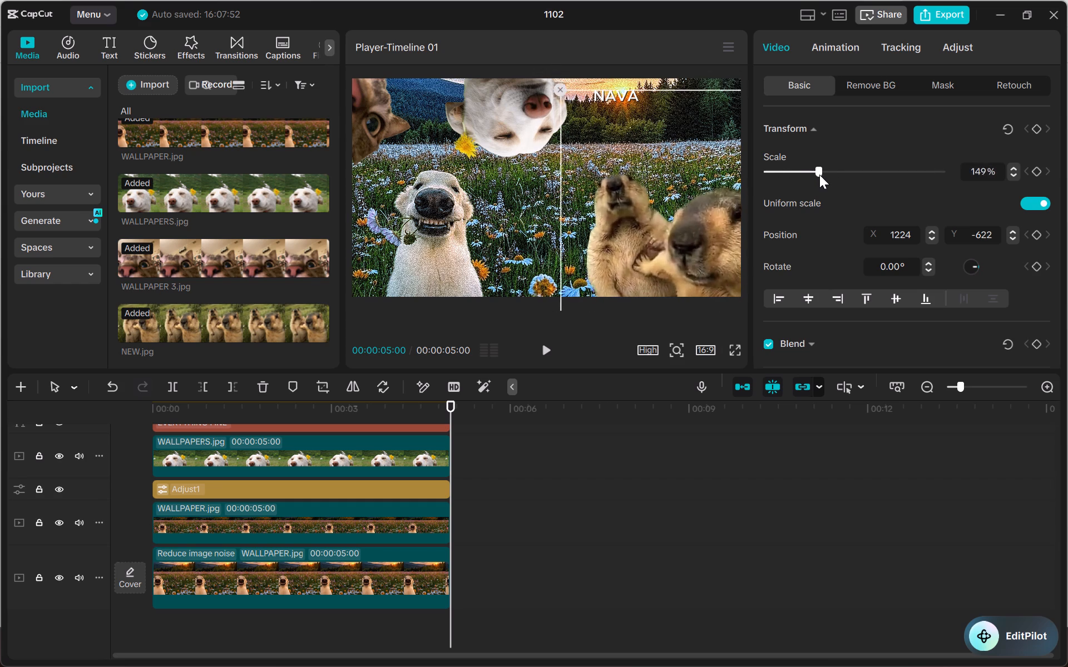
pyautogui.moveTo(819, 175); pyautogui.dragTo(809, 176)
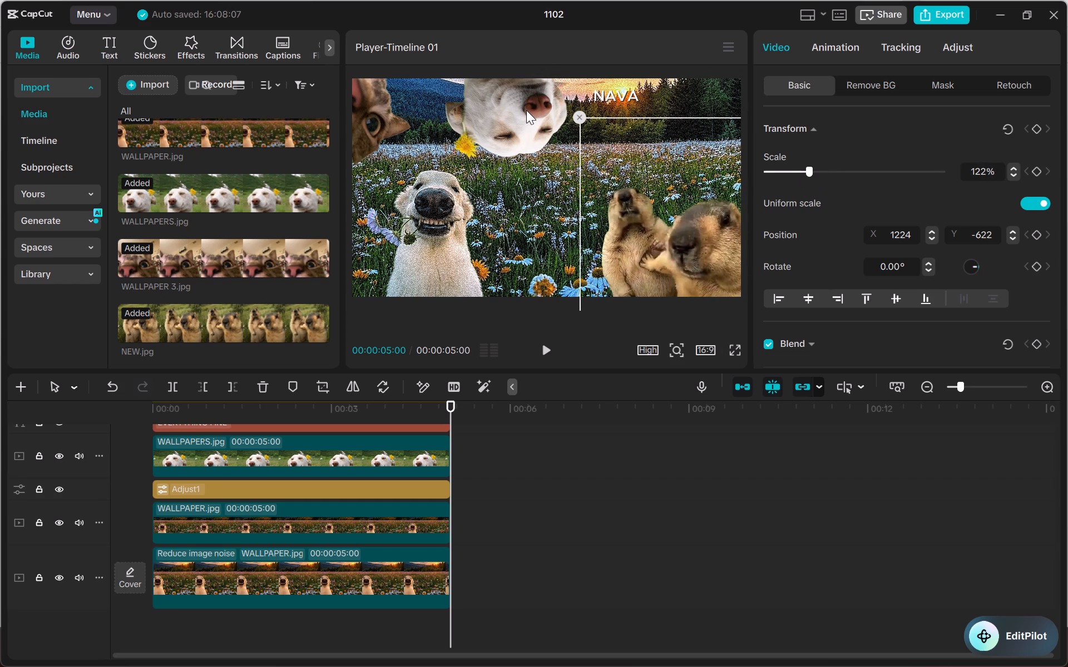
# Shrink the upside-down WALLPAPERS.jpg dog cut-out at the frame's top edge to 57% scale.
pyautogui.click(526, 110)
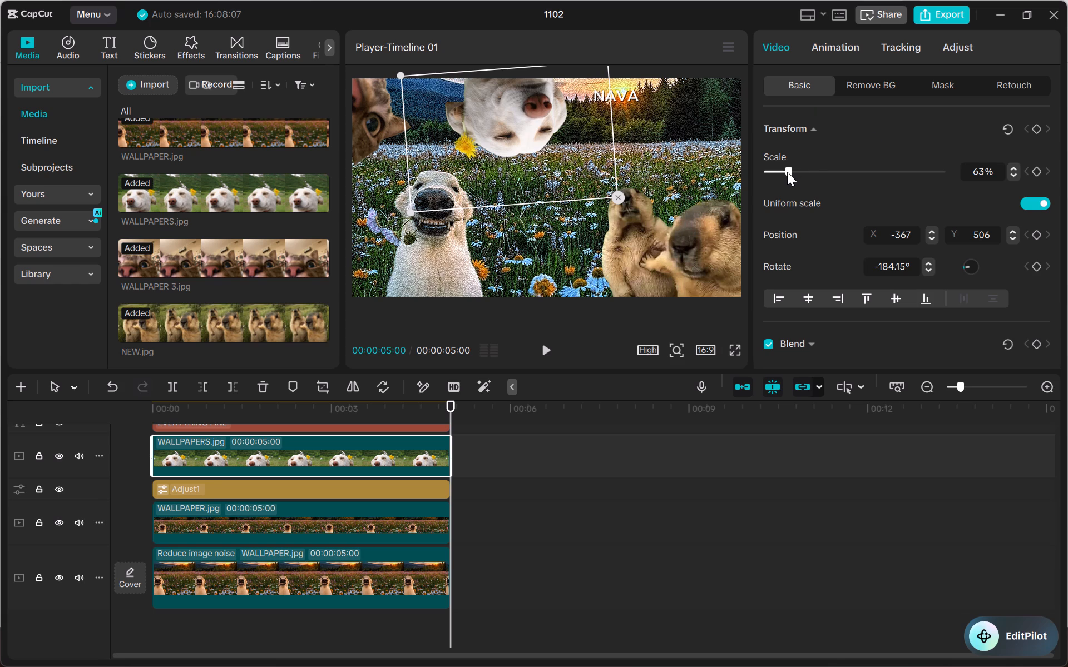
pyautogui.click(787, 172)
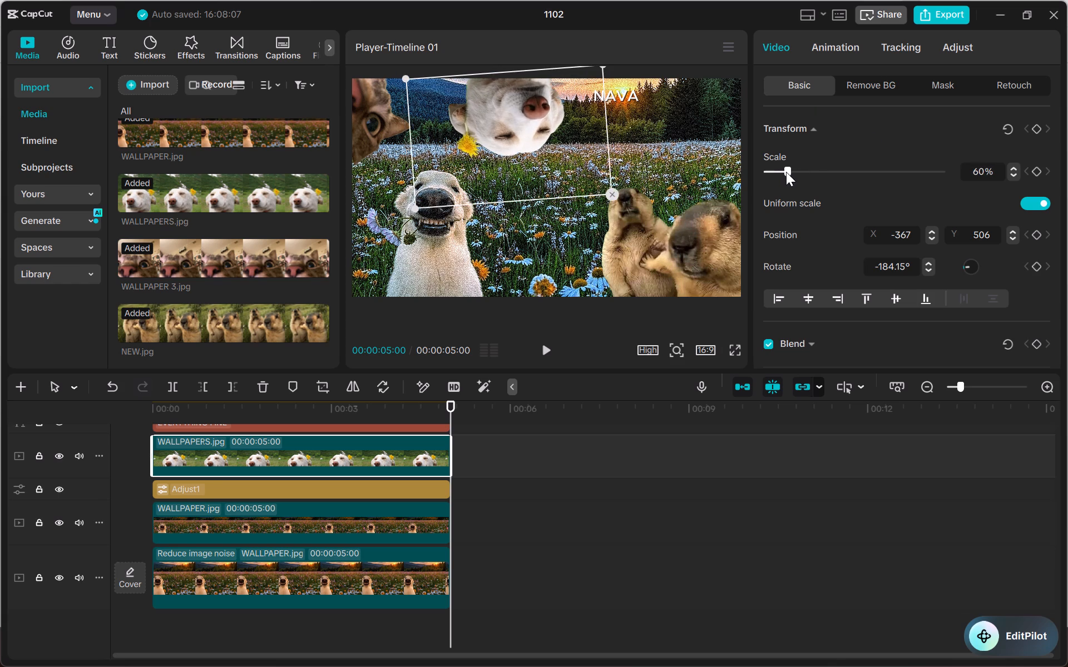
pyautogui.click(613, 138)
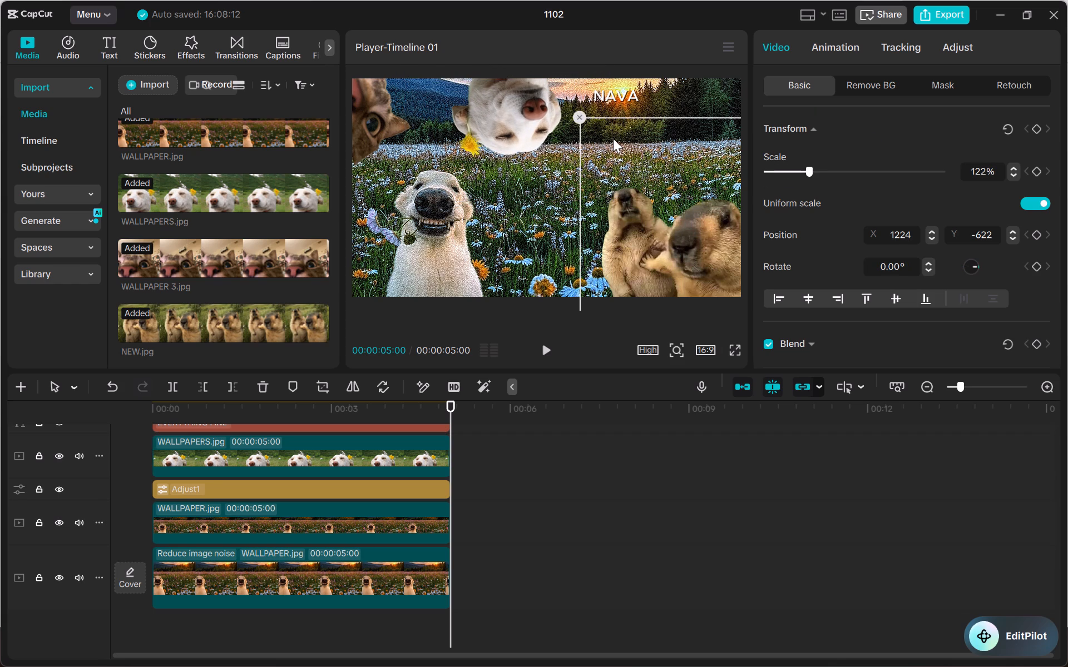
pyautogui.click(506, 142)
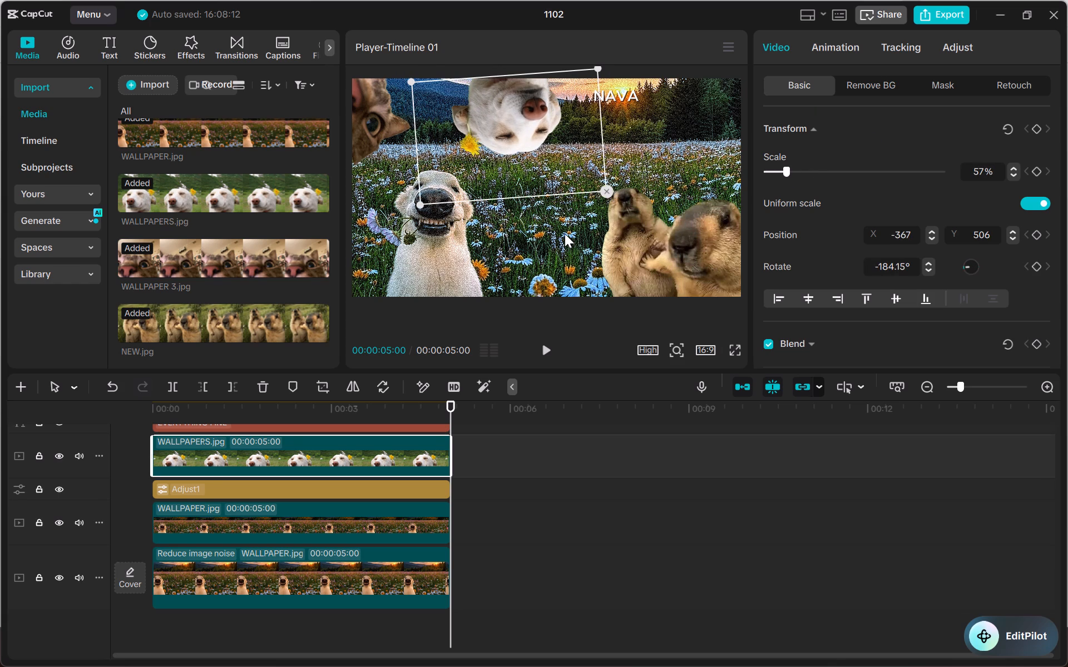
# Play the video in full-screen preview to check the composition, then return to the editor.
pyautogui.click(565, 233)
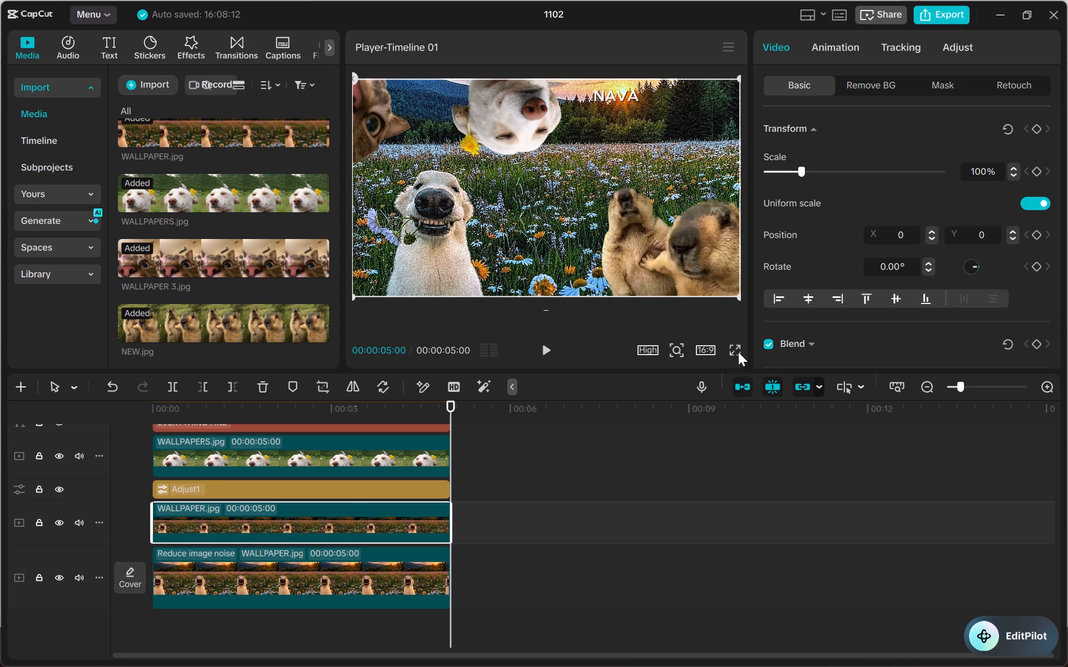
pyautogui.click(738, 352)
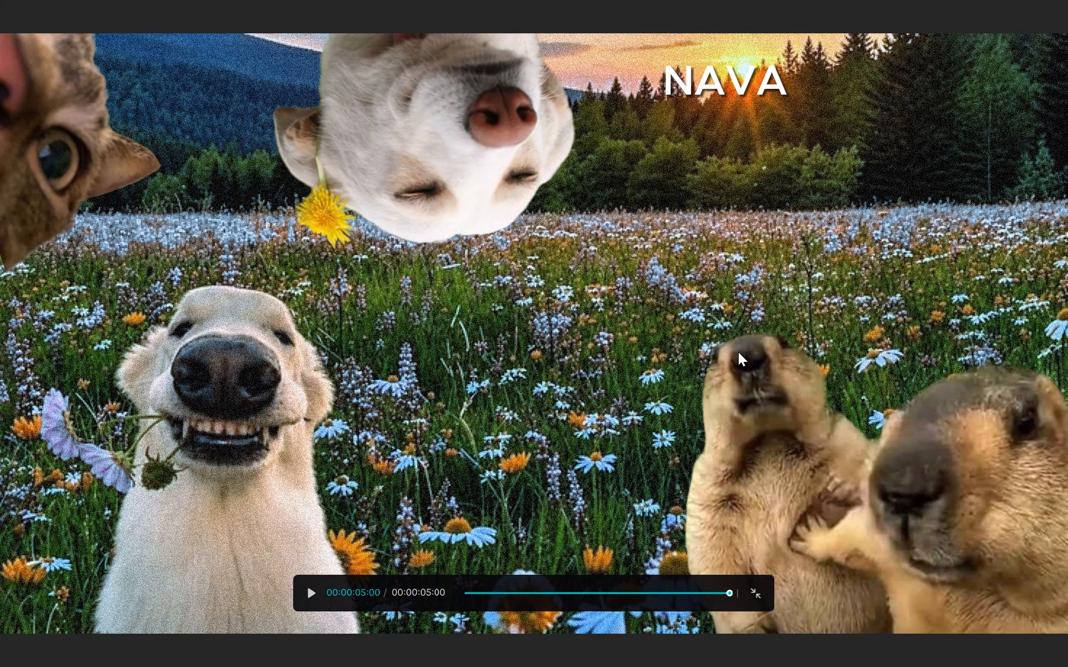
pyautogui.press('space')
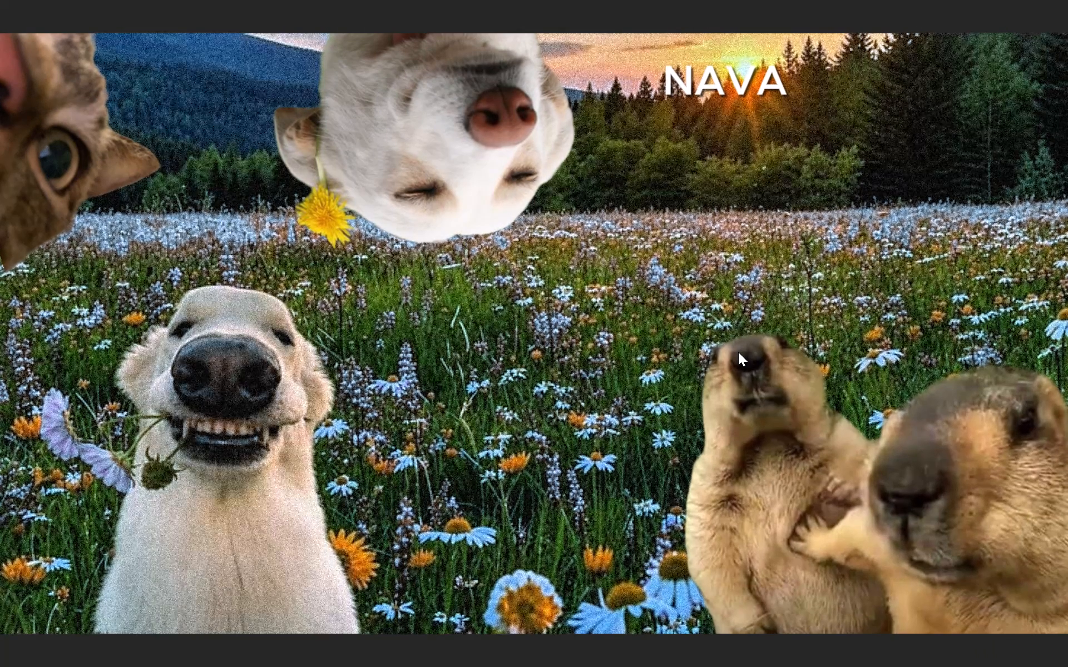
pyautogui.press('space')
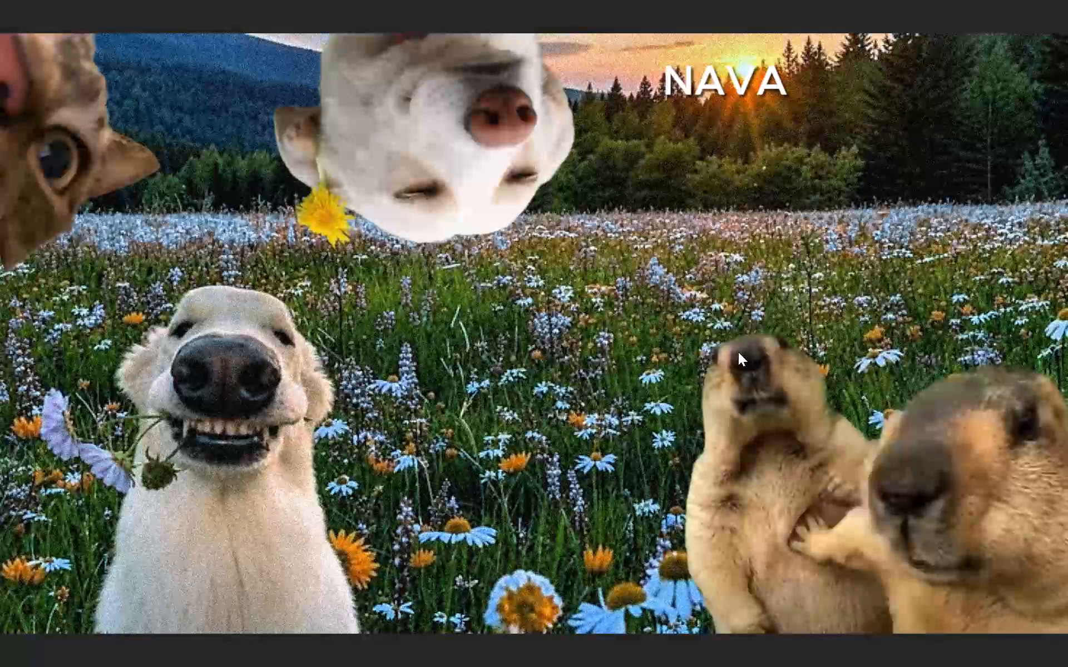
pyautogui.press('Escape')
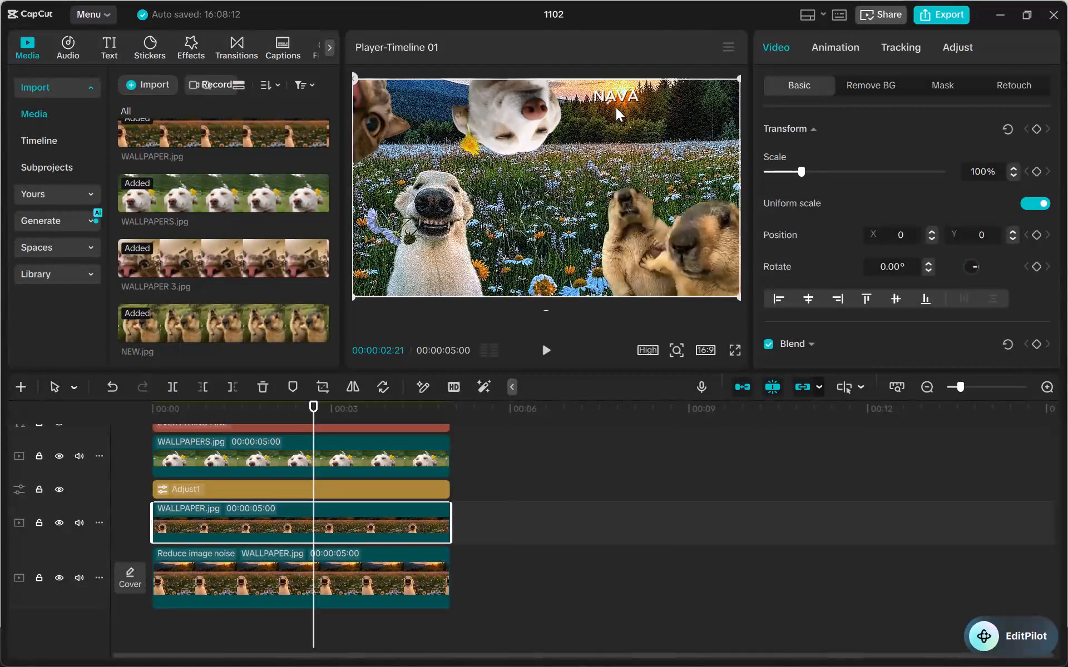
# Move the EVERYTHING FINE NAVA title down to the middle of the video frame, between the smiling dog and the marmots.
pyautogui.click(616, 103)
pyautogui.click(622, 91)
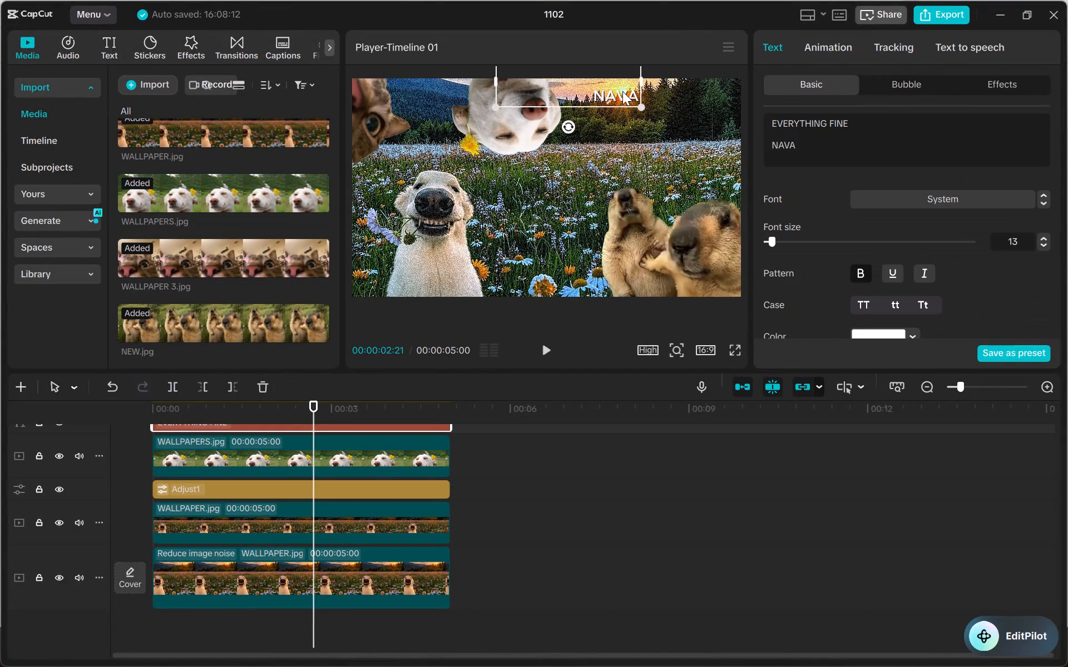
pyautogui.moveTo(622, 91); pyautogui.dragTo(647, 185)
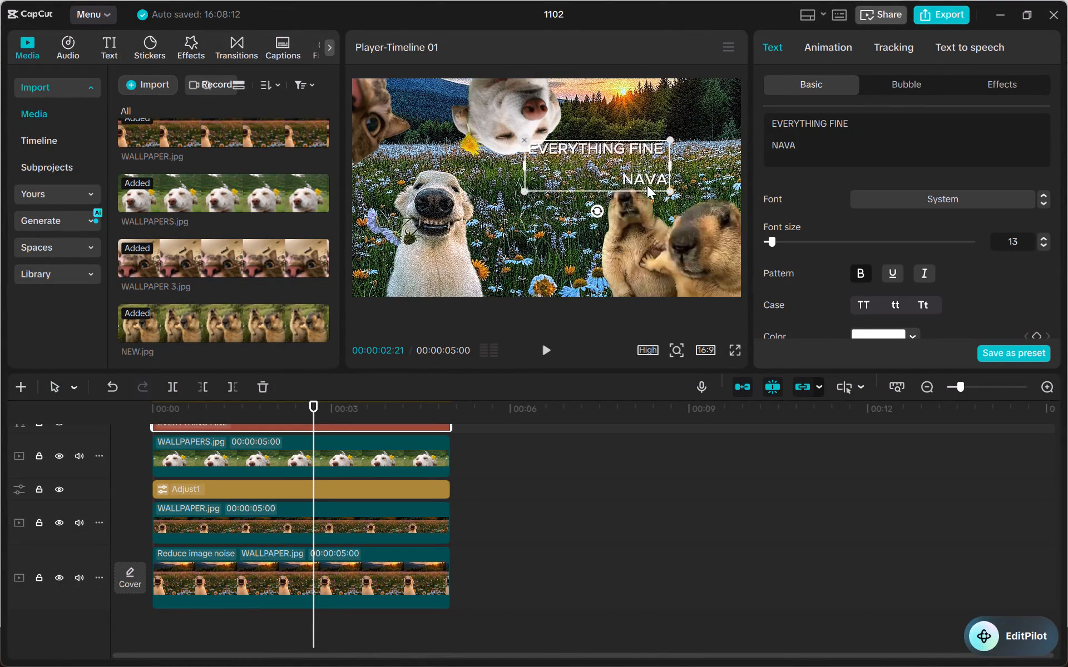
pyautogui.moveTo(647, 185); pyautogui.dragTo(590, 201)
pyautogui.click(590, 201)
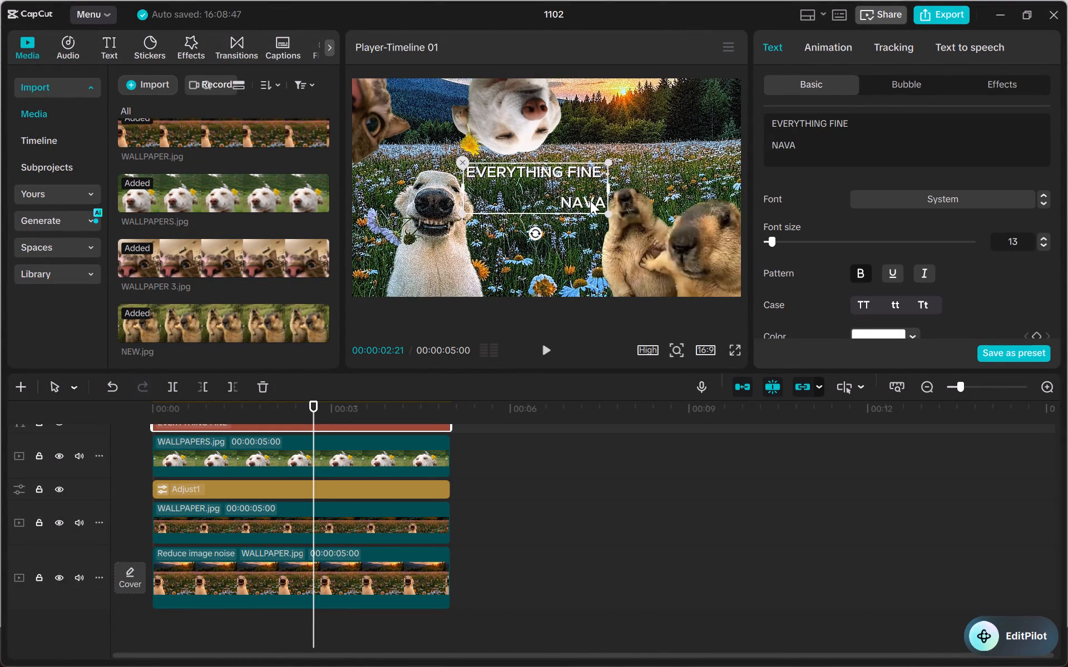
pyautogui.click(595, 206)
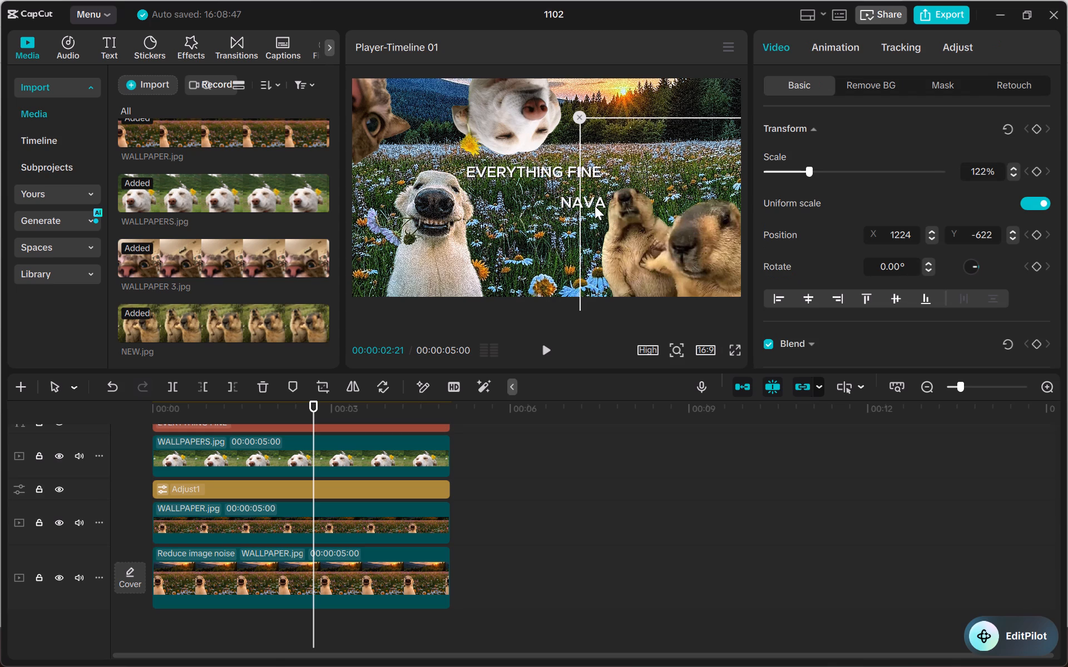
# Clear all of the text from the EVERYTHING FINE NAVA title.
pyautogui.click(544, 182)
pyautogui.click(832, 138)
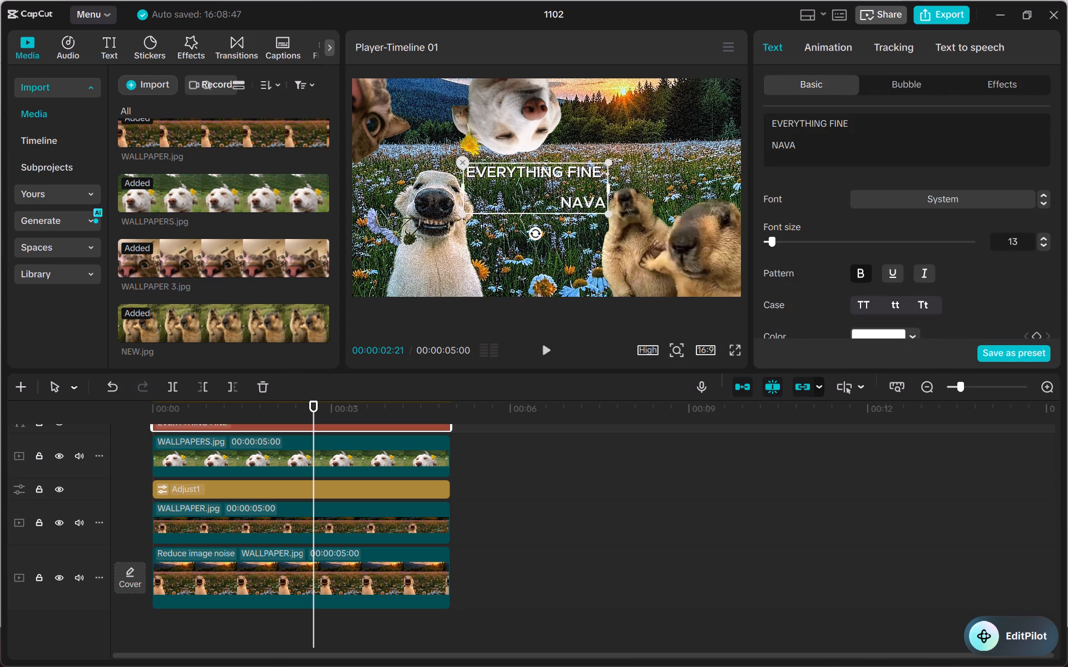
pyautogui.press('Down')
pyautogui.press('Right')
pyautogui.press('Right')
pyautogui.press('Right')
pyautogui.press('Right')
pyautogui.press('Right')
pyautogui.press('BackSpace')
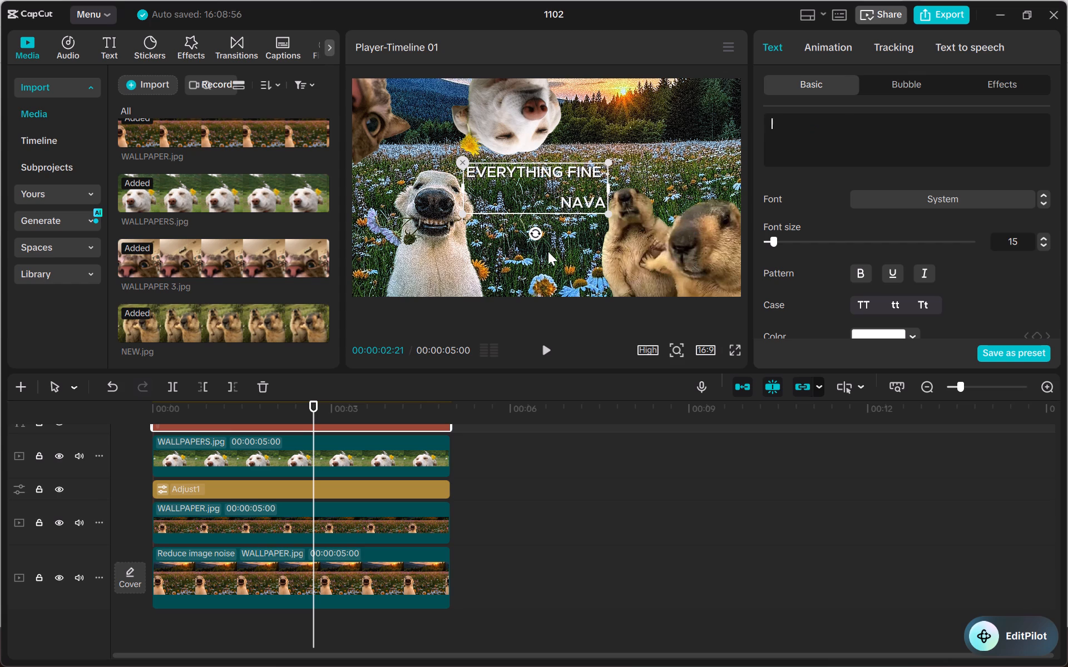
pyautogui.click(399, 275)
# Delete the Adjust1 adjustment layer from the timeline.
pyautogui.scroll(1, 304, 457)
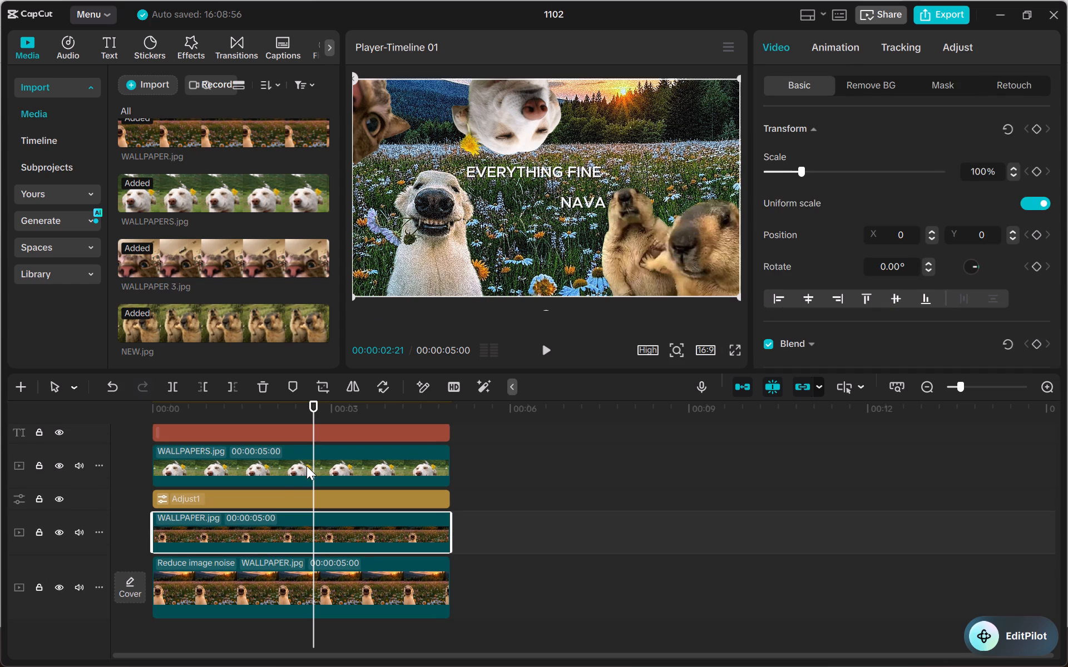
pyautogui.click(292, 489)
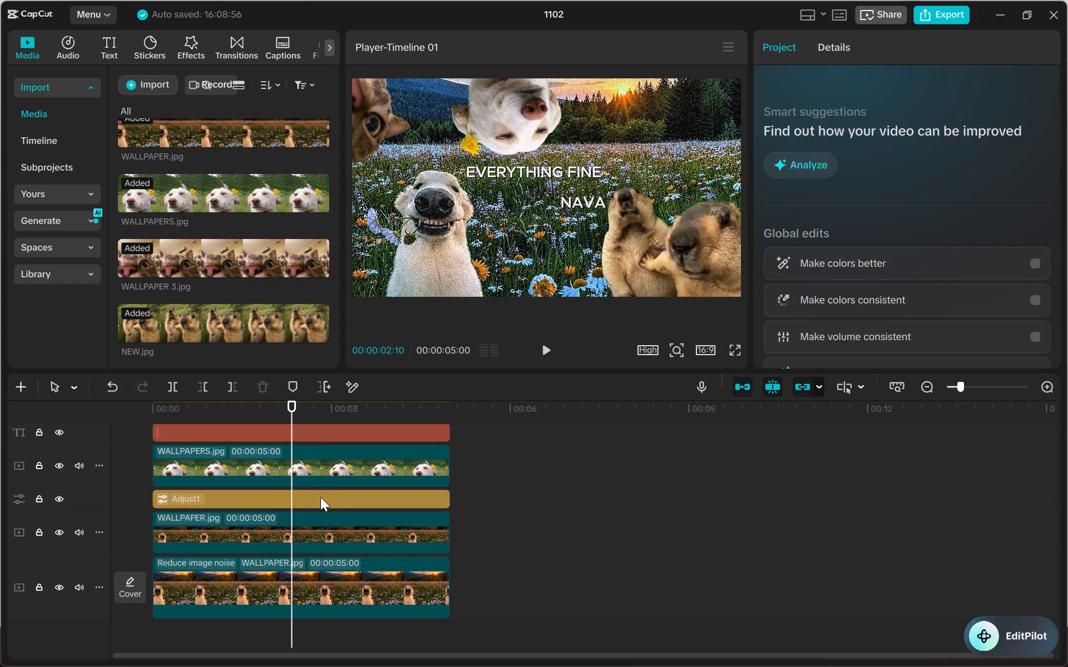
pyautogui.click(322, 498)
pyautogui.press('BackSpace')
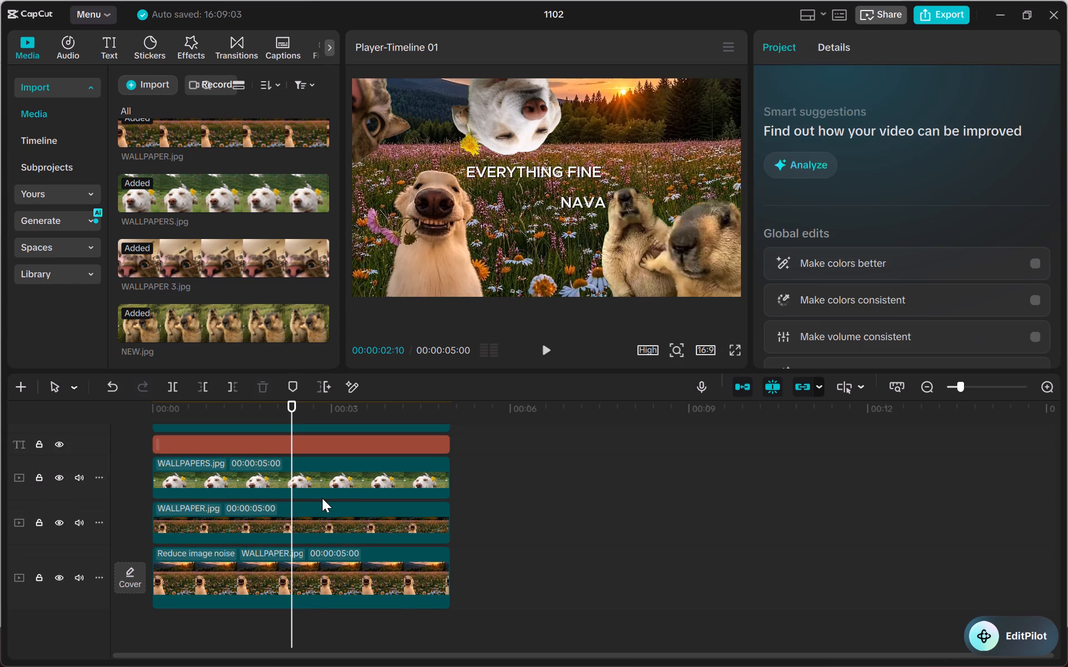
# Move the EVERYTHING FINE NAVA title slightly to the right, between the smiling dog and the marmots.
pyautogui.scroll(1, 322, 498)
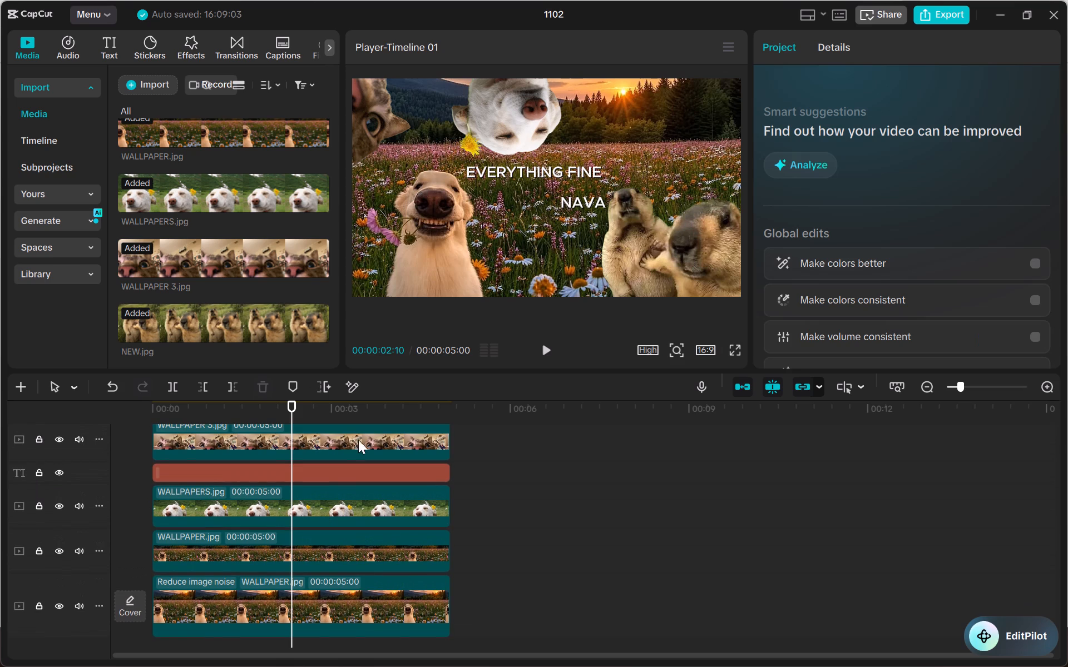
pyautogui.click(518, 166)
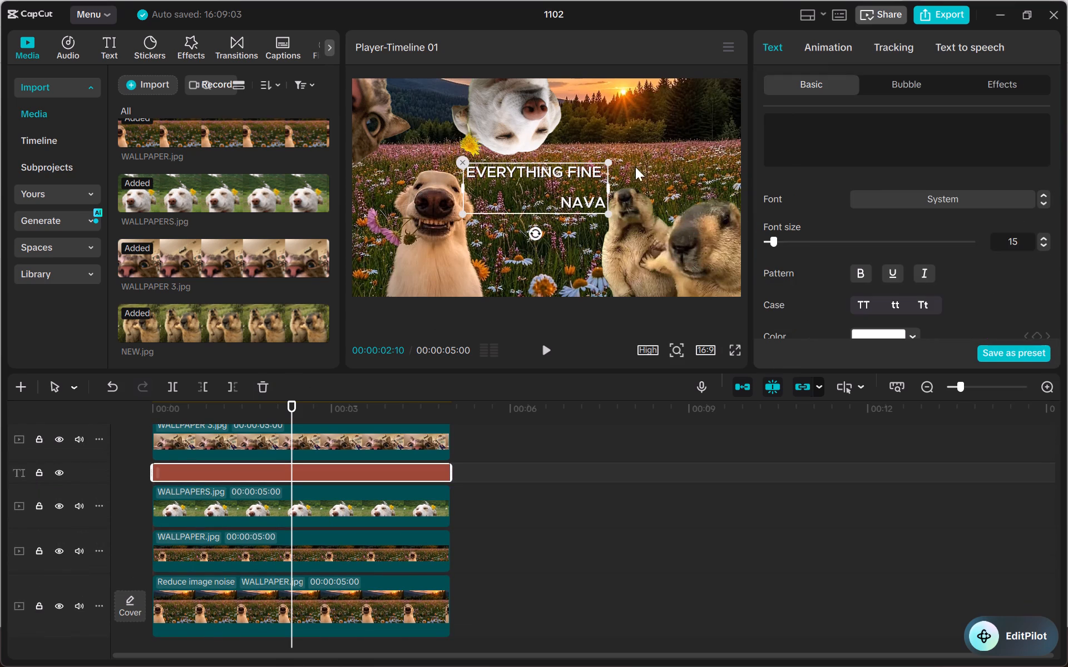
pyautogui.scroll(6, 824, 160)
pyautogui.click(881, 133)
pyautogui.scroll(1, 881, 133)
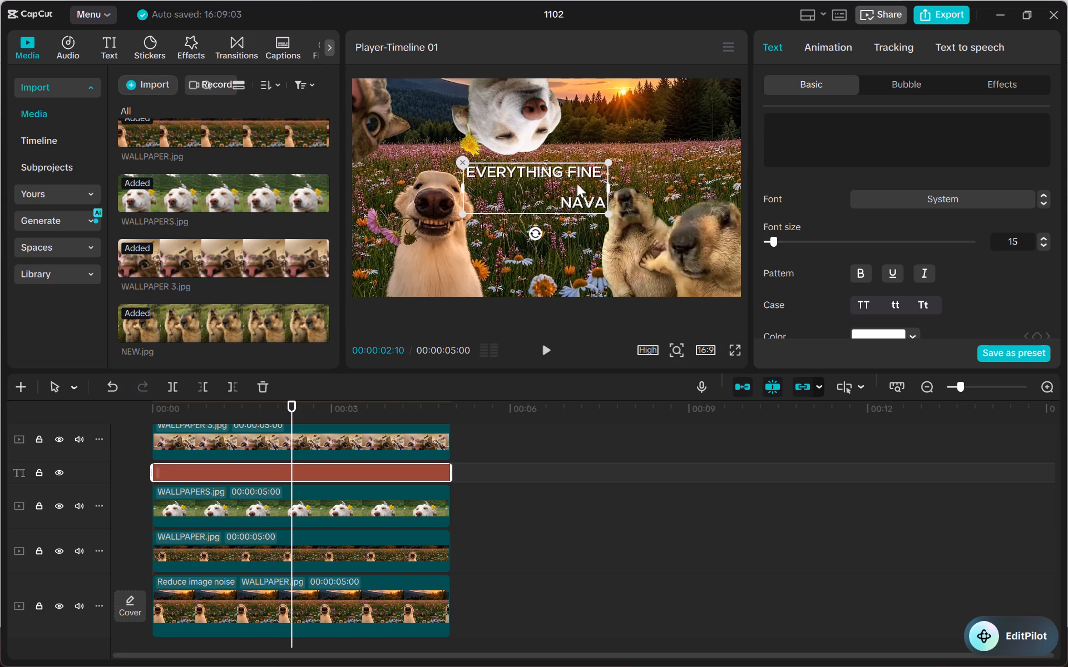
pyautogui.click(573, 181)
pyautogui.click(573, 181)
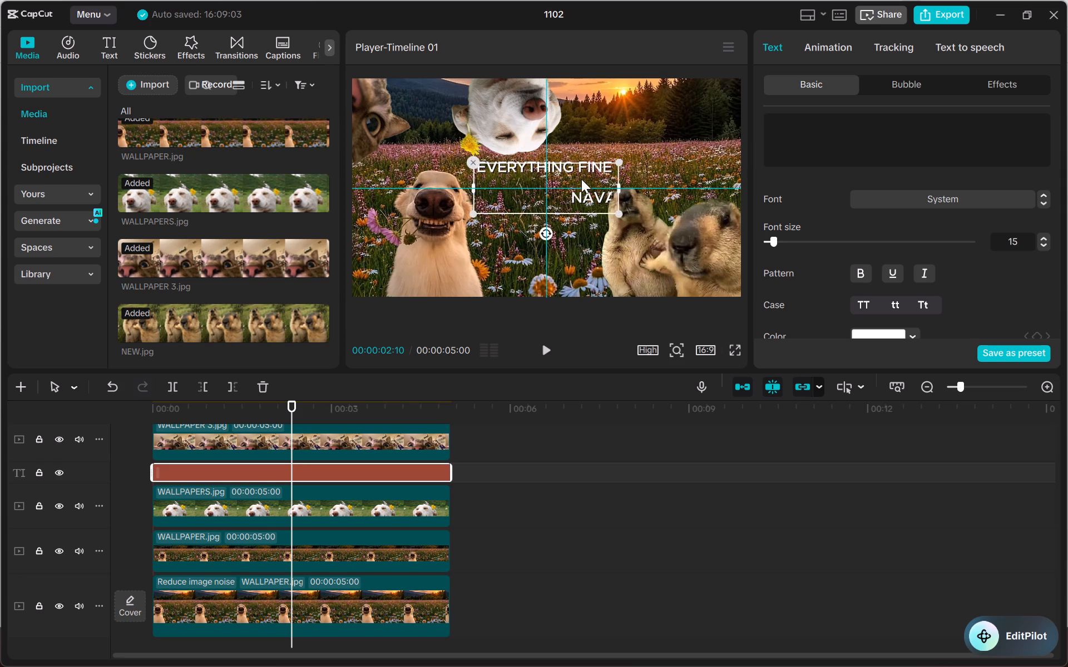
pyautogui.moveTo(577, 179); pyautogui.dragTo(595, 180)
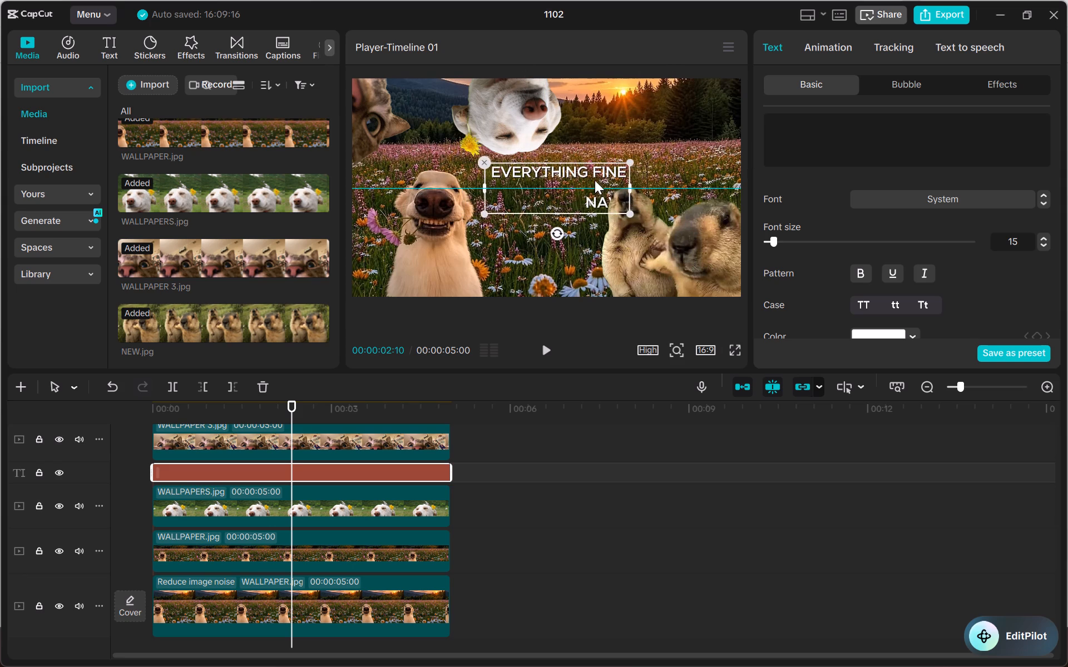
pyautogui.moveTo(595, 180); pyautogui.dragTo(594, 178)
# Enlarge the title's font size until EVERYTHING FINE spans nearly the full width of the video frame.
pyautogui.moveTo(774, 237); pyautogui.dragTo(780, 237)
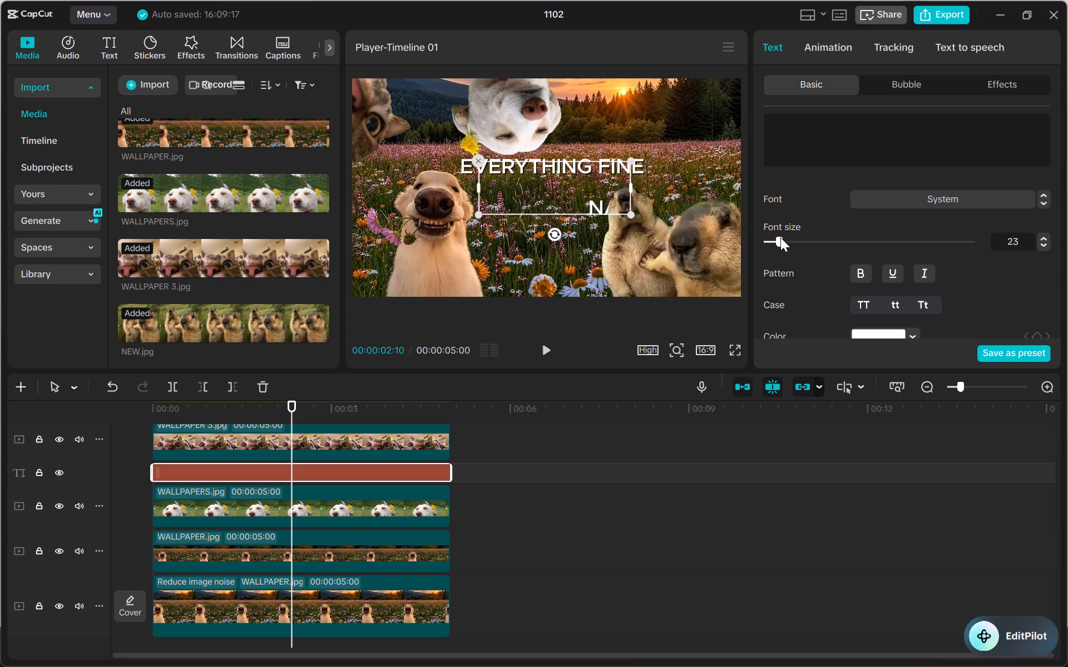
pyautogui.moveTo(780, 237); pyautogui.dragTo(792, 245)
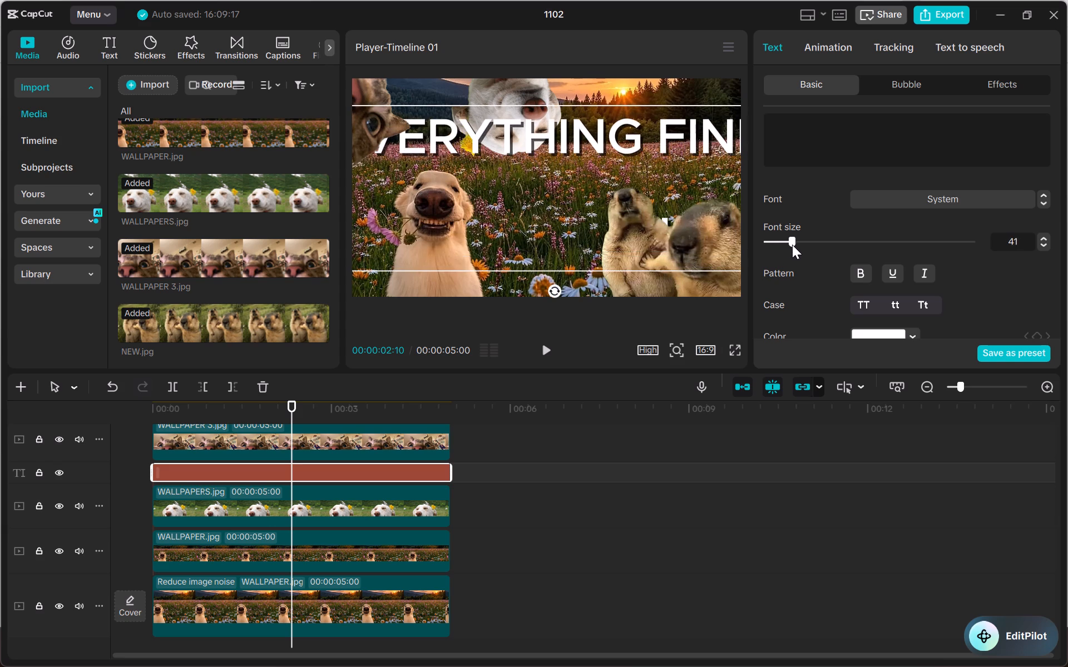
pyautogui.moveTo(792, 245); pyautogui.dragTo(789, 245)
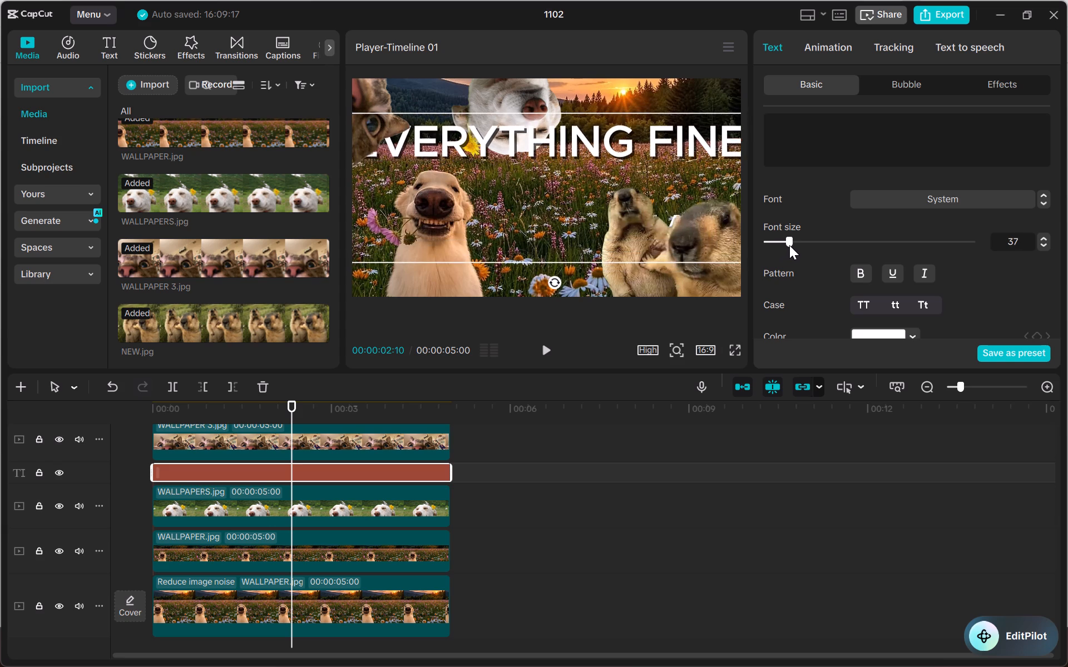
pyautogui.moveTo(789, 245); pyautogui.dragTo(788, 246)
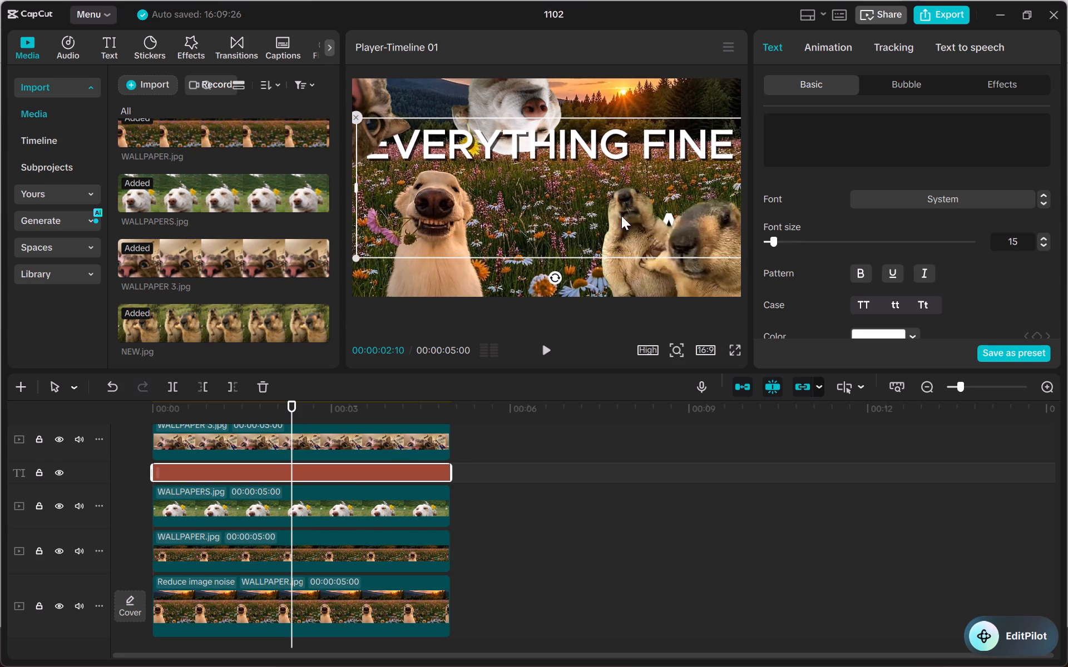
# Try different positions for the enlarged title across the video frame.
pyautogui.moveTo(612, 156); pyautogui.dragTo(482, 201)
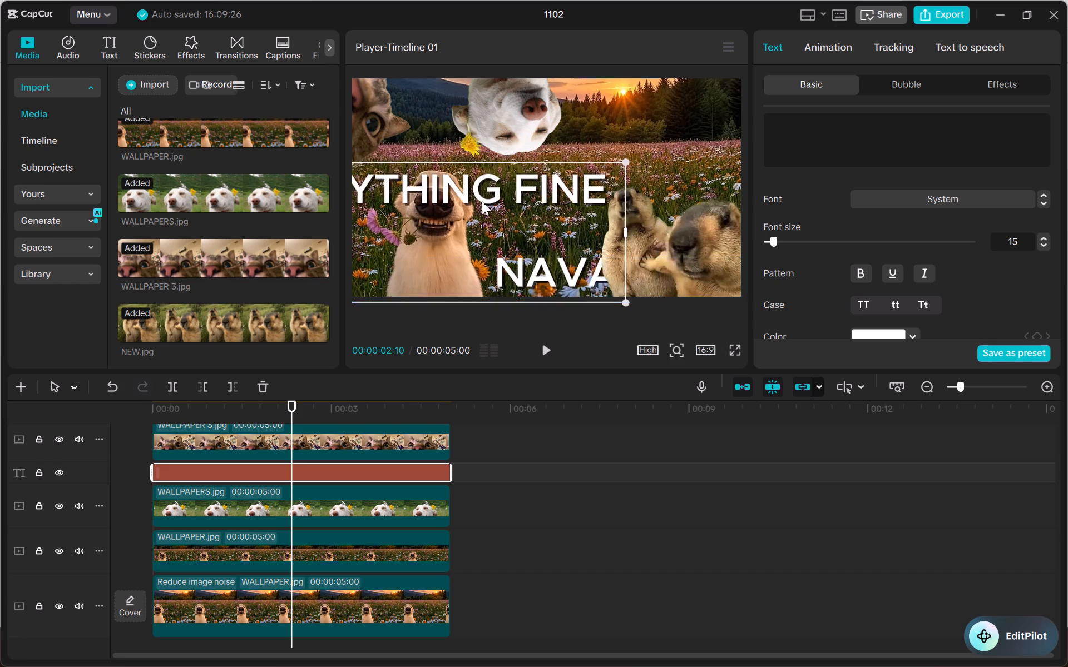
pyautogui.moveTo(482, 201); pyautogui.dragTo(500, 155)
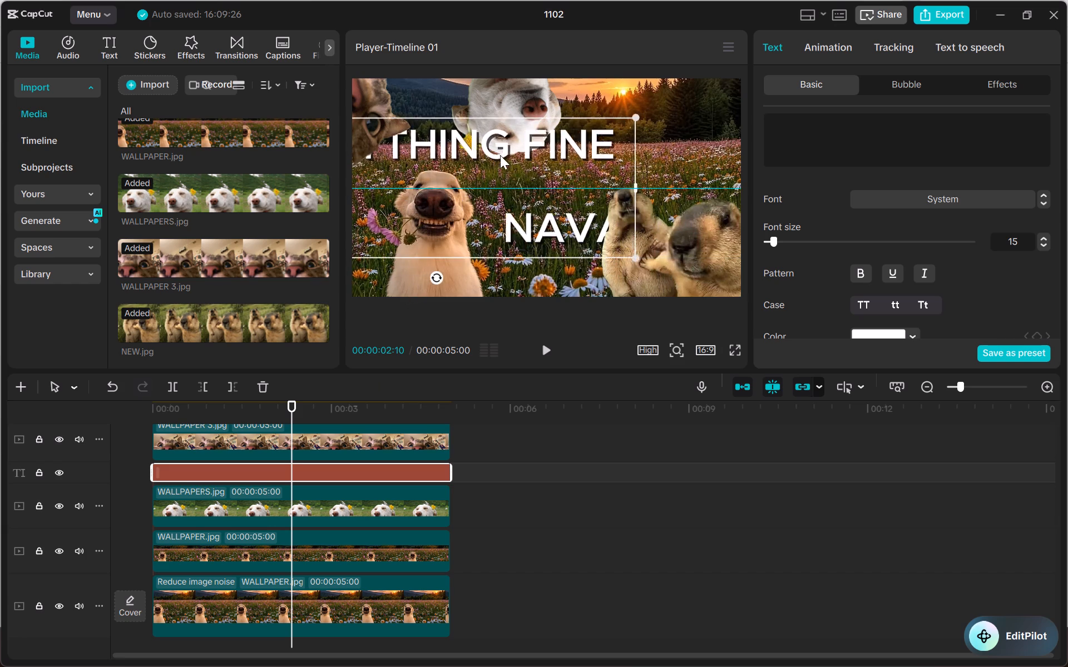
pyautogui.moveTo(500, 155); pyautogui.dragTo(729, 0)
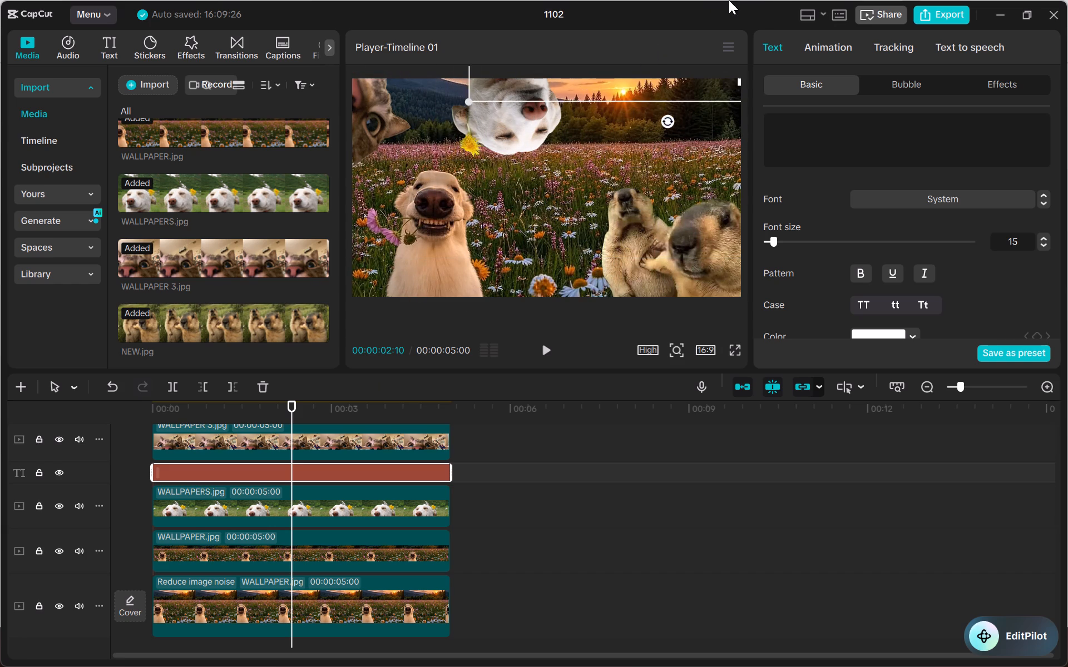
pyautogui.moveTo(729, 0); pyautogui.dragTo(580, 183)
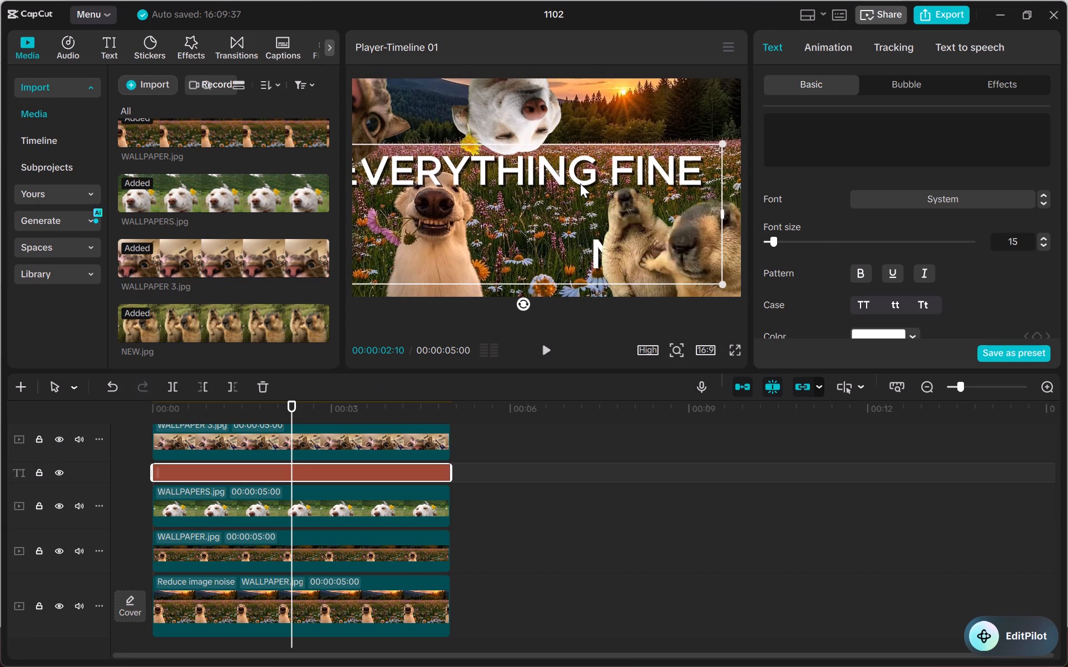
# Delete the EVERYTHING FINE NAVA title from the timeline.
pyautogui.press('BackSpace')
# Inspect the upside-down dog, marmot, cat and smiling dog layers one by one, and look through the imported images.
pyautogui.click(506, 110)
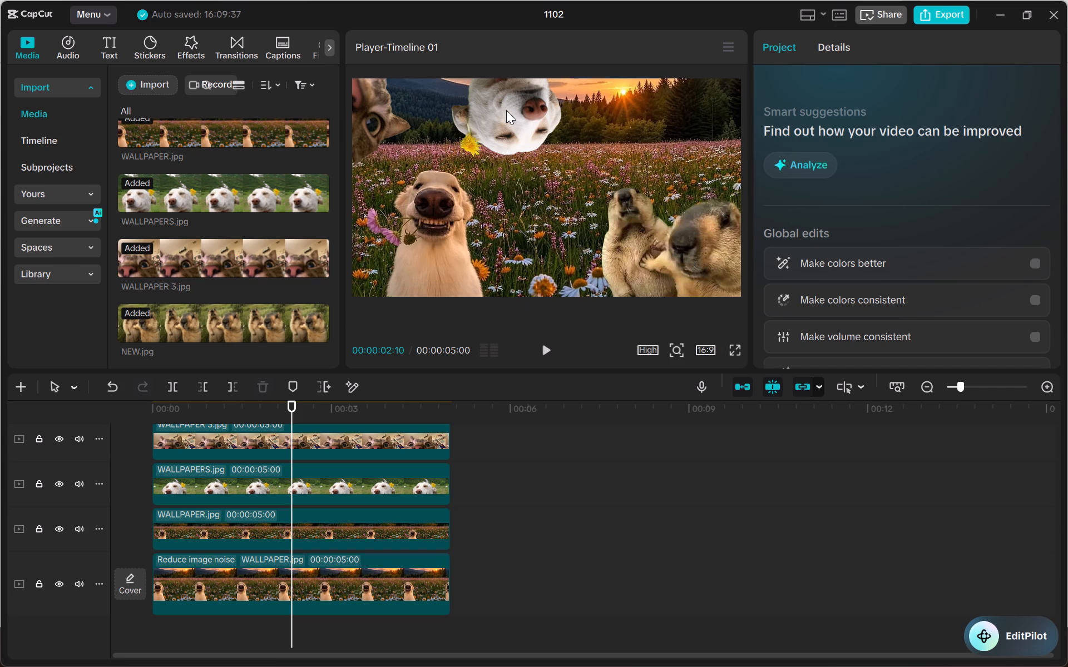
pyautogui.click(654, 240)
pyautogui.click(442, 227)
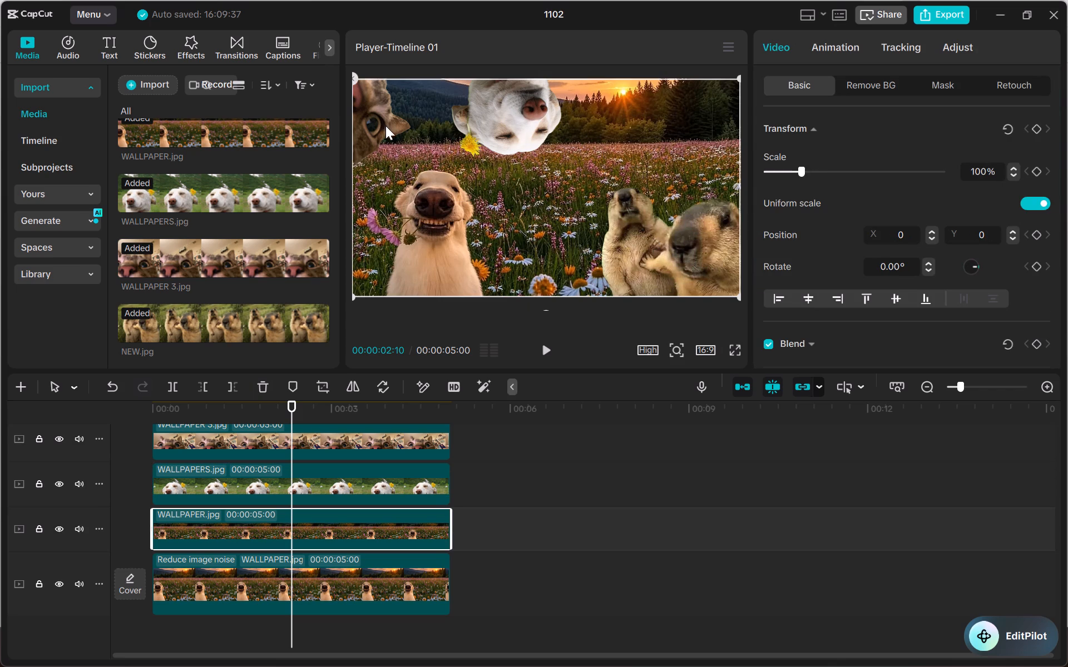
pyautogui.click(382, 122)
pyautogui.click(382, 122)
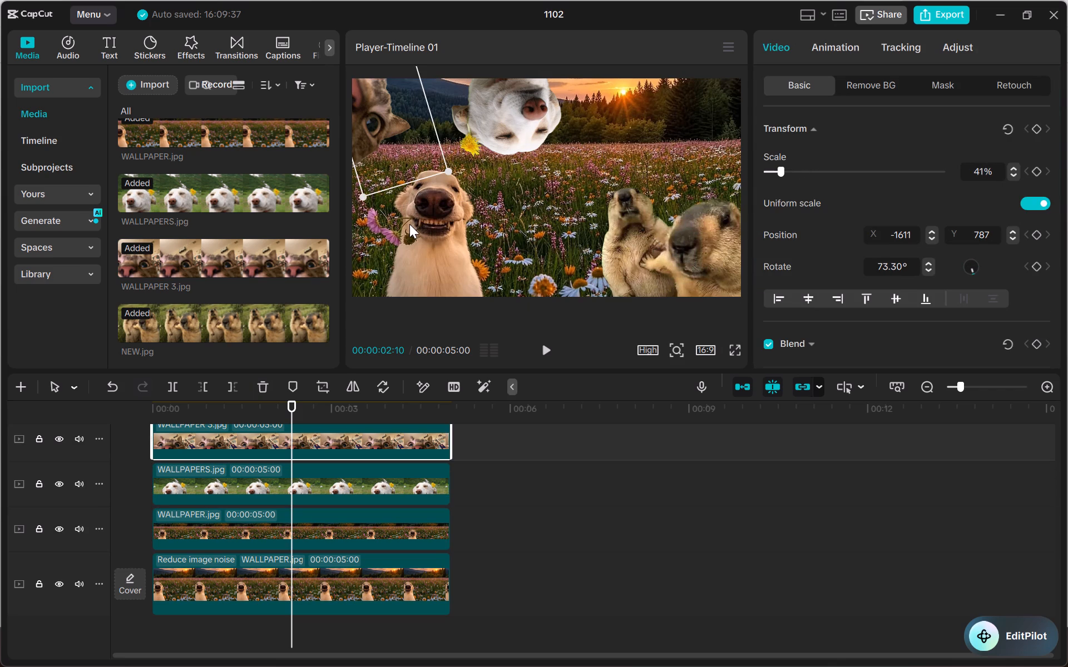
pyautogui.click(409, 224)
pyautogui.click(520, 93)
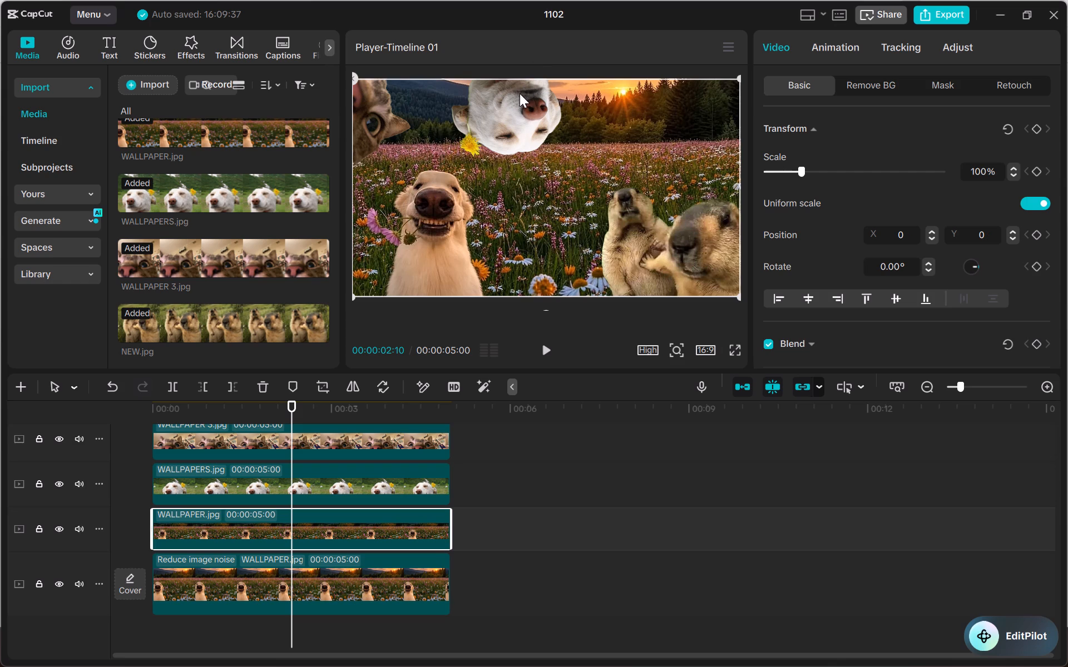
pyautogui.click(520, 93)
pyautogui.click(661, 225)
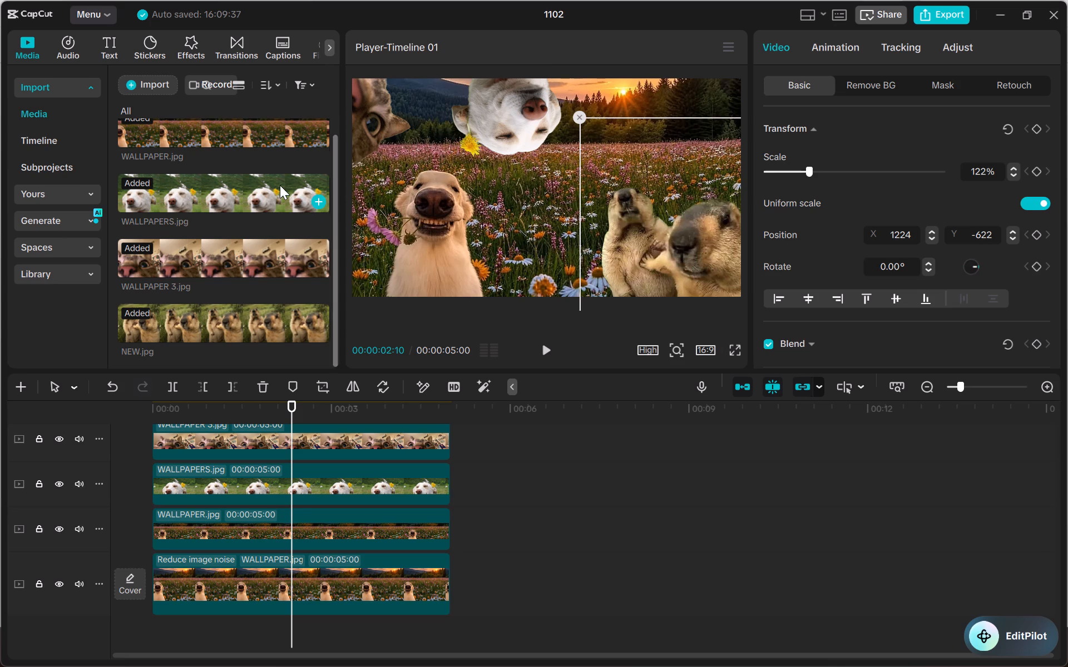
pyautogui.scroll(7, 279, 183)
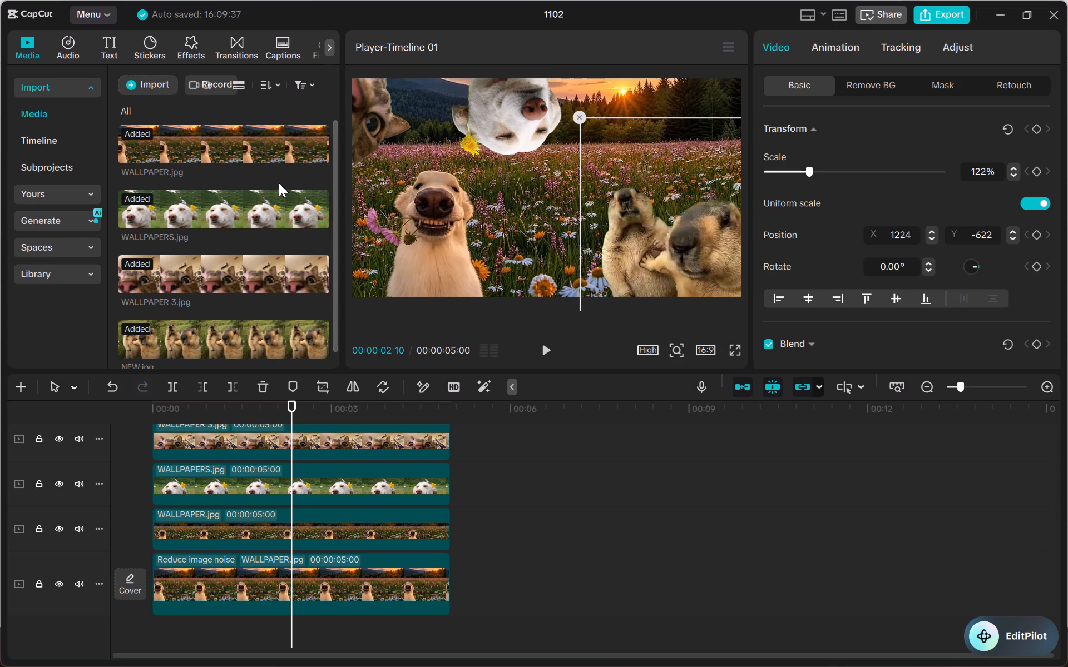
pyautogui.scroll(-4, 279, 183)
pyautogui.click(459, 208)
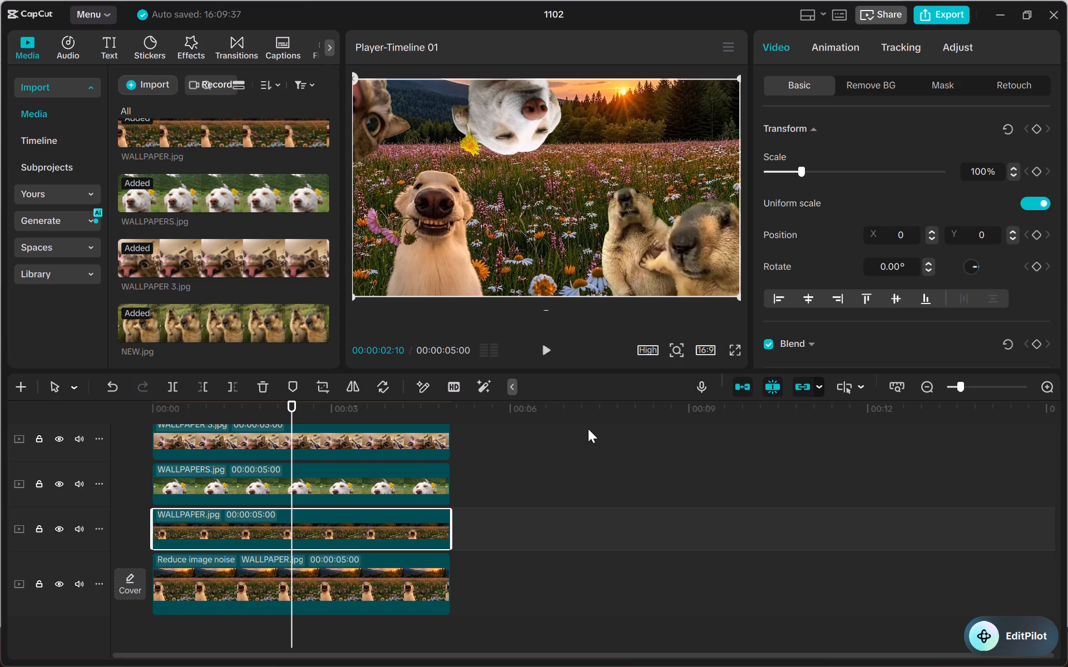
# Play the video from the start to check the composition without the title.
pyautogui.moveTo(292, 399); pyautogui.dragTo(297, 412)
pyautogui.moveTo(290, 407); pyautogui.dragTo(135, 396)
pyautogui.press('space')
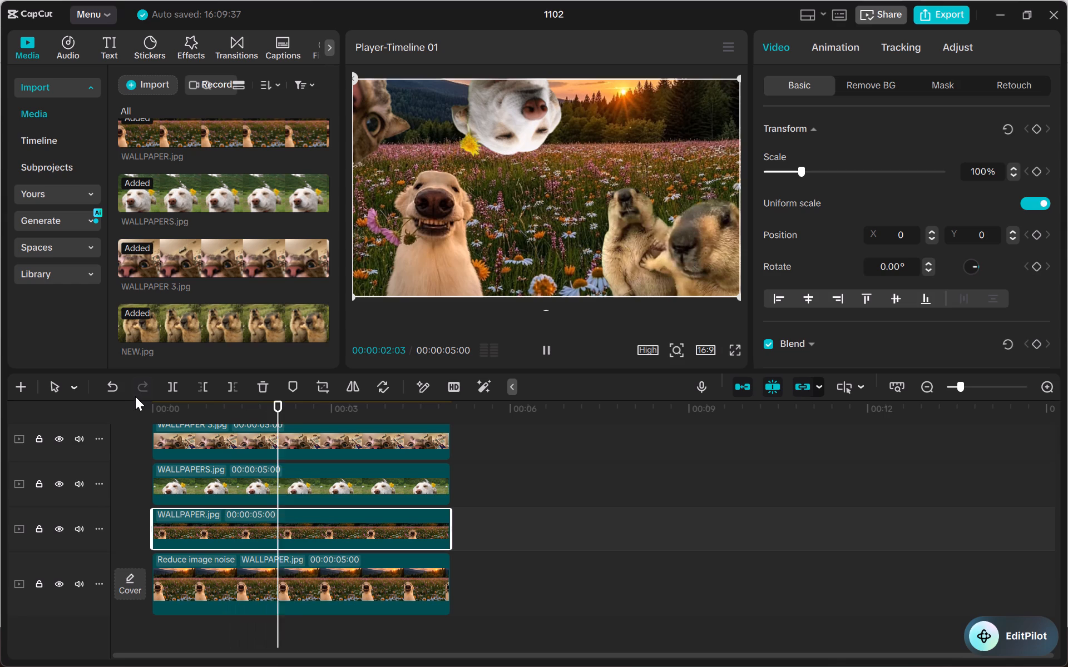
pyautogui.press('space')
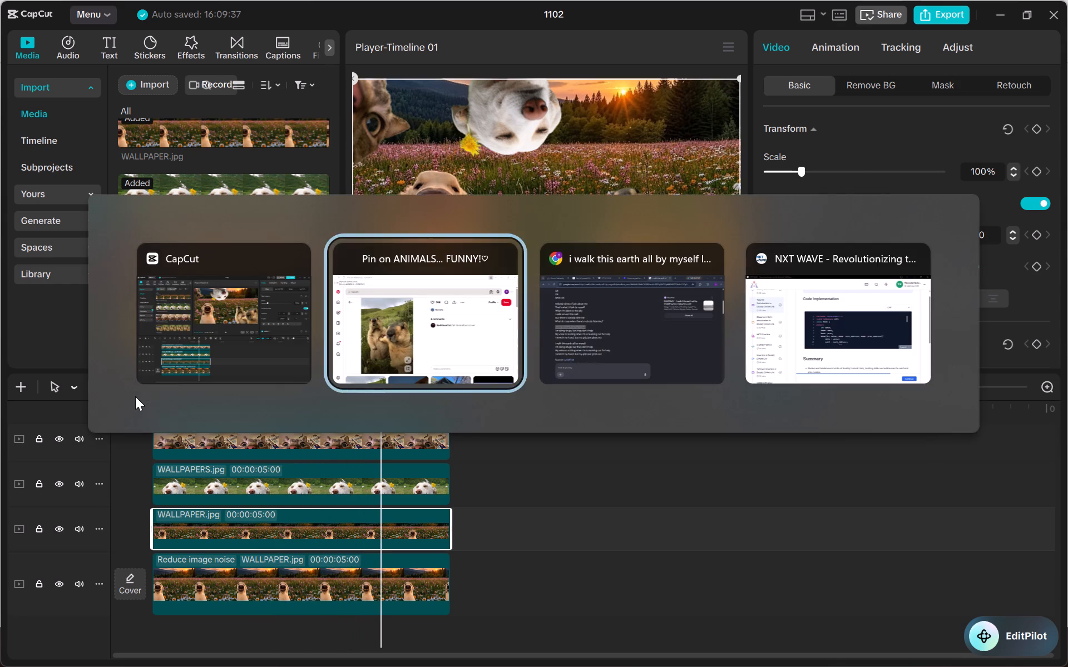
# Switch to Pinterest, browse the related animal pins and open the image of the seated monkey with earphones.
pyautogui.scroll(-3, 224, 344)
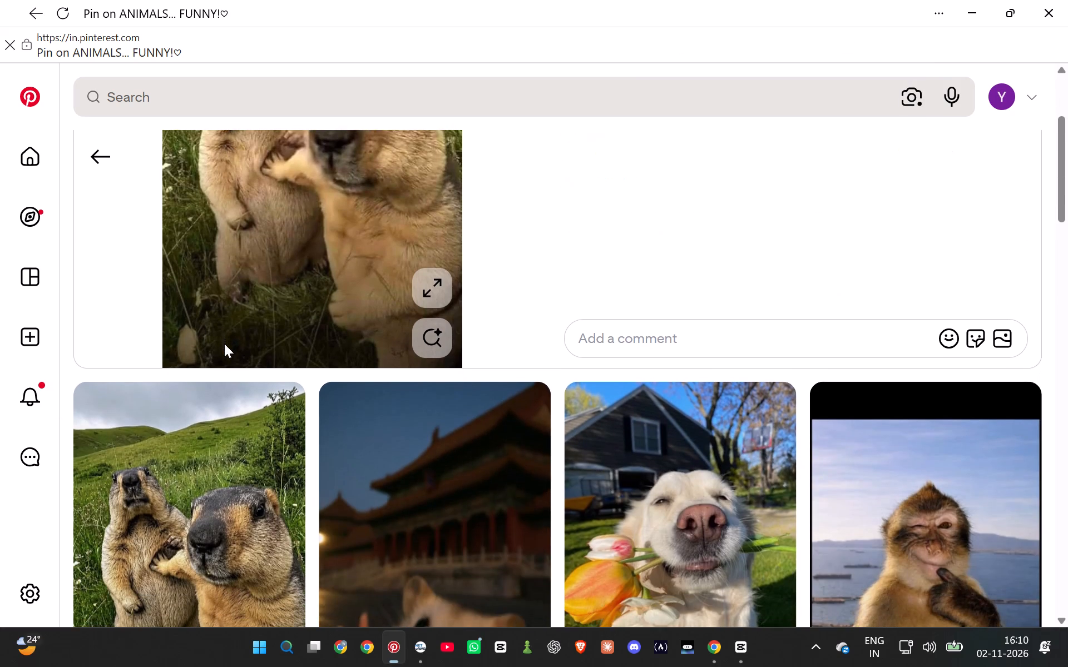
pyautogui.scroll(-5, 224, 344)
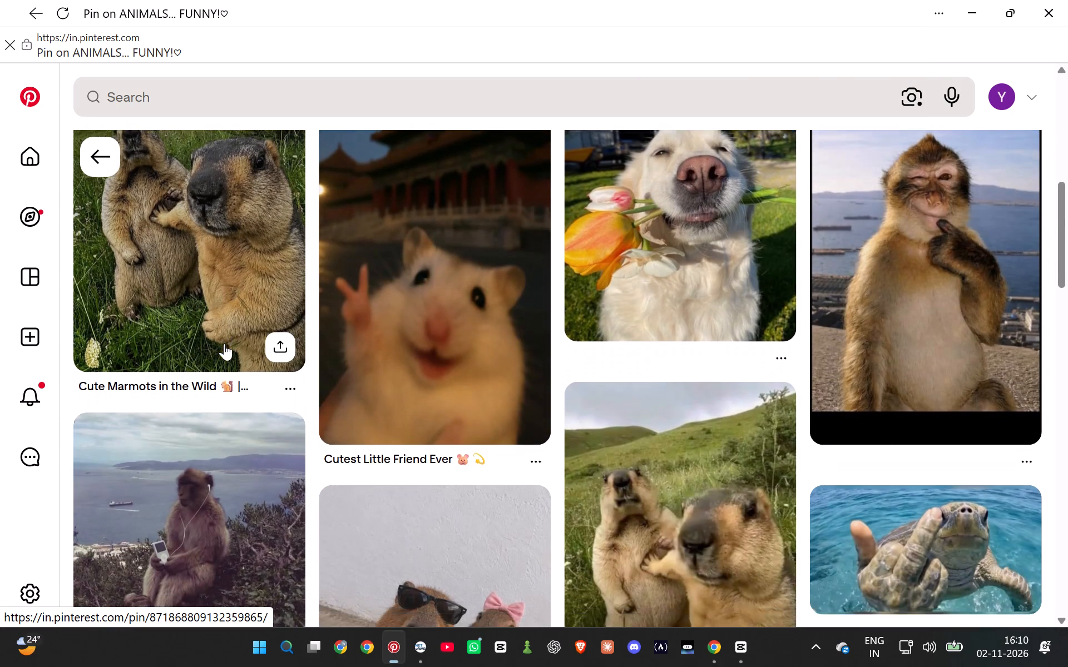
pyautogui.scroll(-4, 224, 344)
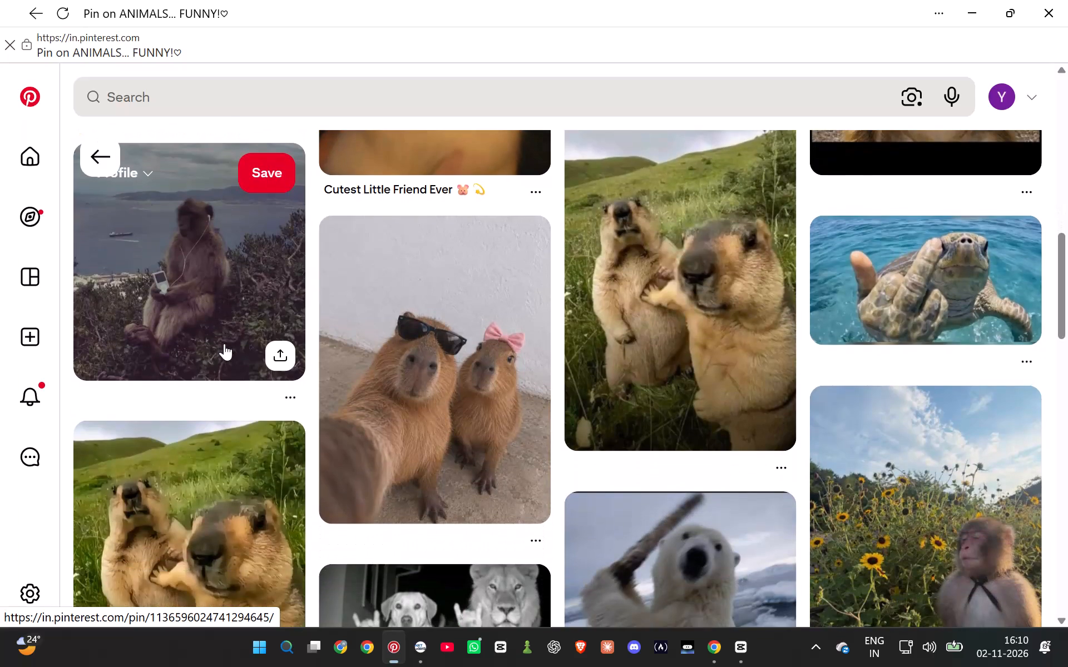
pyautogui.scroll(-1, 224, 344)
pyautogui.click(166, 313)
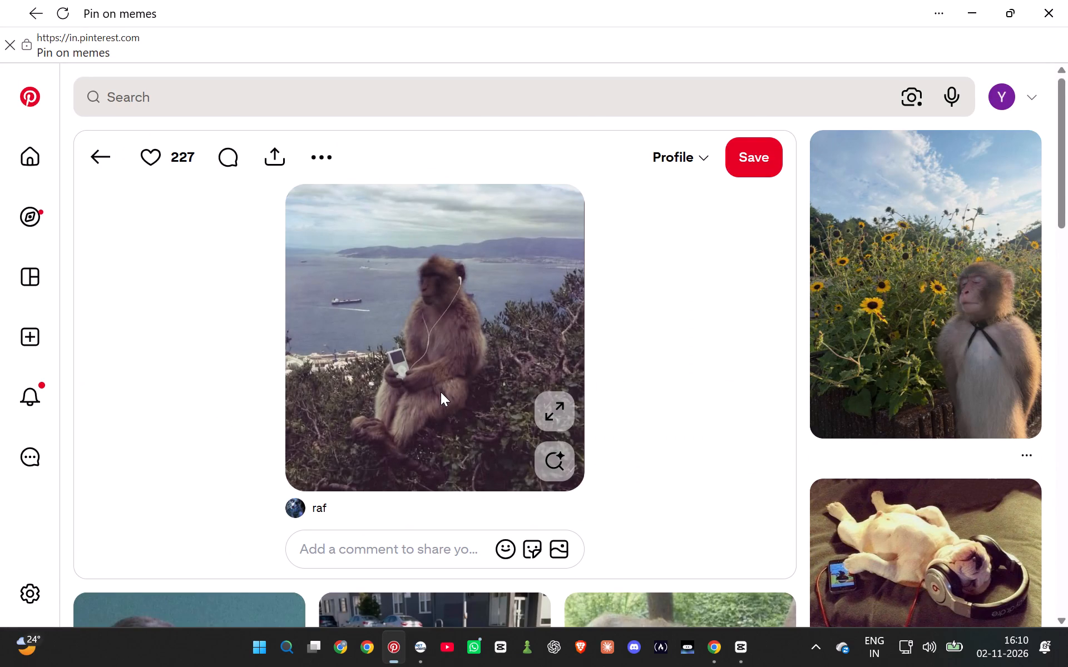
# Save the monkey image to the Downloads folder as a JPG named 24.
pyautogui.rightClick(441, 392)
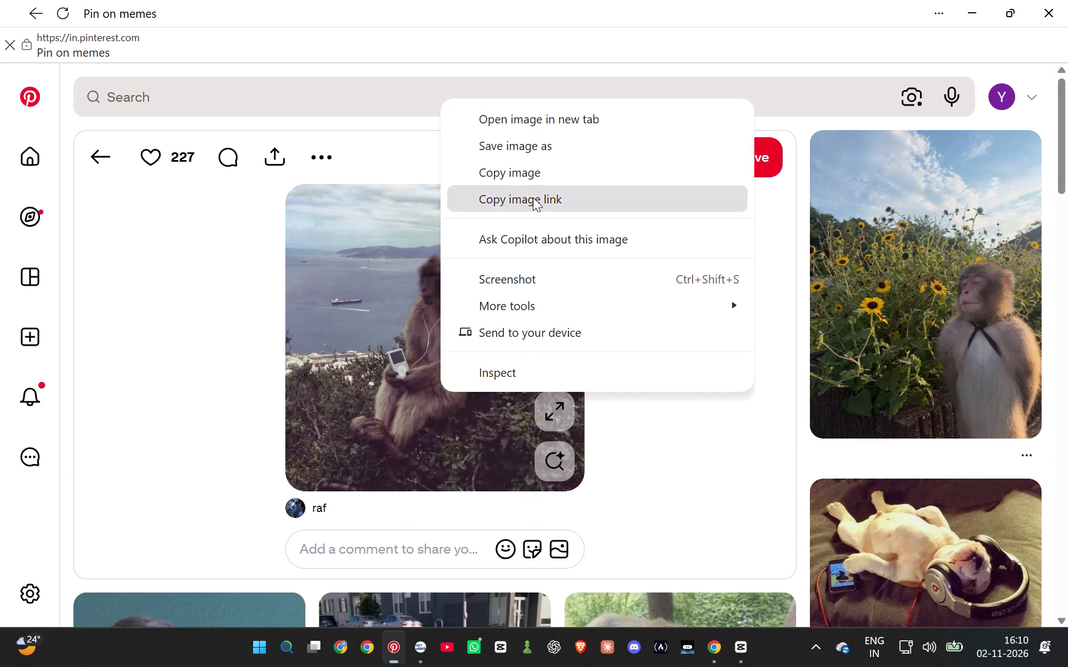
pyautogui.click(517, 146)
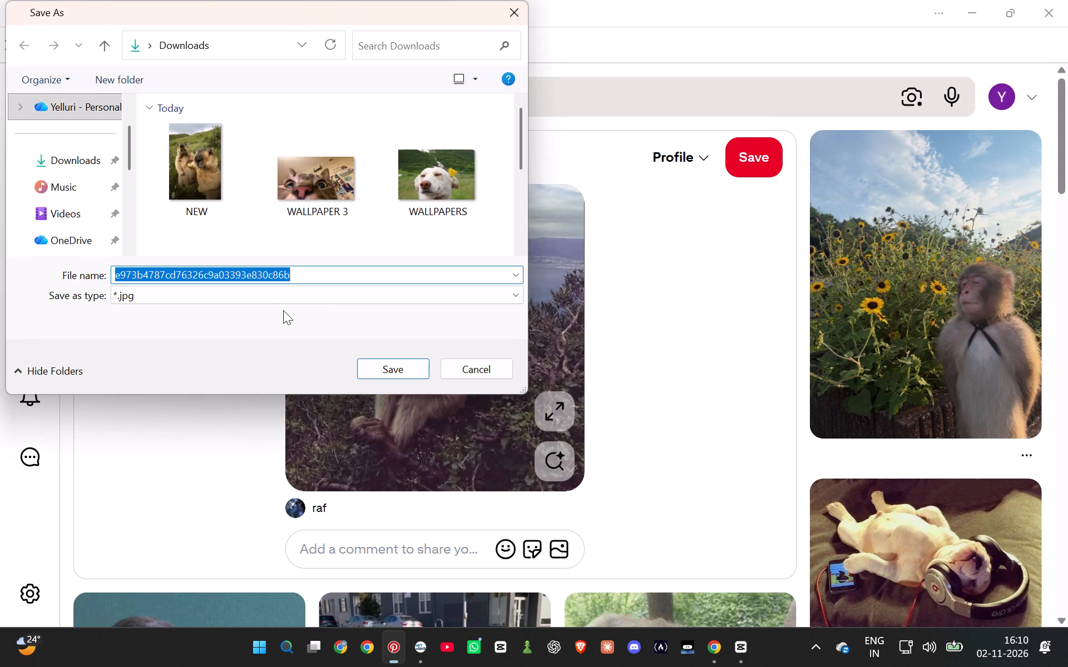
pyautogui.press('BackSpace')
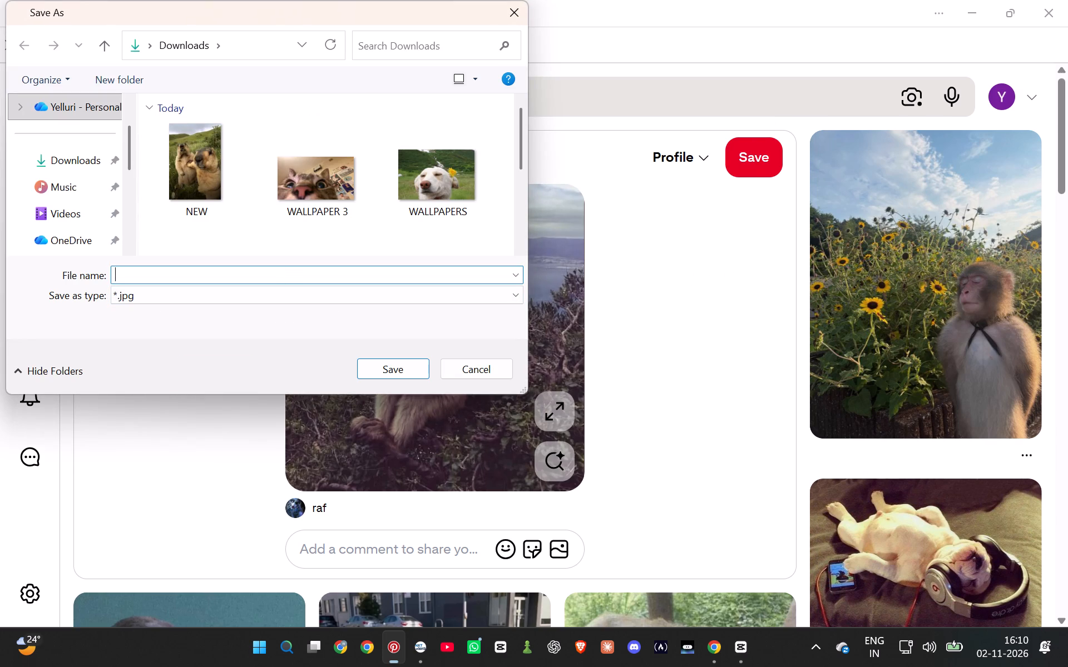
pyautogui.write('NE')
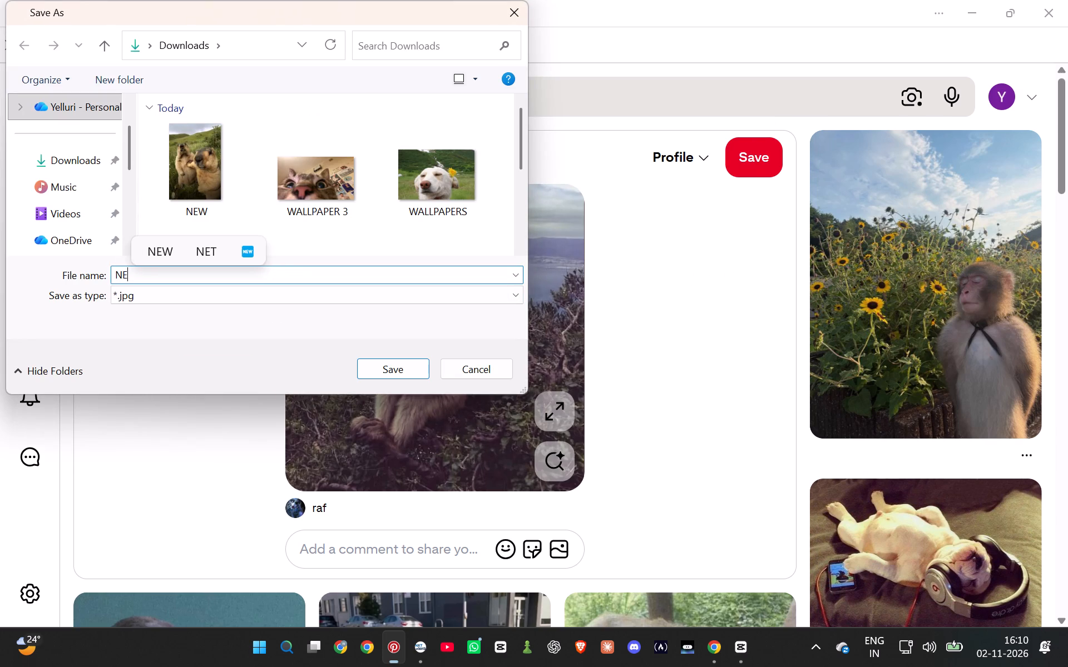
pyautogui.write('W2')
pyautogui.press('BackSpace')
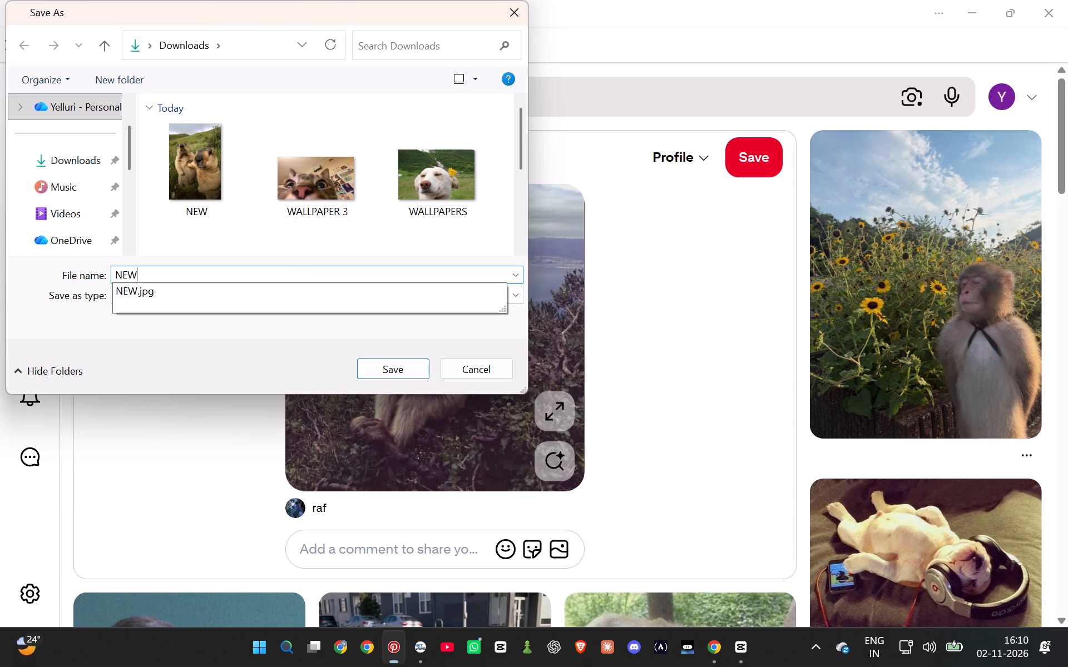
pyautogui.press('BackSpace')
pyautogui.press('BackSpace')
pyautogui.press('BackSpace')
pyautogui.write('24')
pyautogui.press('Return')
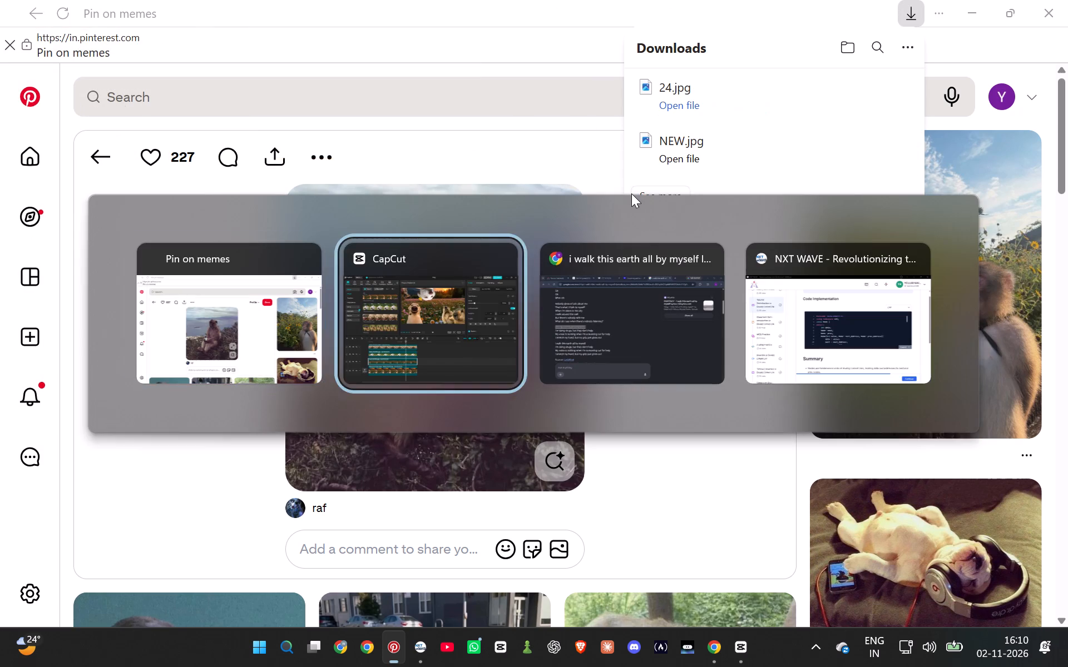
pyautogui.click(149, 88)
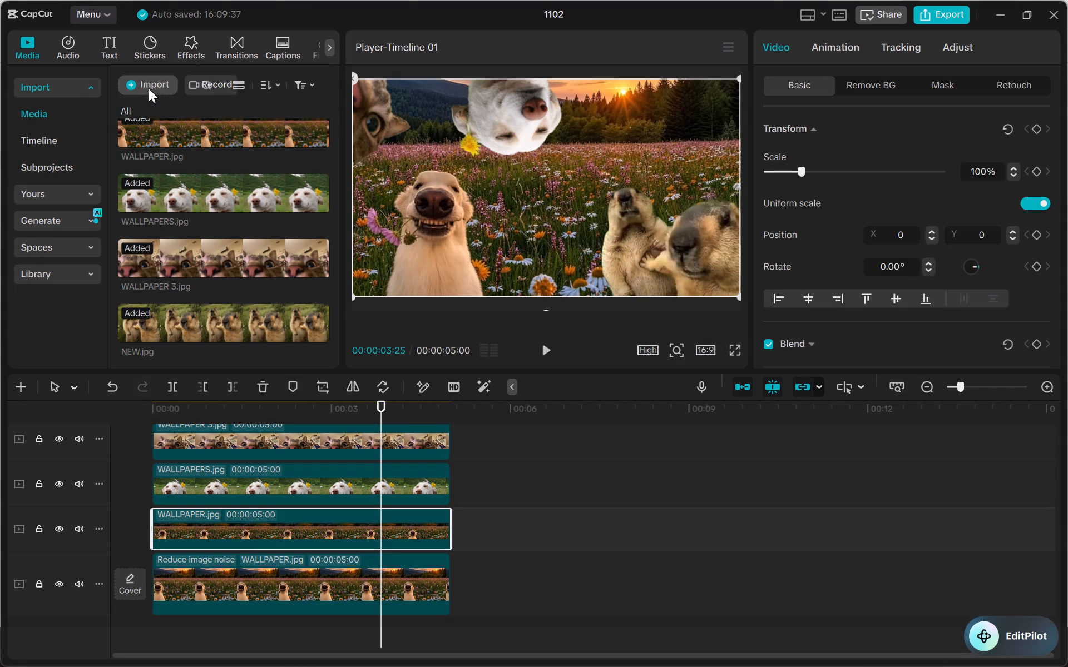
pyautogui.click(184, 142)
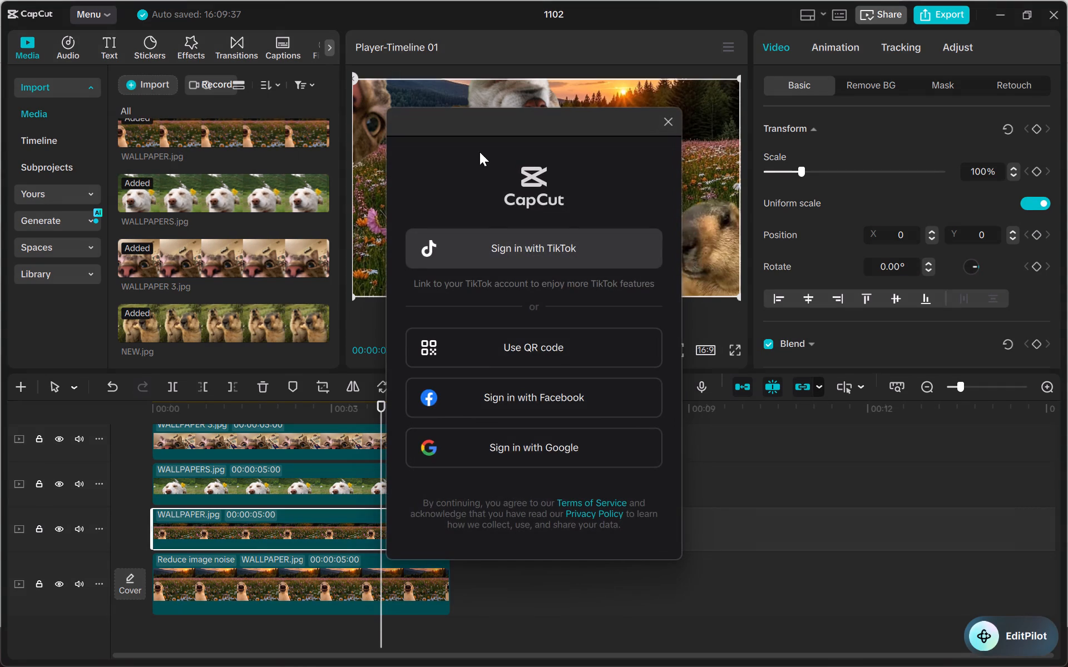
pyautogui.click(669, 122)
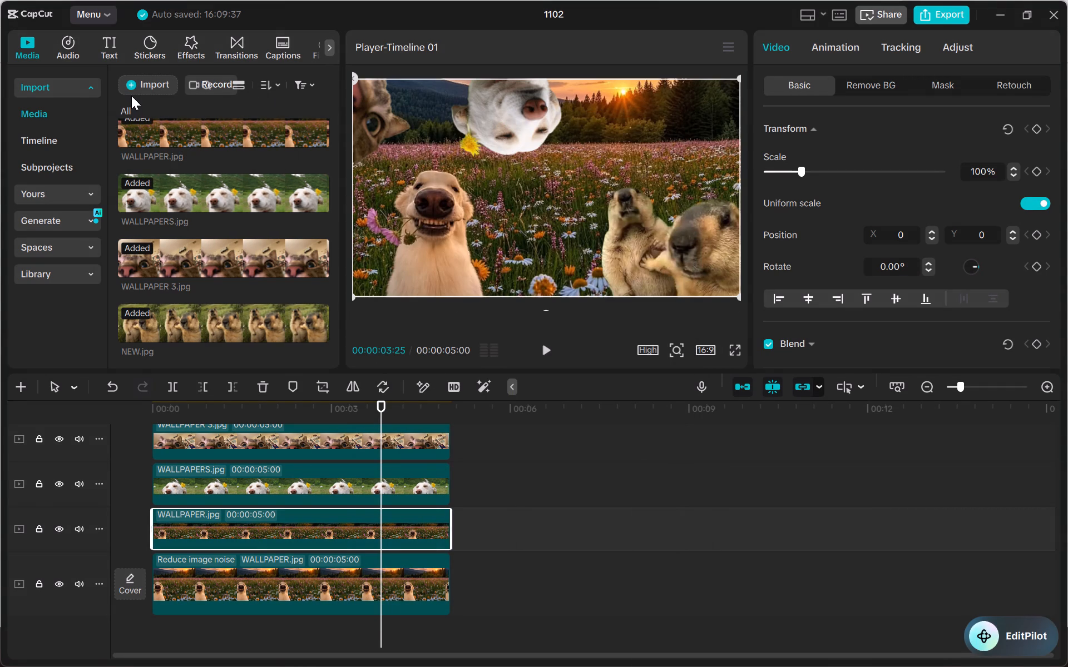
# Import the monkey image 24 from the device's Downloads folder into the CapCut project media.
pyautogui.click(141, 83)
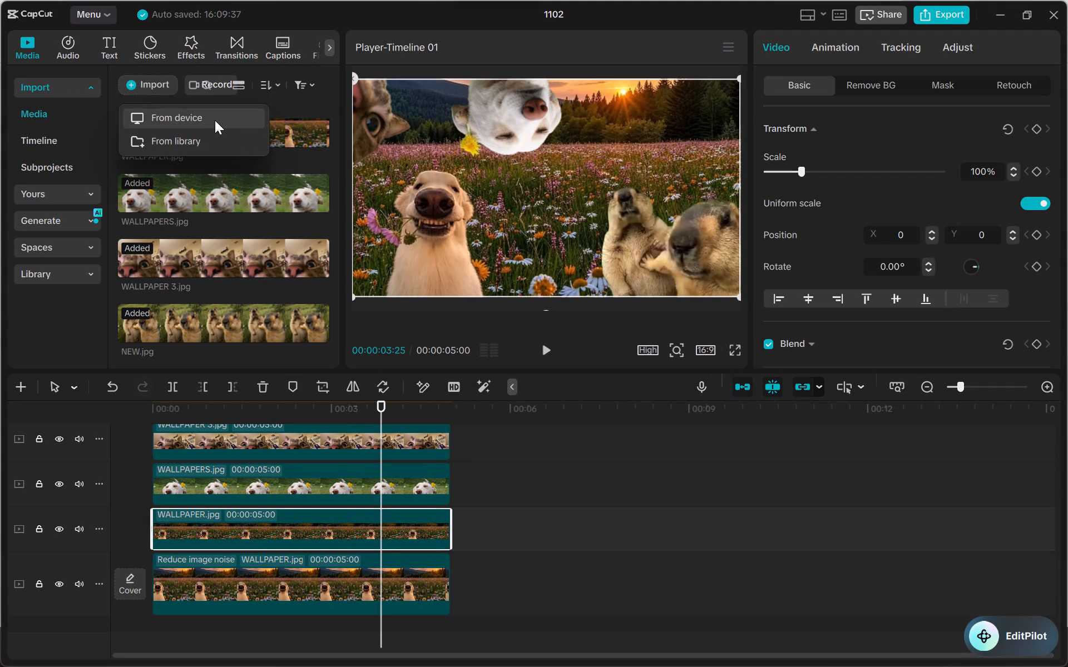
pyautogui.click(215, 120)
pyautogui.click(211, 172)
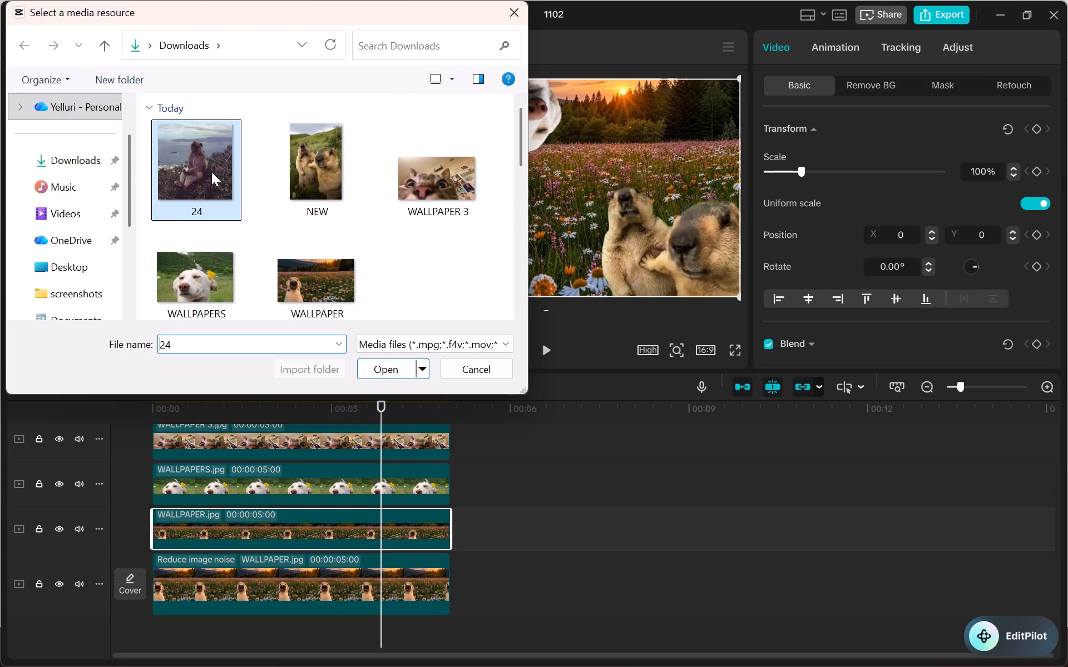
pyautogui.doubleClick(211, 172)
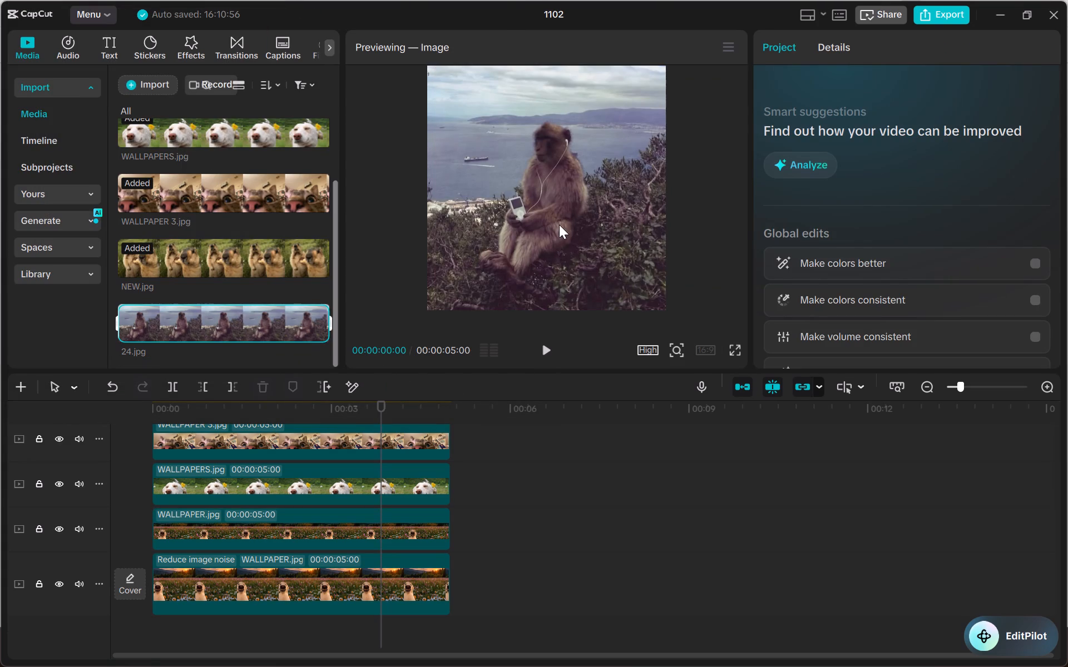
pyautogui.click(559, 225)
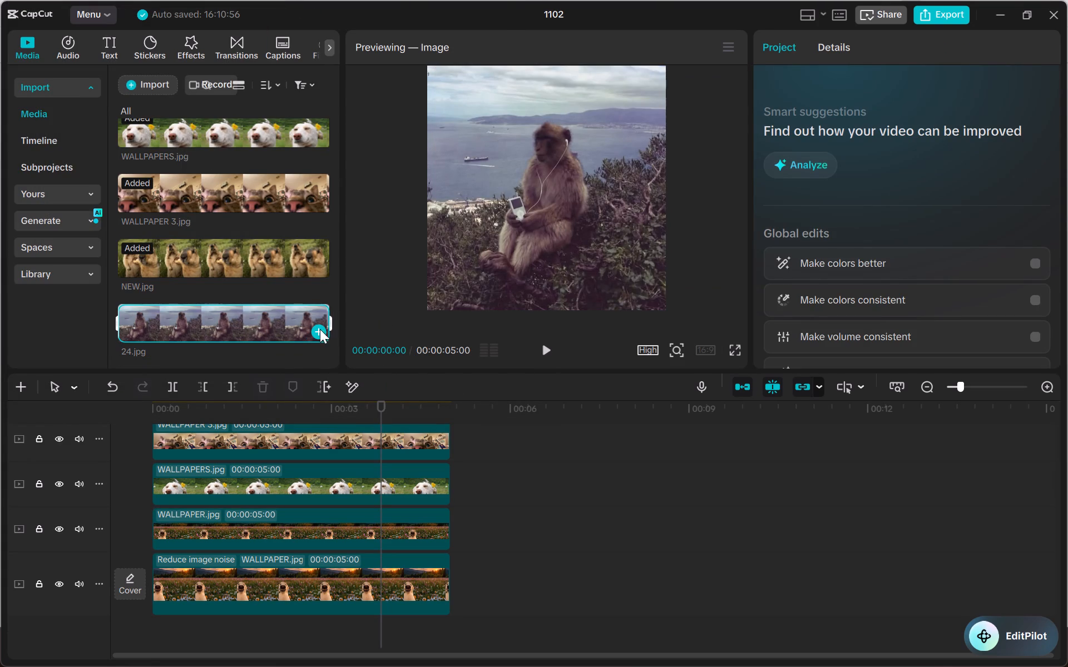
# Add 24.jpg to the timeline on its own track above NEW.jpg, starting at 00:00 in line with the other clips.
pyautogui.click(322, 330)
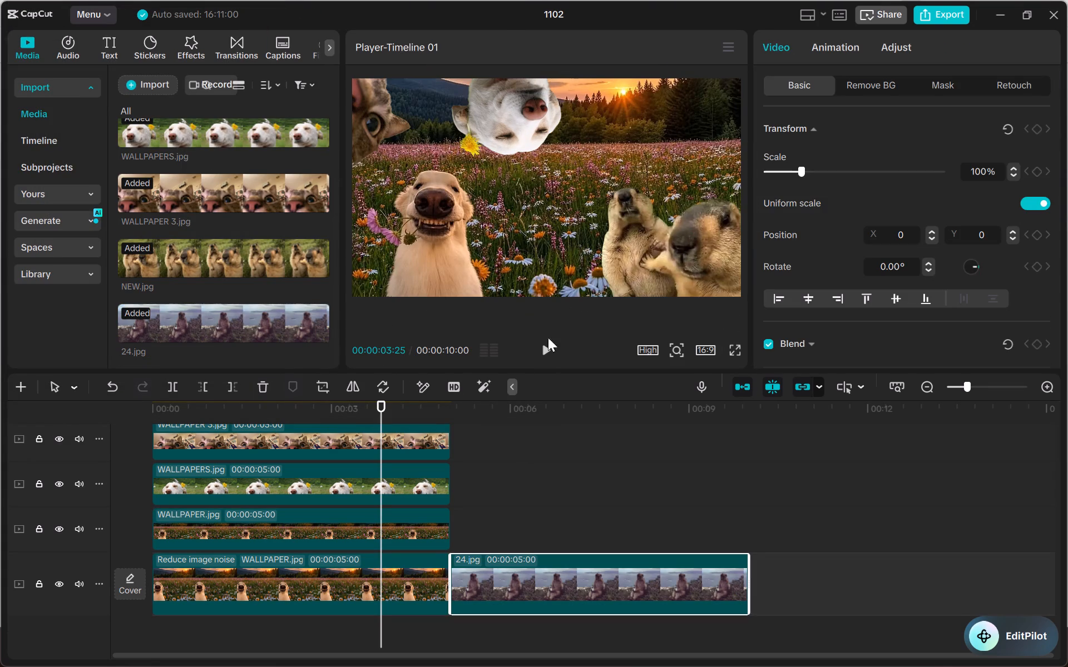
pyautogui.moveTo(472, 559); pyautogui.dragTo(483, 561)
pyautogui.click(483, 561)
pyautogui.moveTo(483, 561); pyautogui.dragTo(486, 471)
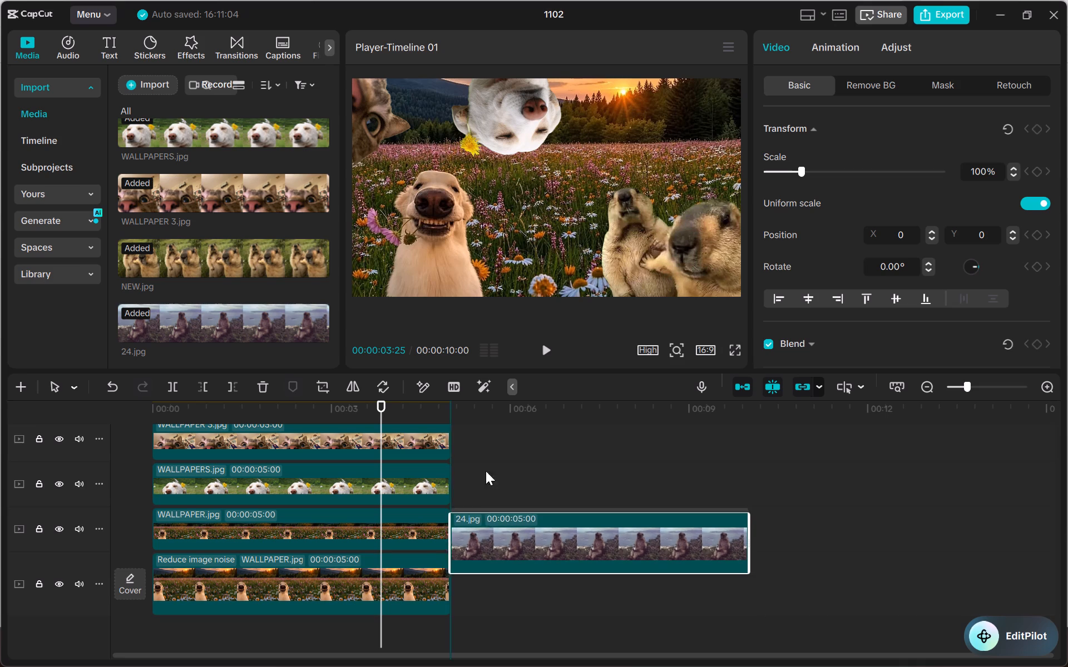
pyautogui.moveTo(486, 471); pyautogui.dragTo(383, 414)
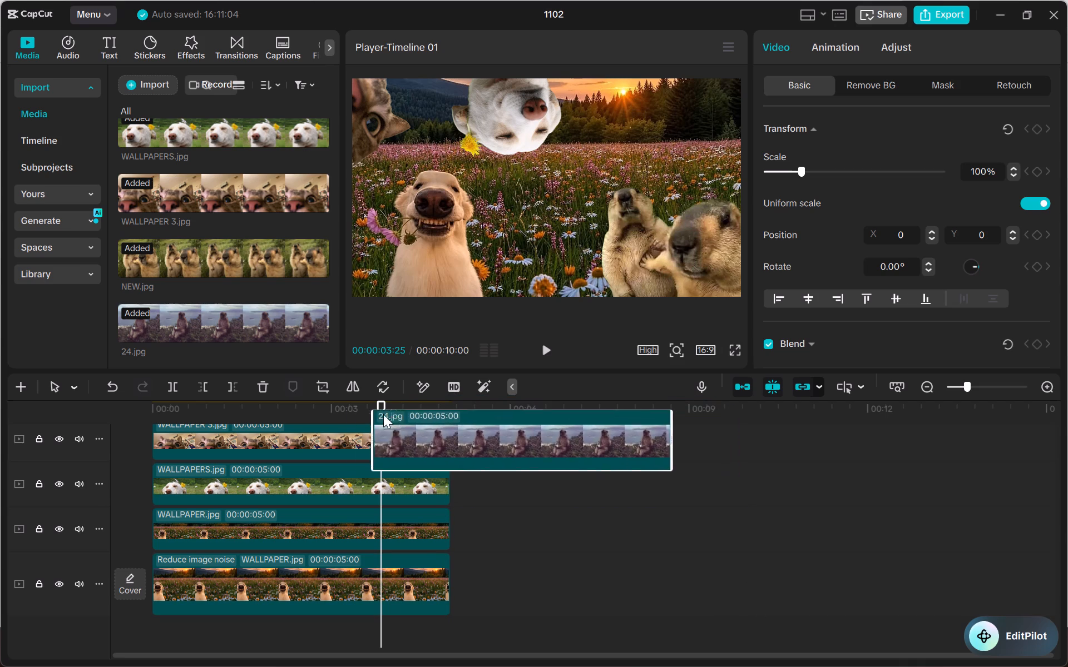
pyautogui.moveTo(383, 414); pyautogui.dragTo(230, 402)
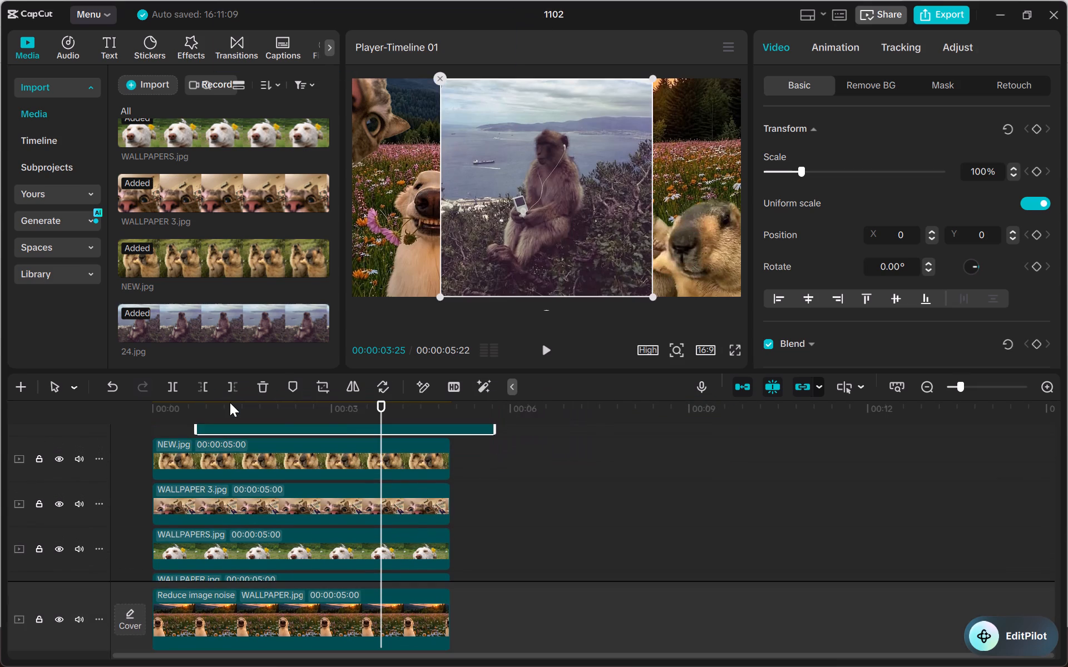
pyautogui.moveTo(266, 425); pyautogui.dragTo(212, 426)
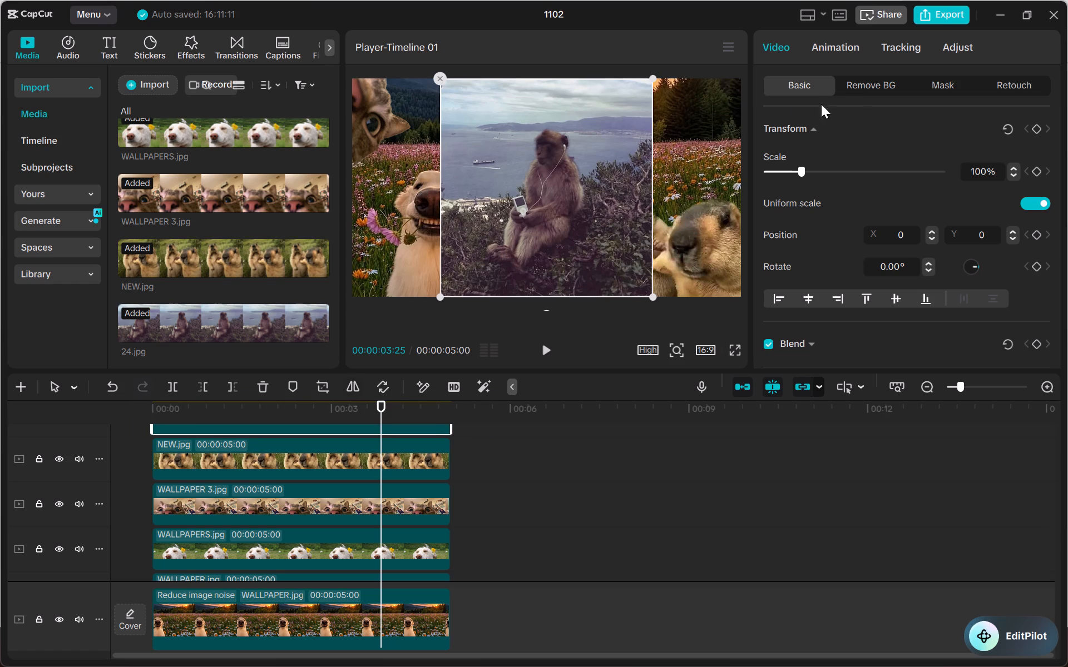
# Remove the background of the 24.jpg monkey layer with Auto removal.
pyautogui.click(882, 79)
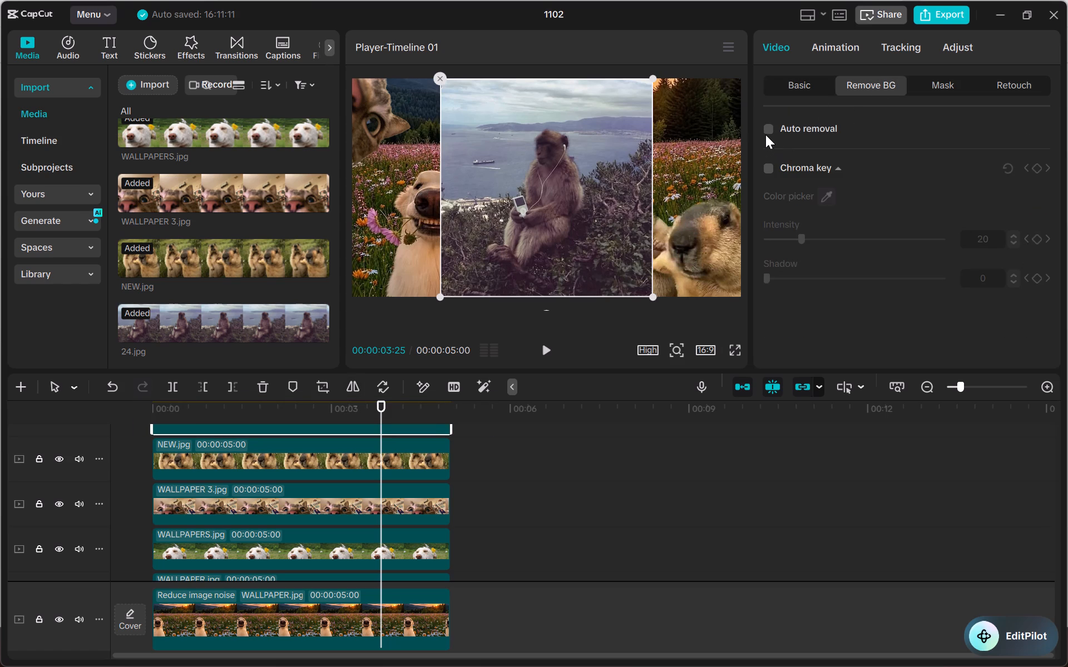
pyautogui.click(769, 130)
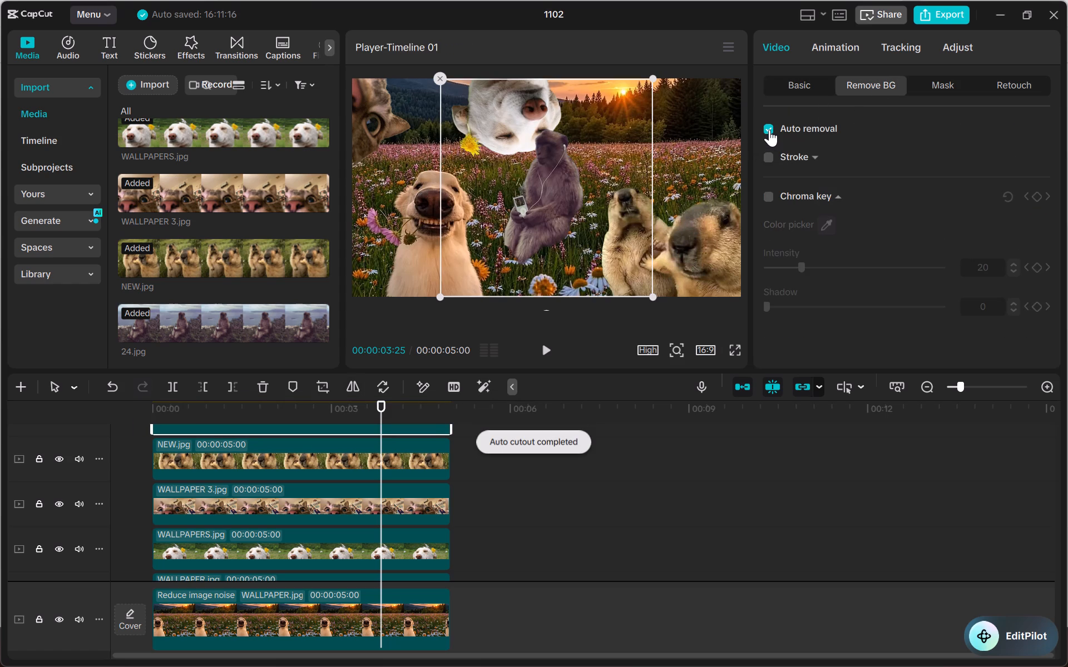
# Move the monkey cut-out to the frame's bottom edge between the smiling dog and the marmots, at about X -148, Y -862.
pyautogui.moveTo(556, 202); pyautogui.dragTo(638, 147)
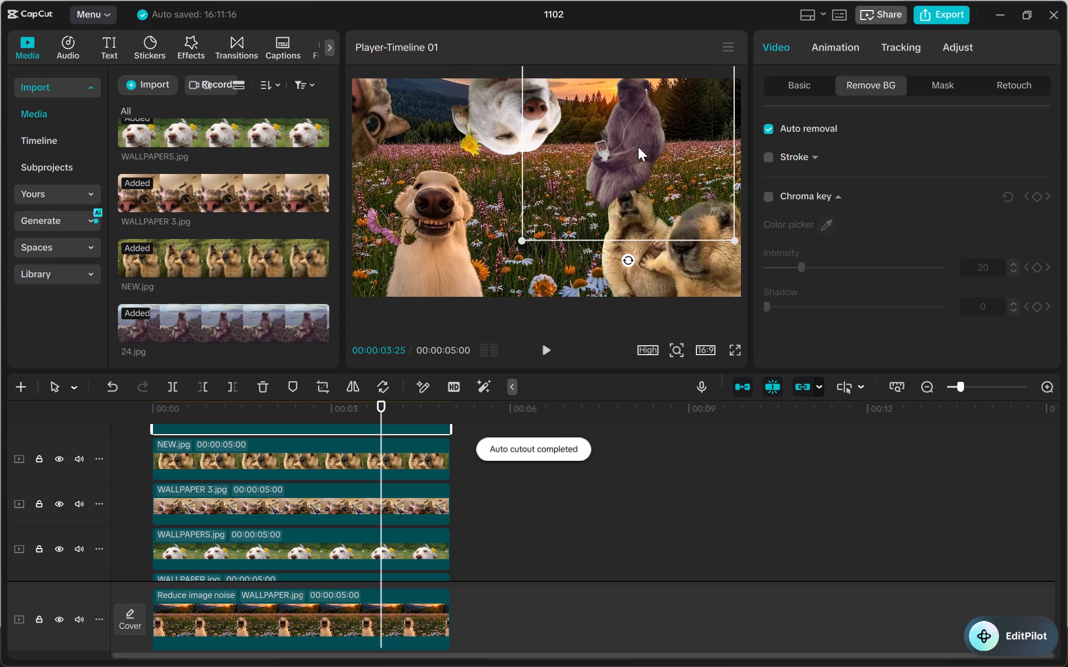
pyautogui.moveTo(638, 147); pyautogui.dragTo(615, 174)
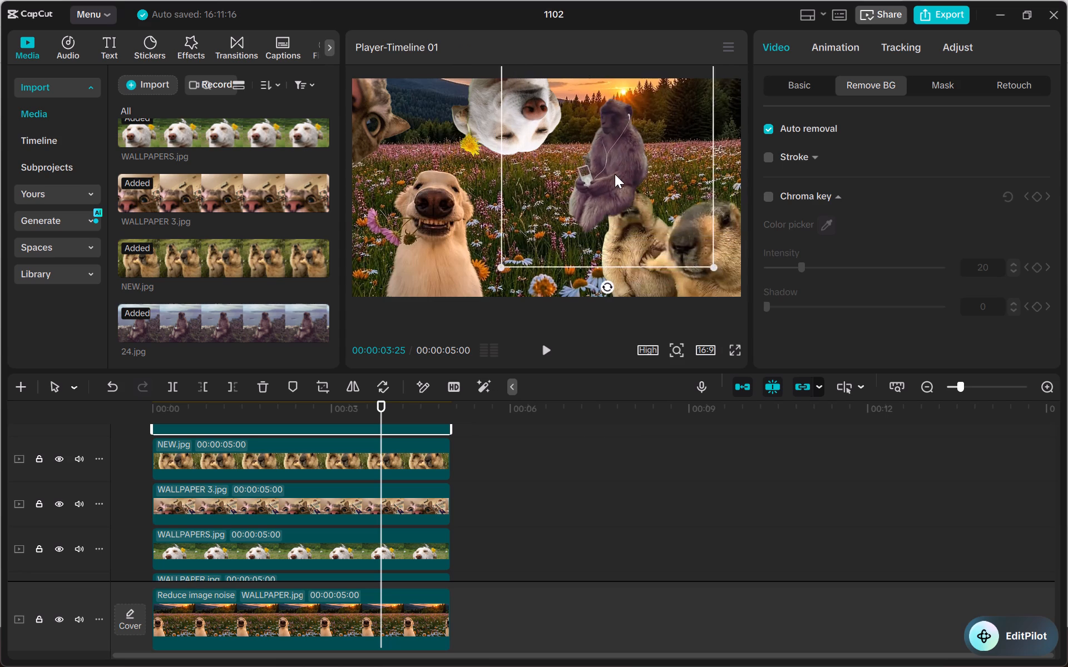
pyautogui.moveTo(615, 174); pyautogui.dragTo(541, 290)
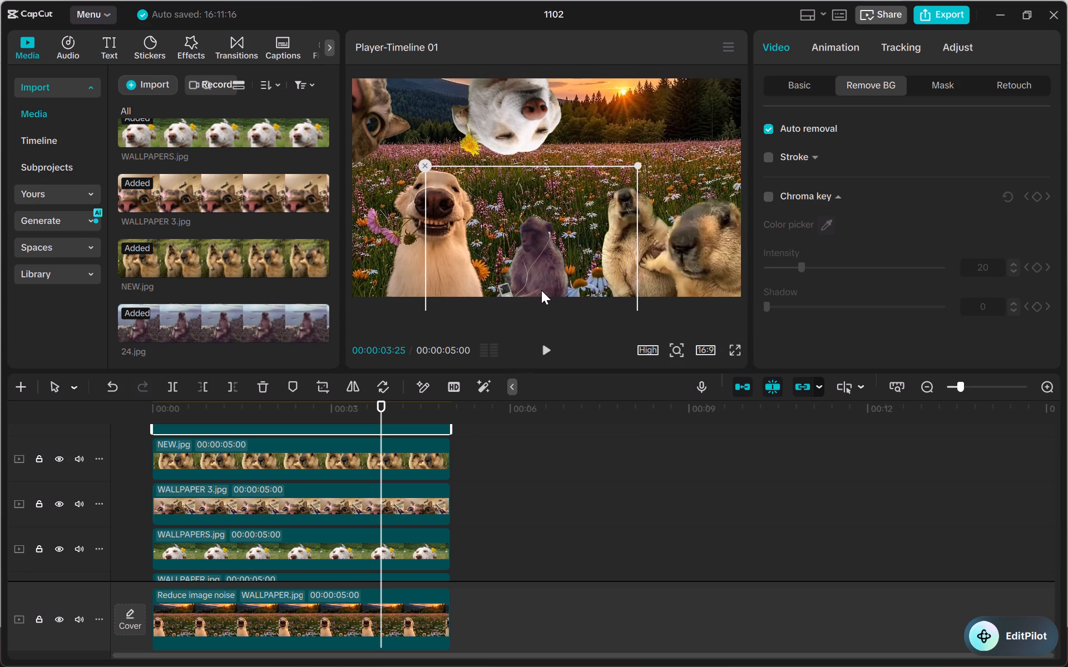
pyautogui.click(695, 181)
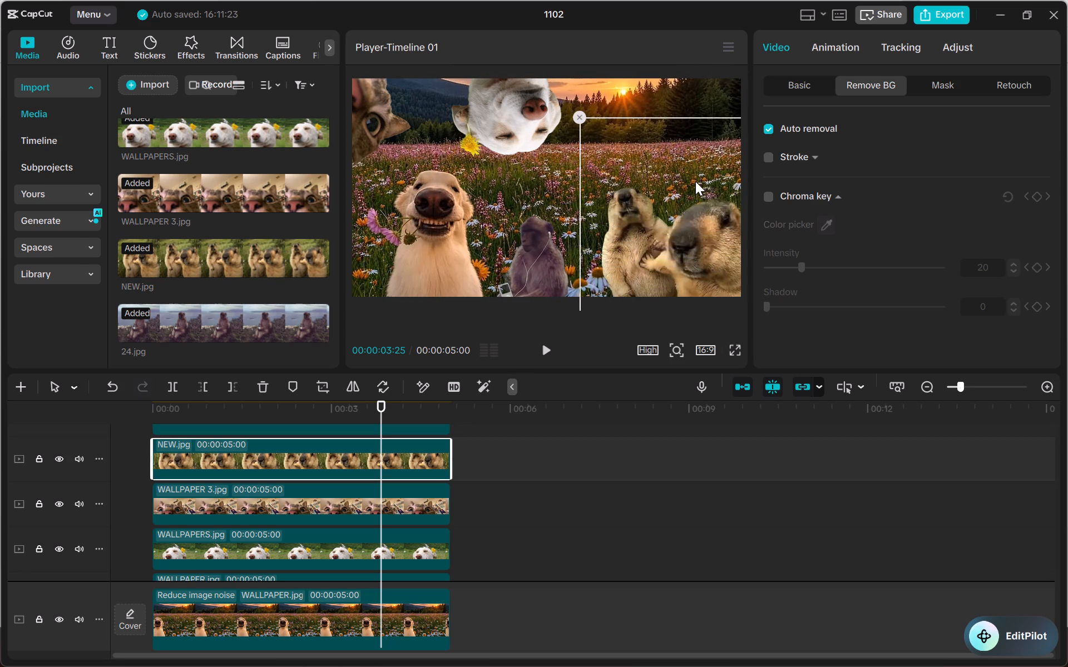
# Select the monkey layer and look through its Basic settings and the face Retouch options.
pyautogui.click(534, 243)
pyautogui.click(534, 243)
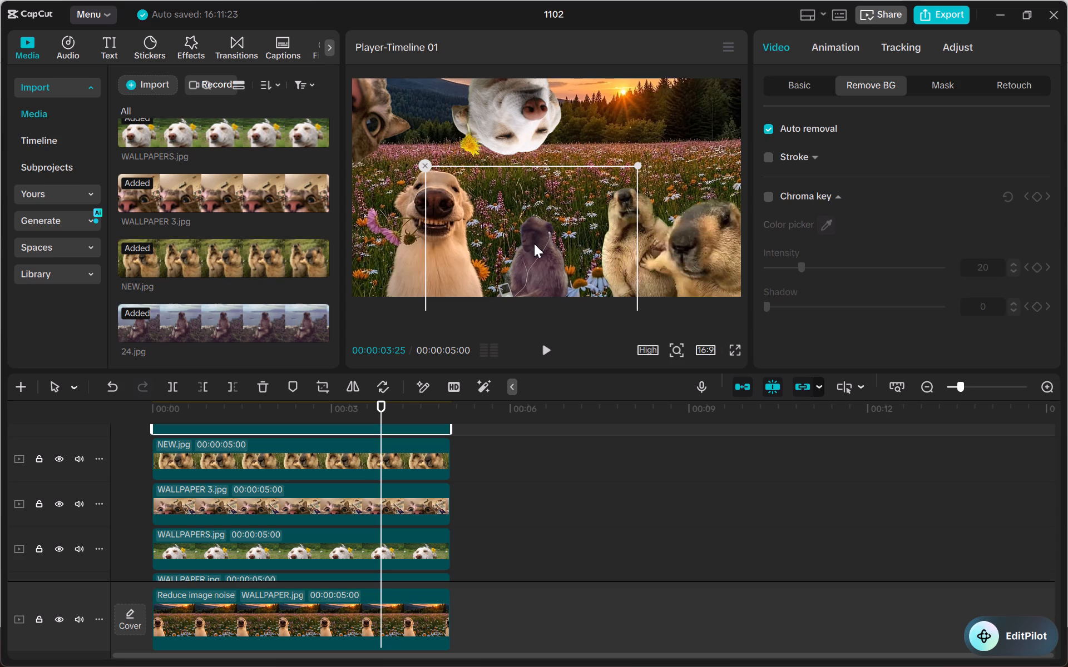
pyautogui.click(815, 84)
pyautogui.scroll(-2, 814, 212)
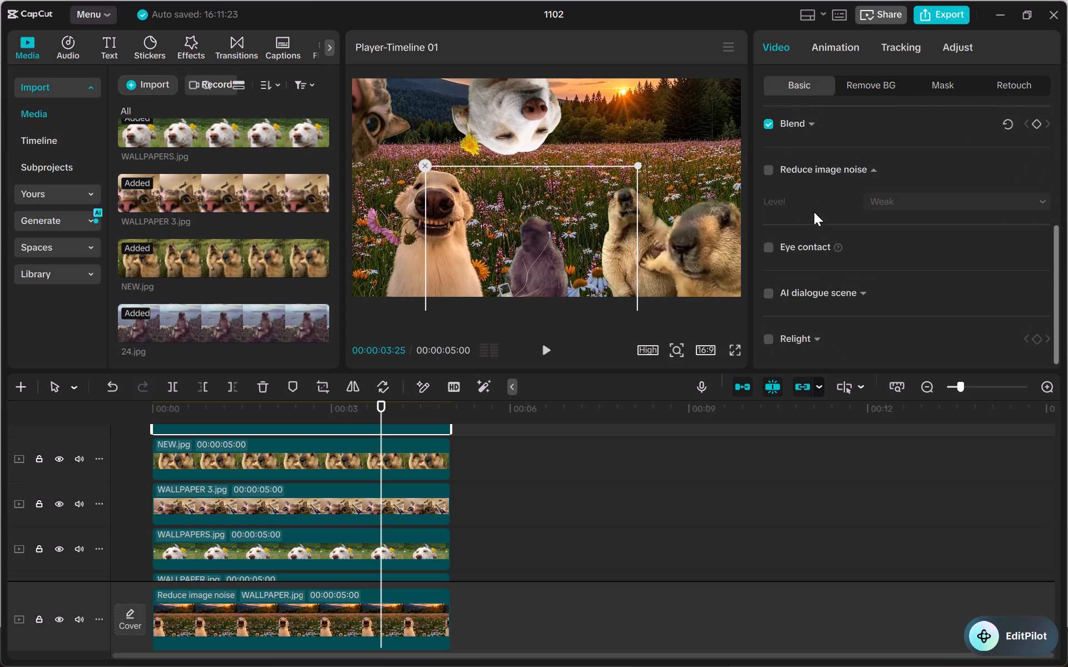
pyautogui.scroll(4, 814, 212)
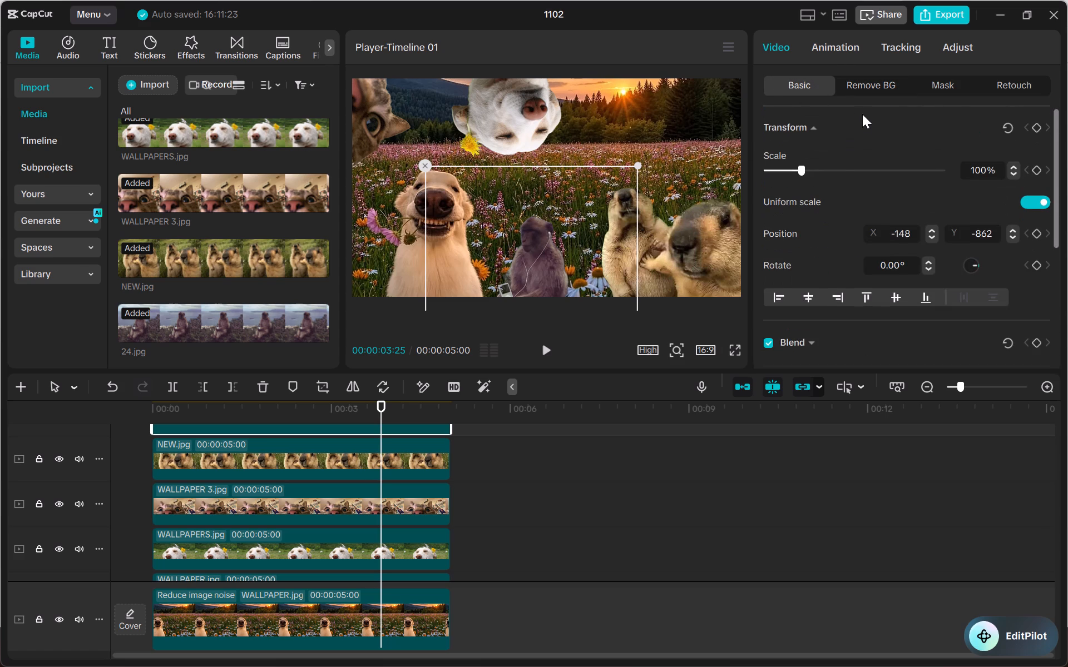
pyautogui.click(995, 77)
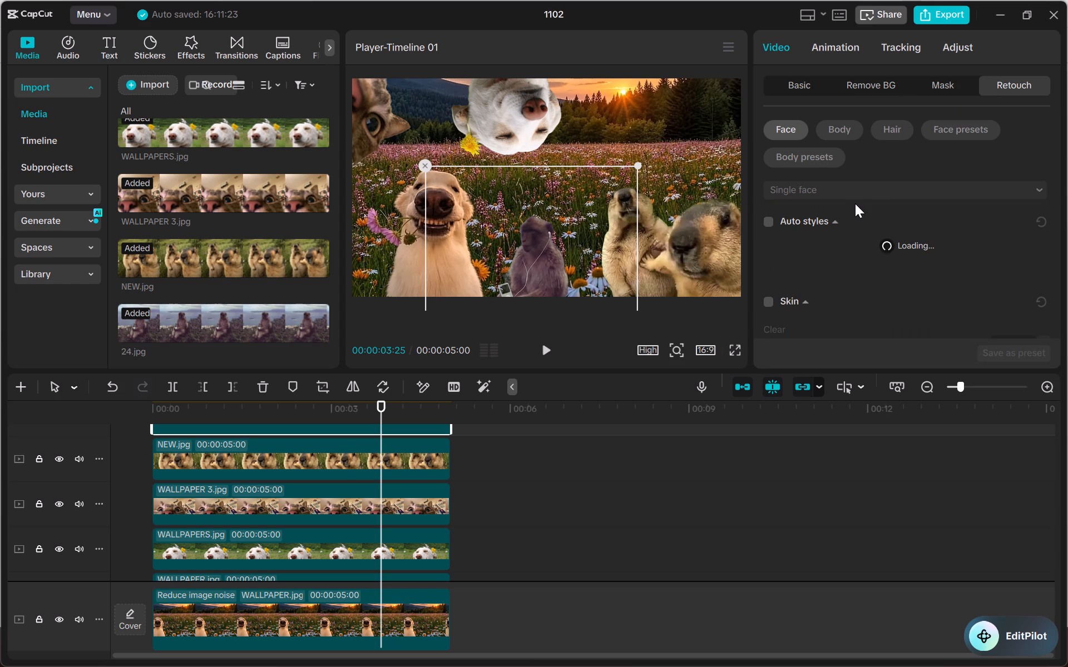
pyautogui.scroll(-1, 893, 192)
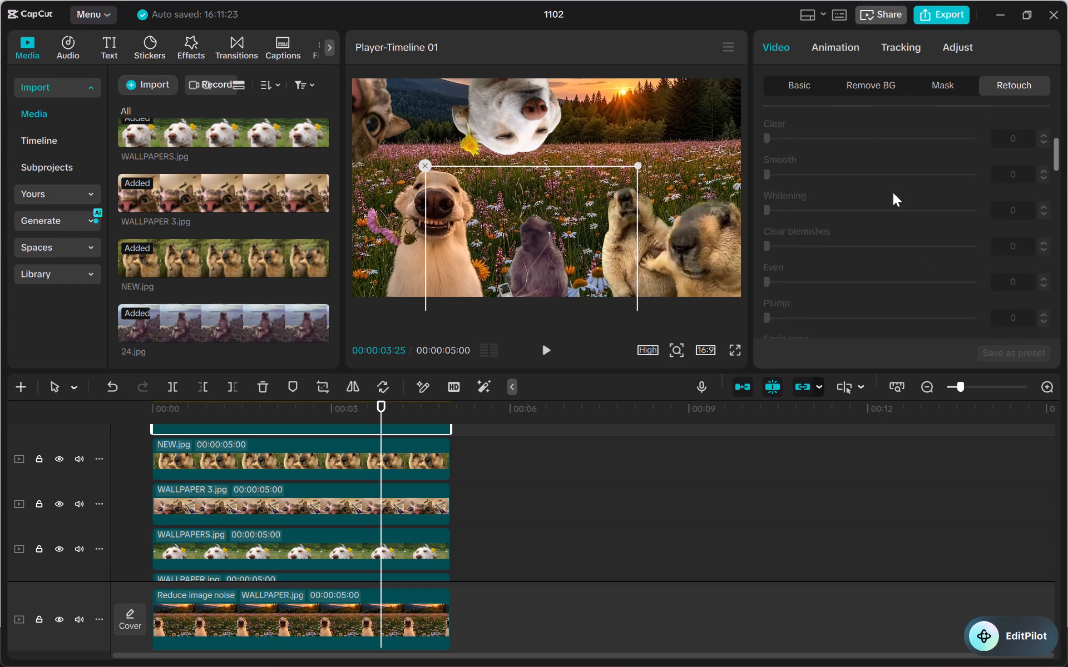
pyautogui.scroll(-4, 893, 192)
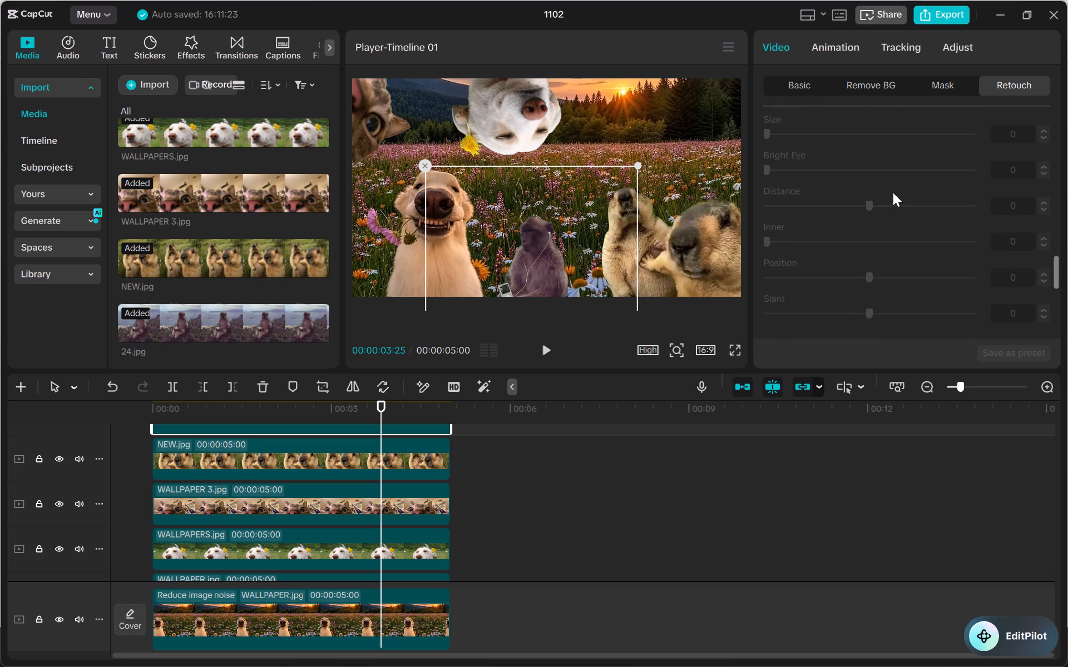
pyautogui.scroll(-1, 893, 192)
pyautogui.scroll(4, 893, 192)
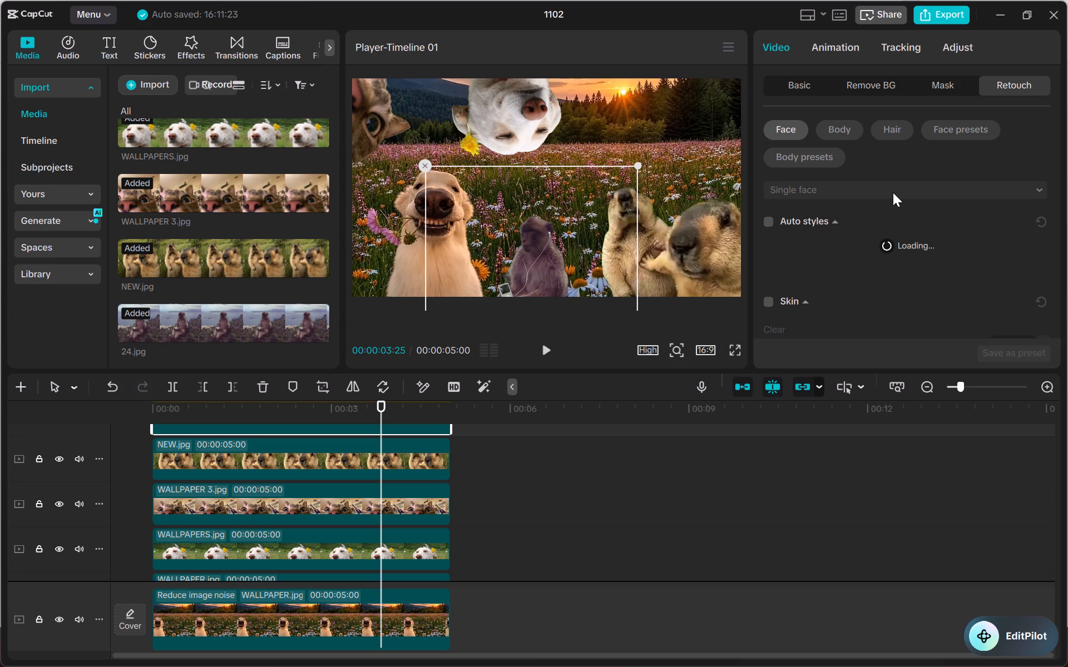
# Try the monkey cut-out in several spots and place it mid-meadow between the smiling dog and the marmots.
pyautogui.moveTo(552, 248); pyautogui.dragTo(735, 251)
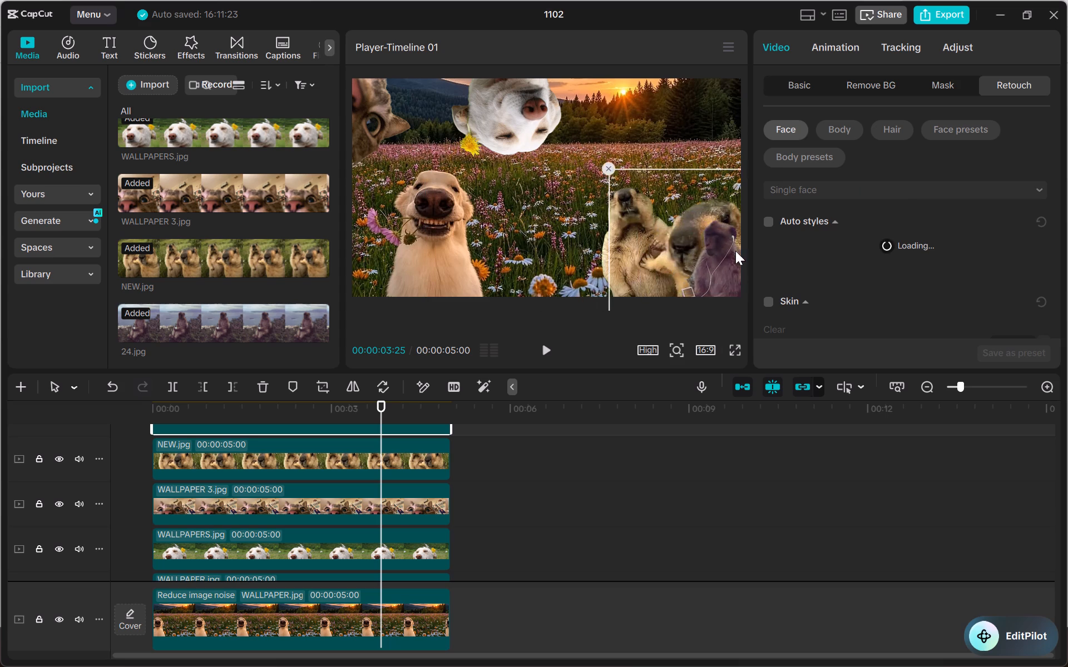
pyautogui.moveTo(735, 251); pyautogui.dragTo(466, 206)
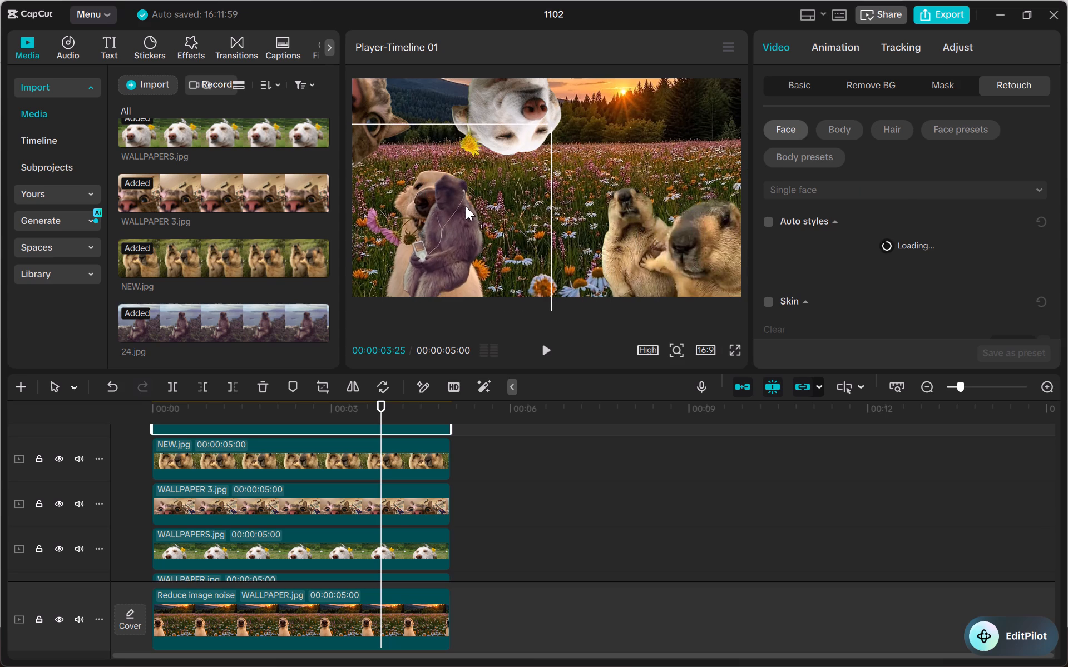
pyautogui.moveTo(466, 206); pyautogui.dragTo(474, 94)
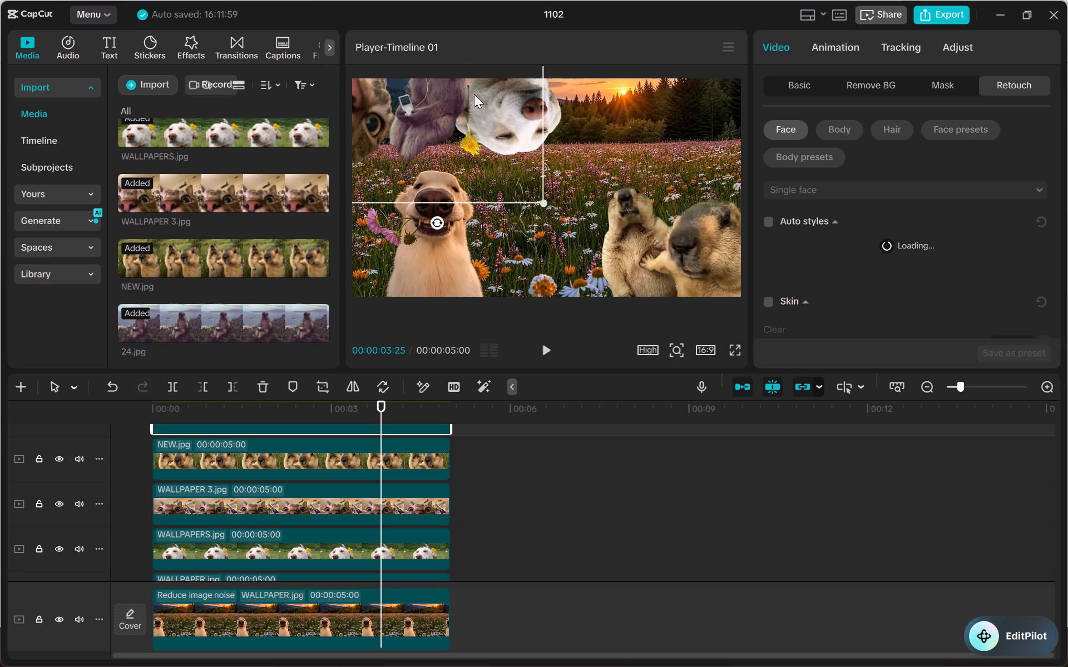
pyautogui.moveTo(474, 94); pyautogui.dragTo(590, 166)
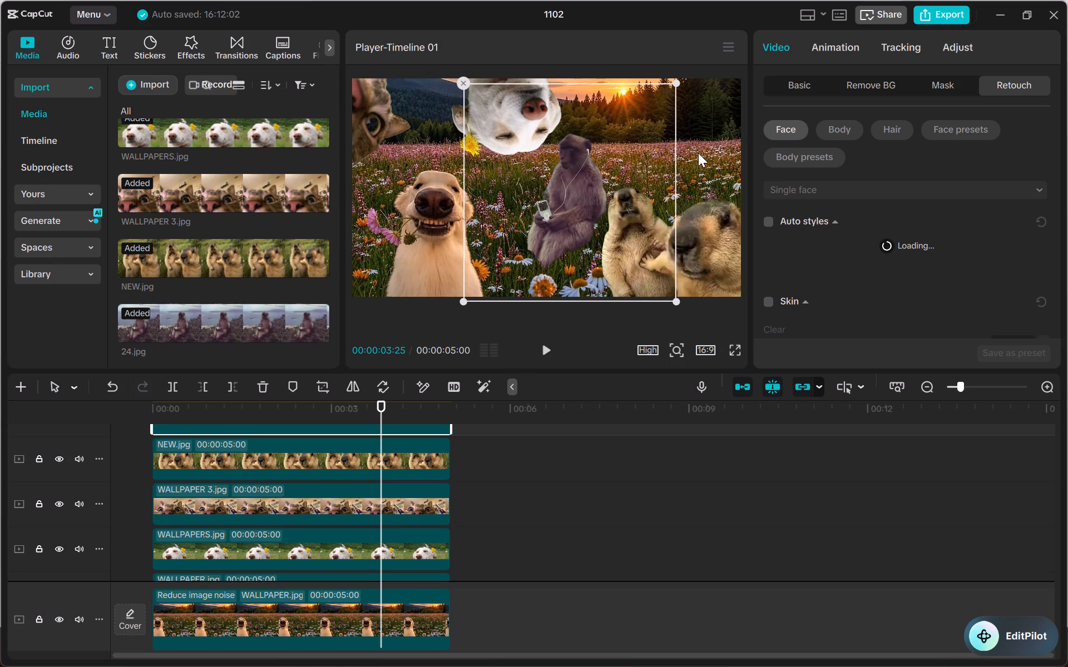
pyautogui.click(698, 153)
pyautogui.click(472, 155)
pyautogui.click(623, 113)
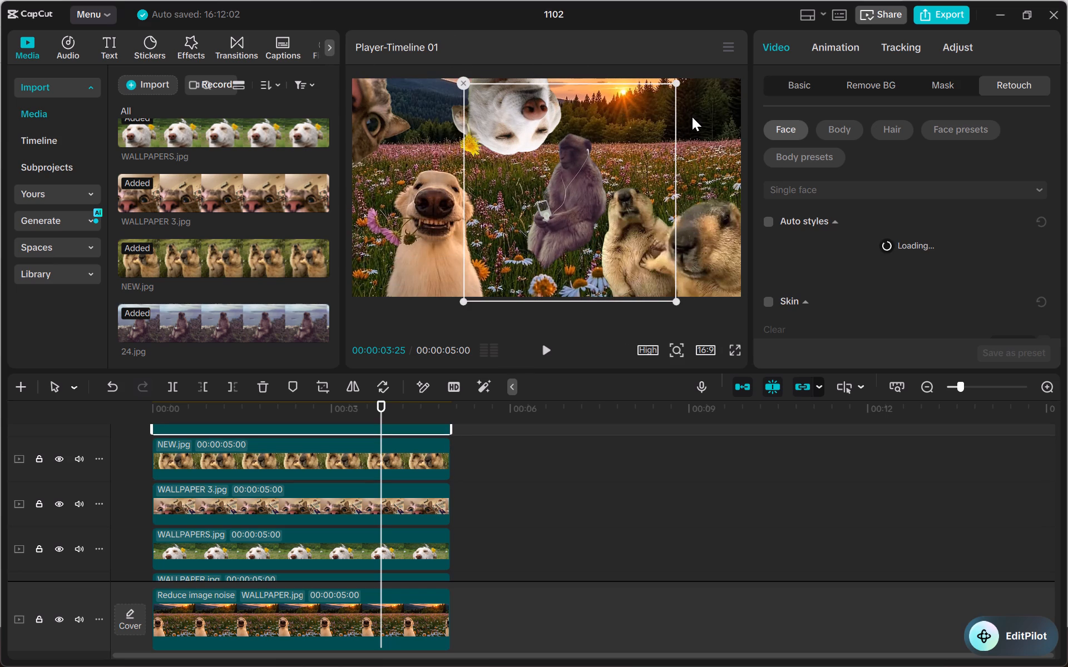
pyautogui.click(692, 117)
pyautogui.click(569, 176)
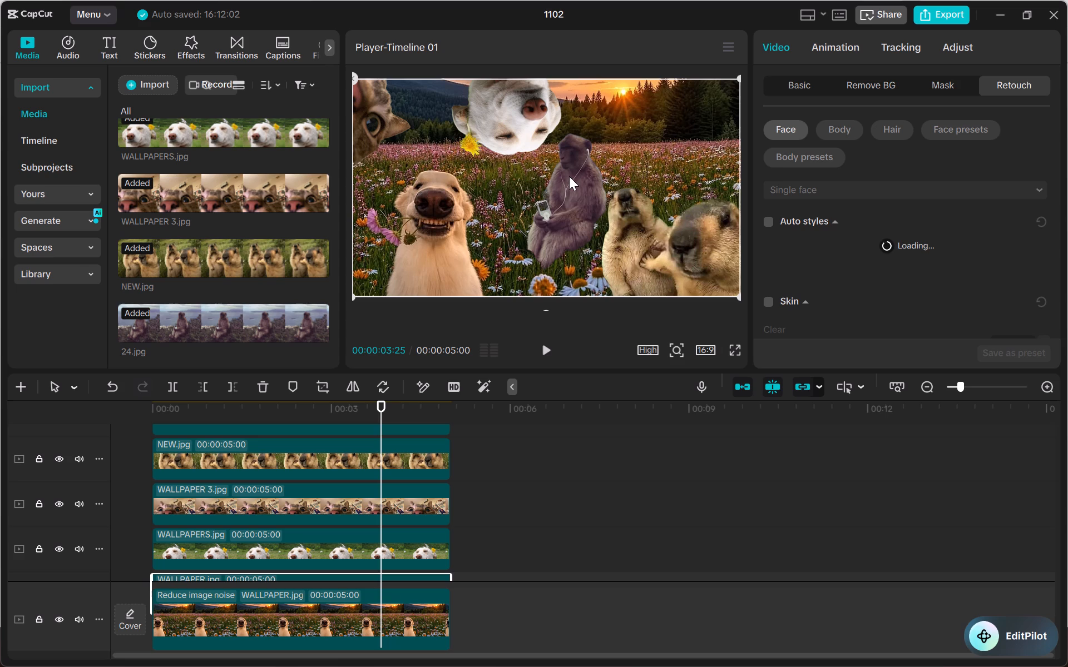
# View the composition with the monkey in full screen, and return to the editor.
pyautogui.click(733, 351)
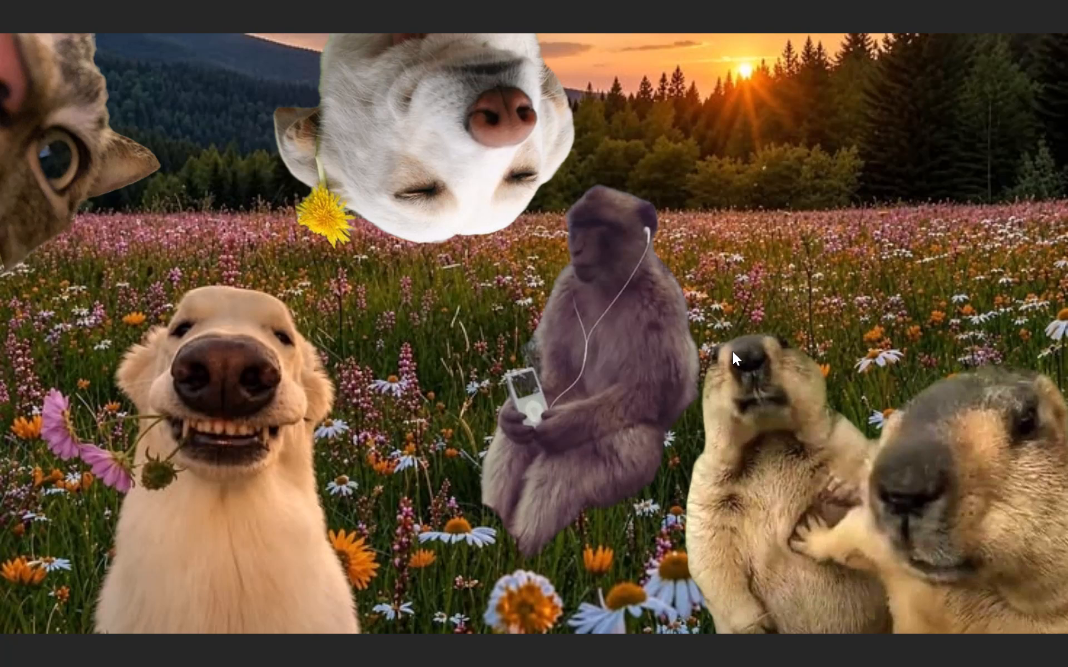
pyautogui.press('Escape')
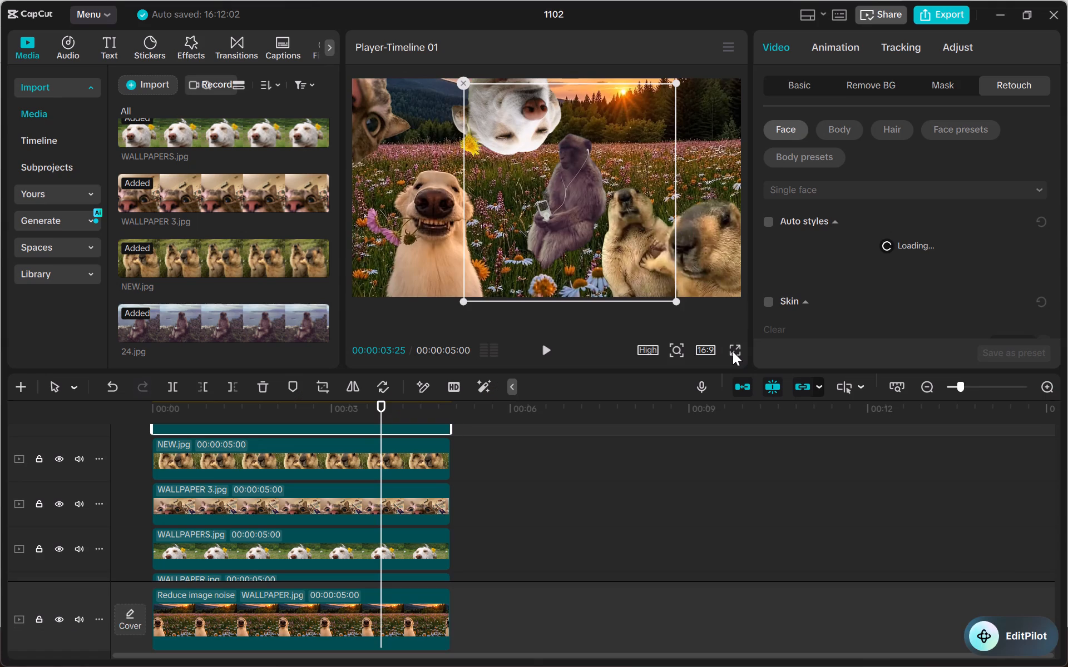
# Enable Manual retouching for the monkey layer and allow facial and body feature recognition.
pyautogui.click(641, 213)
pyautogui.scroll(-5, 856, 207)
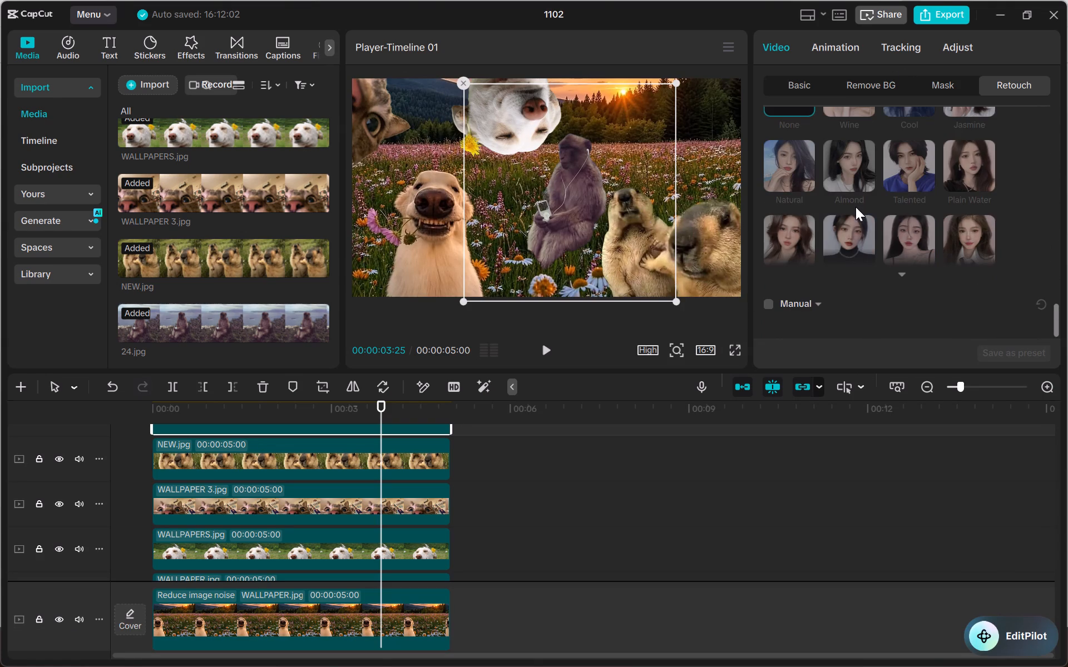
pyautogui.click(803, 304)
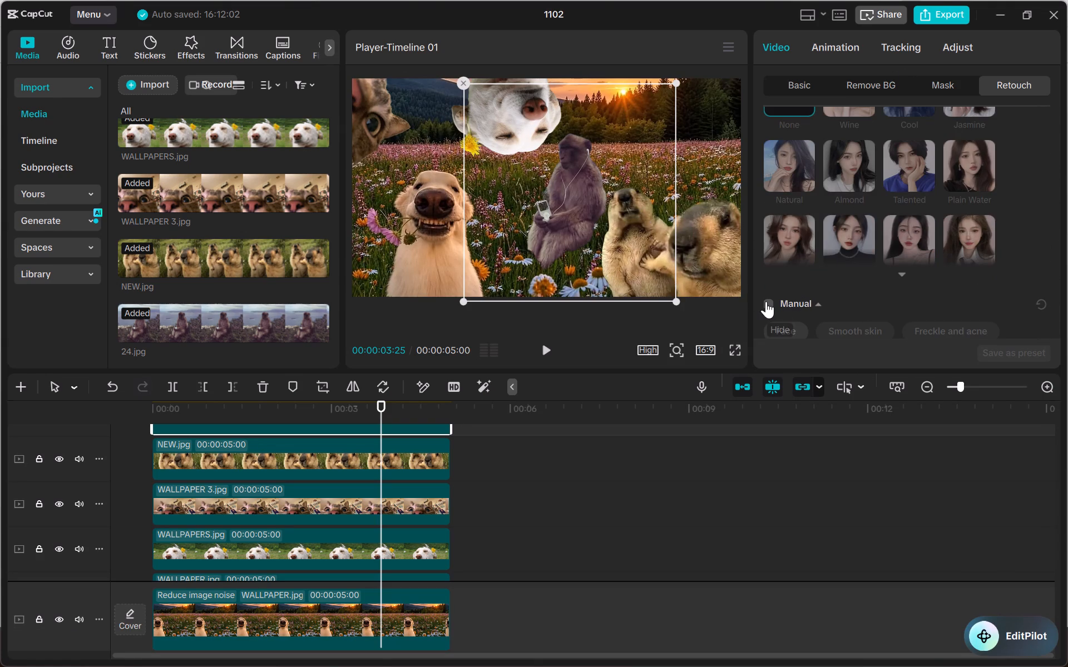
pyautogui.click(767, 302)
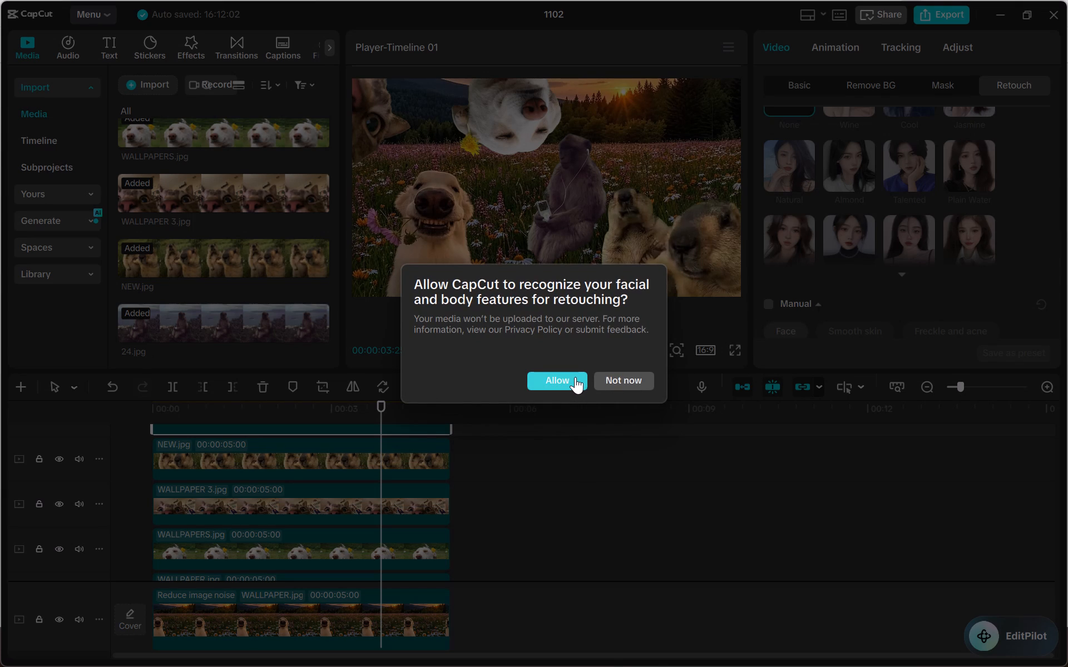
pyautogui.click(575, 377)
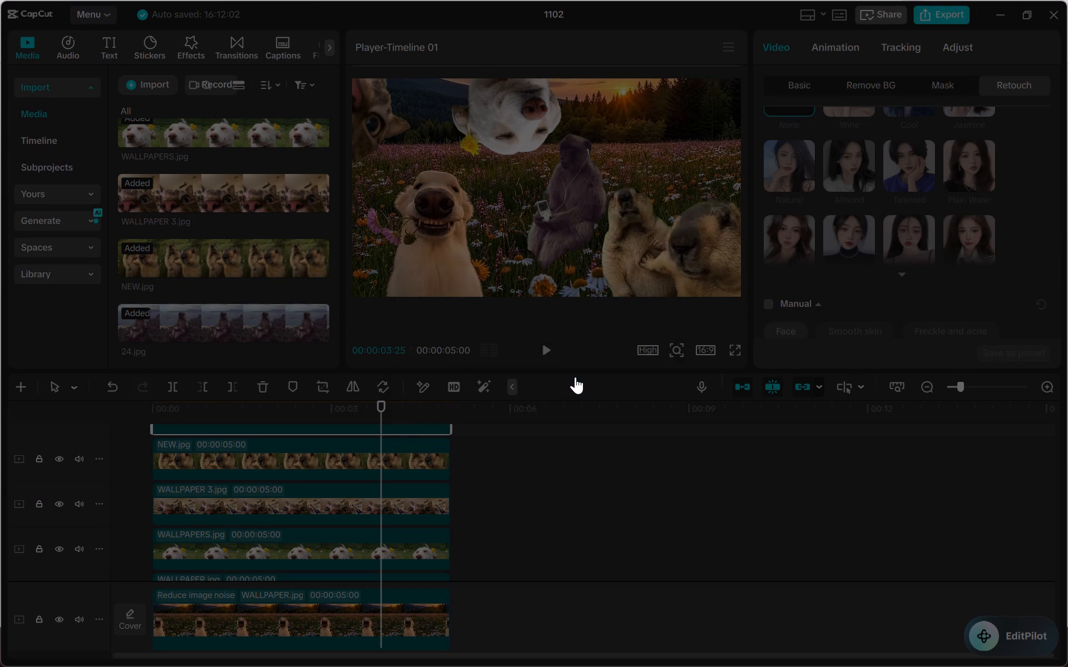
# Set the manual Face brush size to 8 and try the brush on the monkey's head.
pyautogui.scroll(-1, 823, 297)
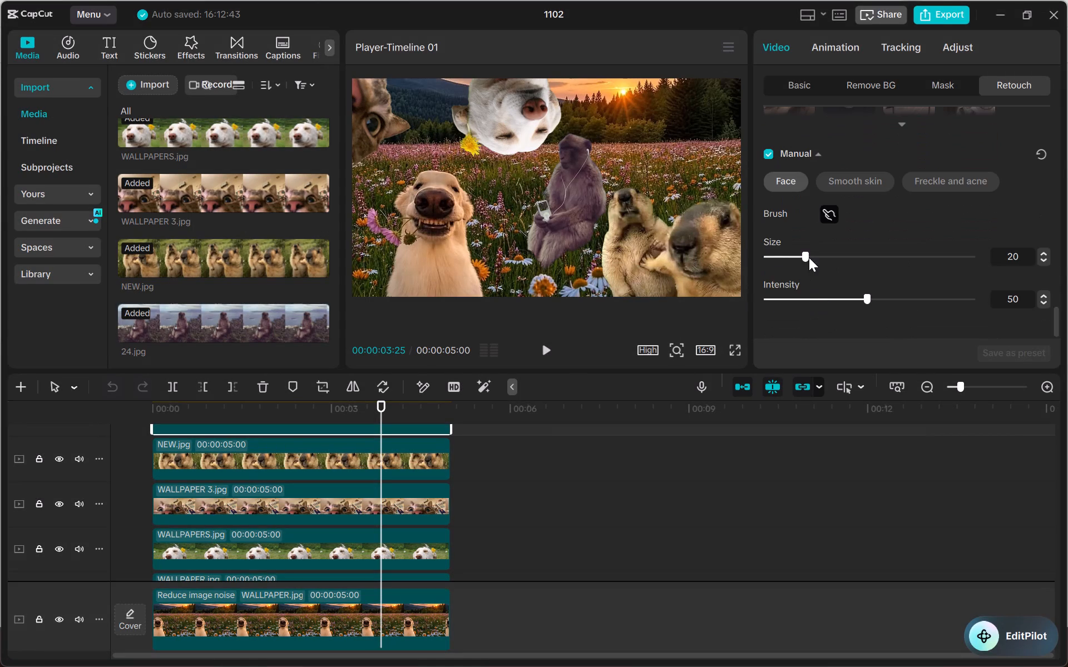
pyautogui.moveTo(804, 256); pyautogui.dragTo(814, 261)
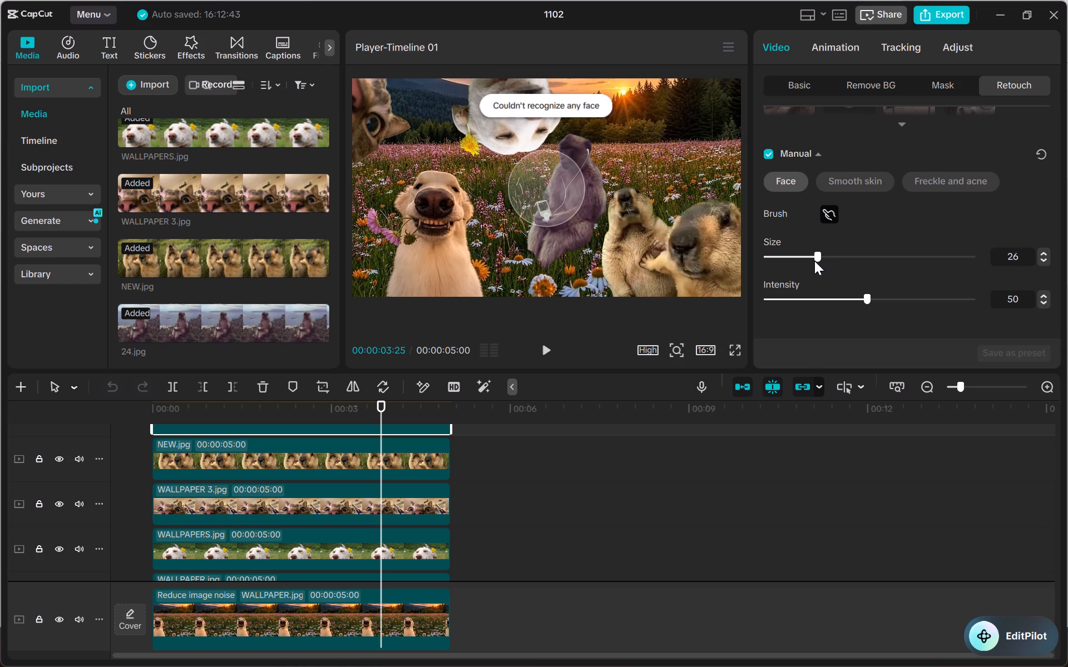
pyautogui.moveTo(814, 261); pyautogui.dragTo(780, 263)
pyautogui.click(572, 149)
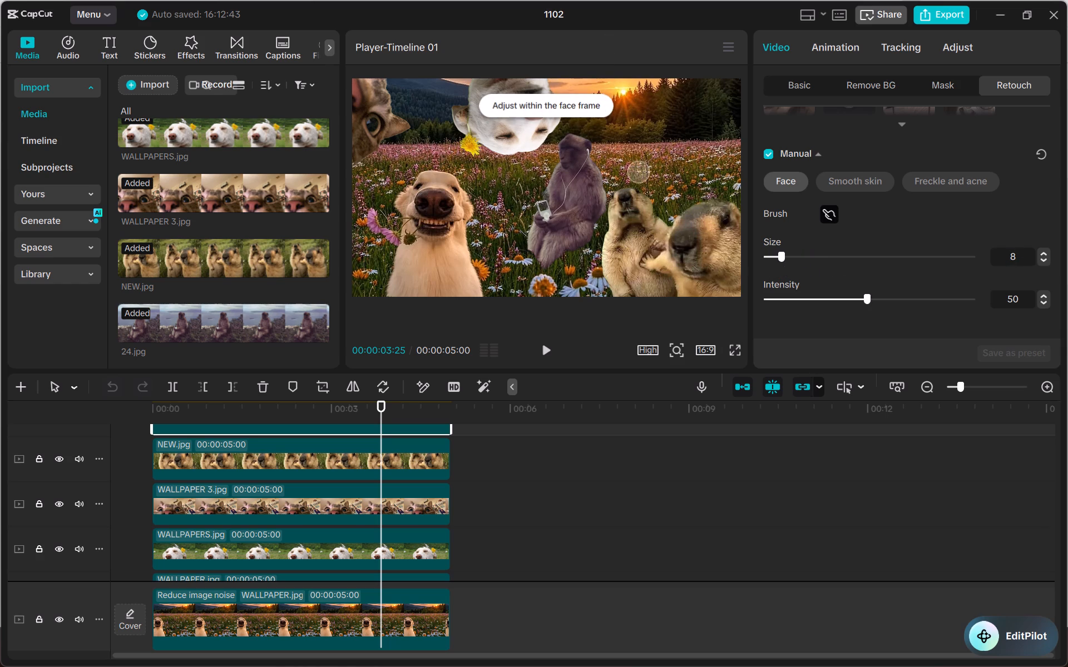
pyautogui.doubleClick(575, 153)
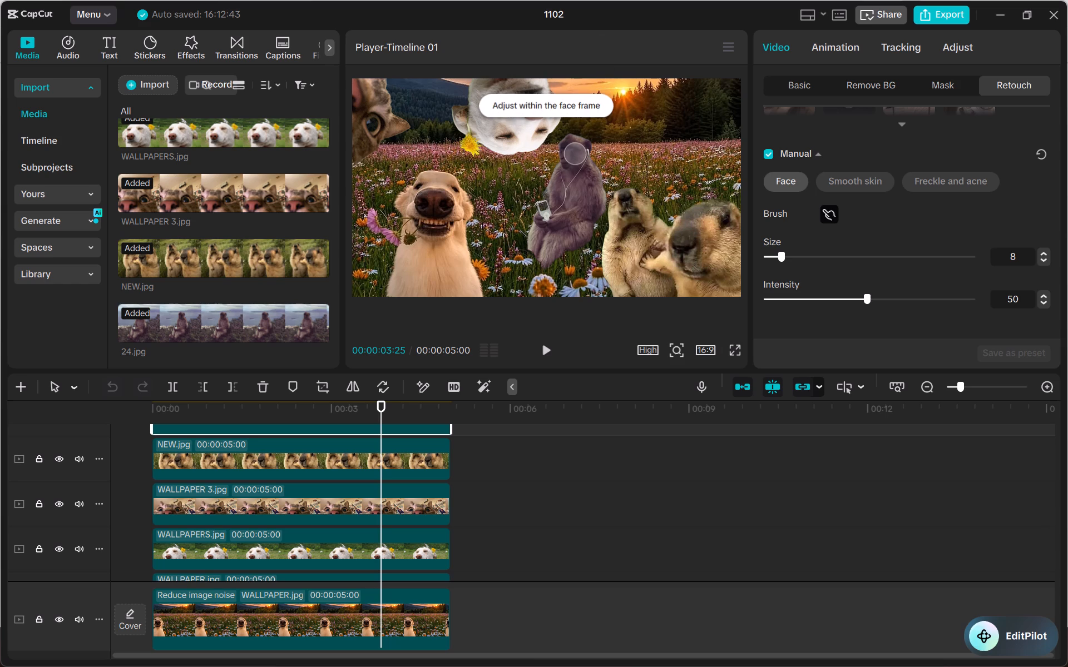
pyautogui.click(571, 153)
# Set the manual Smooth skin brush size to 21.
pyautogui.click(849, 185)
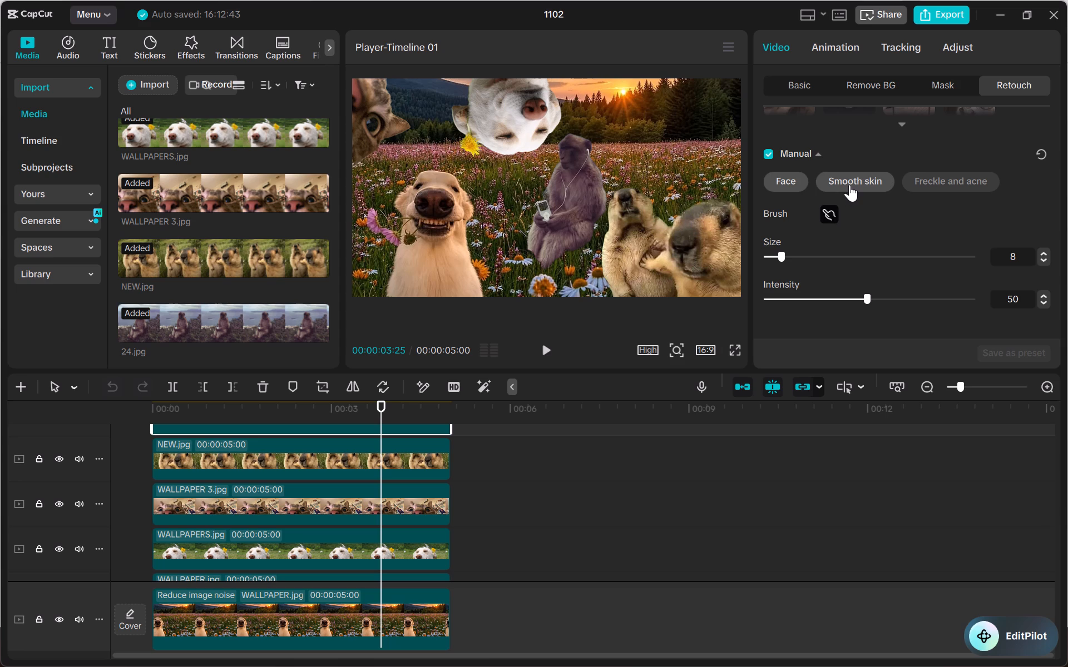
pyautogui.click(809, 257)
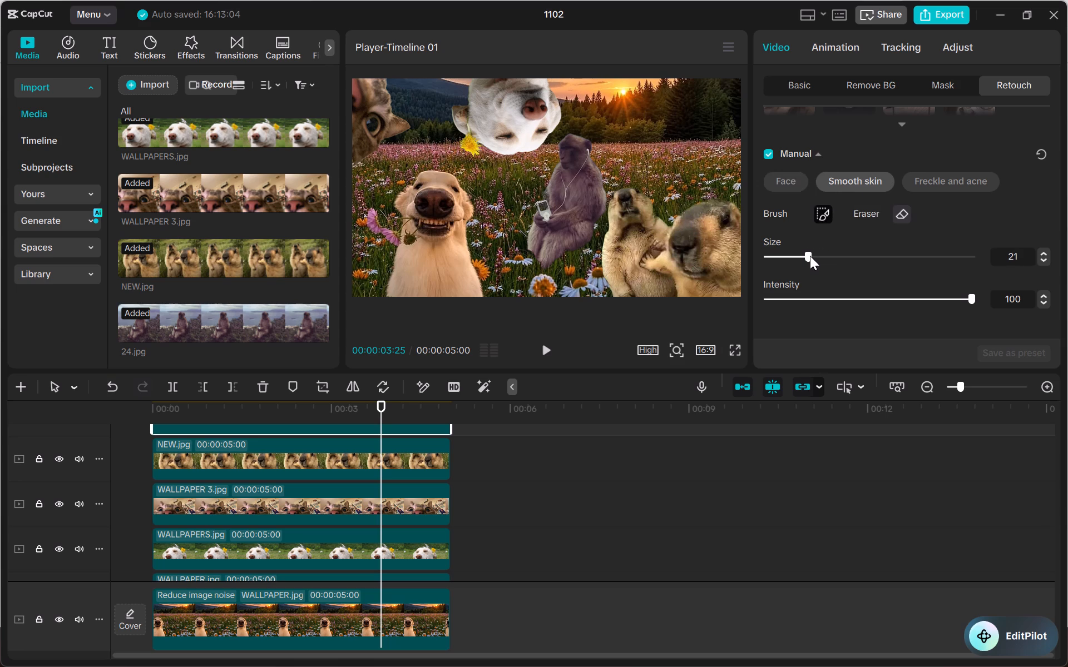
# Set the manual Face brush to intensity 1 and size 11, and try it on the monkey's head.
pyautogui.click(802, 175)
pyautogui.moveTo(863, 298); pyautogui.dragTo(733, 294)
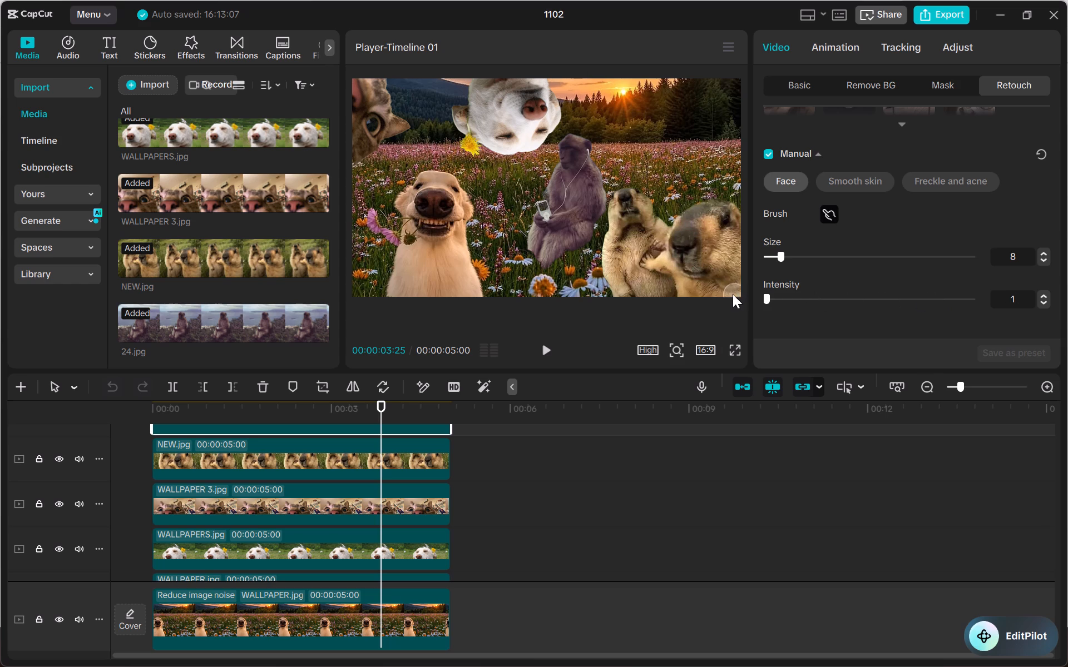
pyautogui.moveTo(733, 294); pyautogui.dragTo(732, 294)
pyautogui.moveTo(779, 252); pyautogui.dragTo(837, 262)
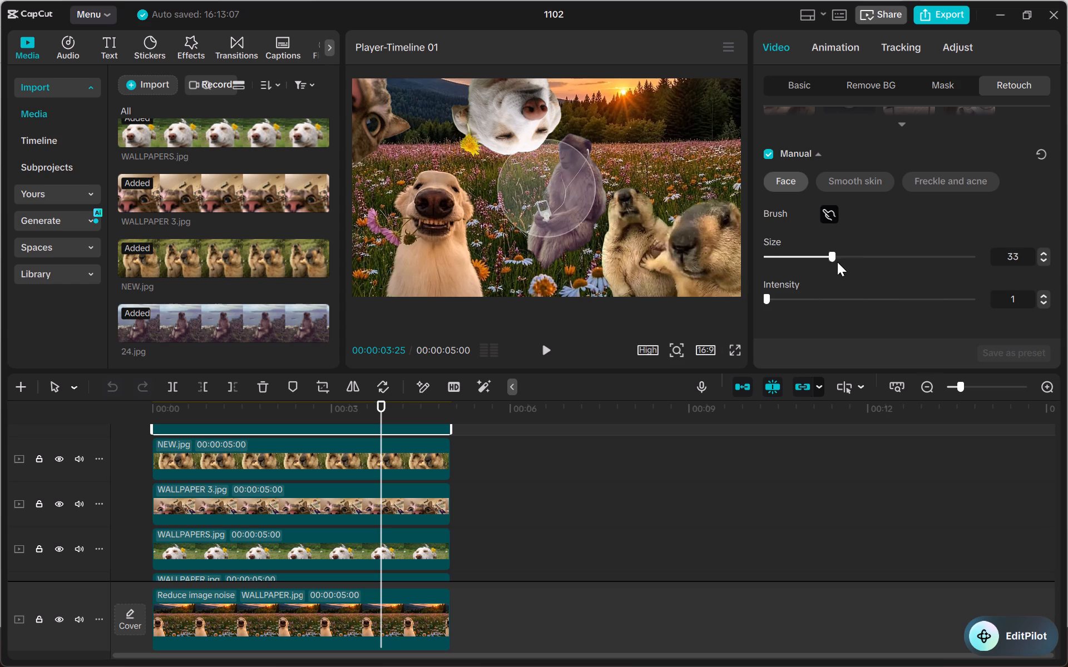
pyautogui.moveTo(837, 262); pyautogui.dragTo(791, 267)
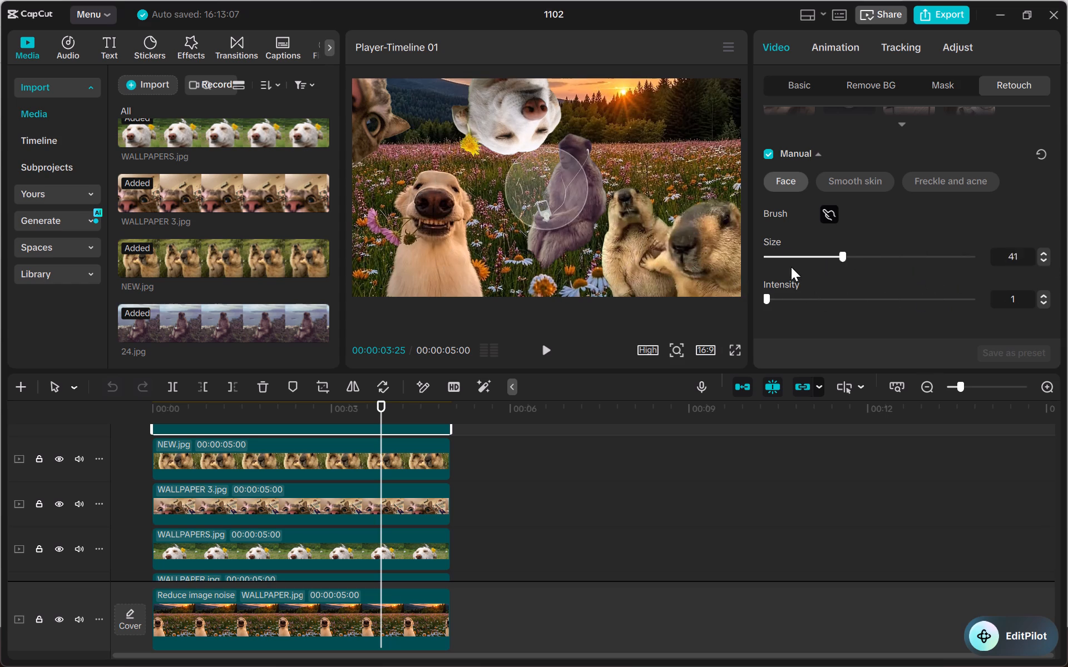
pyautogui.moveTo(791, 267); pyautogui.dragTo(785, 262)
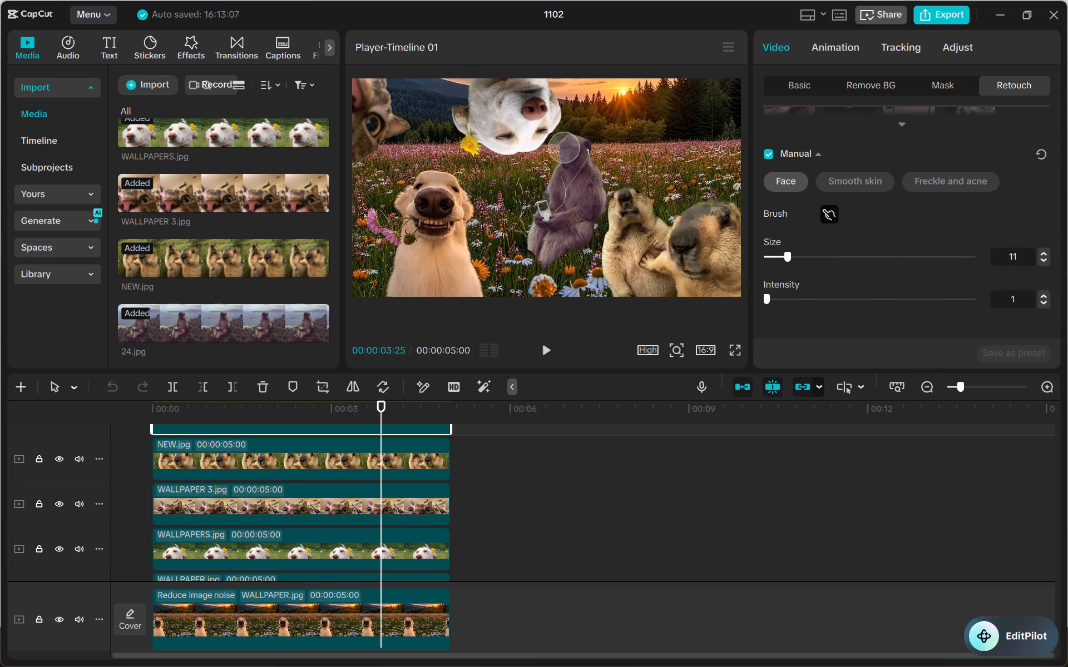
pyautogui.doubleClick(575, 152)
pyautogui.click(575, 152)
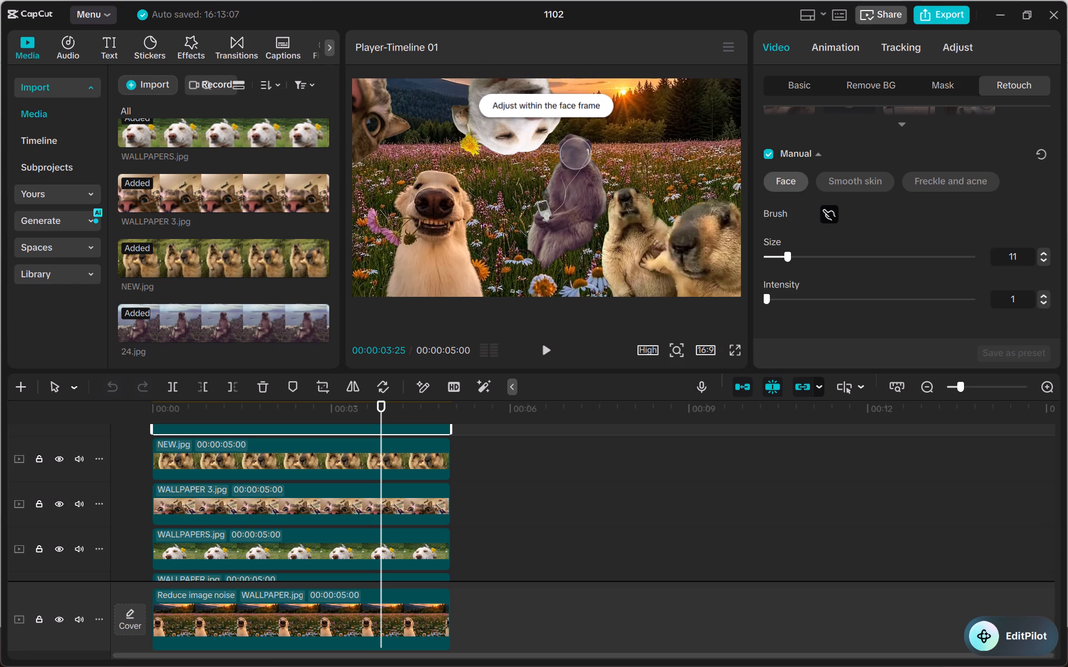
pyautogui.click(571, 156)
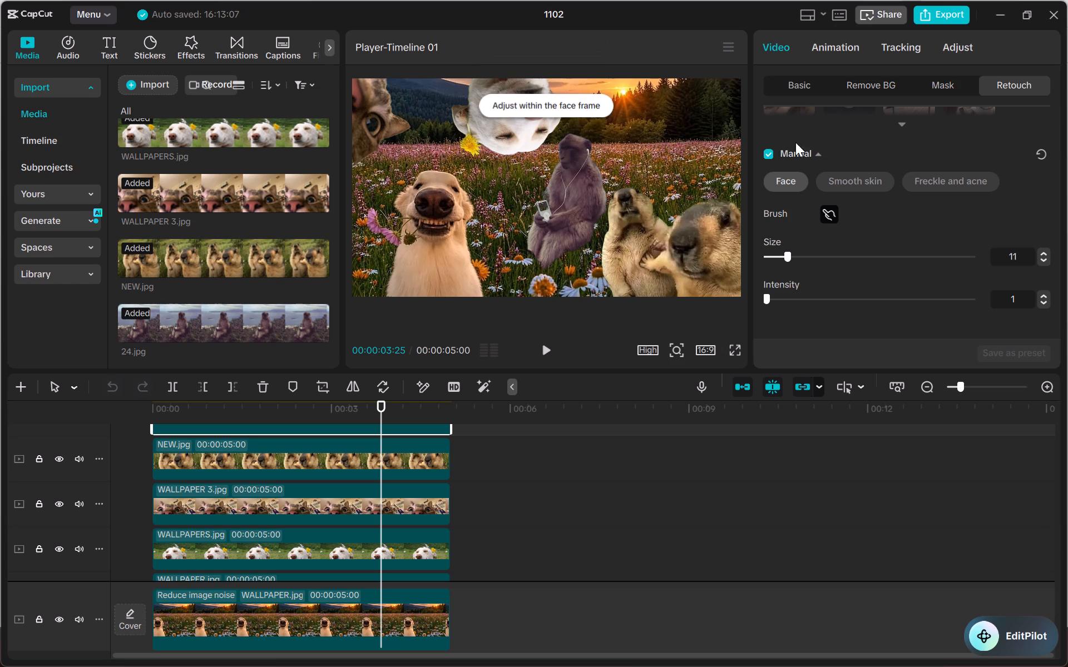
# Turn on Skin retouching for the monkey with Clear 98, Smooth 20 and Whitening 49.
pyautogui.scroll(4, 876, 152)
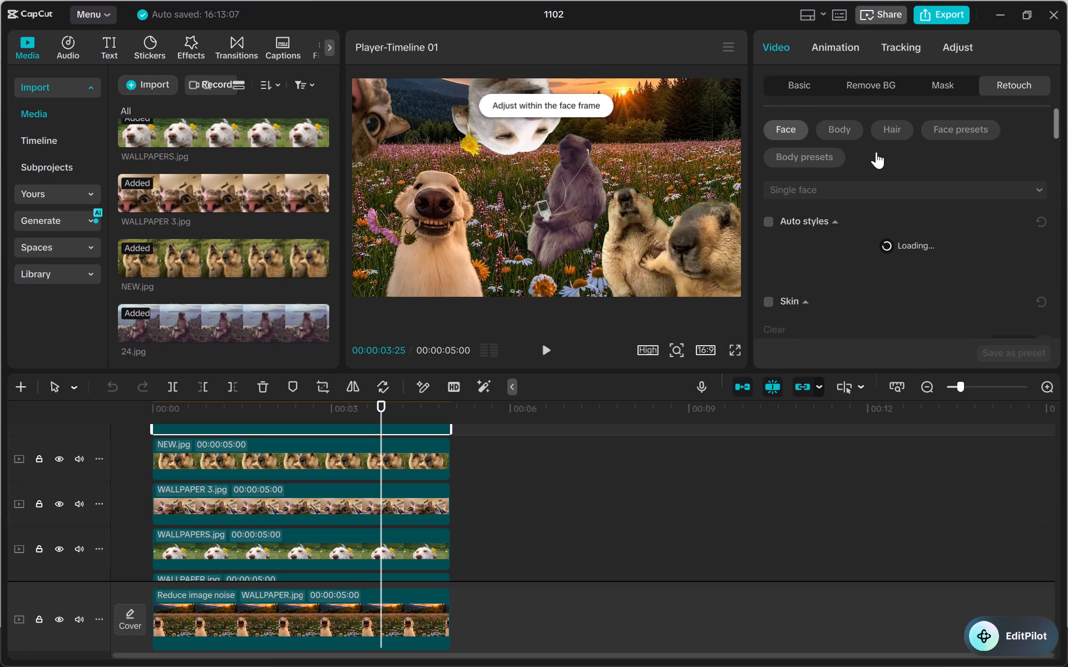
pyautogui.scroll(-1, 814, 257)
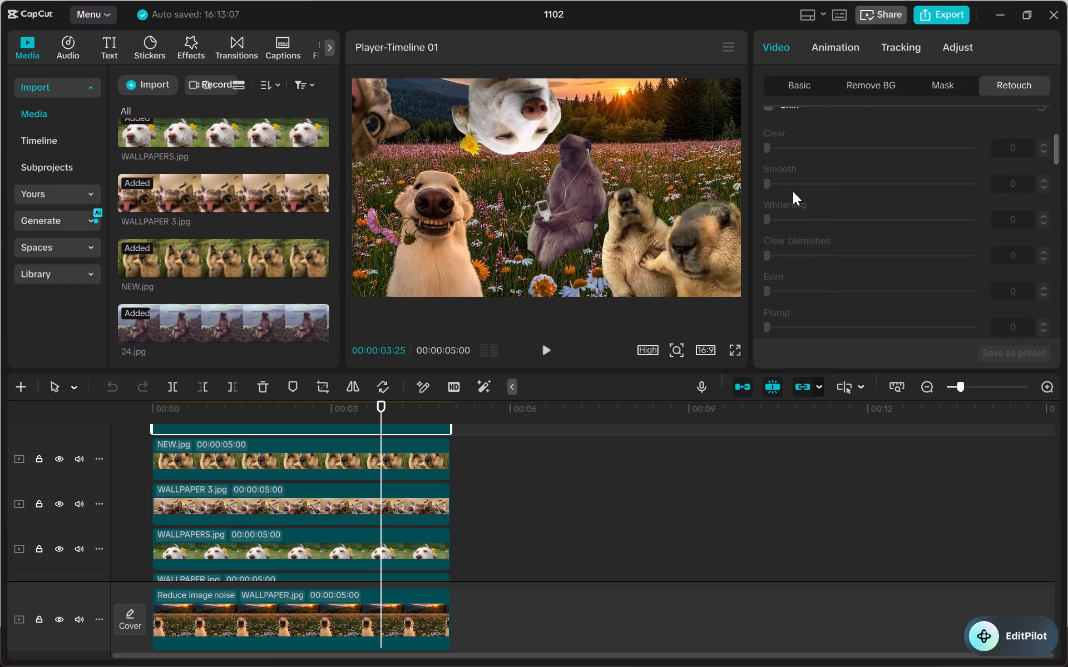
pyautogui.scroll(1, 793, 191)
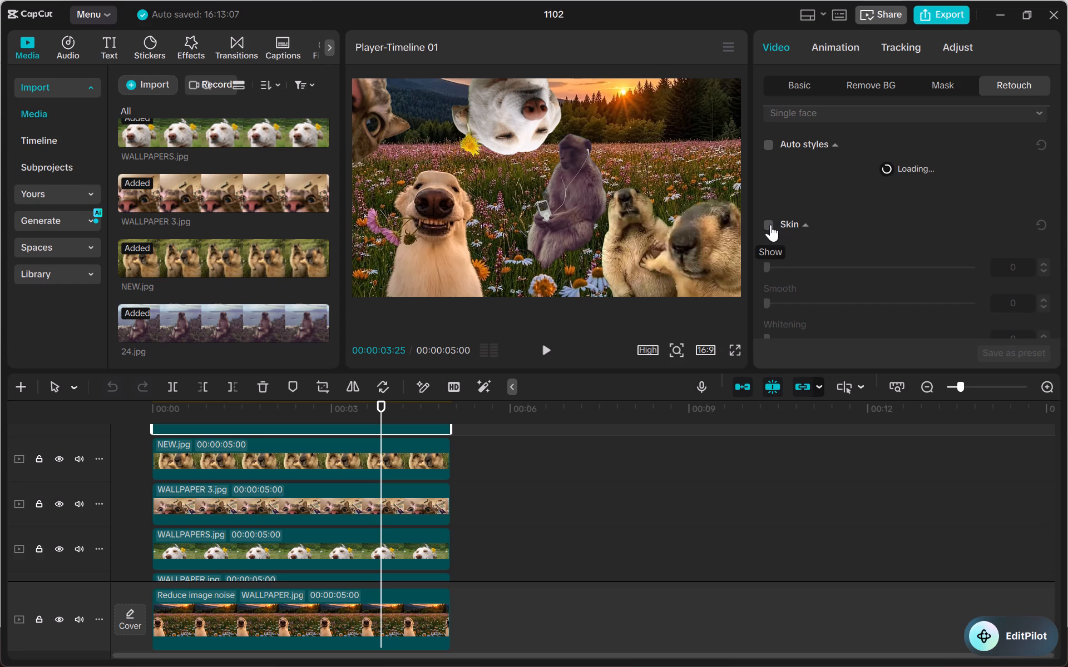
pyautogui.click(770, 225)
pyautogui.moveTo(765, 264); pyautogui.dragTo(966, 260)
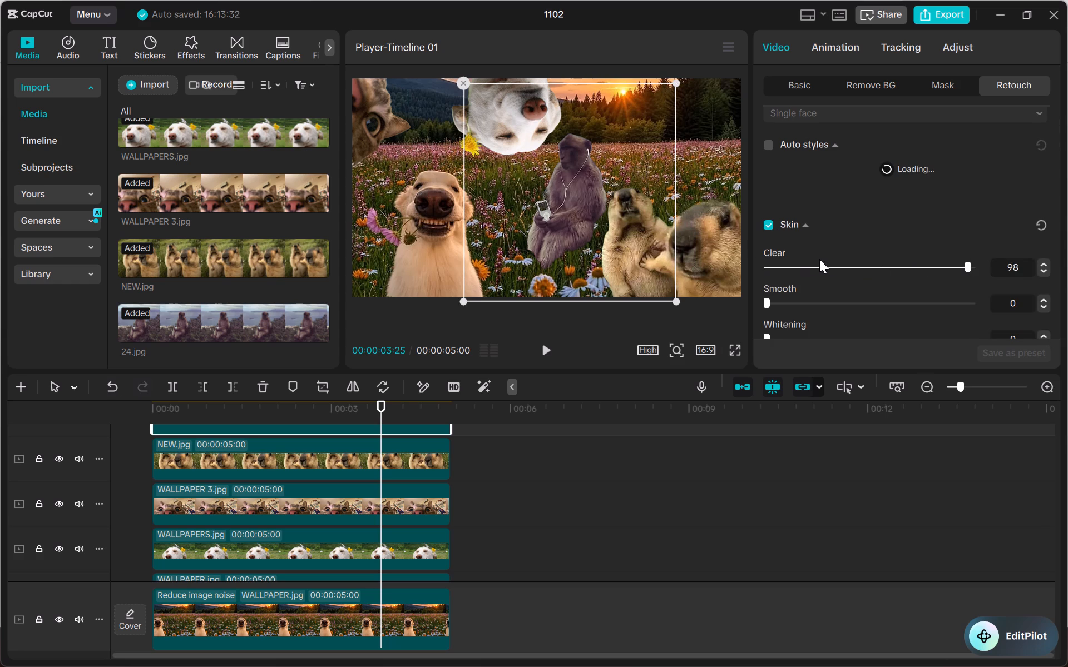
pyautogui.scroll(-1, 819, 259)
pyautogui.moveTo(769, 230); pyautogui.dragTo(829, 232)
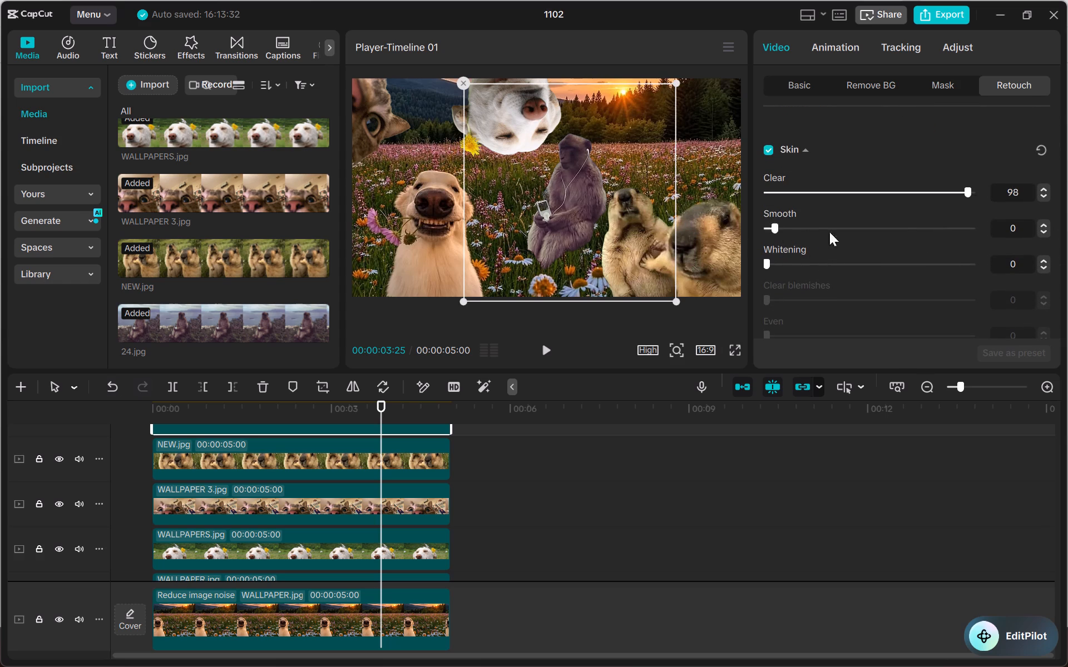
pyautogui.moveTo(829, 232); pyautogui.dragTo(833, 234)
pyautogui.moveTo(833, 234); pyautogui.dragTo(810, 237)
pyautogui.moveTo(768, 258); pyautogui.dragTo(880, 270)
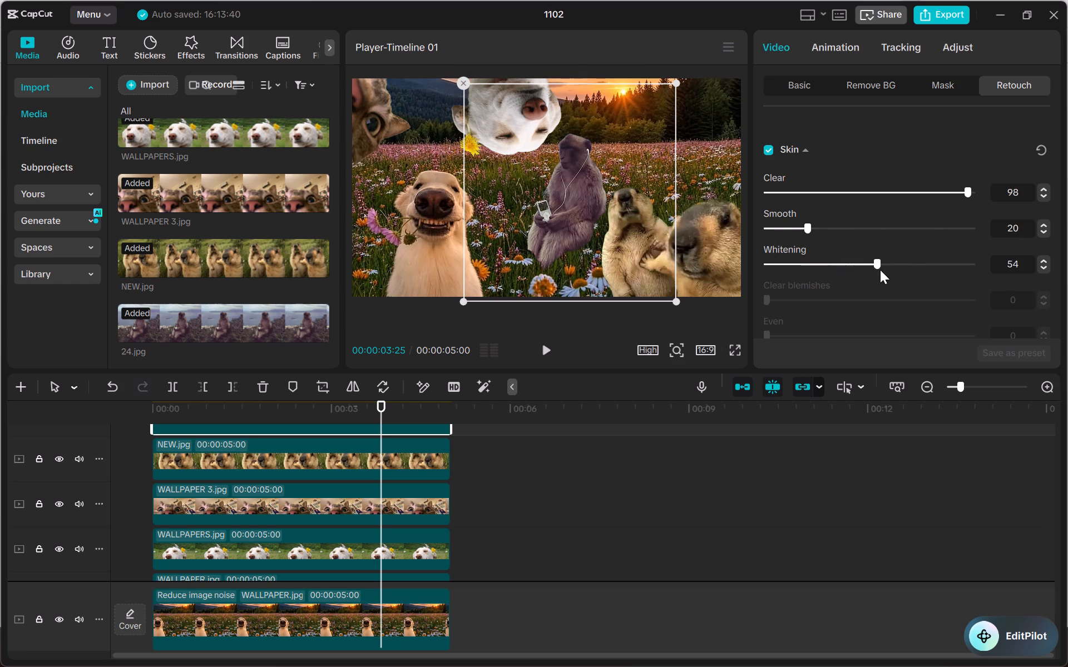
pyautogui.moveTo(880, 270); pyautogui.dragTo(905, 259)
pyautogui.moveTo(905, 259); pyautogui.dragTo(868, 251)
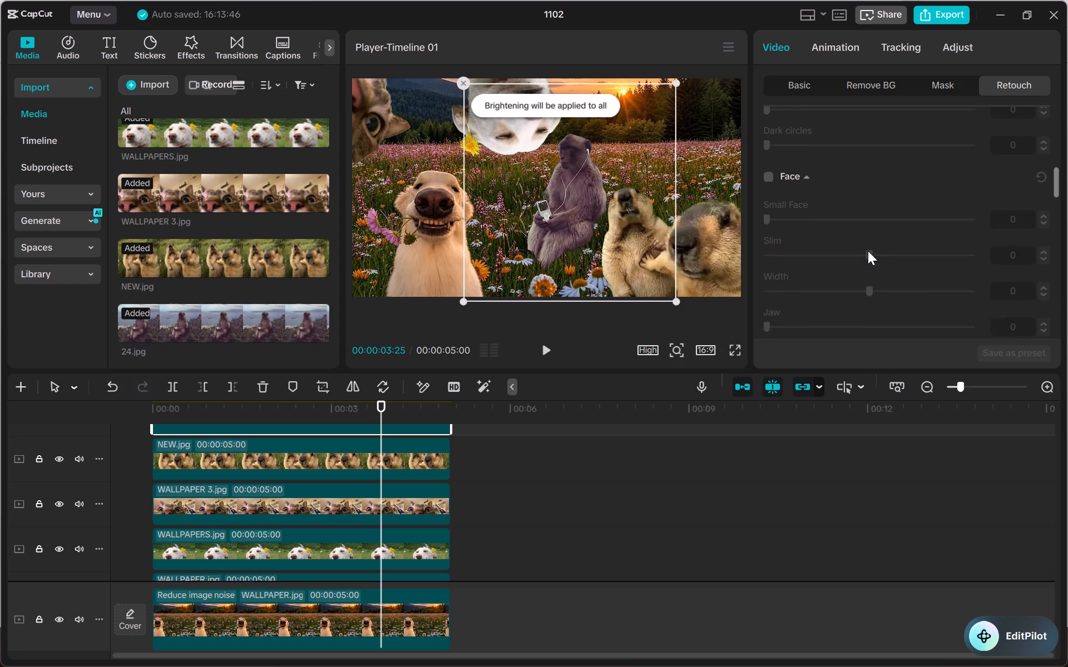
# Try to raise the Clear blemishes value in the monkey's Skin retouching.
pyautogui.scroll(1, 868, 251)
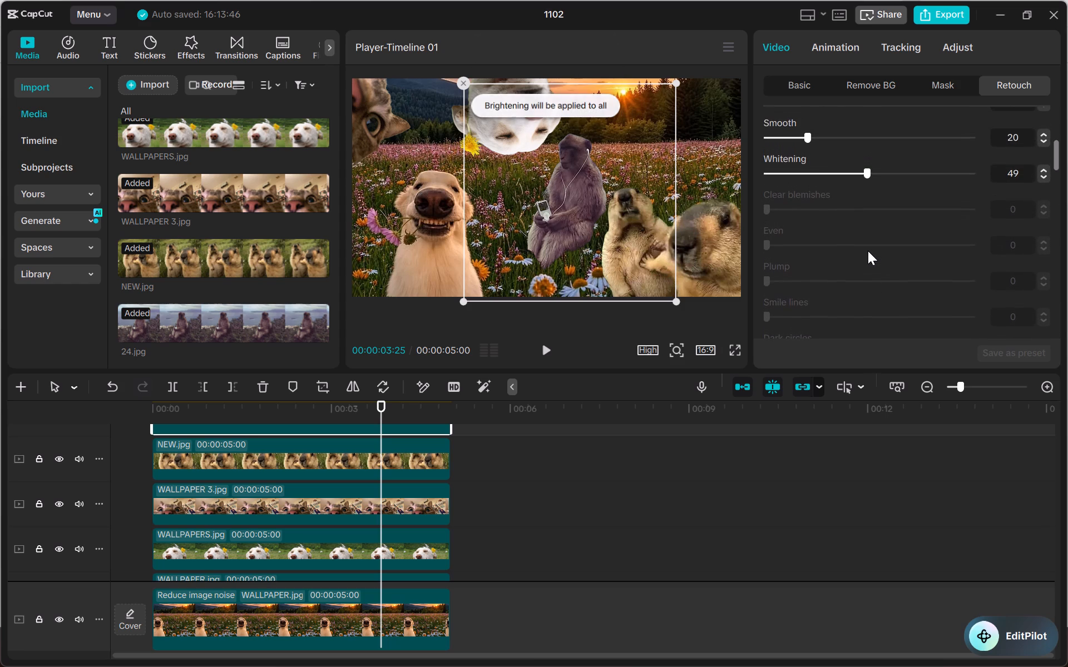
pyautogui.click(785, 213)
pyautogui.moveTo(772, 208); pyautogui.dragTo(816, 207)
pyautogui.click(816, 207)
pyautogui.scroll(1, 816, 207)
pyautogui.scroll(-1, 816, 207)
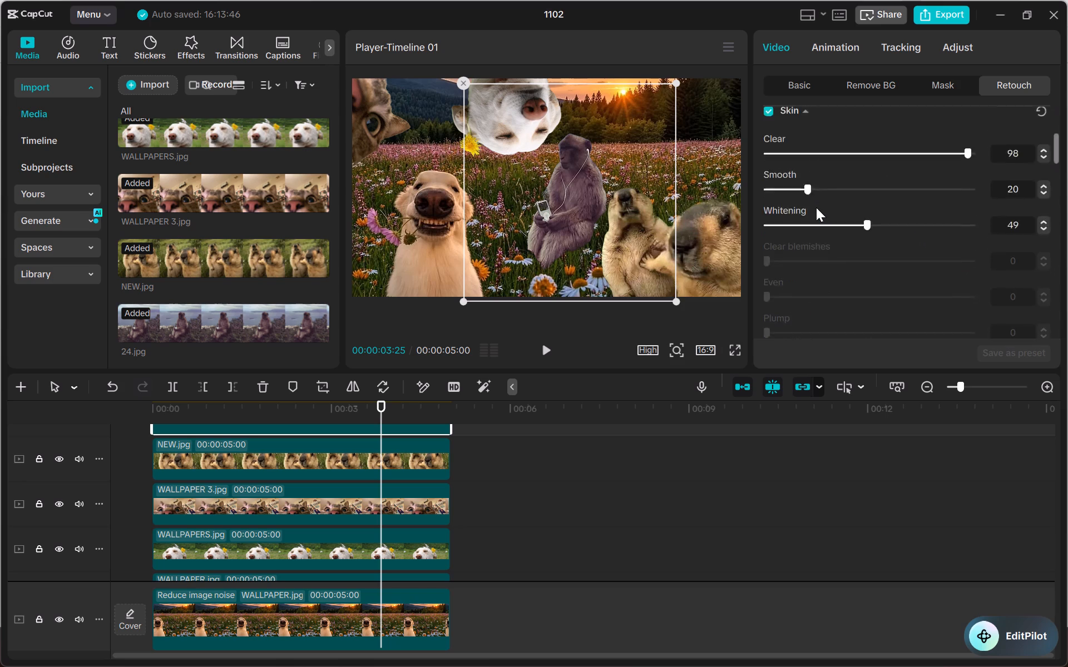
# Turn on Face retouching for the monkey and try to raise the Small Face value.
pyautogui.scroll(-1, 816, 207)
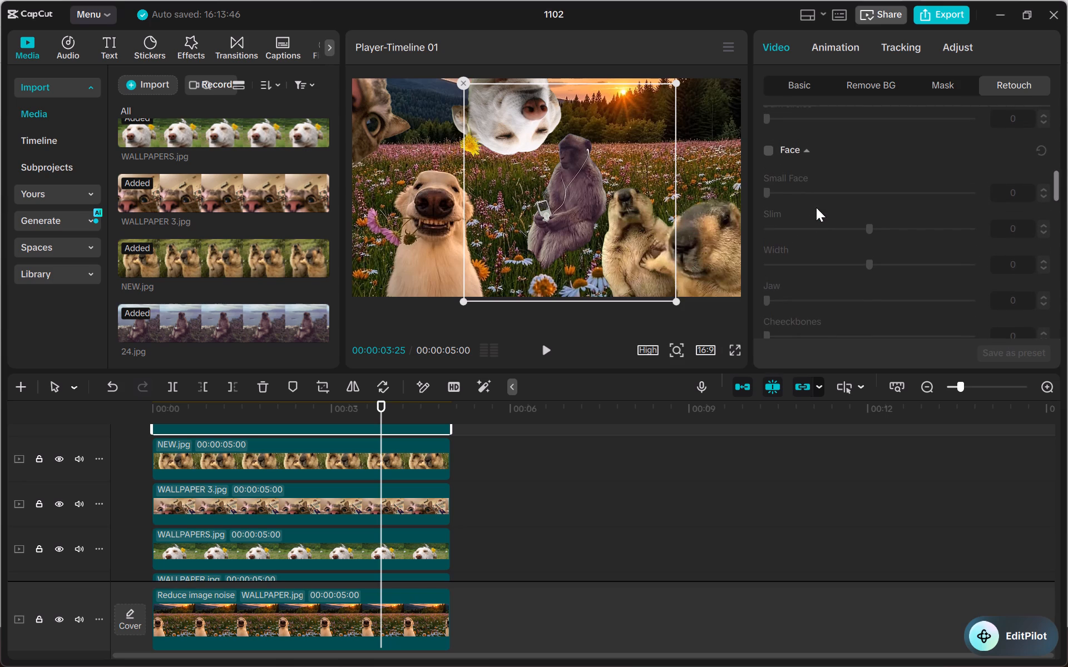
pyautogui.click(772, 151)
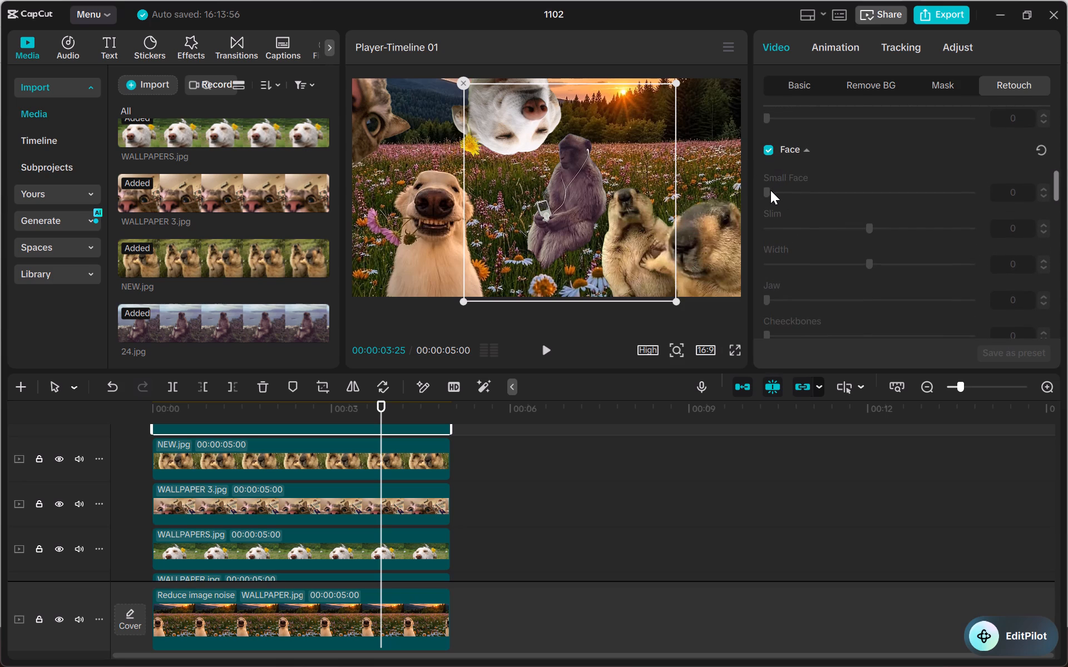
pyautogui.moveTo(769, 191); pyautogui.dragTo(836, 194)
pyautogui.click(836, 194)
pyautogui.moveTo(836, 194); pyautogui.dragTo(953, 173)
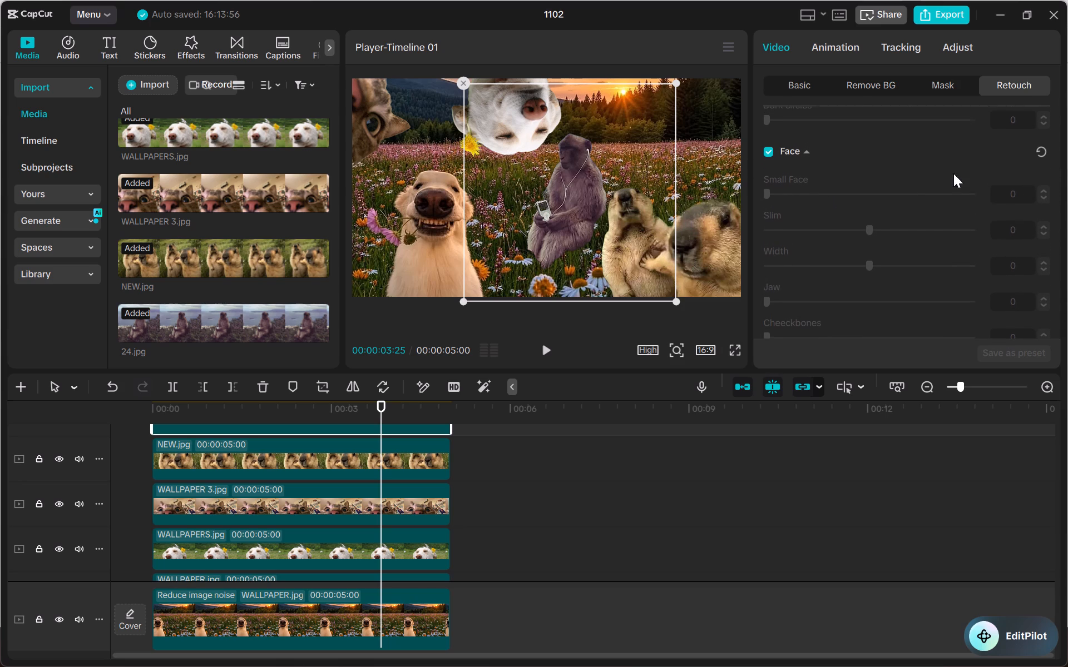
pyautogui.moveTo(953, 173); pyautogui.dragTo(936, 190)
# Look through the remaining face Retouch options, including the makeup looks, and return to the monkey's Basic settings.
pyautogui.scroll(-4, 936, 190)
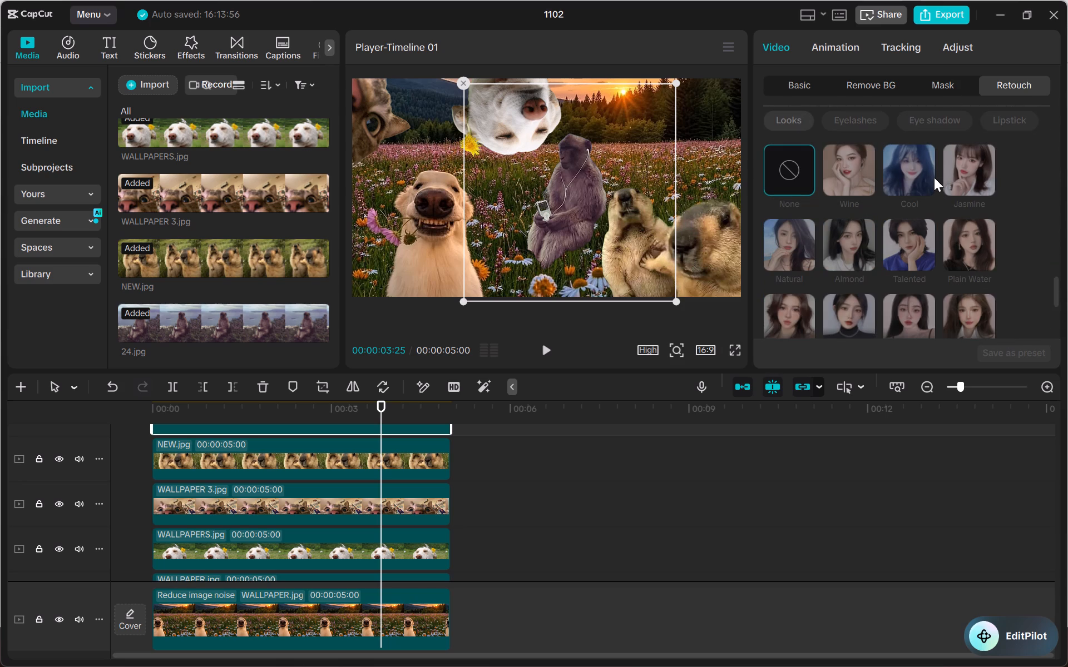
pyautogui.scroll(-1, 934, 177)
pyautogui.scroll(6, 951, 93)
pyautogui.scroll(9, 890, 182)
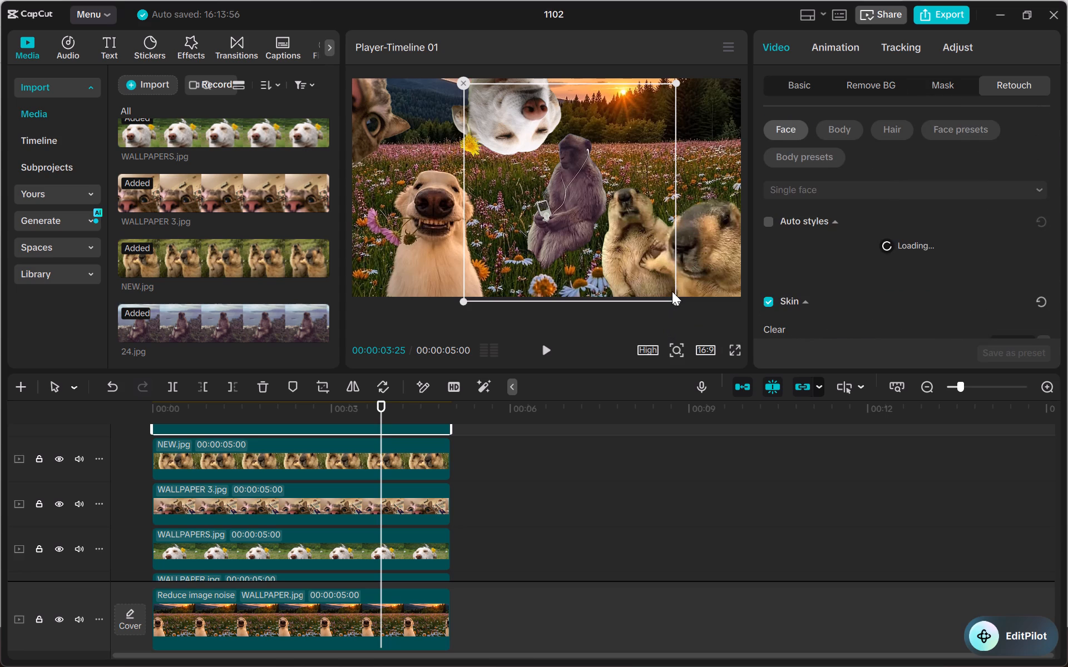
pyautogui.click(807, 83)
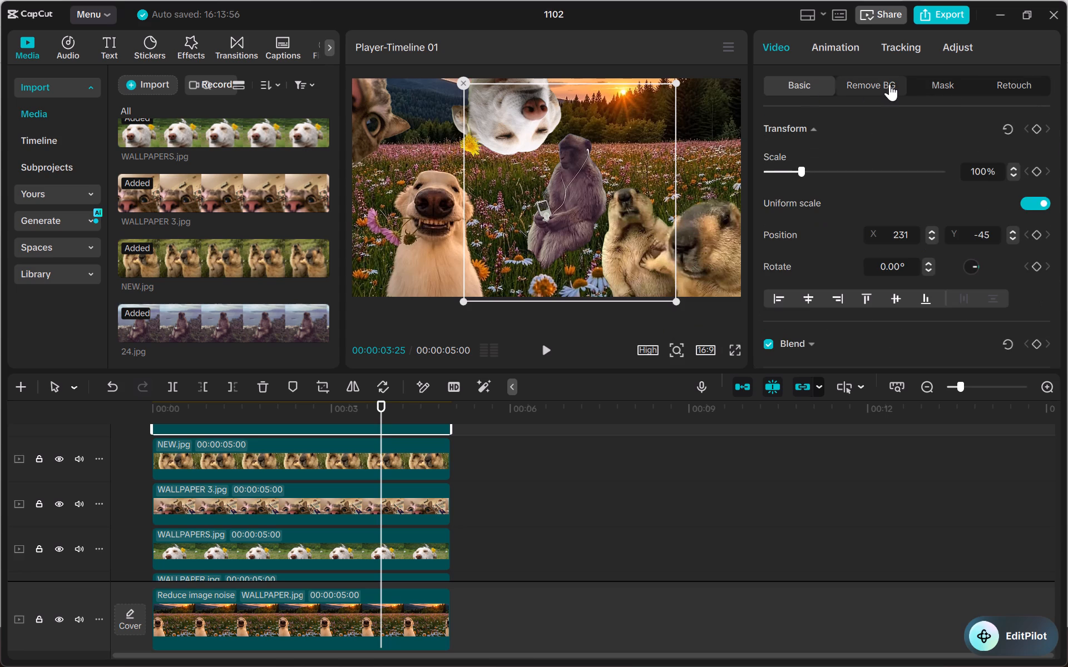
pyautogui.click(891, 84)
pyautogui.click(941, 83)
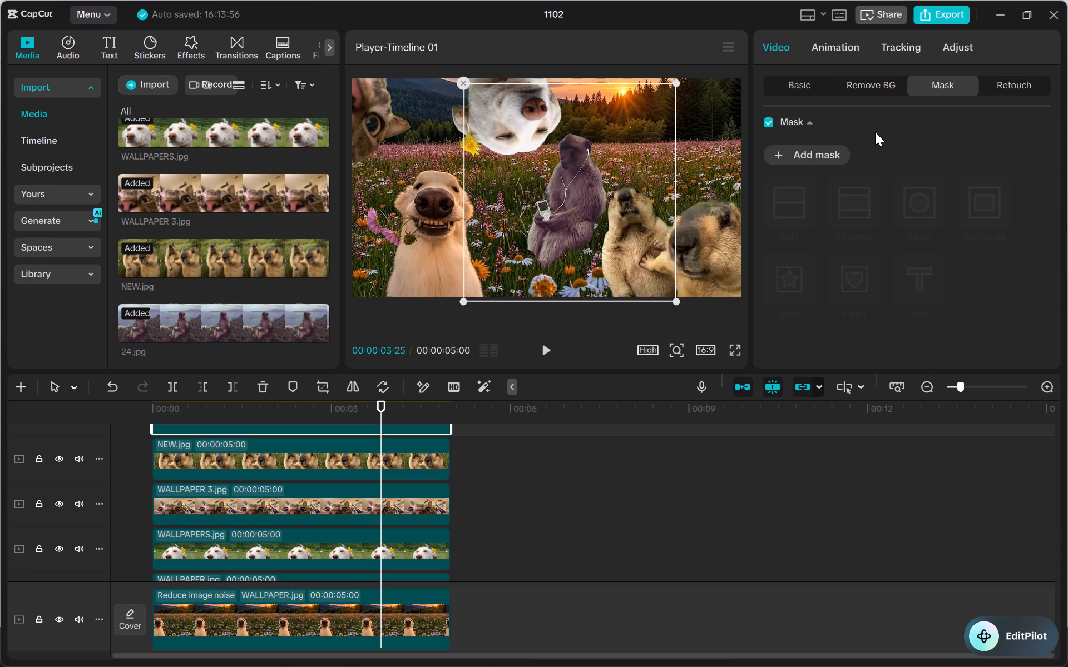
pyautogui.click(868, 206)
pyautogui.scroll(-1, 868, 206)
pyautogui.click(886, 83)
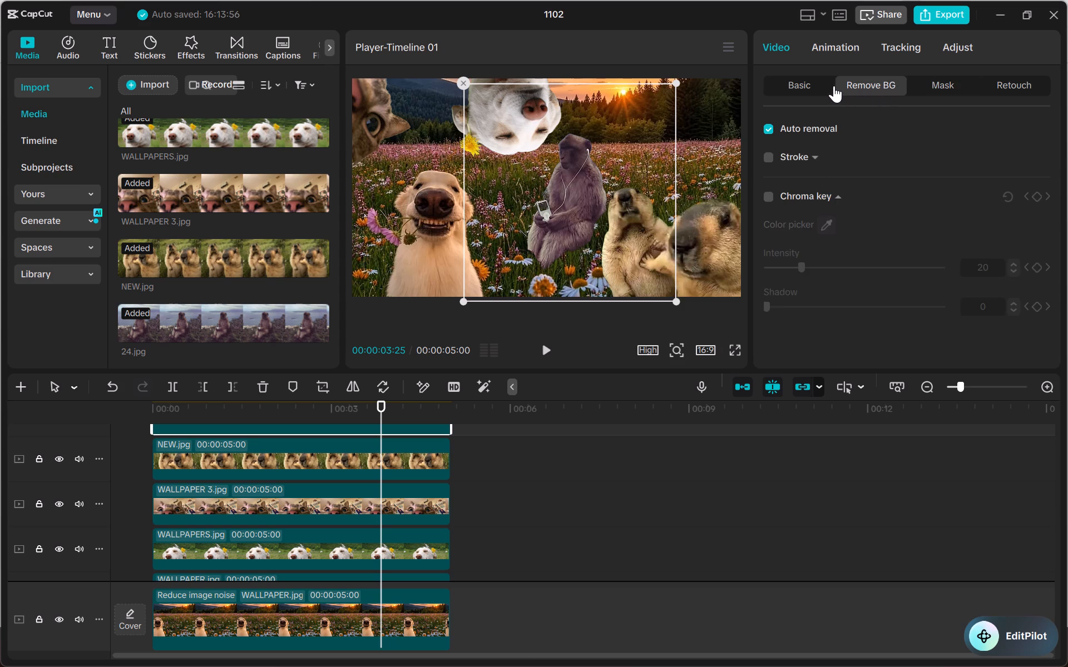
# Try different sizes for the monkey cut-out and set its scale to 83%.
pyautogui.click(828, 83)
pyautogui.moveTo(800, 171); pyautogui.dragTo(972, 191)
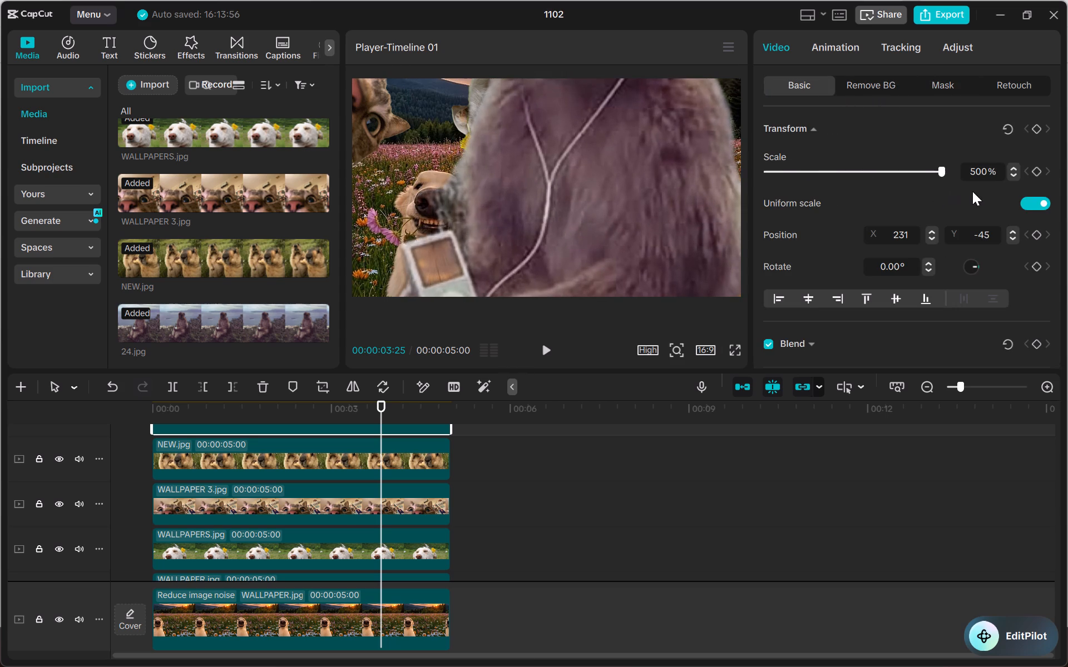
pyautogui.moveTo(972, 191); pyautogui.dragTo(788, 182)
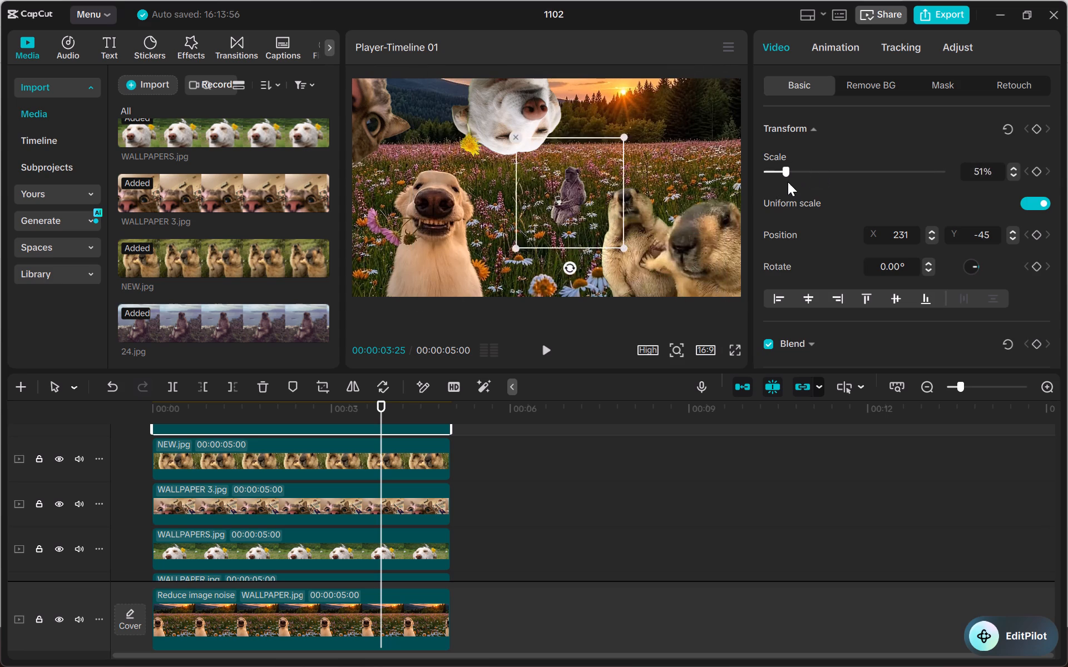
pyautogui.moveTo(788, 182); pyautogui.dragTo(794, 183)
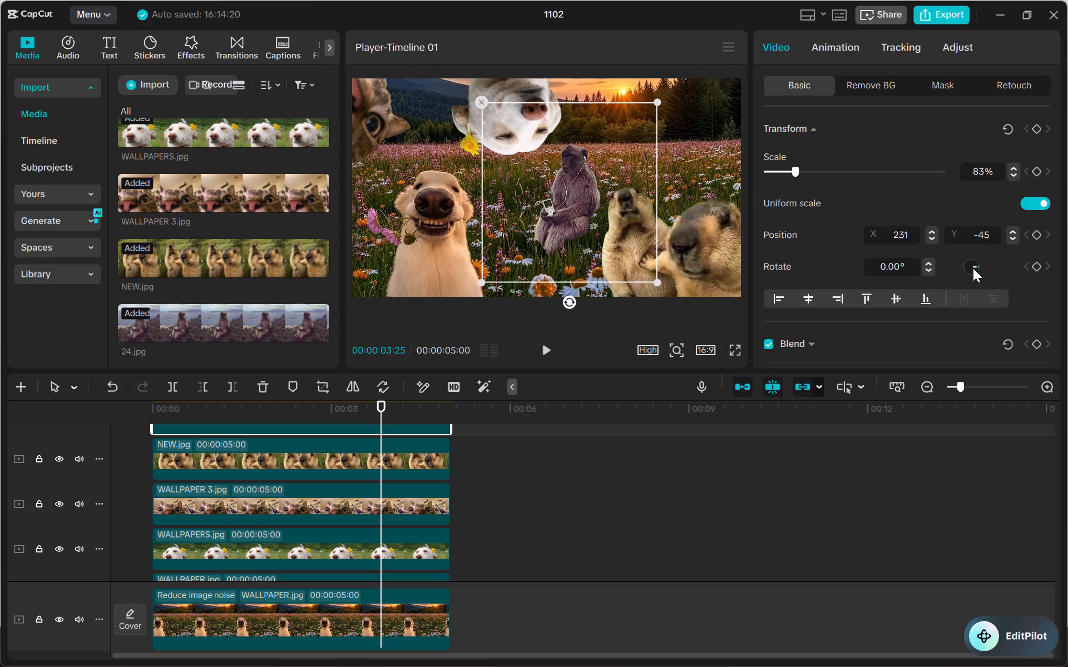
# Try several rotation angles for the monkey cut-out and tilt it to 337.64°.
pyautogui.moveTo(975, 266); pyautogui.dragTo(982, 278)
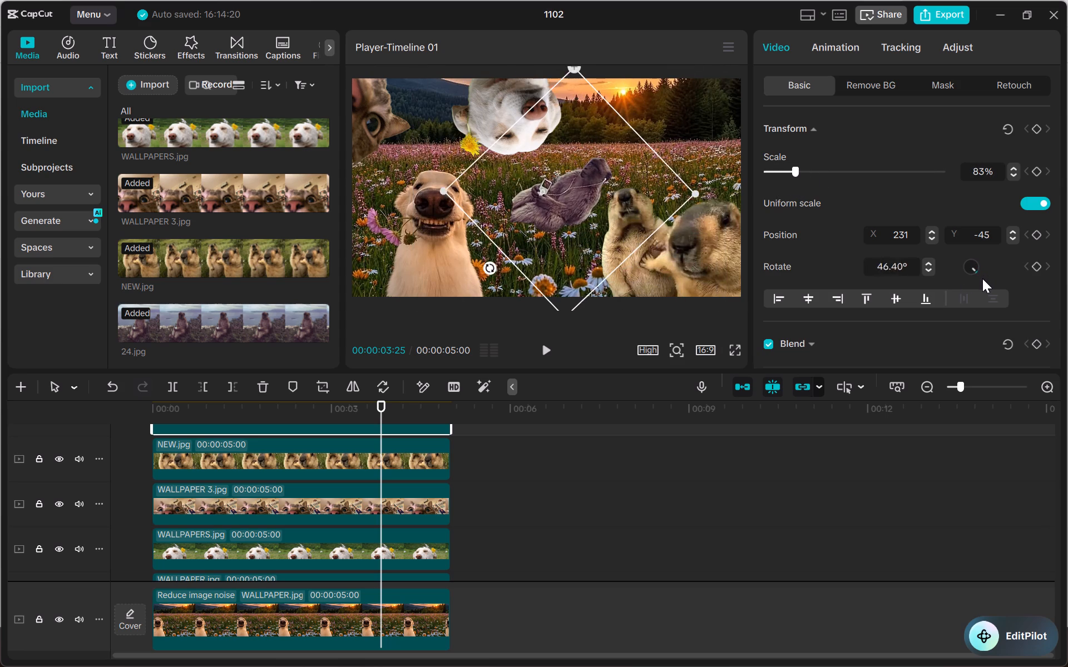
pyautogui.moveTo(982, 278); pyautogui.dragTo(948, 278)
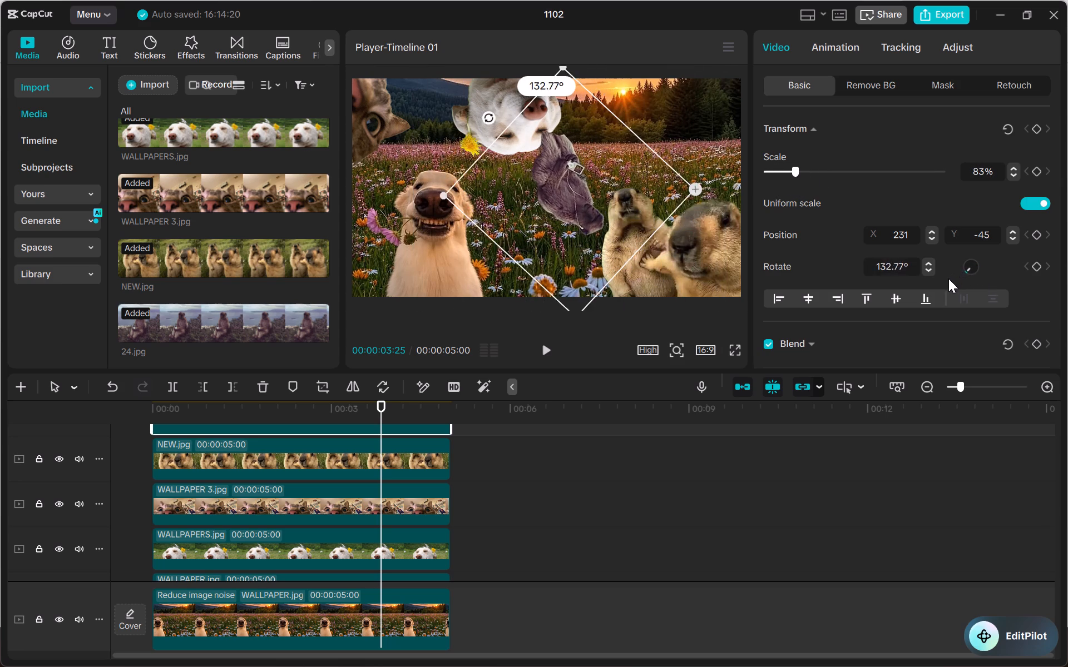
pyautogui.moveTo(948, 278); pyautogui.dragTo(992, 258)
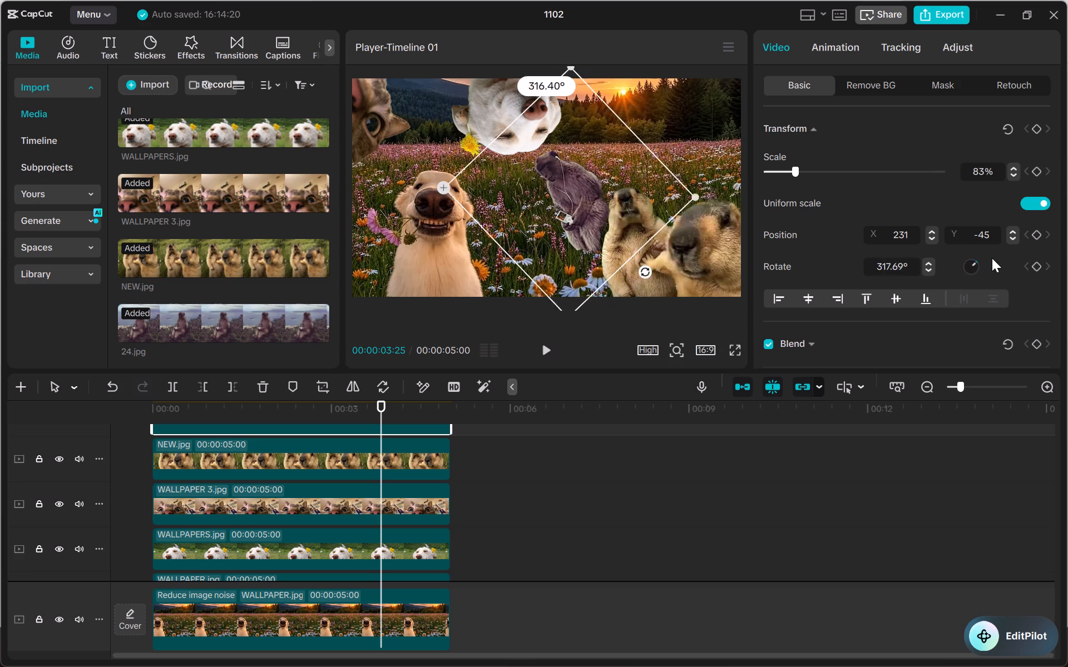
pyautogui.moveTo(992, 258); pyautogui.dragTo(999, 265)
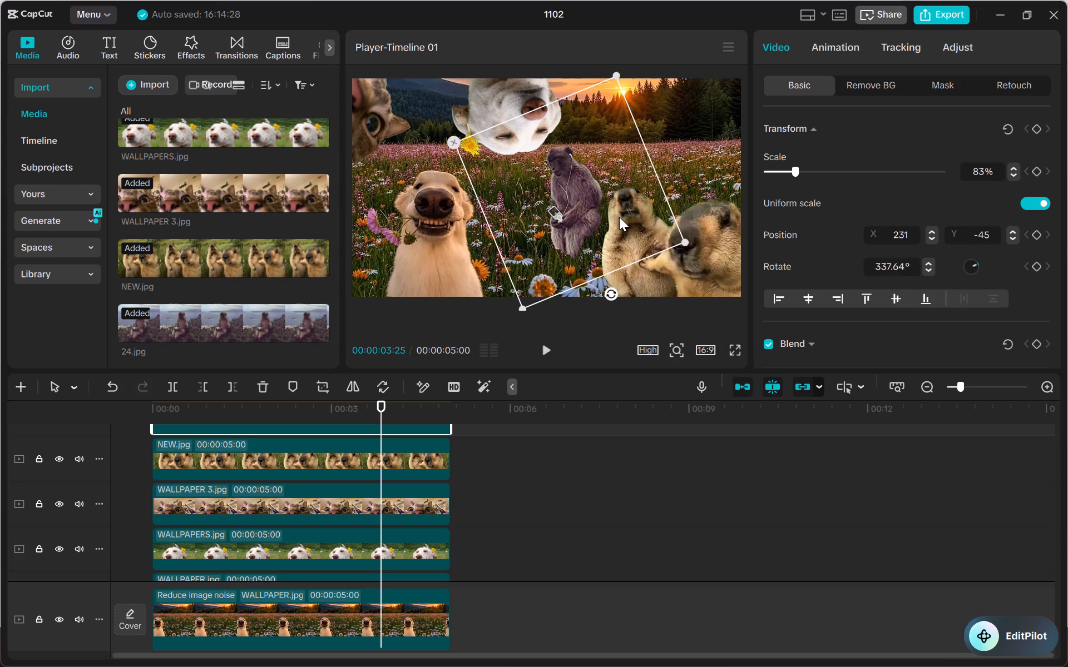
# Move the monkey above the marmots to about X 1360, Y 532 and rotate it to 366.34°.
pyautogui.moveTo(613, 215); pyautogui.dragTo(731, 168)
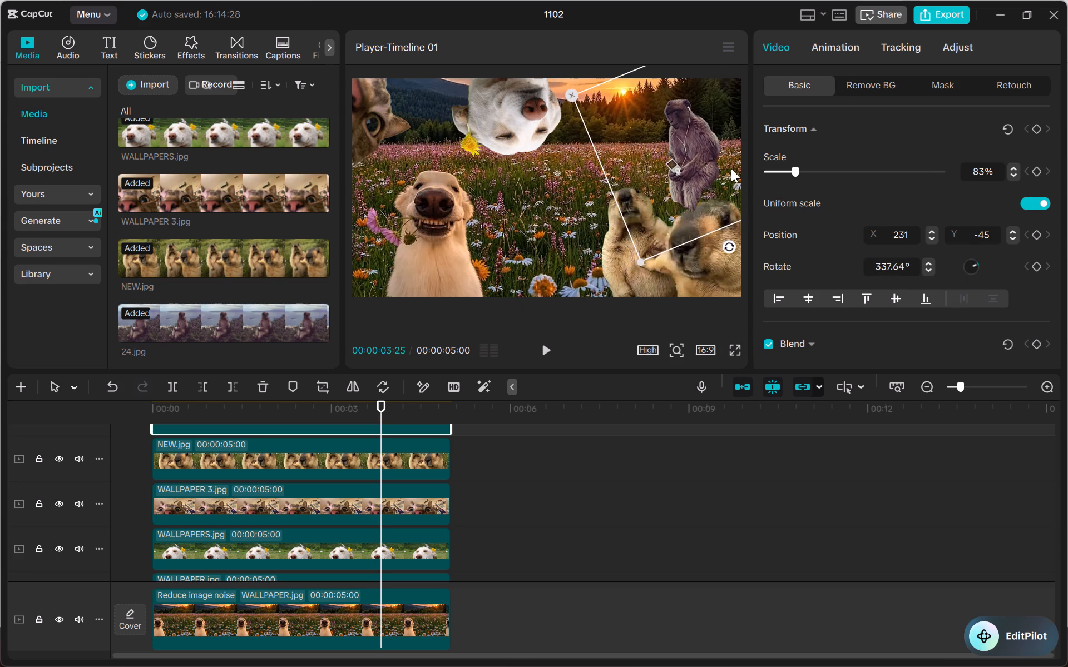
pyautogui.click(977, 263)
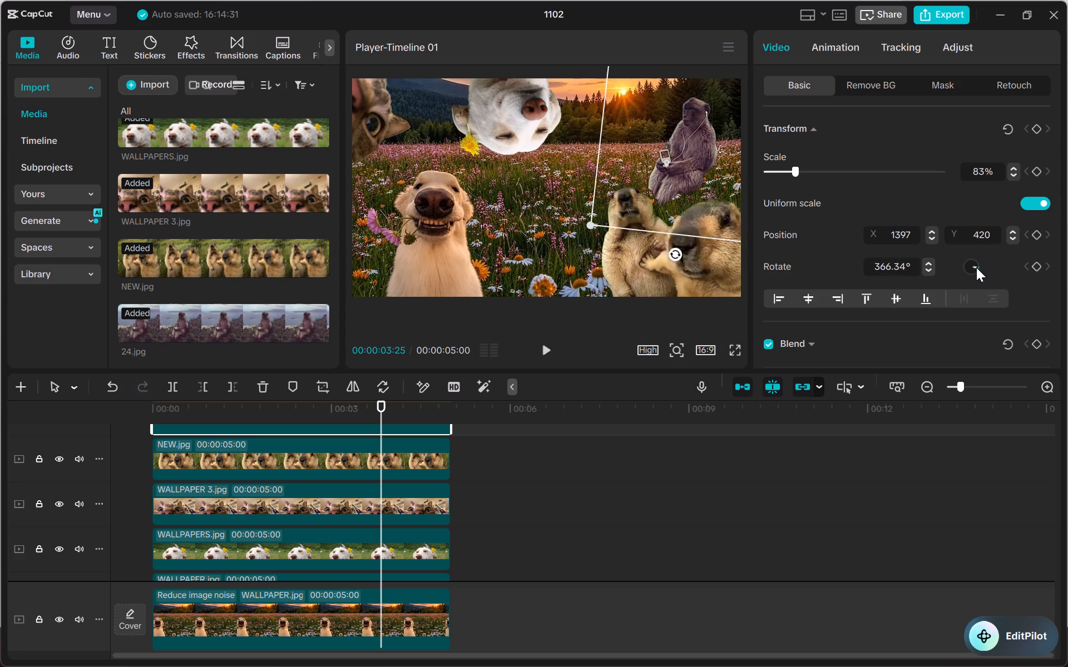
pyautogui.moveTo(698, 170); pyautogui.dragTo(693, 196)
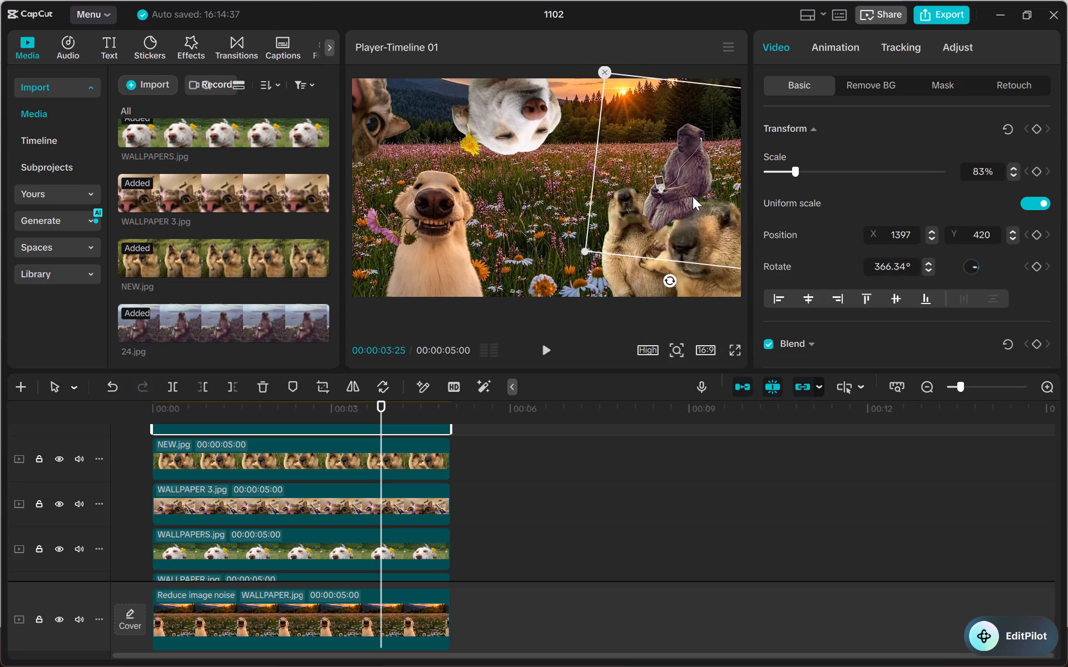
pyautogui.moveTo(693, 196); pyautogui.dragTo(695, 159)
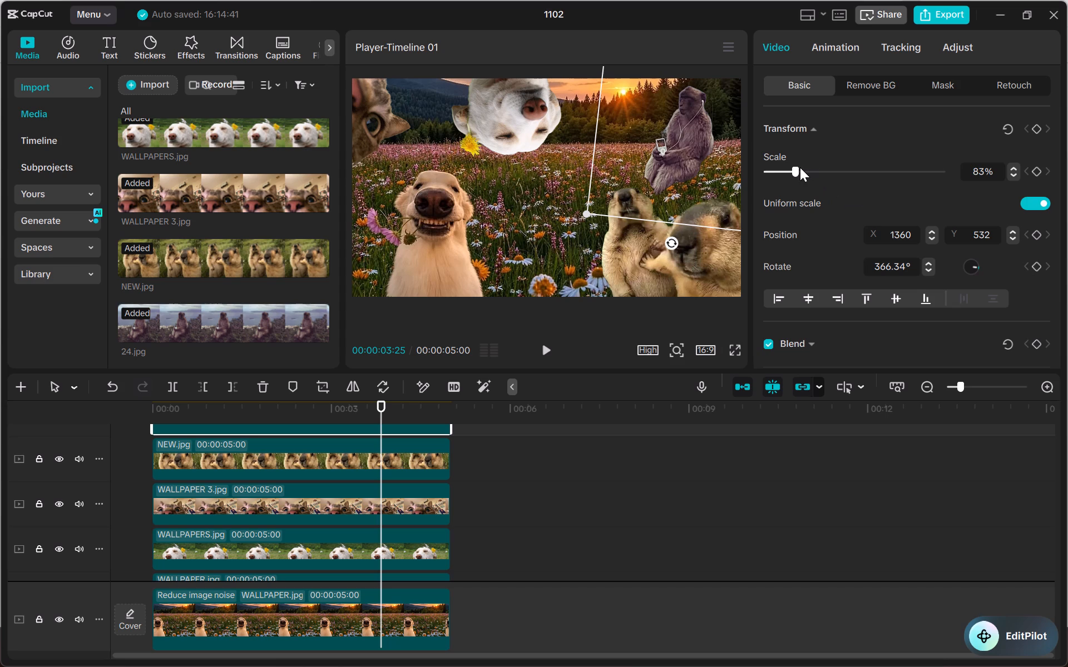
# Shrink the monkey above the marmots to 40% scale and fine-tune its size directly in the preview.
pyautogui.moveTo(793, 172); pyautogui.dragTo(789, 171)
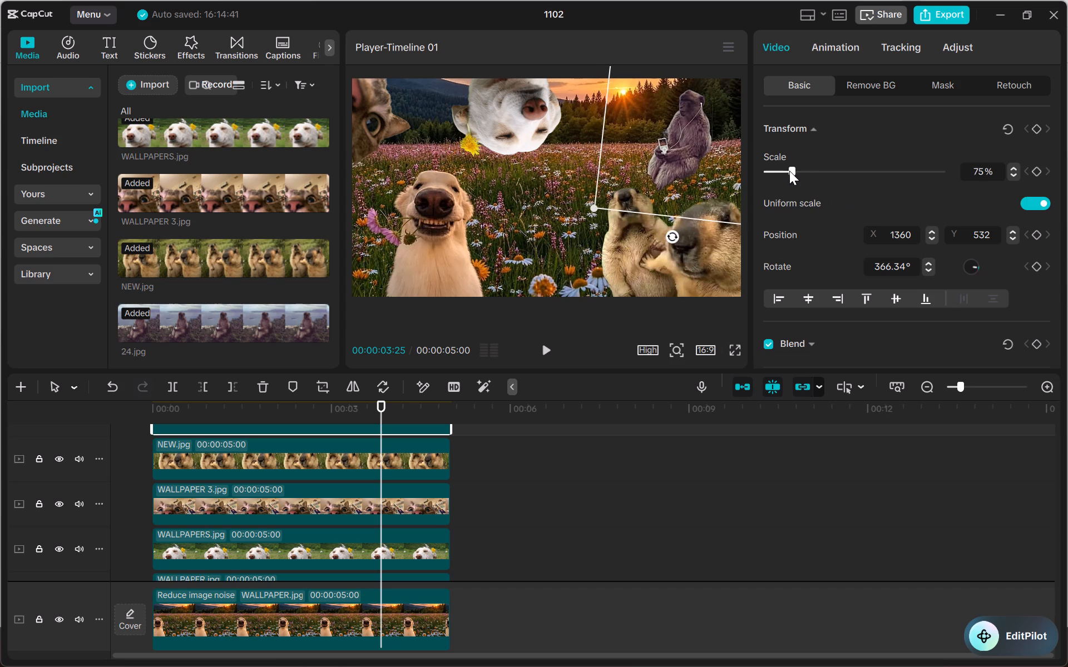
pyautogui.moveTo(789, 171); pyautogui.dragTo(782, 172)
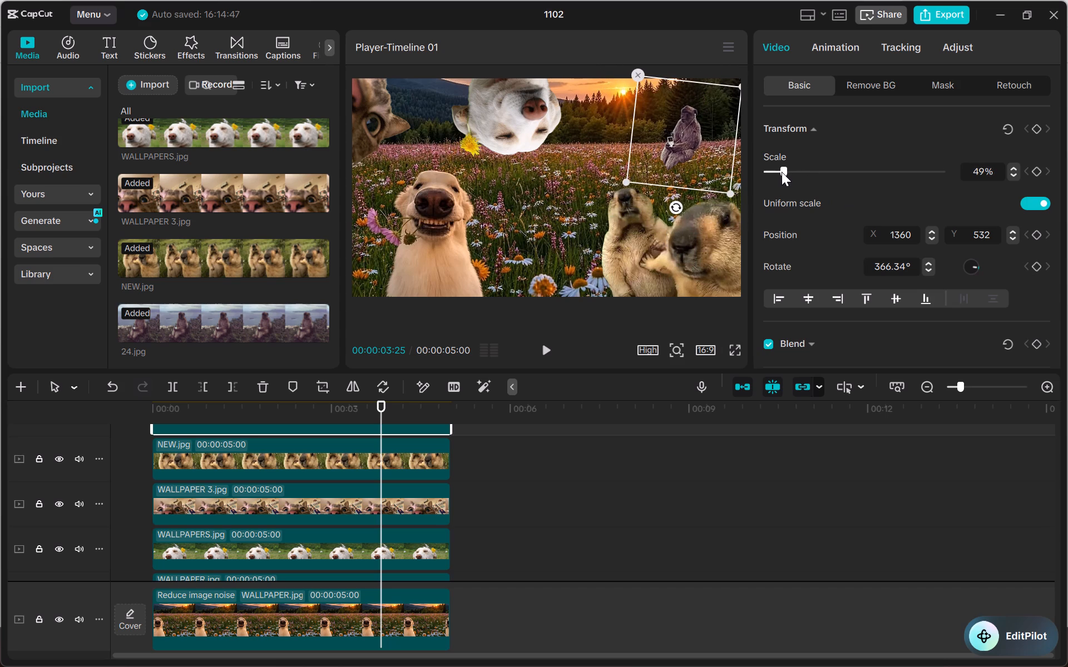
pyautogui.click(578, 188)
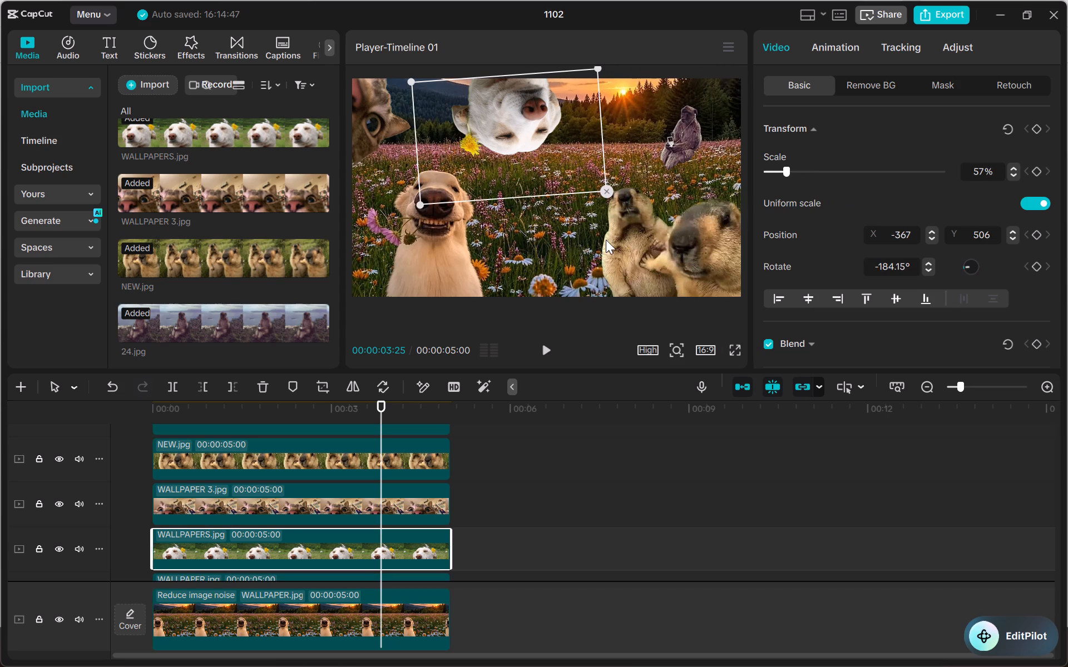
pyautogui.click(586, 241)
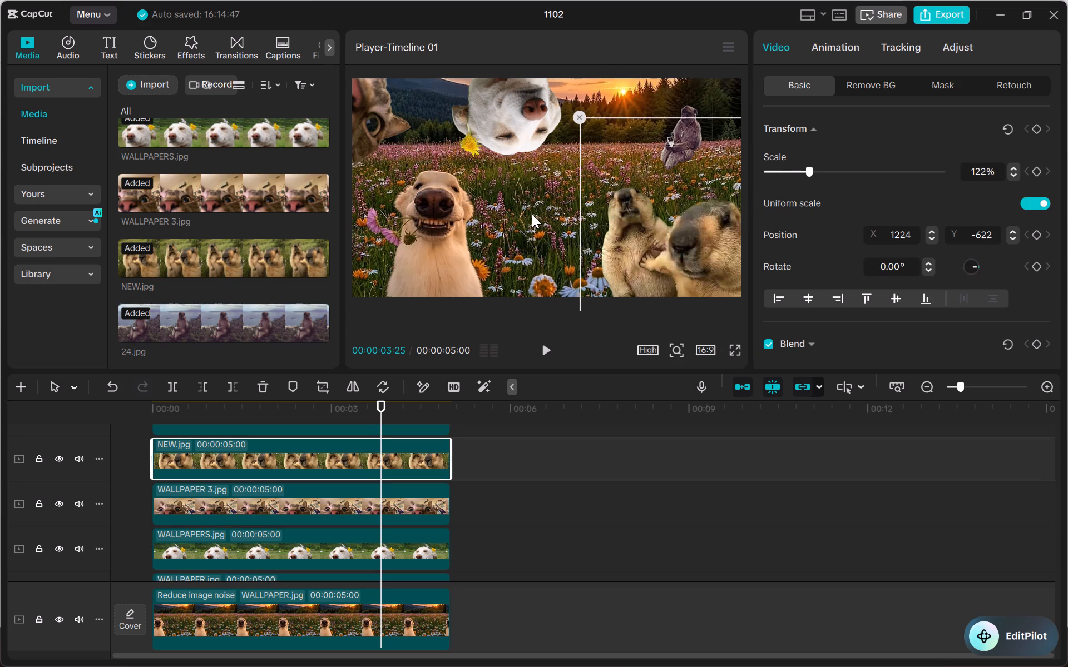
pyautogui.click(532, 214)
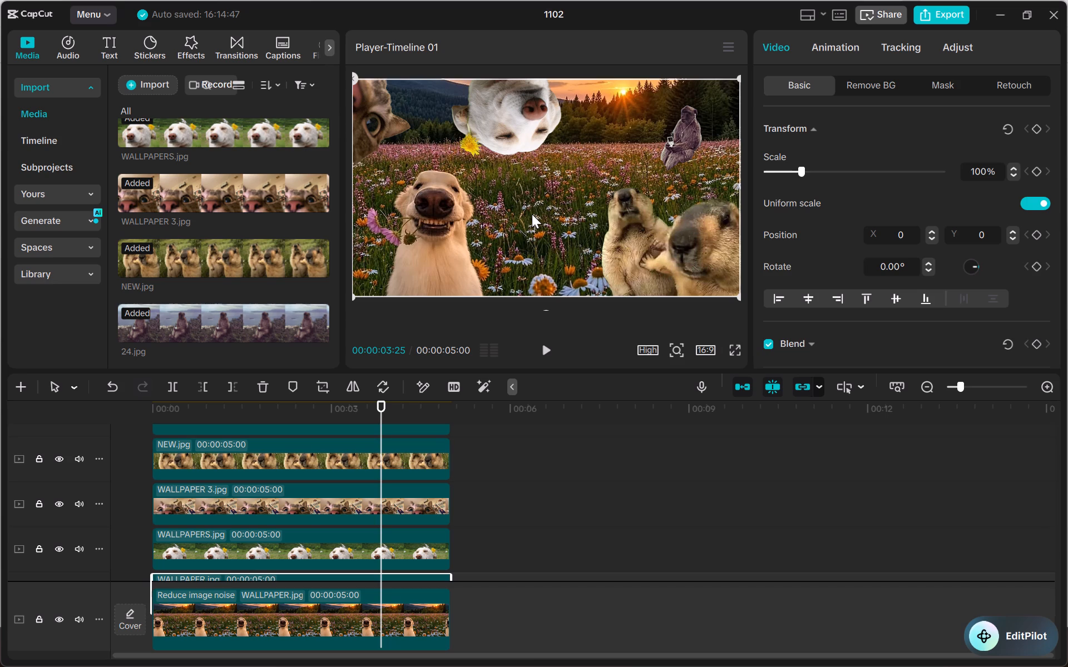
pyautogui.click(685, 123)
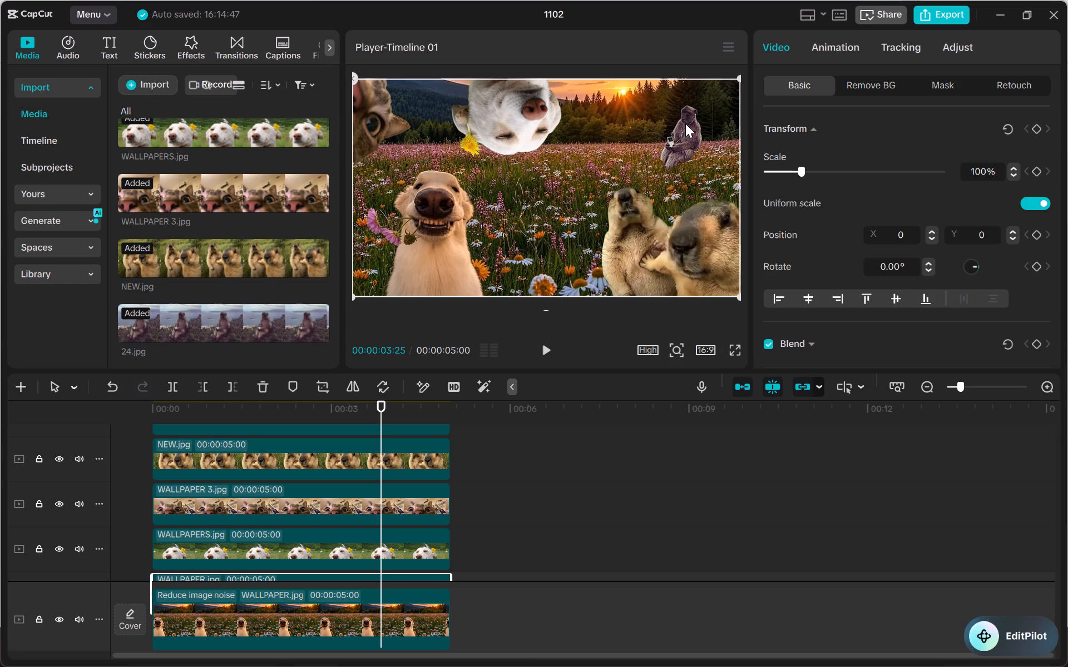
pyautogui.click(685, 123)
pyautogui.click(780, 164)
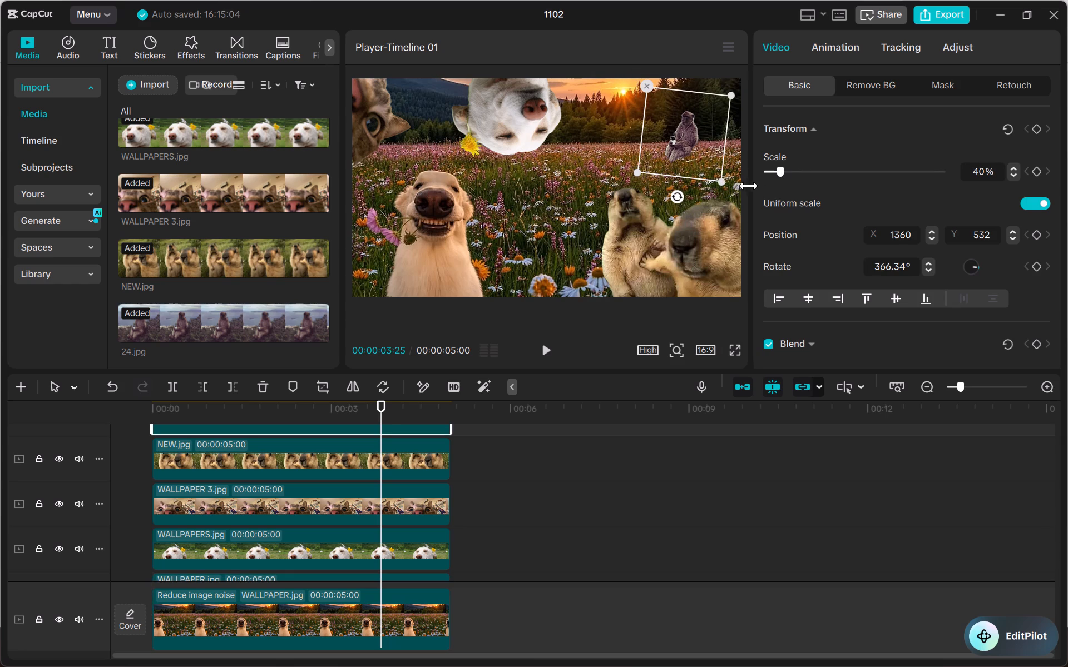
pyautogui.moveTo(723, 180); pyautogui.dragTo(716, 183)
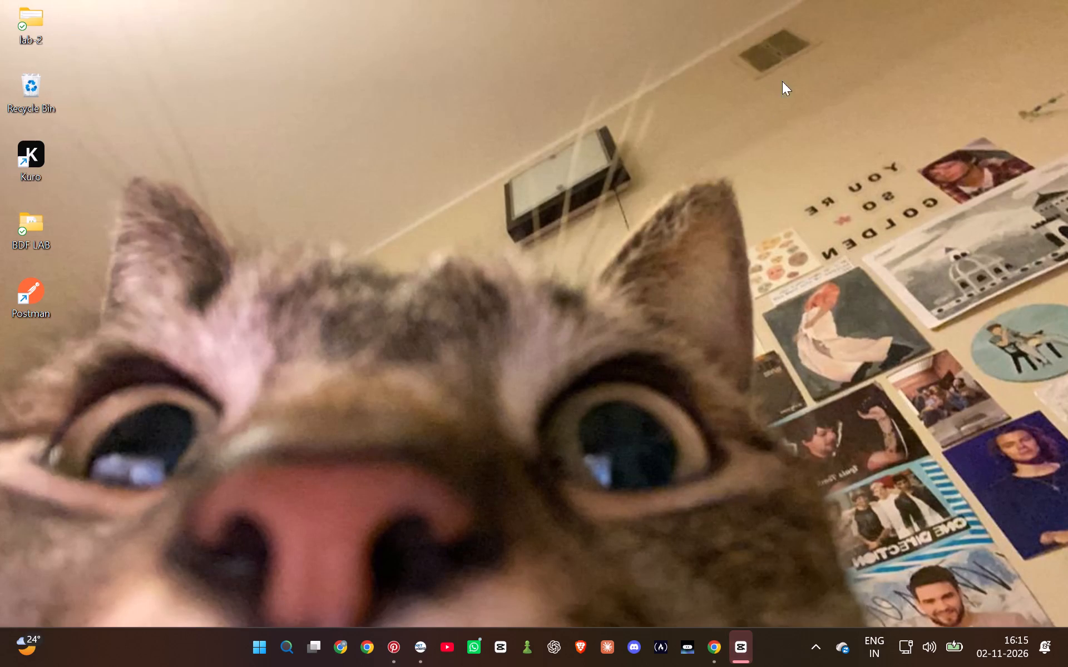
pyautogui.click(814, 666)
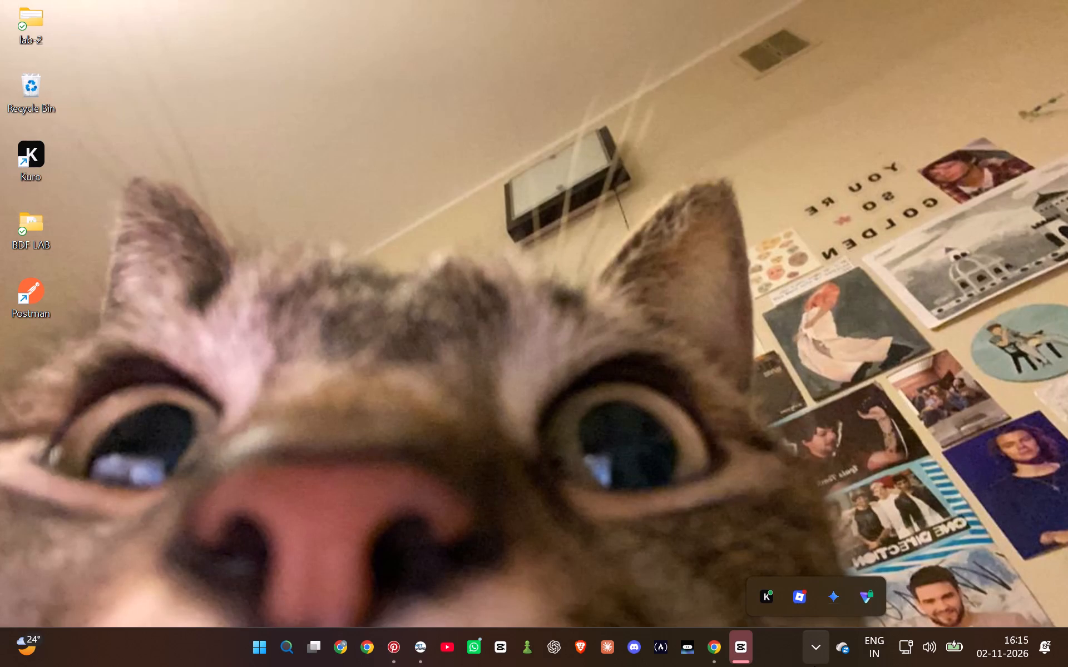
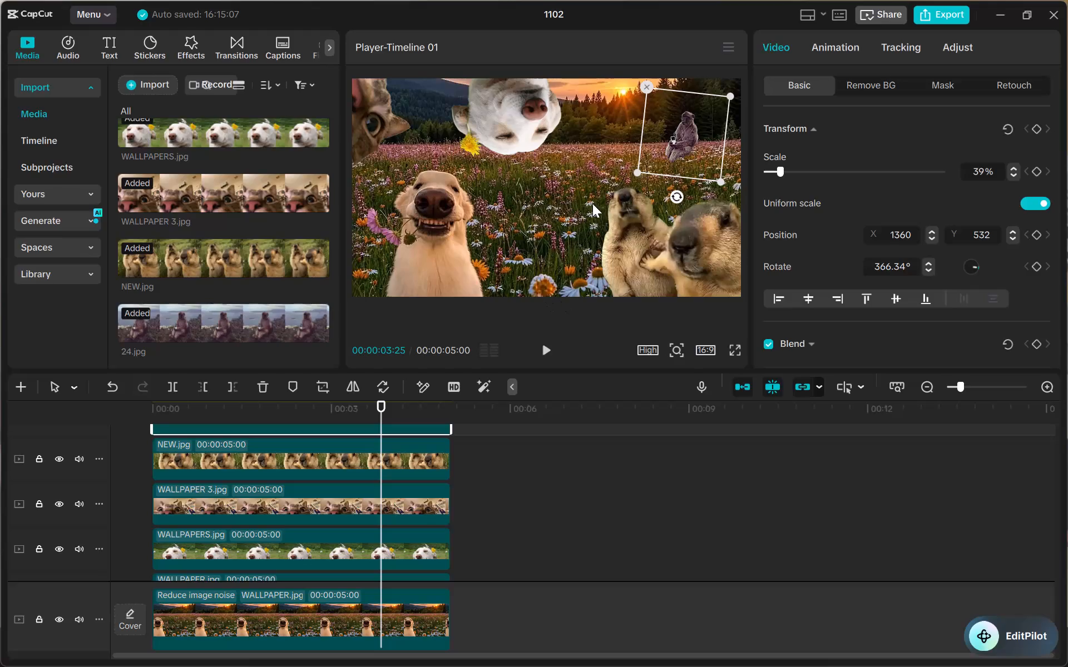
# Check the placement of the animal overlays, viewing the composite full screen and playing the timeline from its start.
pyautogui.click(592, 203)
pyautogui.click(667, 131)
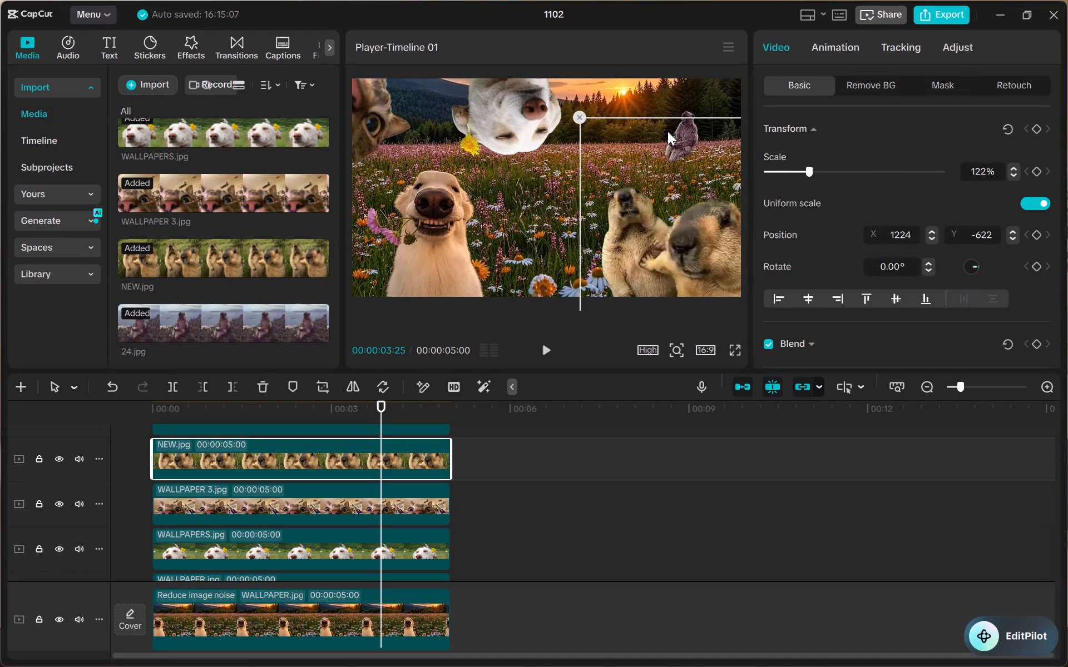
pyautogui.click(701, 135)
pyautogui.click(510, 113)
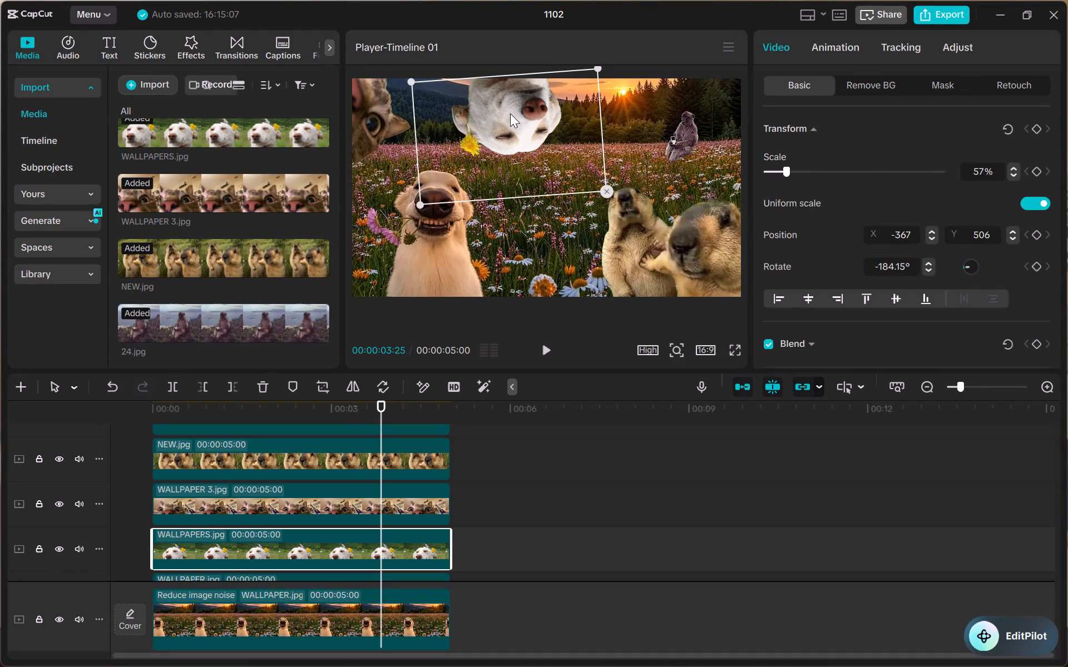
pyautogui.click(376, 129)
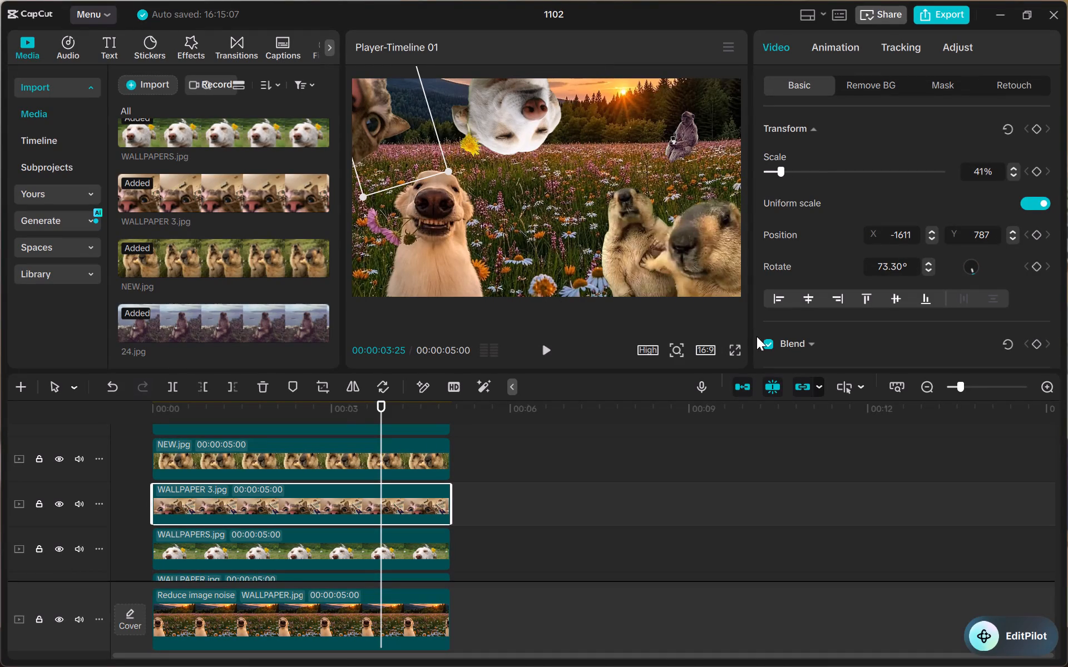
pyautogui.click(739, 347)
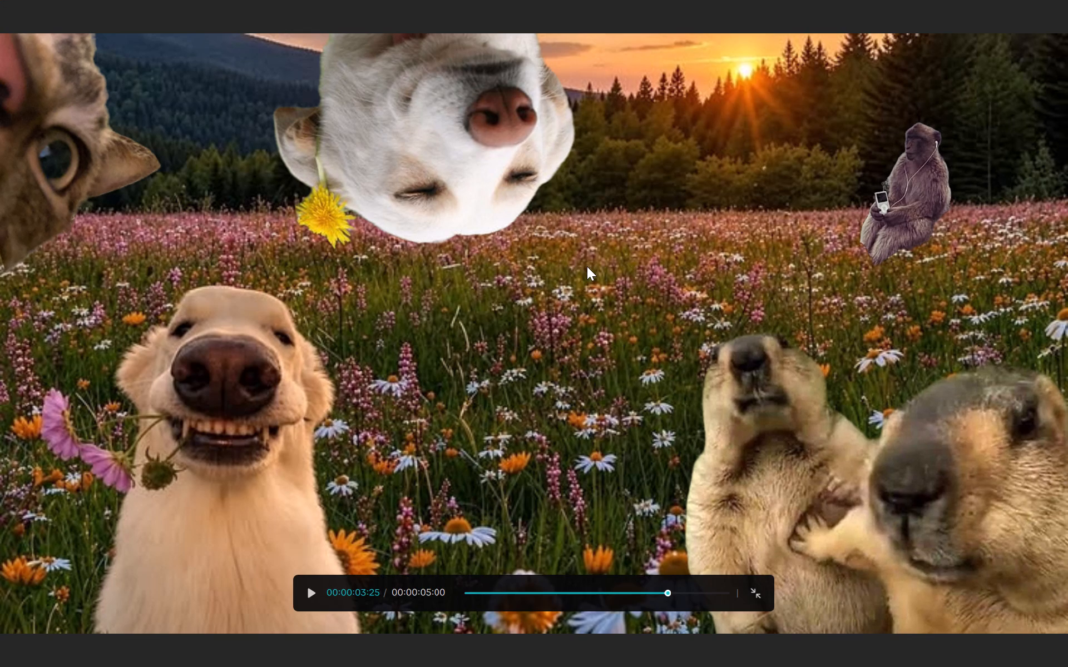
pyautogui.click(753, 589)
pyautogui.moveTo(381, 414); pyautogui.dragTo(381, 411)
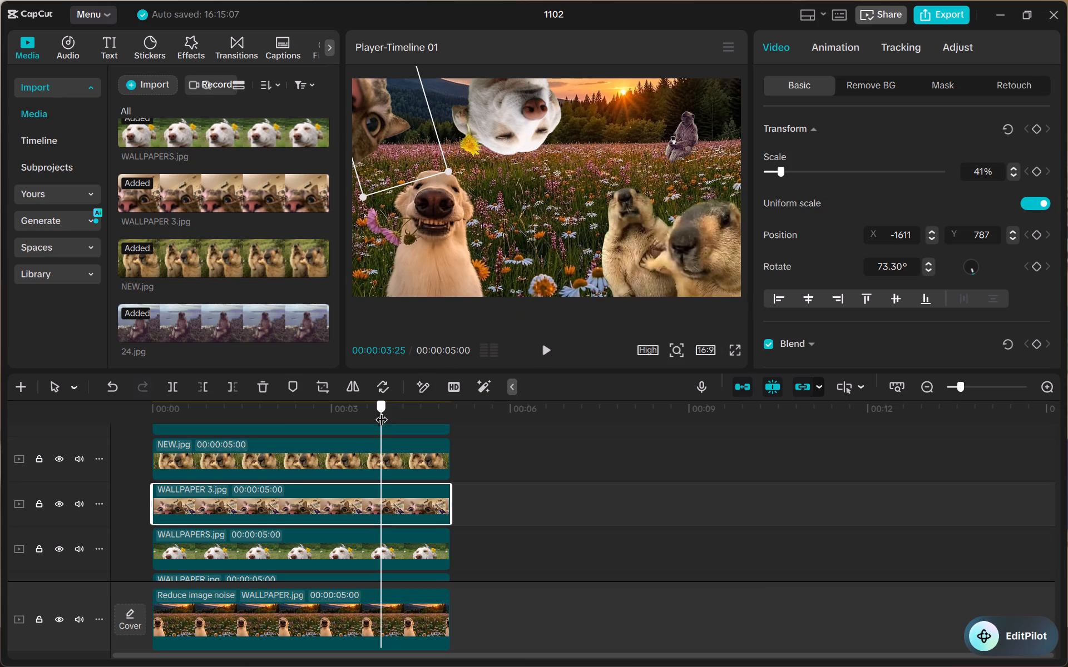
pyautogui.moveTo(381, 411); pyautogui.dragTo(380, 407)
pyautogui.moveTo(380, 407); pyautogui.dragTo(134, 395)
pyautogui.press('space')
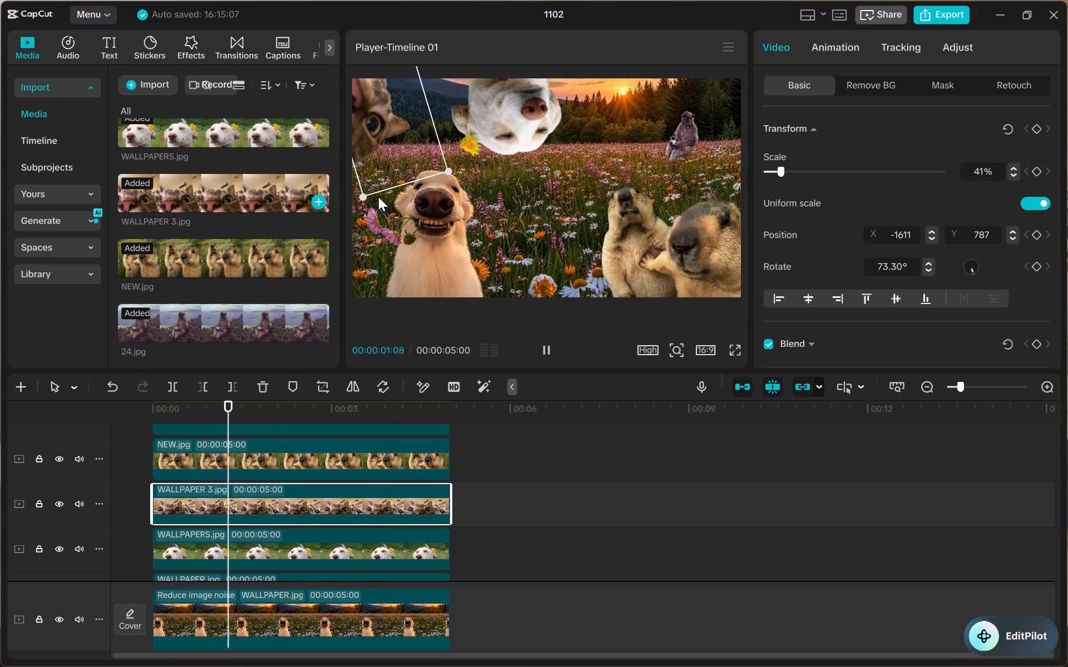
pyautogui.click(526, 229)
pyautogui.click(526, 229)
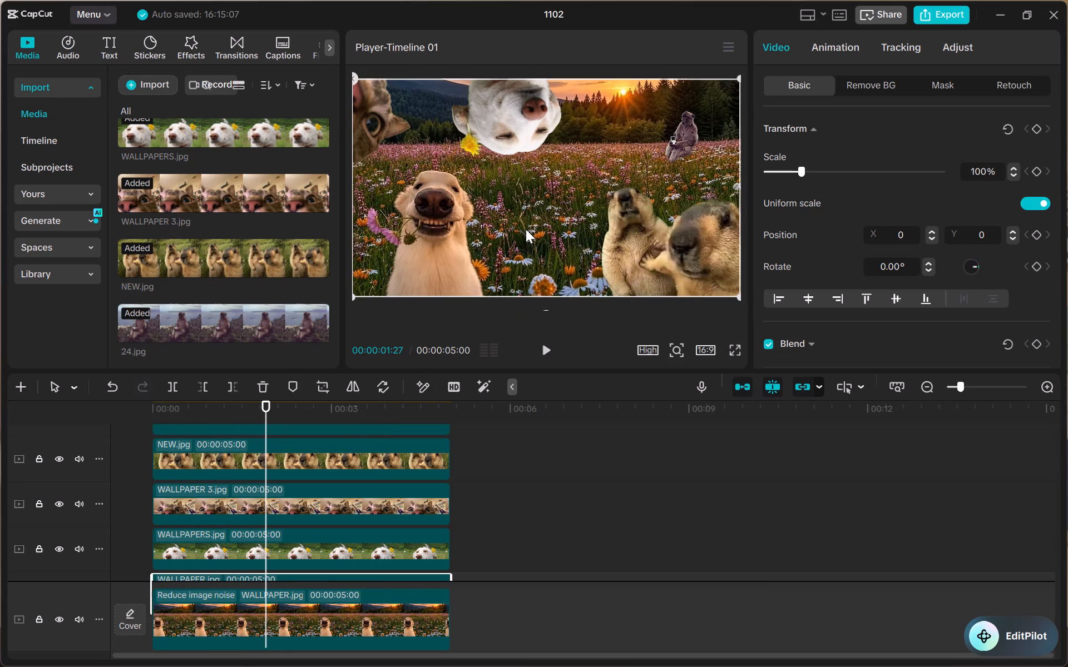
pyautogui.press('space')
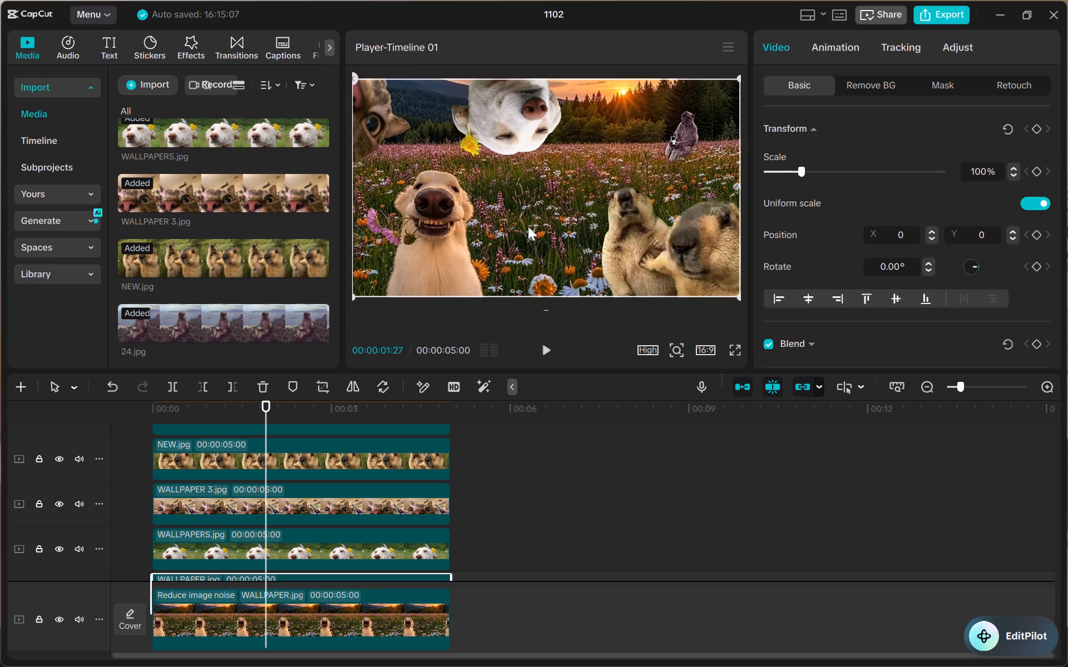
# Rotate the monkey overlay to about 367.13° and move it to the frame's edge above the marmots, about X 1809, Y 268.
pyautogui.click(680, 124)
pyautogui.doubleClick(680, 124)
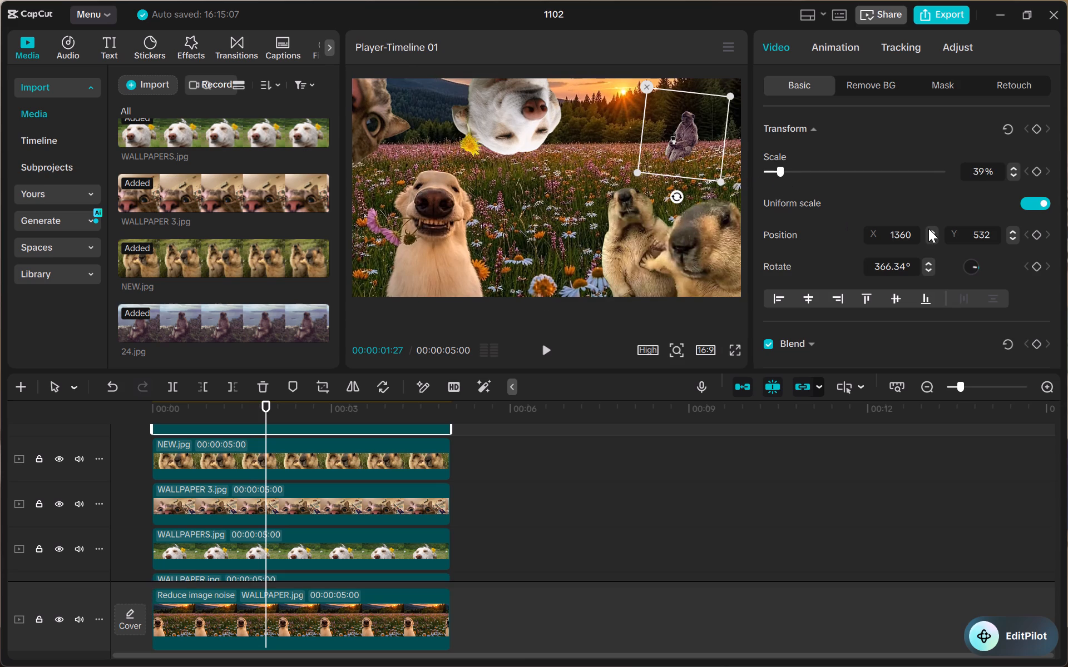
pyautogui.click(976, 265)
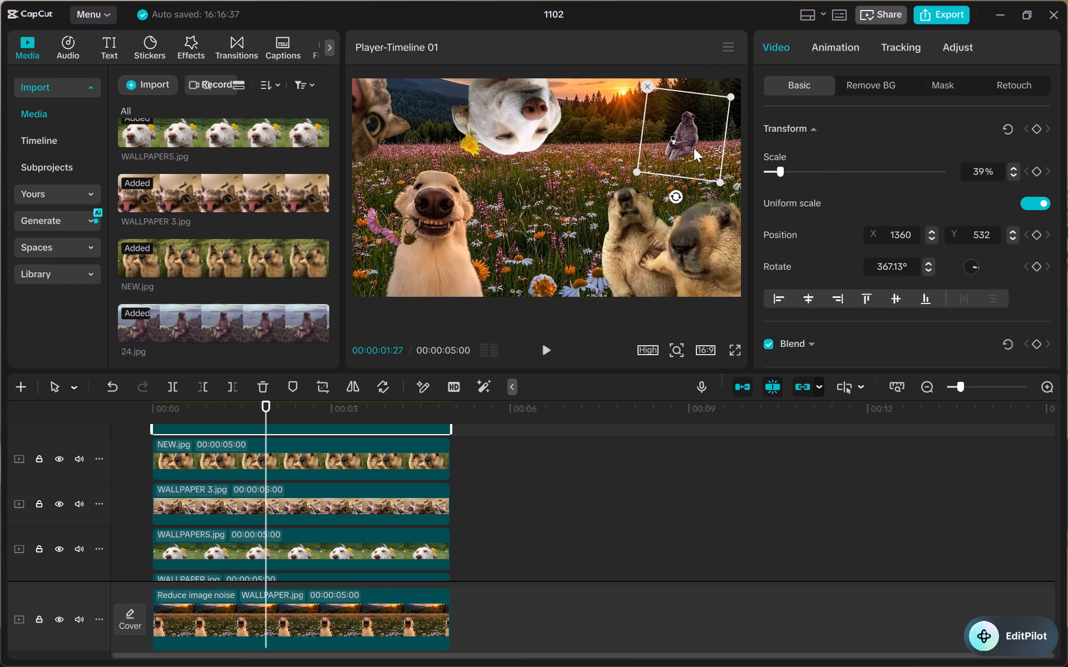
pyautogui.moveTo(694, 148); pyautogui.dragTo(739, 176)
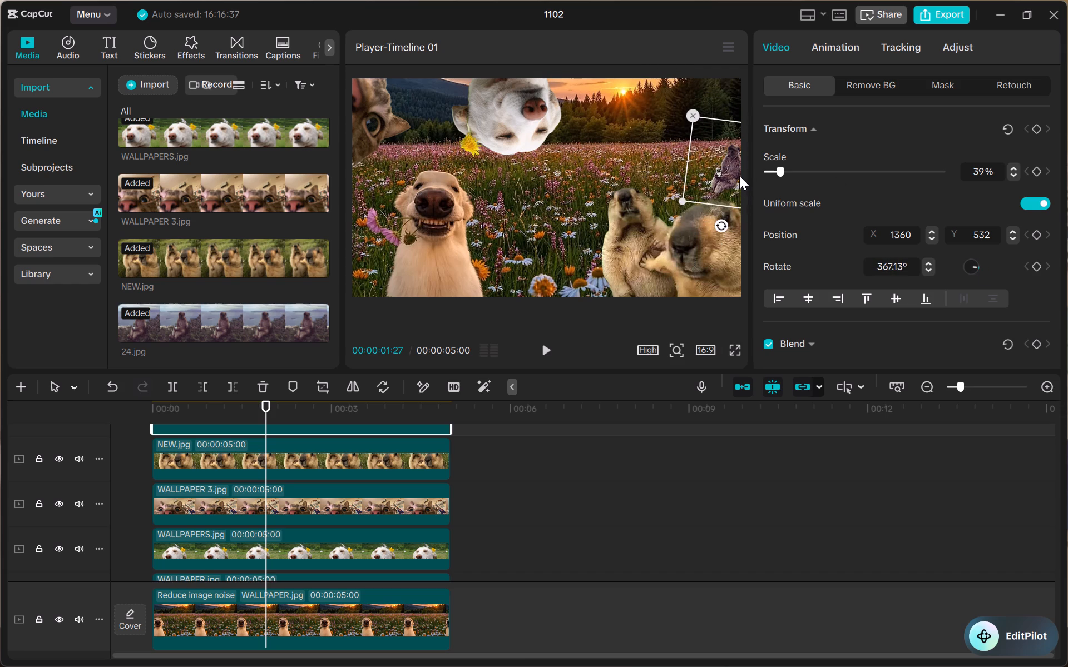
pyautogui.moveTo(739, 176); pyautogui.dragTo(739, 175)
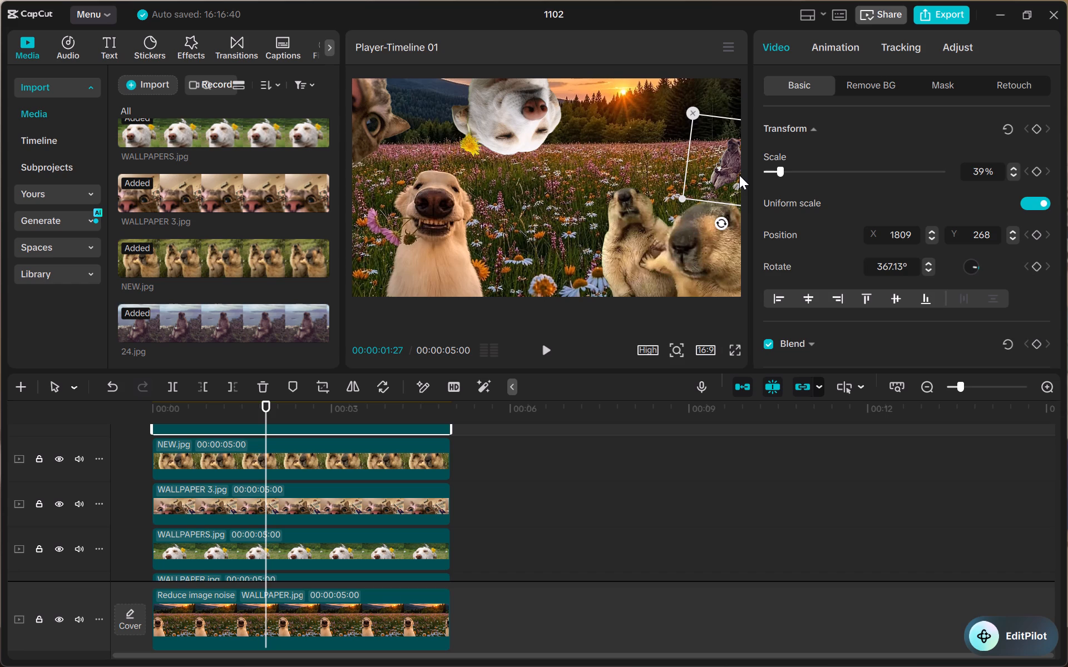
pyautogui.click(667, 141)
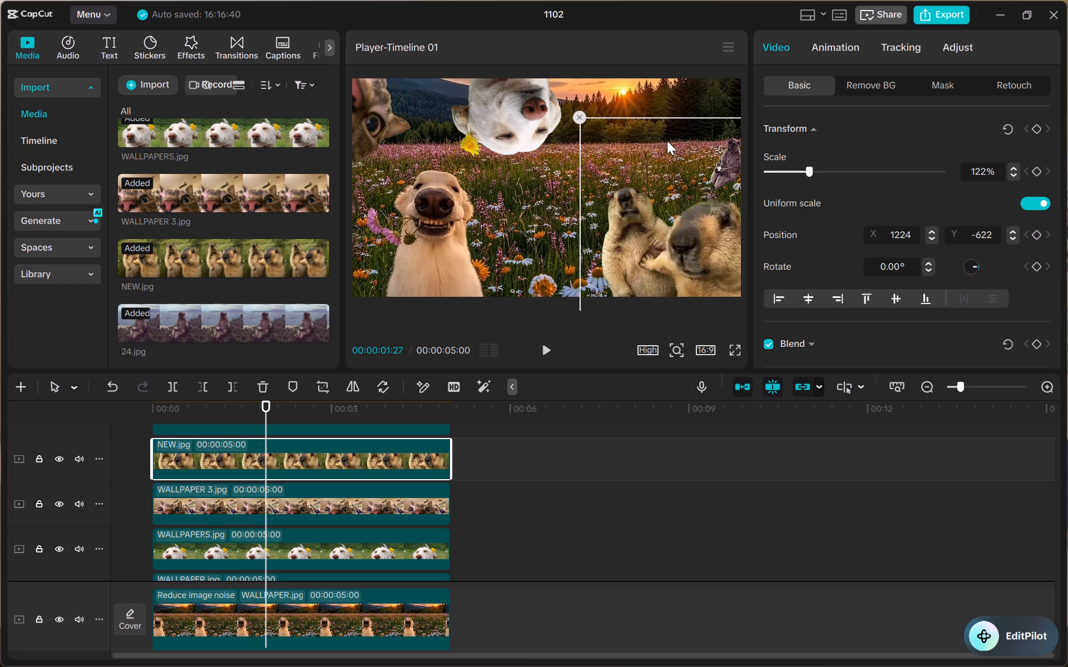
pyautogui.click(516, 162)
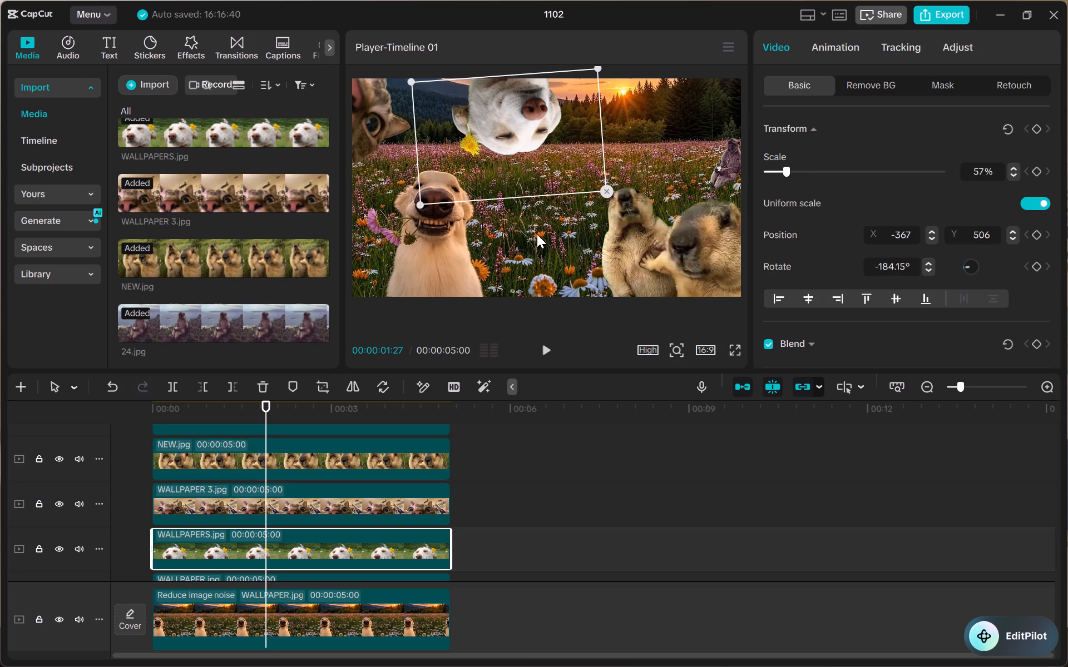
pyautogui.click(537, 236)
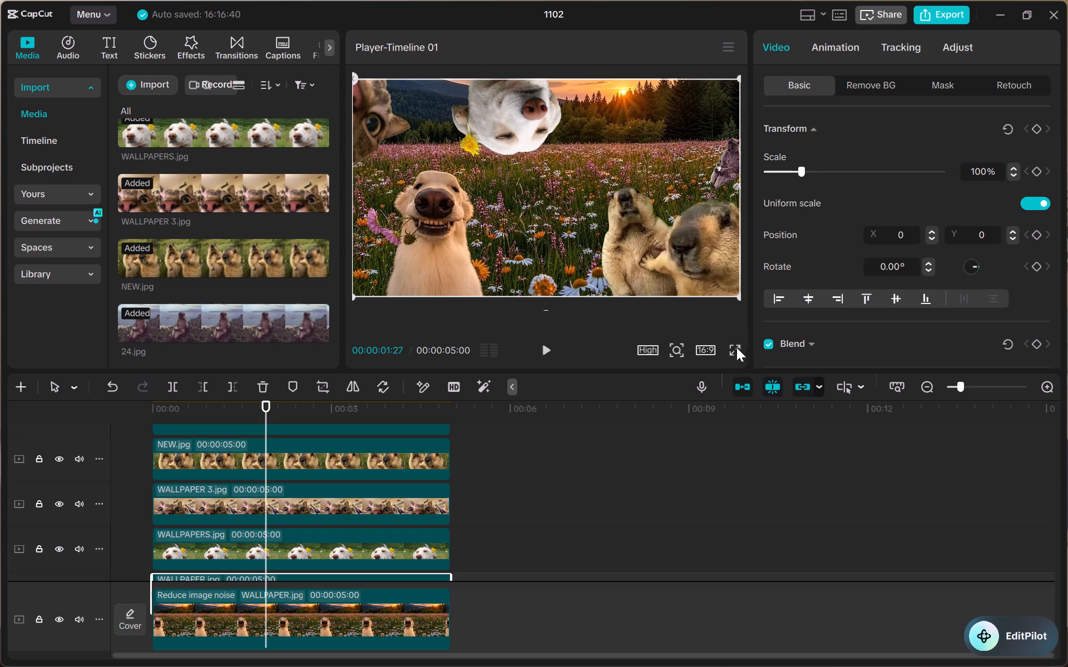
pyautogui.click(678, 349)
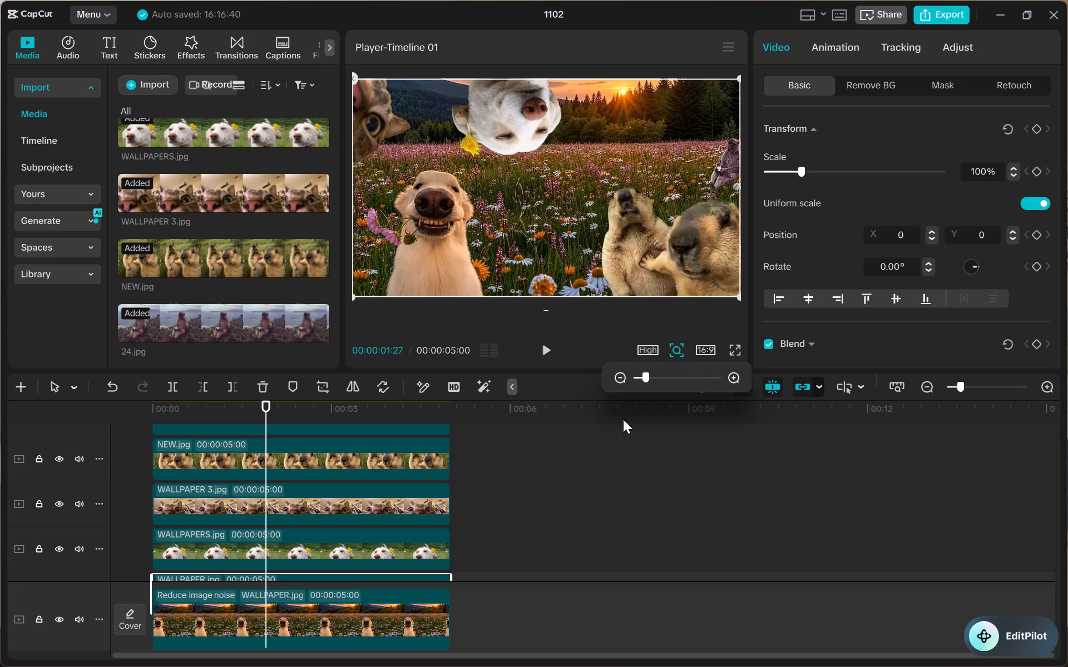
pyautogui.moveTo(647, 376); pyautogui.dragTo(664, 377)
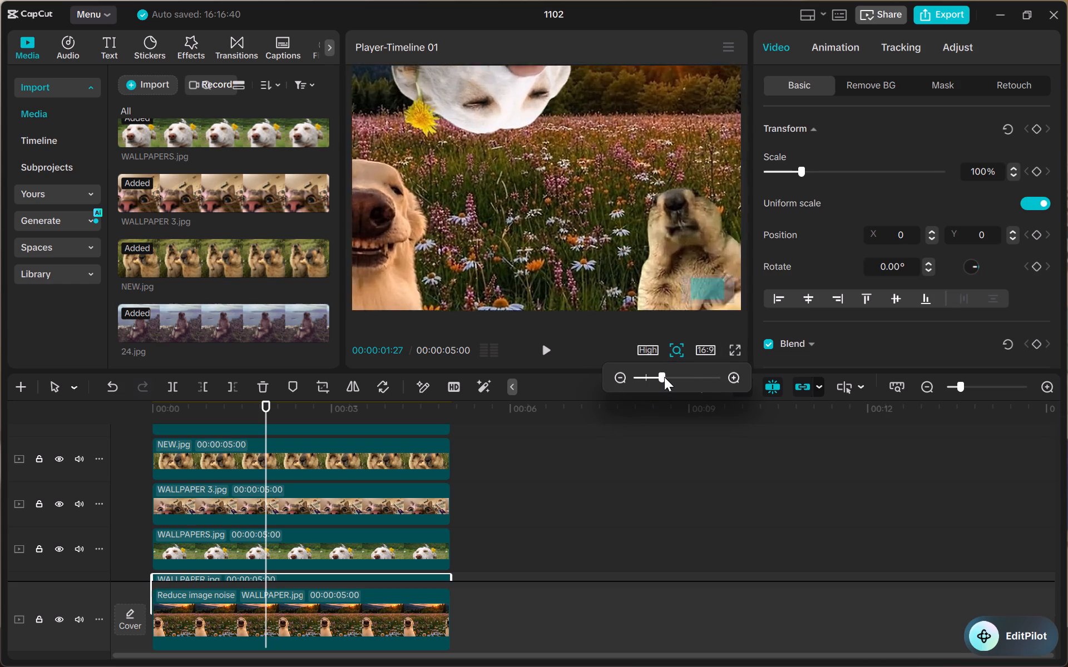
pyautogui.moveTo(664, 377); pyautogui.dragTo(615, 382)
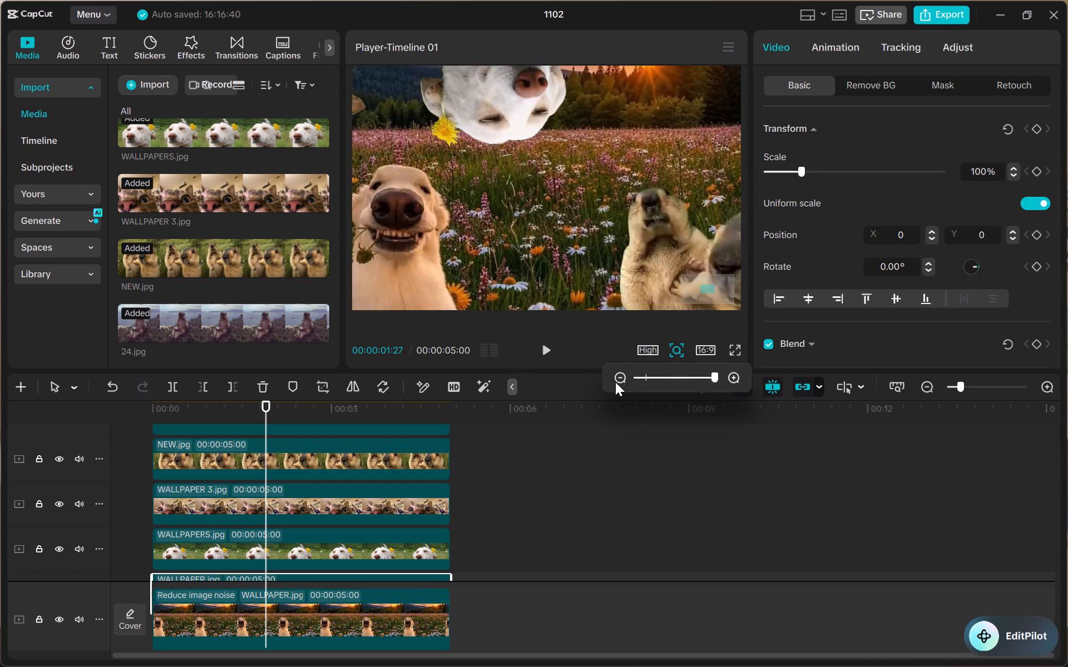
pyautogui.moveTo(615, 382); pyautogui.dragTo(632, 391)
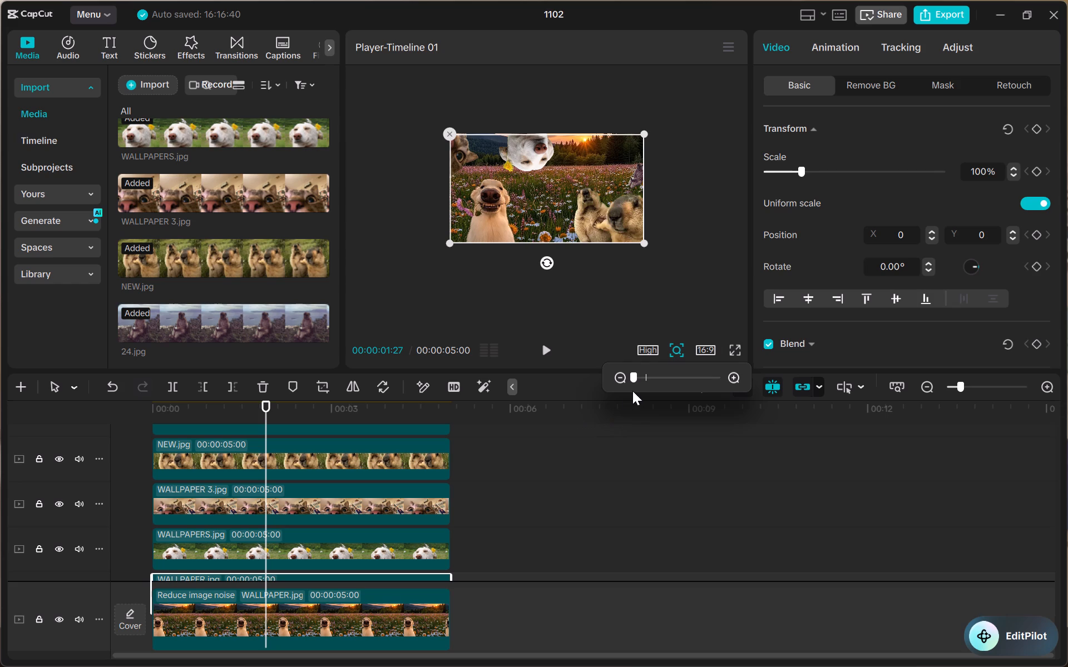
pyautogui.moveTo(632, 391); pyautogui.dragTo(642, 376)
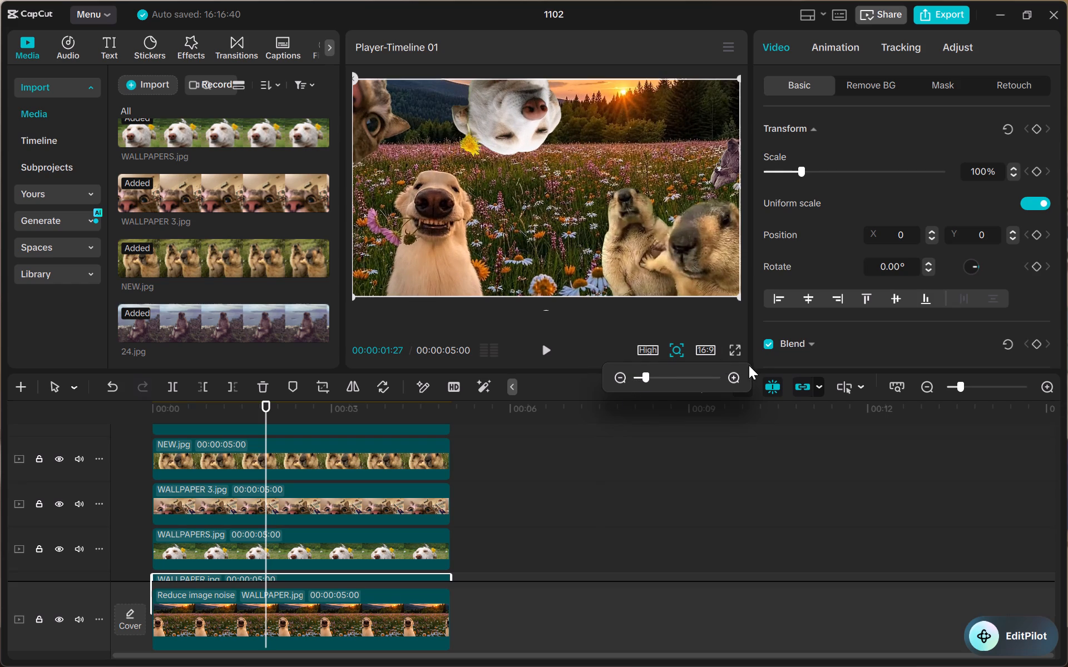
# Examine the whole composite in full-screen view, playing and pausing the video, and return to the editor.
pyautogui.click(739, 350)
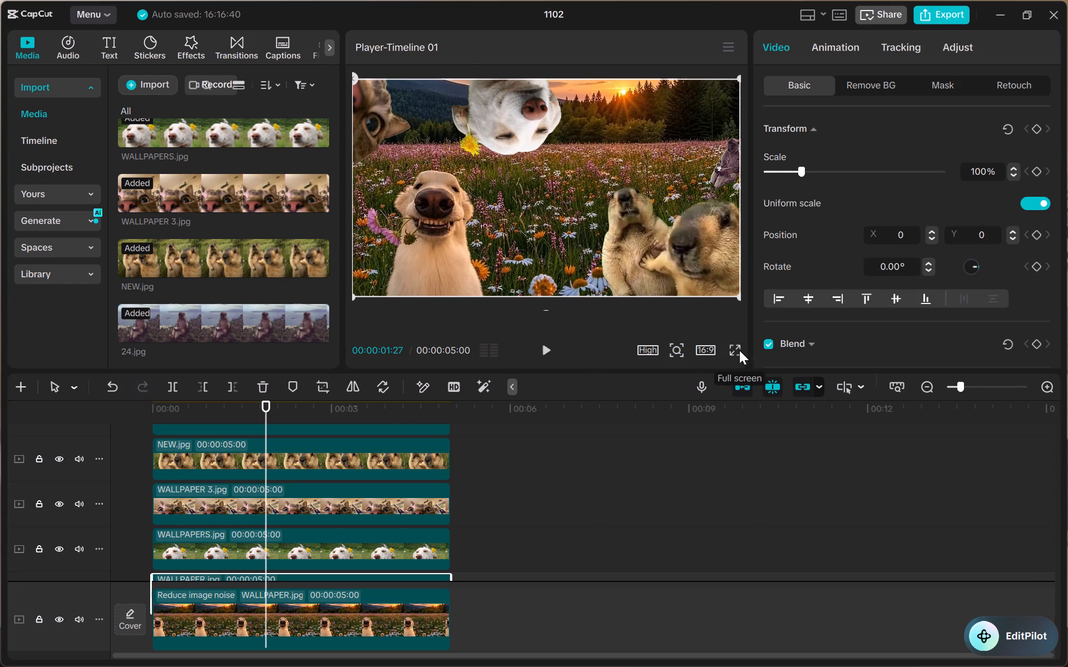
pyautogui.click(739, 350)
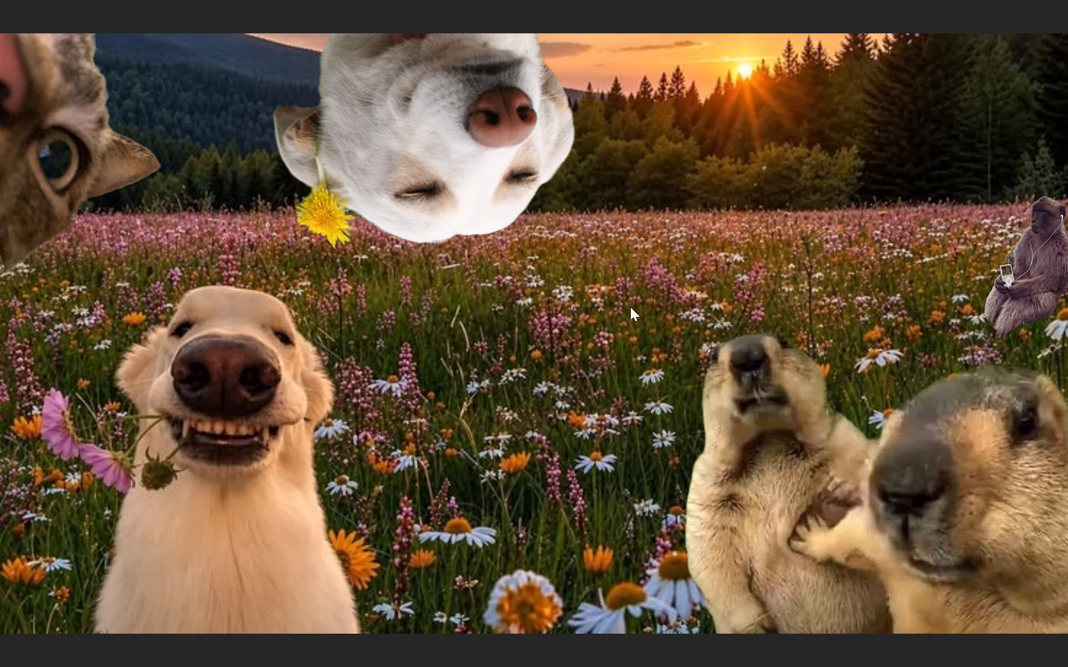
pyautogui.click(616, 119)
pyautogui.click(616, 119)
pyautogui.click(563, 276)
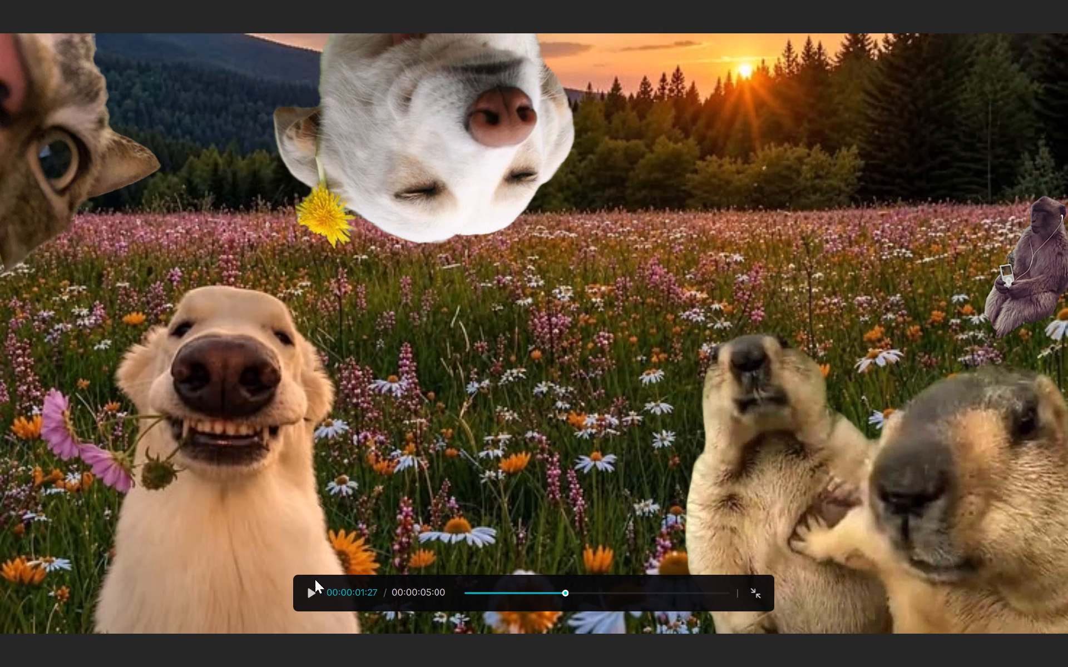
pyautogui.click(314, 591)
pyautogui.tripleClick(314, 591)
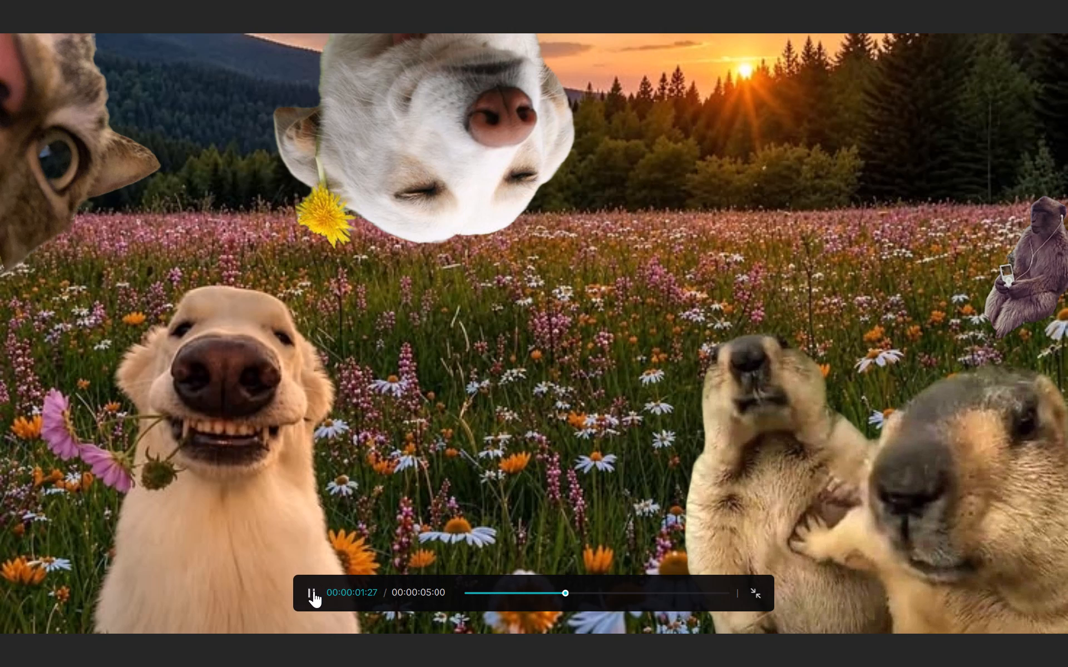
pyautogui.tripleClick(314, 591)
pyautogui.tripleClick(314, 591)
pyautogui.tripleClick(314, 591)
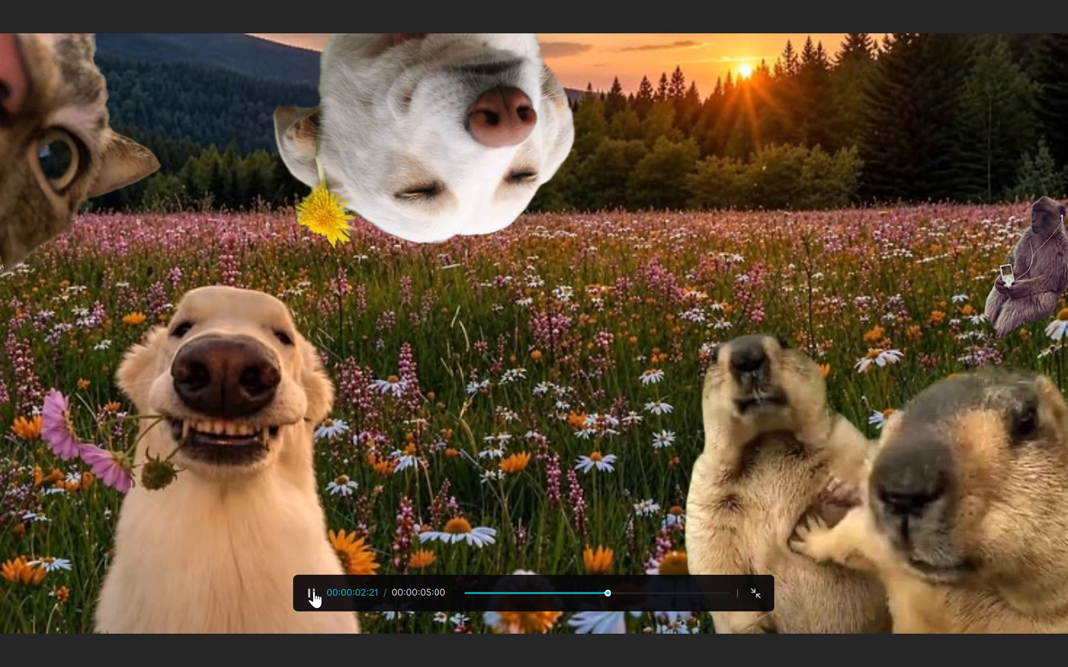
pyautogui.tripleClick(314, 591)
pyautogui.tripleClick(314, 591)
pyautogui.tripleClick(314, 591)
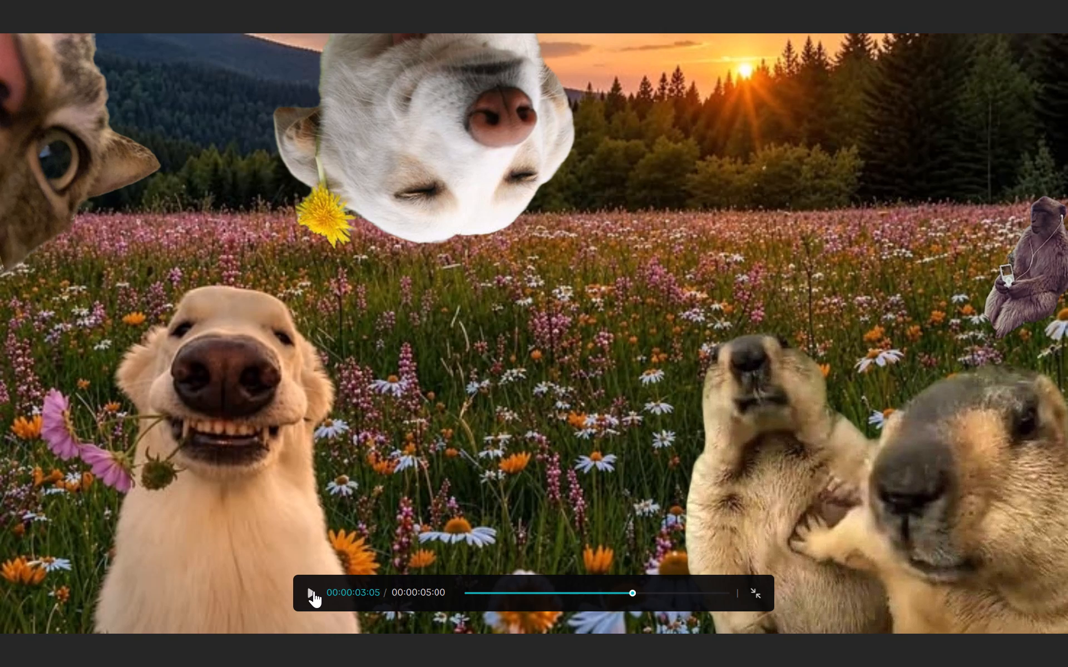
pyautogui.tripleClick(314, 591)
pyautogui.tripleClick(314, 591)
pyautogui.moveTo(314, 591); pyautogui.dragTo(316, 571)
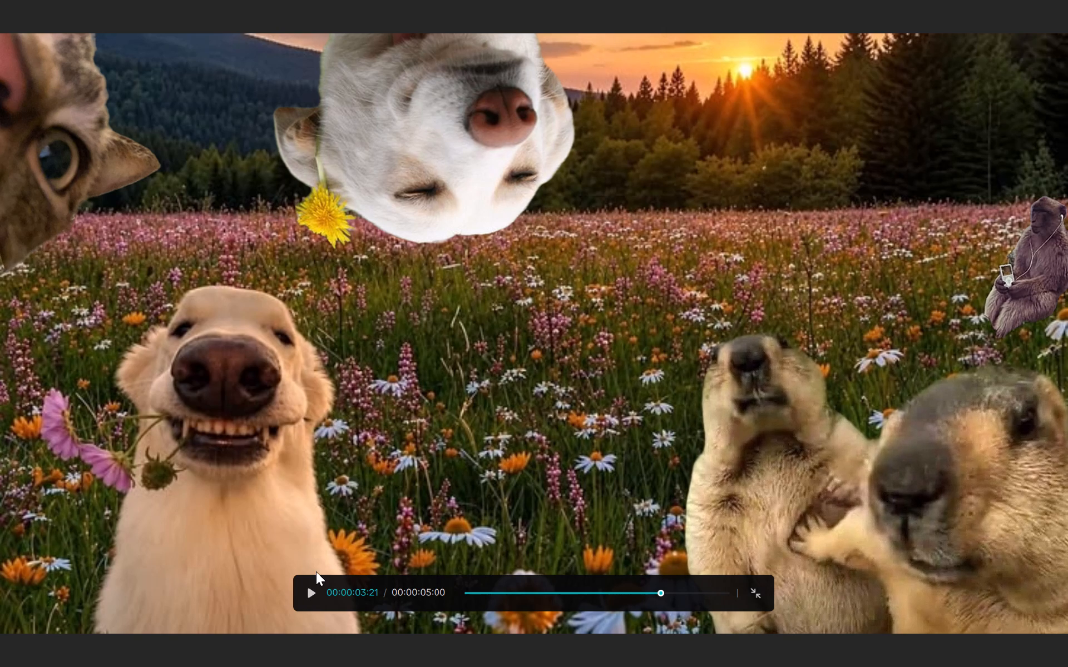
pyautogui.click(316, 571)
pyautogui.click(404, 202)
pyautogui.moveTo(424, 175); pyautogui.dragTo(461, 196)
pyautogui.moveTo(461, 196); pyautogui.dragTo(622, 399)
pyautogui.moveTo(742, 438); pyautogui.dragTo(728, 566)
pyautogui.moveTo(728, 566); pyautogui.dragTo(756, 596)
pyautogui.click(756, 596)
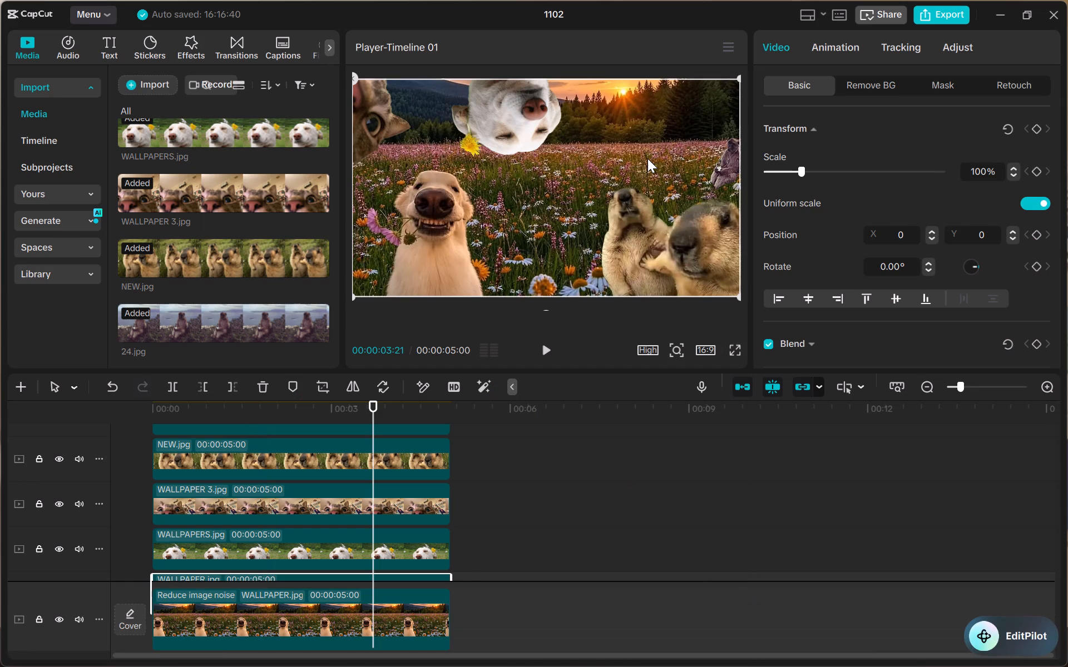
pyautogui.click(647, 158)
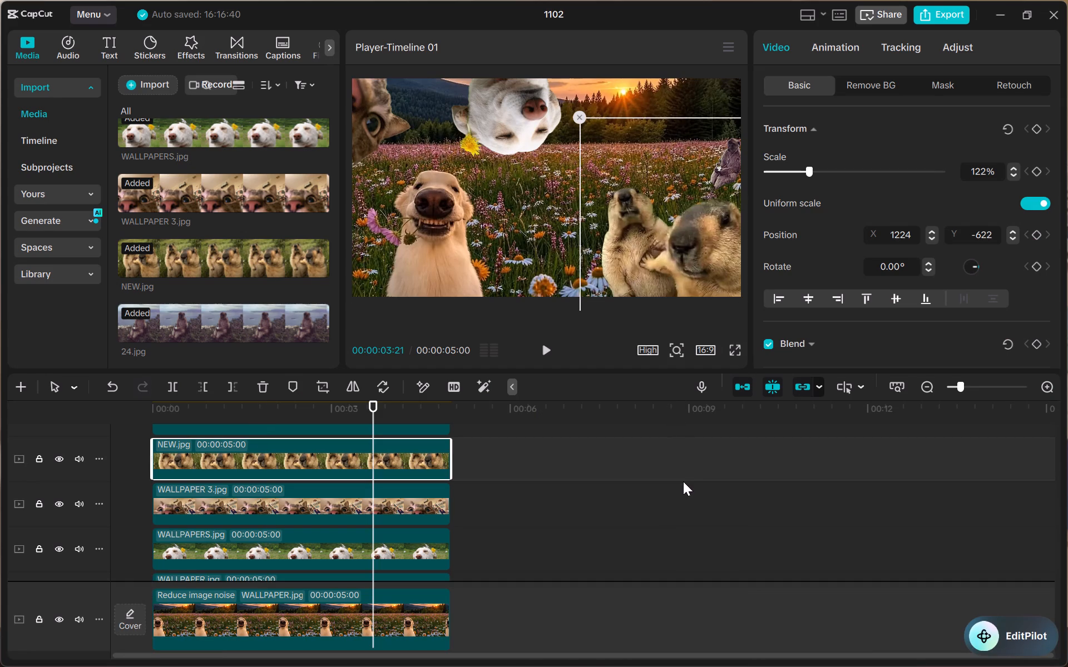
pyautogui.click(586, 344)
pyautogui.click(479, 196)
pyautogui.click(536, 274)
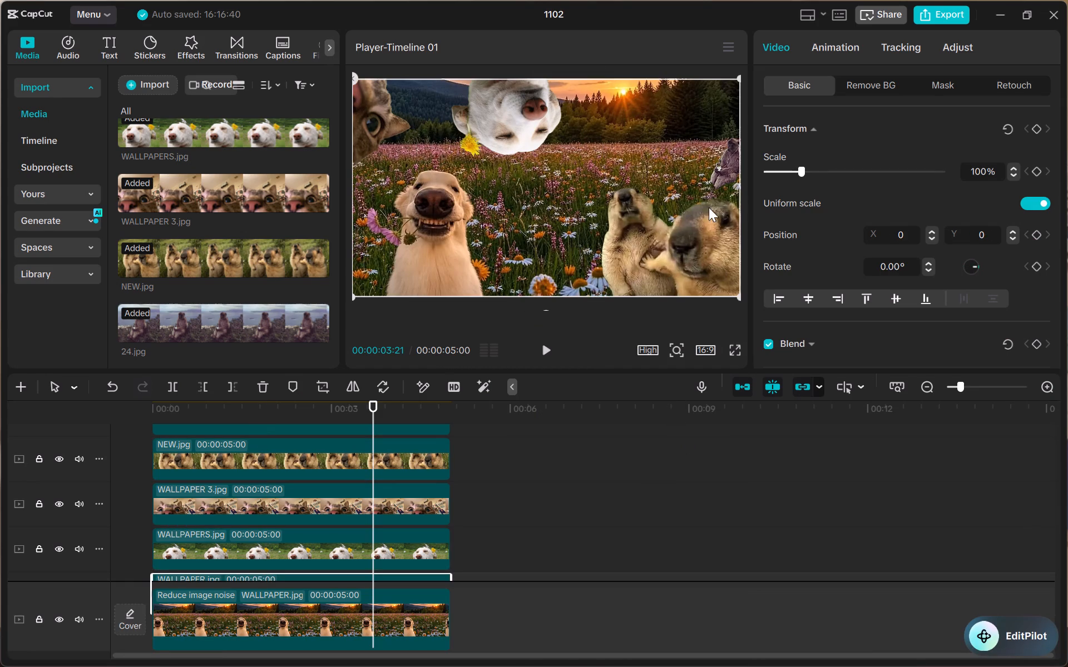
# Add a mask to the selected WALLPAPER.jpg overlay, trying the heart among other shapes and settling on the rectangle.
pyautogui.click(872, 81)
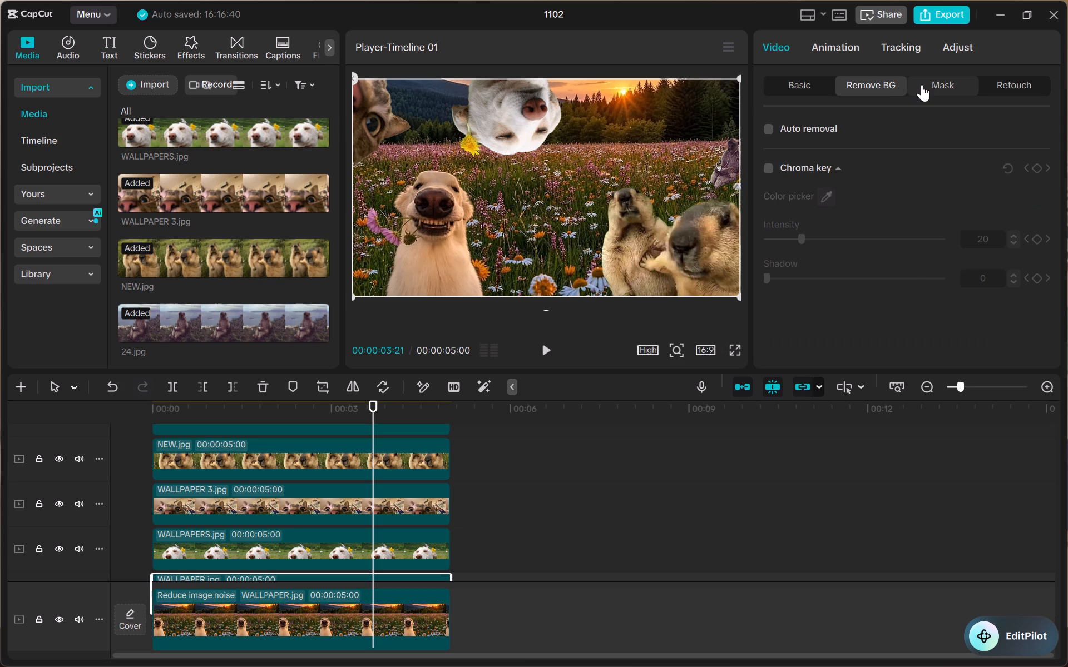
pyautogui.click(922, 85)
pyautogui.click(799, 158)
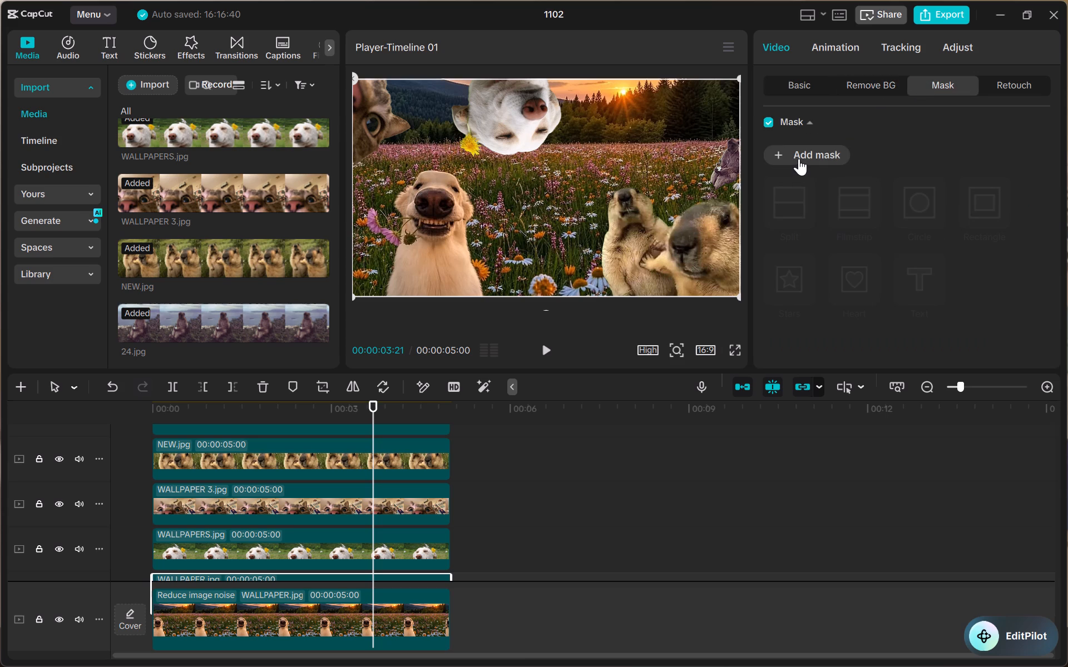
pyautogui.click(778, 210)
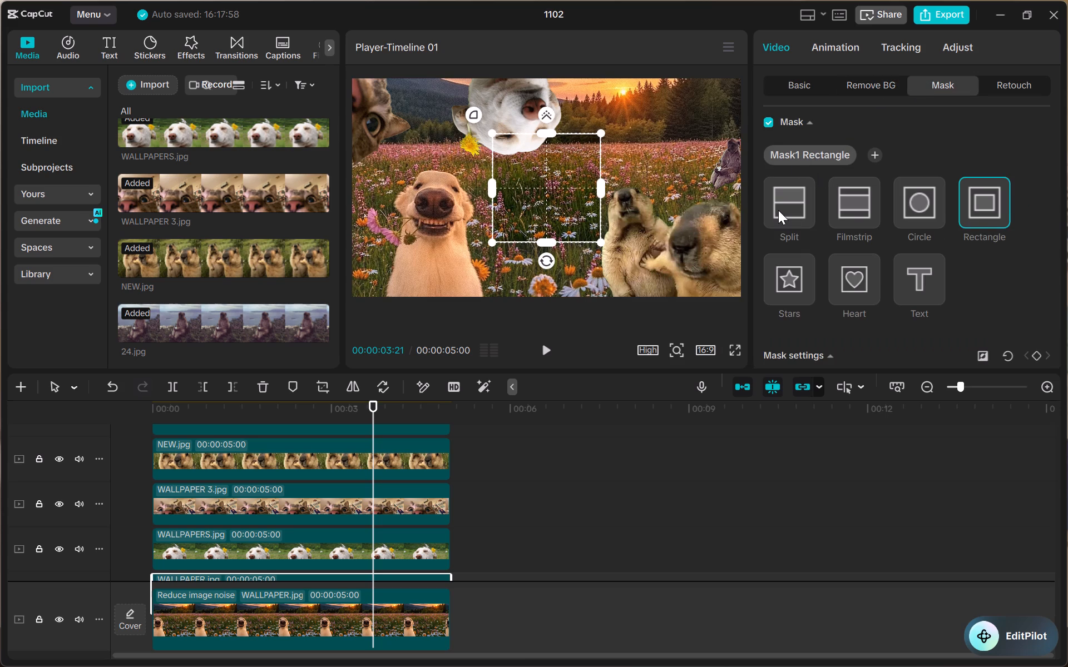
pyautogui.click(876, 219)
pyautogui.click(927, 219)
pyautogui.click(853, 286)
pyautogui.click(853, 286)
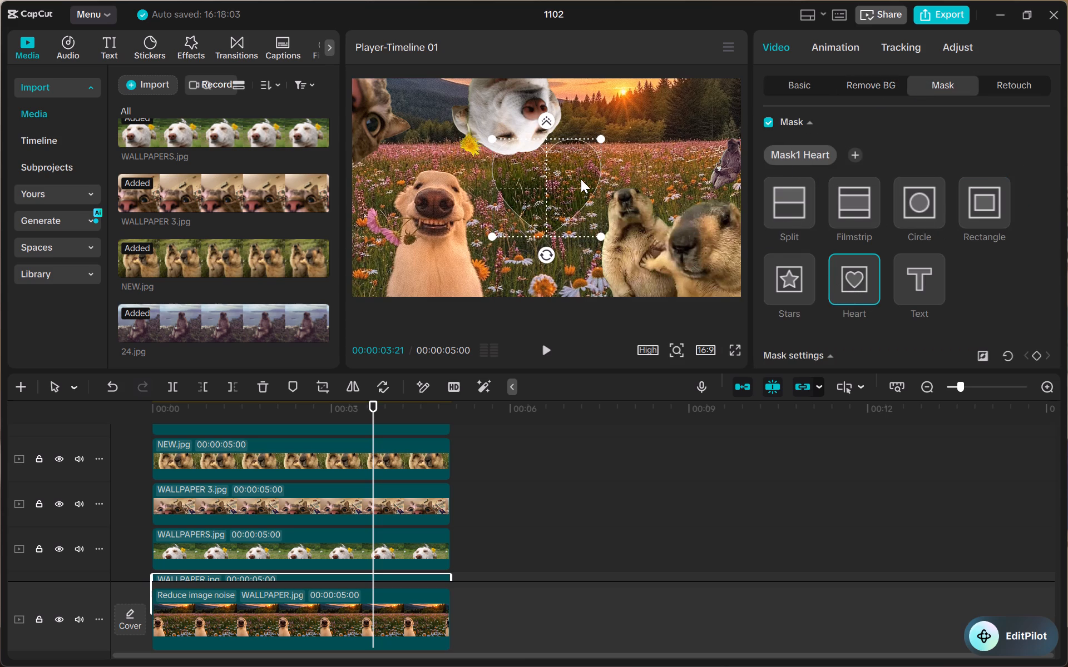
pyautogui.click(995, 208)
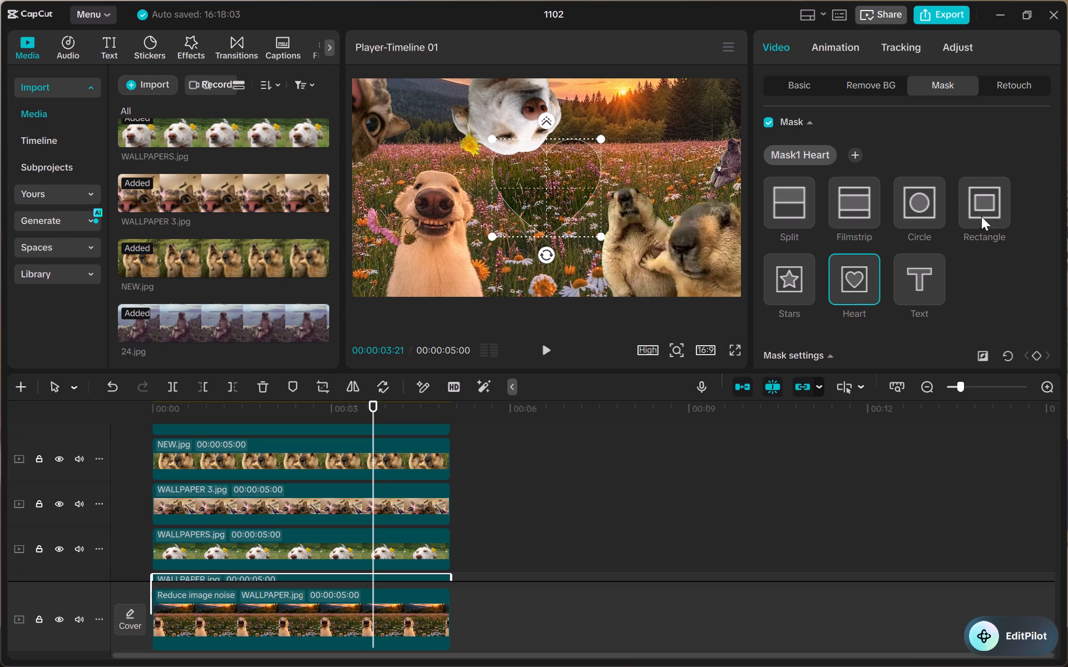
pyautogui.click(983, 215)
pyautogui.tripleClick(983, 215)
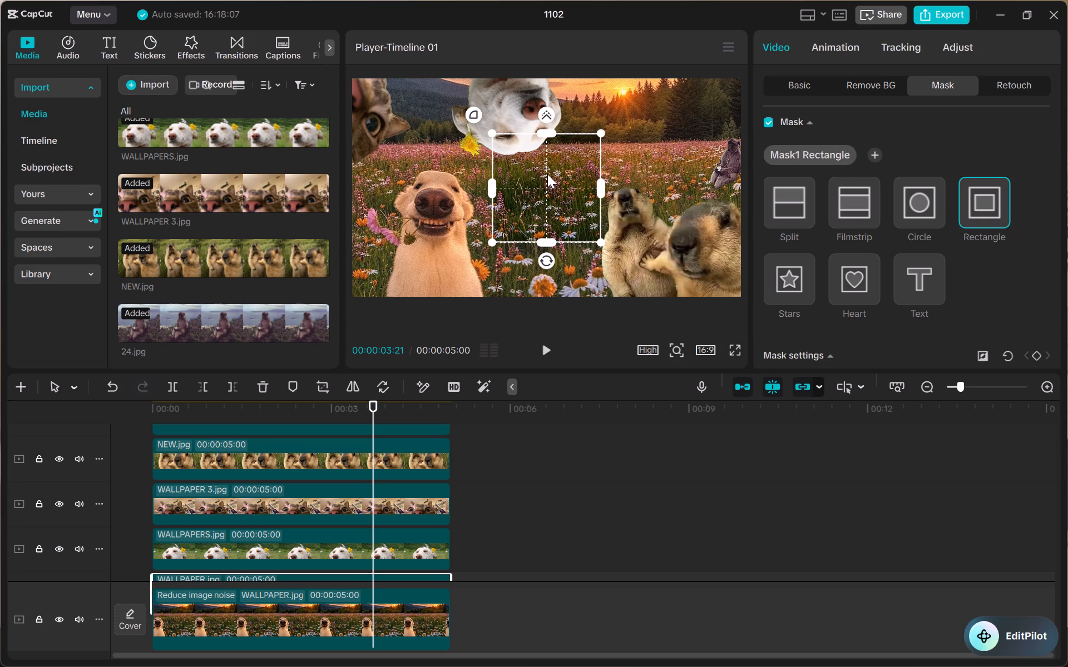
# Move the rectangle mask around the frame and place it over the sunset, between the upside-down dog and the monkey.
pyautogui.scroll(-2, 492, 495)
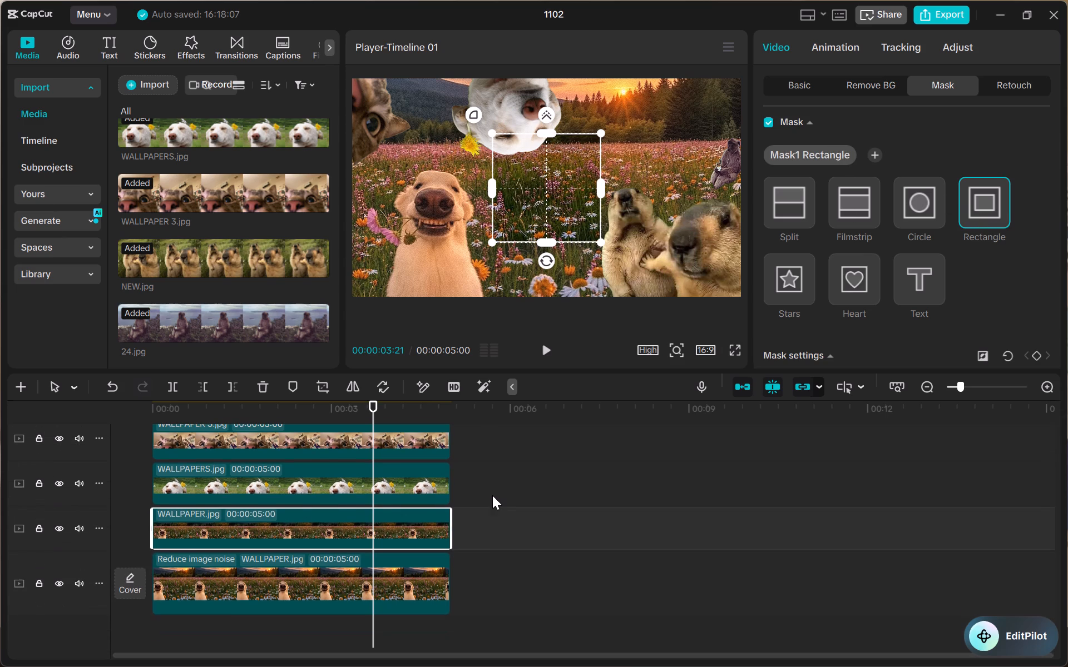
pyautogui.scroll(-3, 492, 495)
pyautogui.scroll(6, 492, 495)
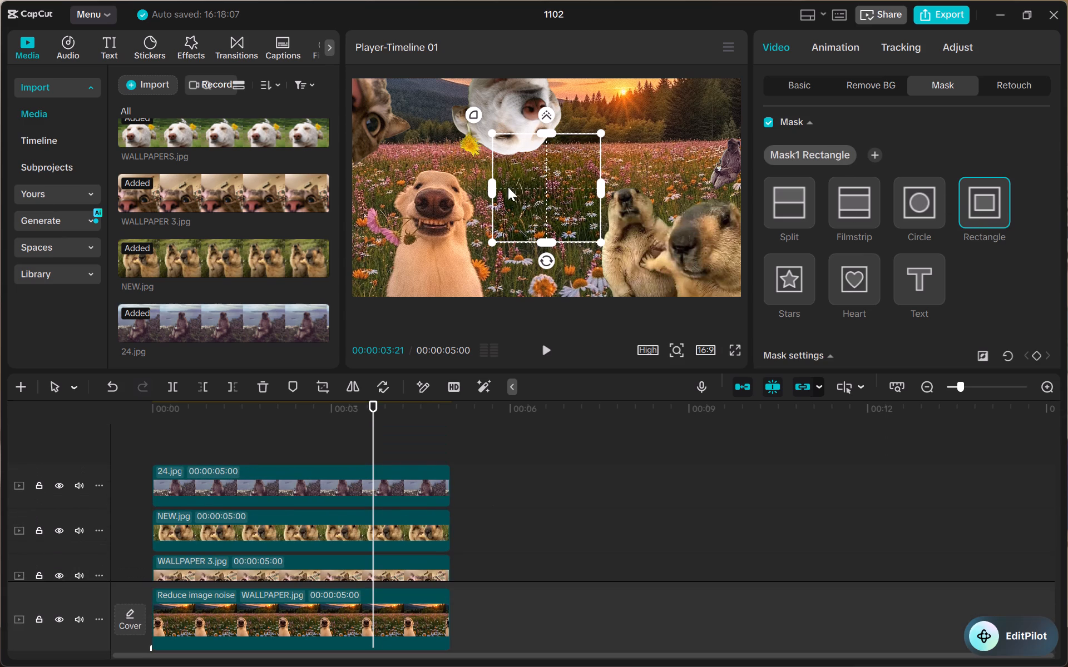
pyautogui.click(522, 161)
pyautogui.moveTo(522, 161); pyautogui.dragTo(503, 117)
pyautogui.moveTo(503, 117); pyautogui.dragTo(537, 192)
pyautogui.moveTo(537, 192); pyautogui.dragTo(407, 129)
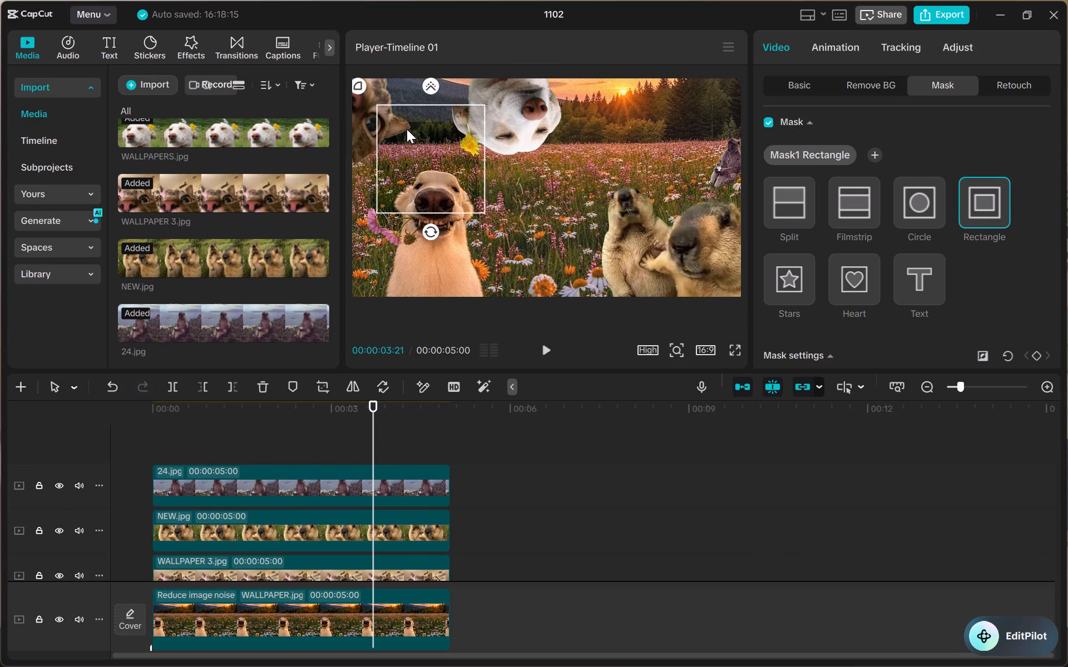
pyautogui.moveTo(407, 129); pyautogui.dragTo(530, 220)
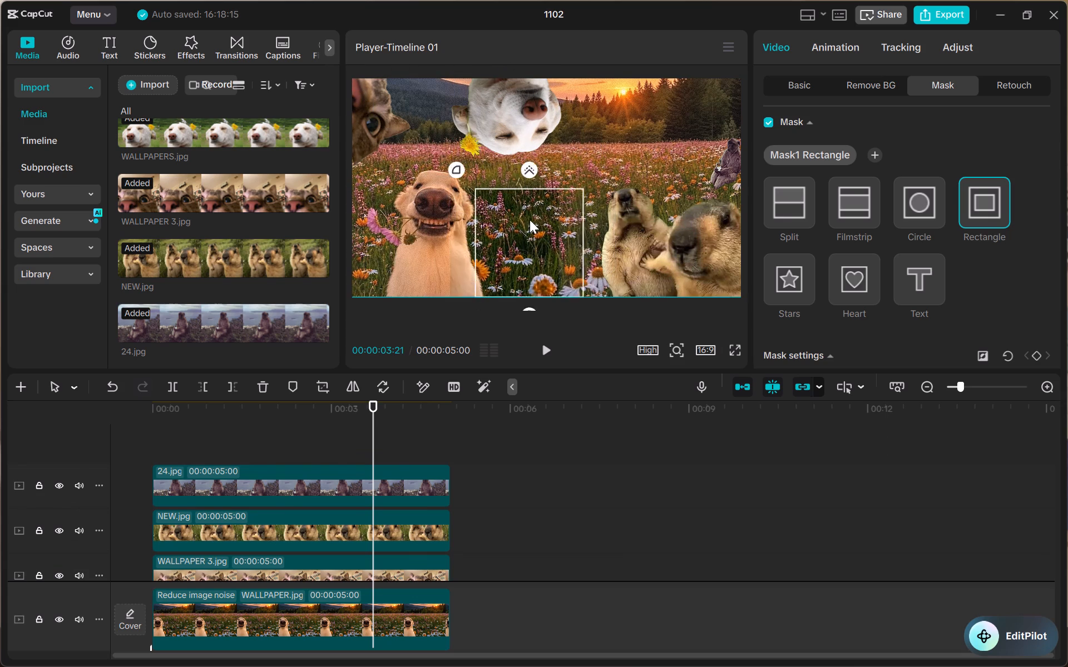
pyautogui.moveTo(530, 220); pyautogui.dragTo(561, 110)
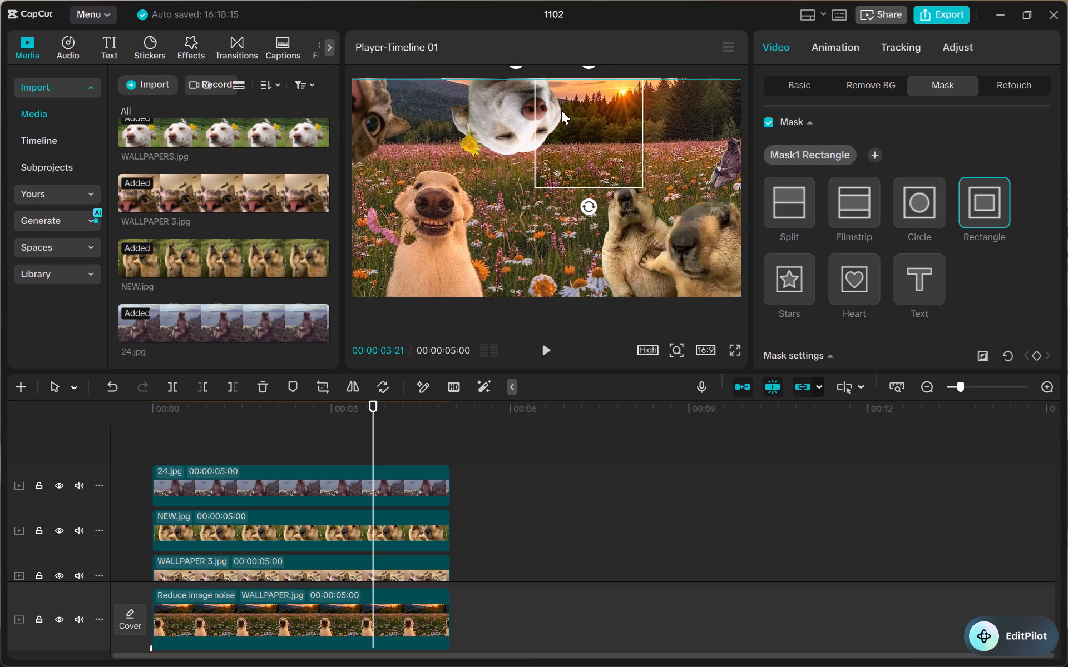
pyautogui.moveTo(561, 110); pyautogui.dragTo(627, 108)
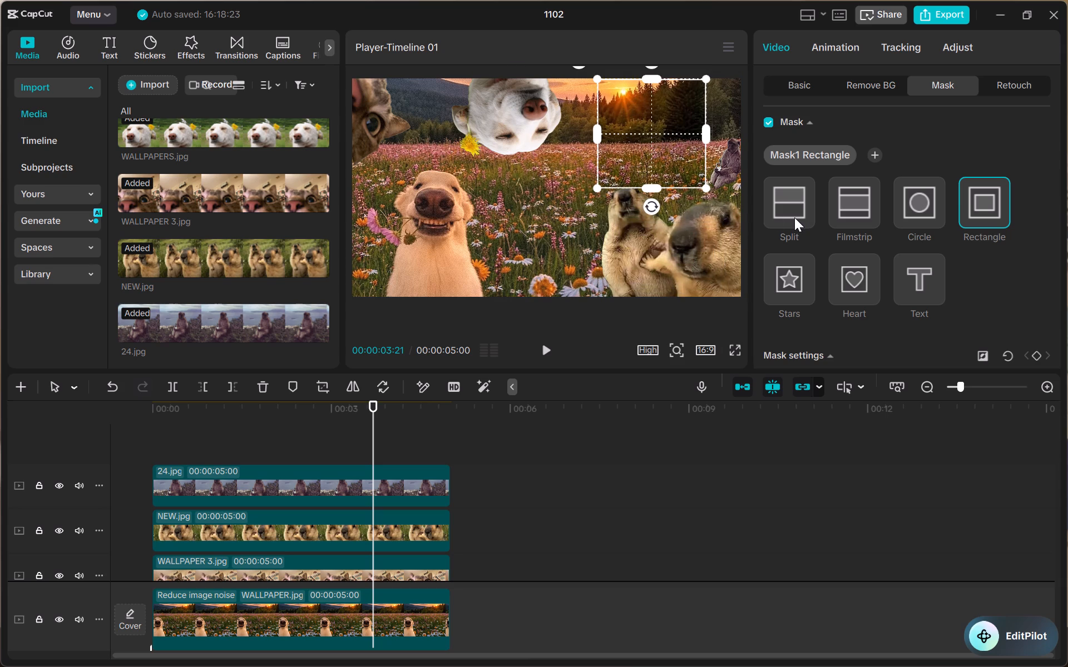
# Change Mask1 to a circle and enlarge it from the frame's centre until it extends beyond the whole picture.
pyautogui.click(933, 201)
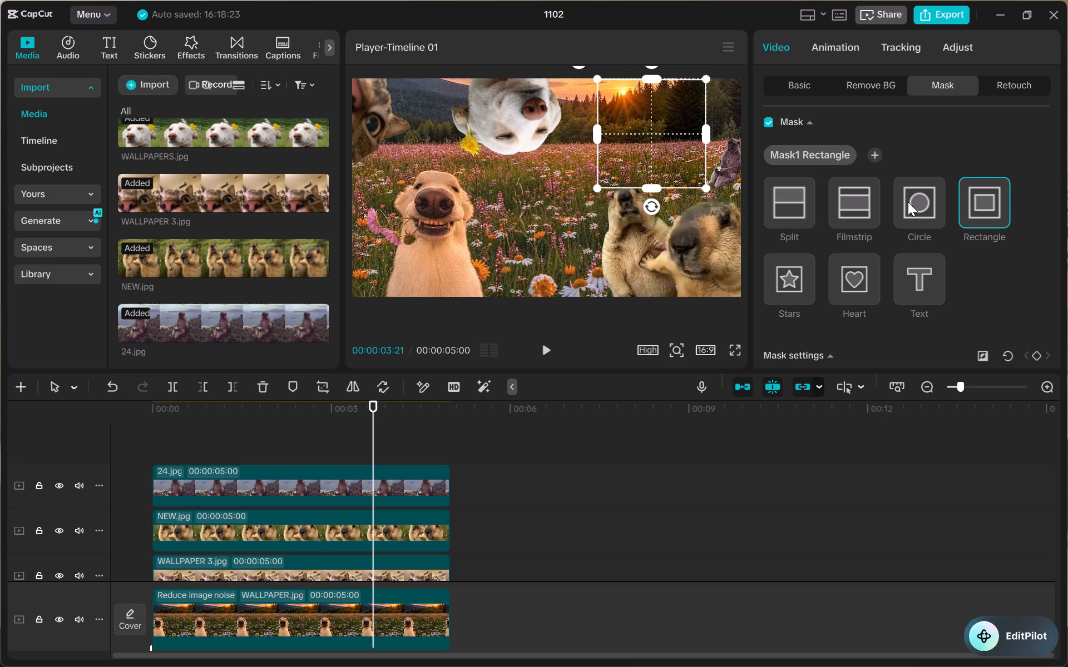
pyautogui.doubleClick(908, 202)
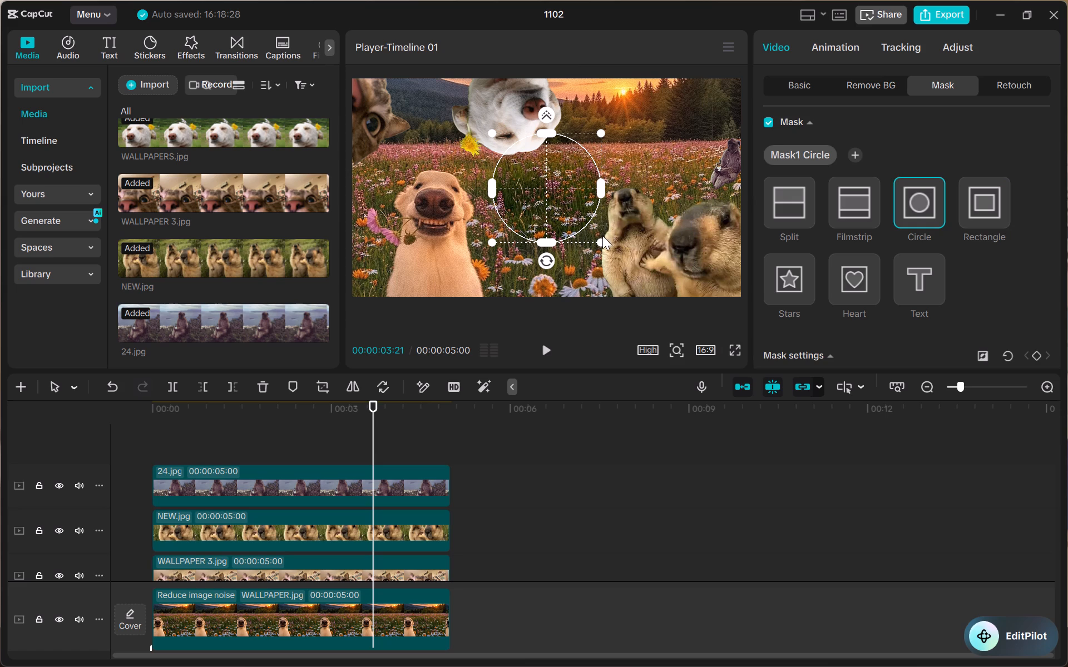
pyautogui.moveTo(597, 239); pyautogui.dragTo(651, 275)
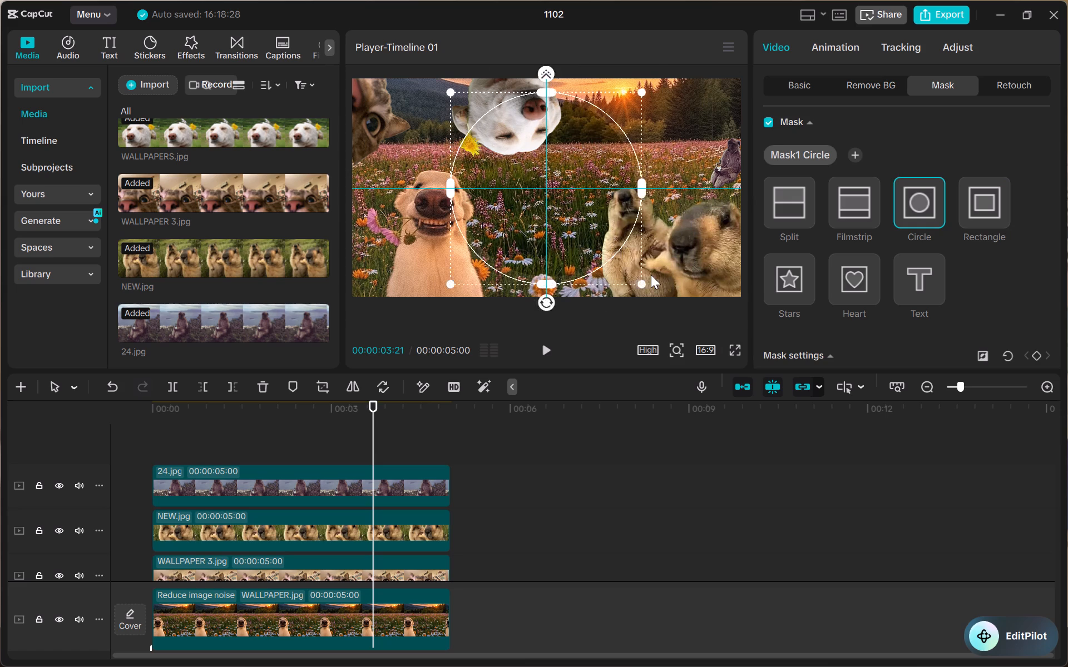
pyautogui.moveTo(651, 275); pyautogui.dragTo(775, 345)
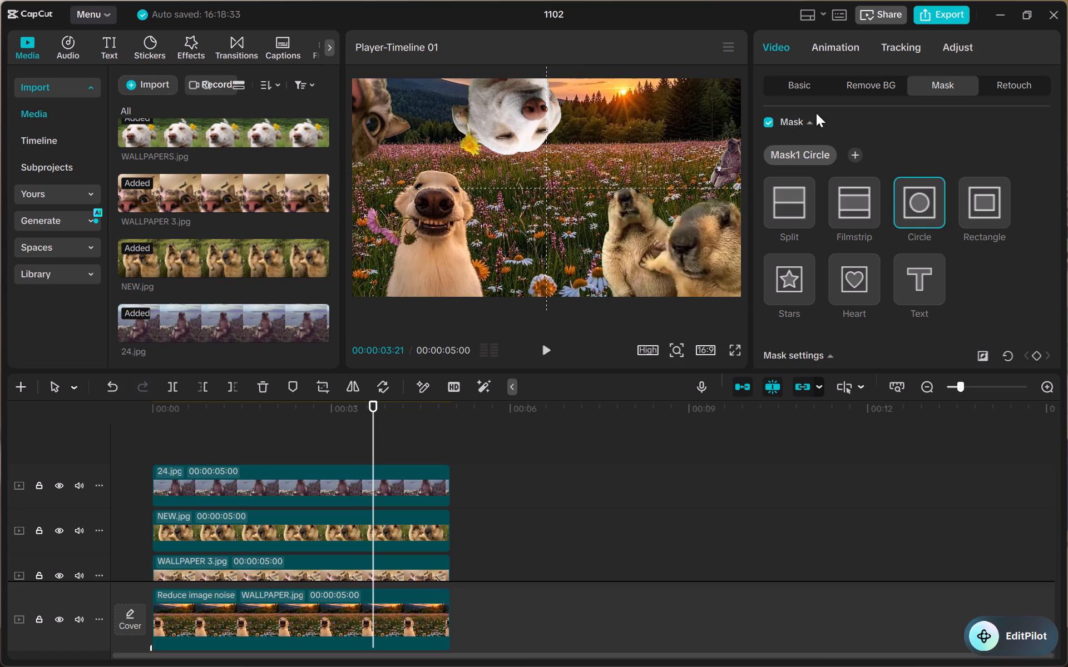
pyautogui.click(914, 198)
pyautogui.rightClick(914, 199)
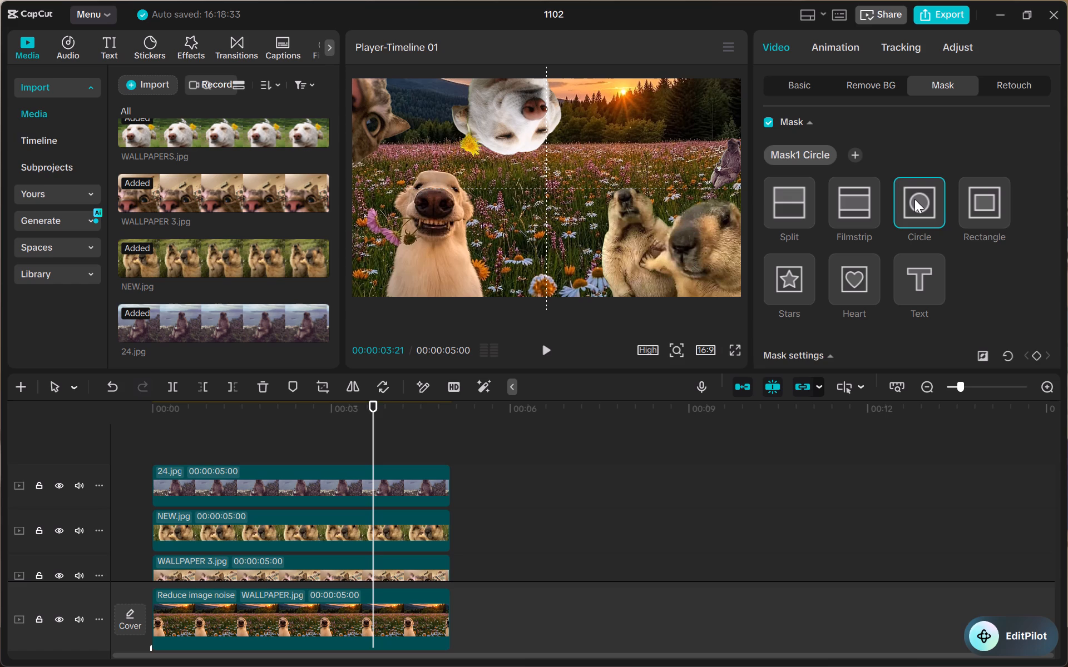
pyautogui.rightClick(914, 199)
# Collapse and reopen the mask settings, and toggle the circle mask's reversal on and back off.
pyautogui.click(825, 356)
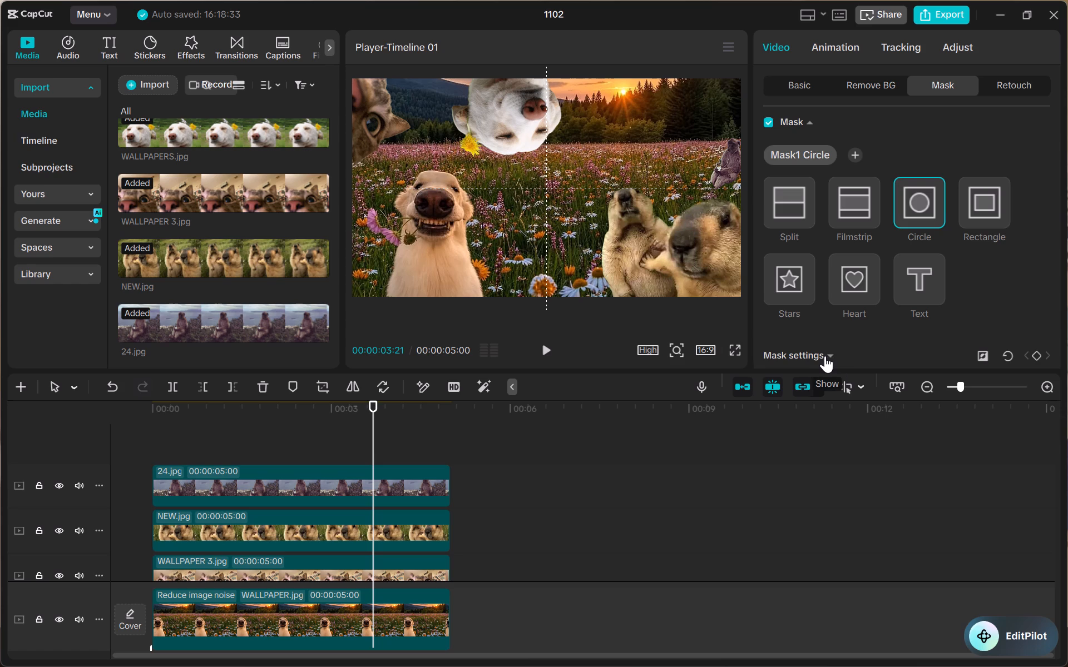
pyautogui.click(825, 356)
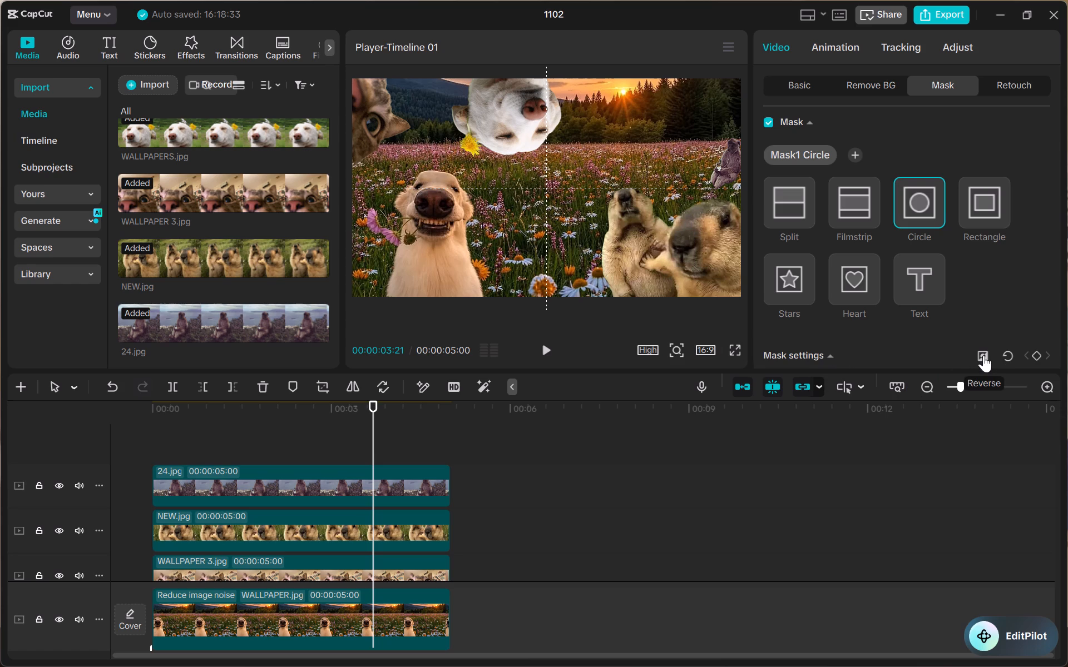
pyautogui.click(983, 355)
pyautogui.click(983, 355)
# Add a second circle mask and place it in the meadow between the golden dog and the marmots.
pyautogui.click(851, 150)
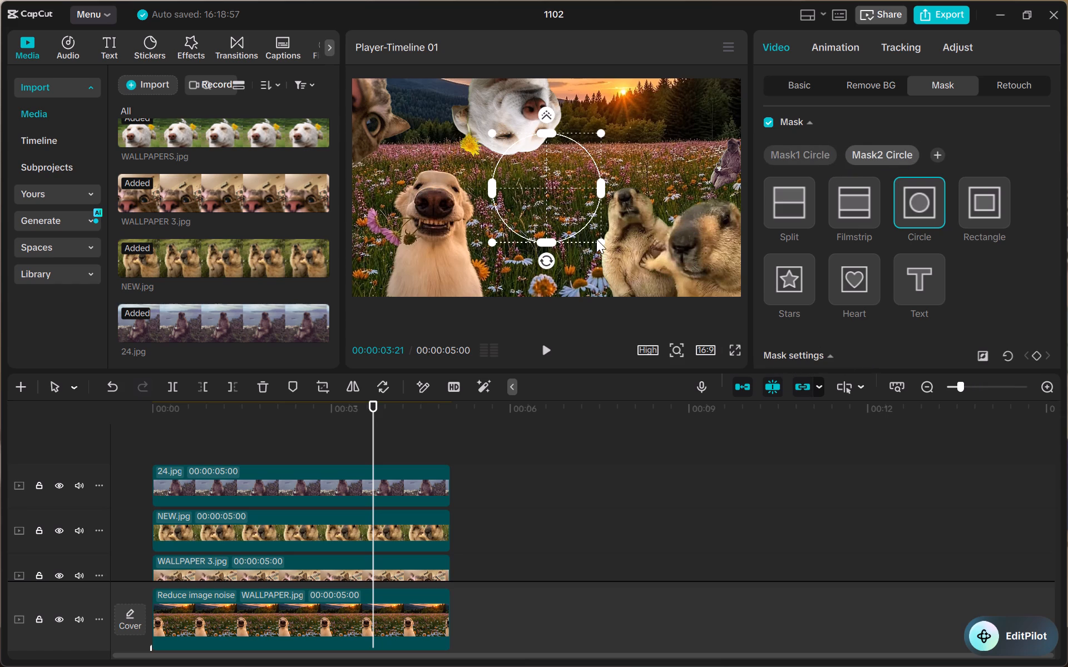
pyautogui.moveTo(596, 239); pyautogui.dragTo(481, 222)
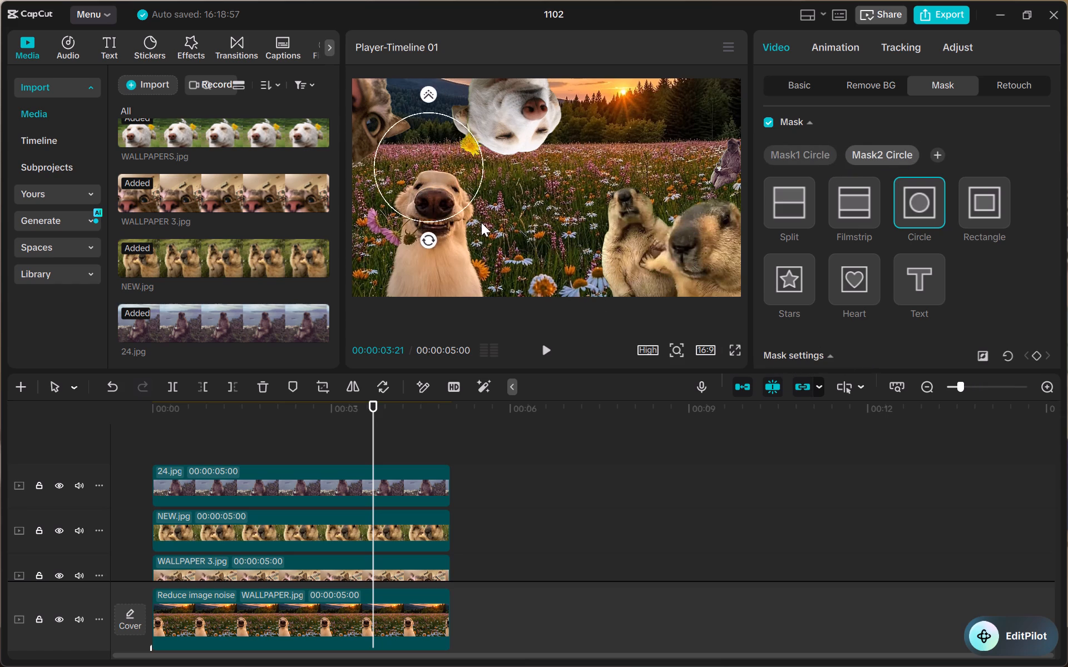
pyautogui.moveTo(481, 222); pyautogui.dragTo(588, 283)
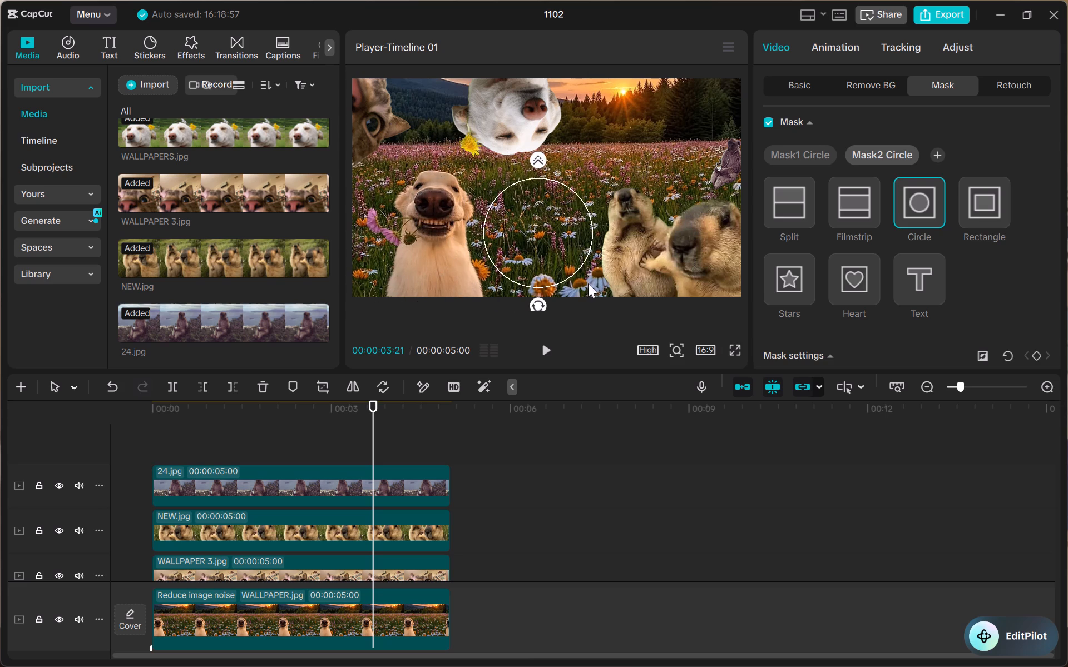
pyautogui.moveTo(588, 283); pyautogui.dragTo(578, 262)
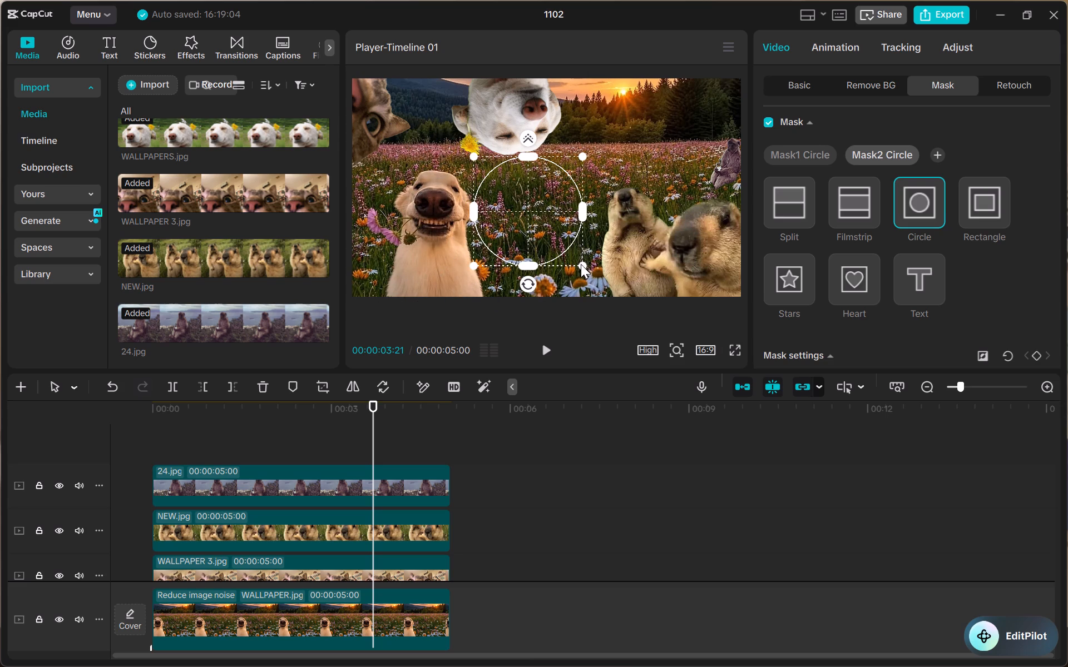
pyautogui.doubleClick(474, 155)
# Increase the feathering of the second circle mask's edge.
pyautogui.moveTo(526, 136); pyautogui.dragTo(526, 114)
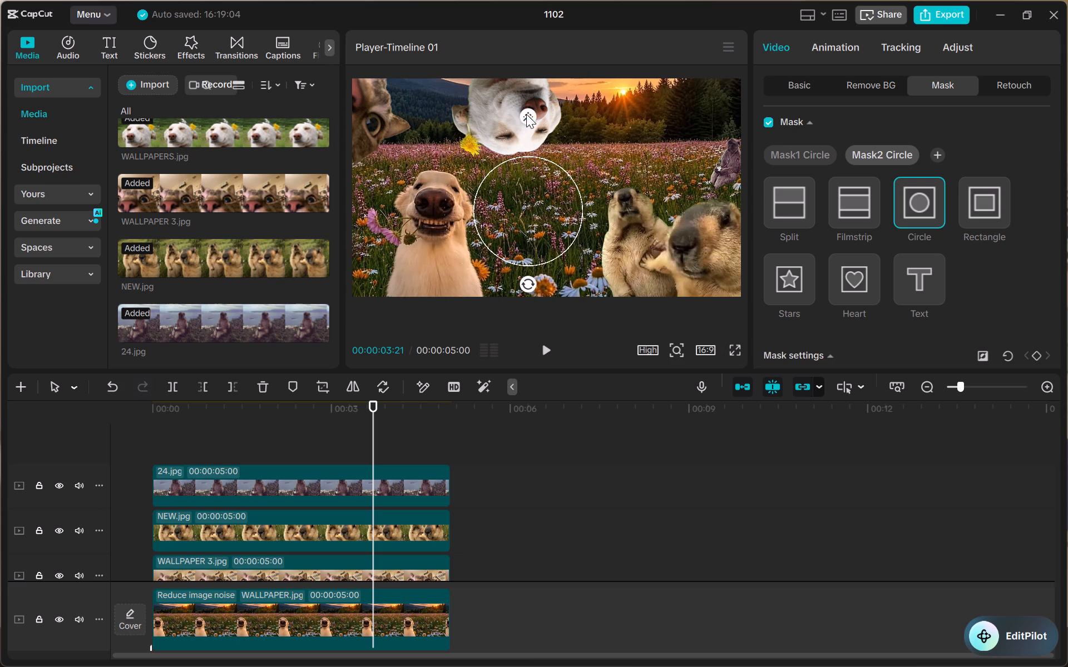
pyautogui.moveTo(526, 114); pyautogui.dragTo(532, 44)
pyautogui.moveTo(532, 44); pyautogui.dragTo(538, 56)
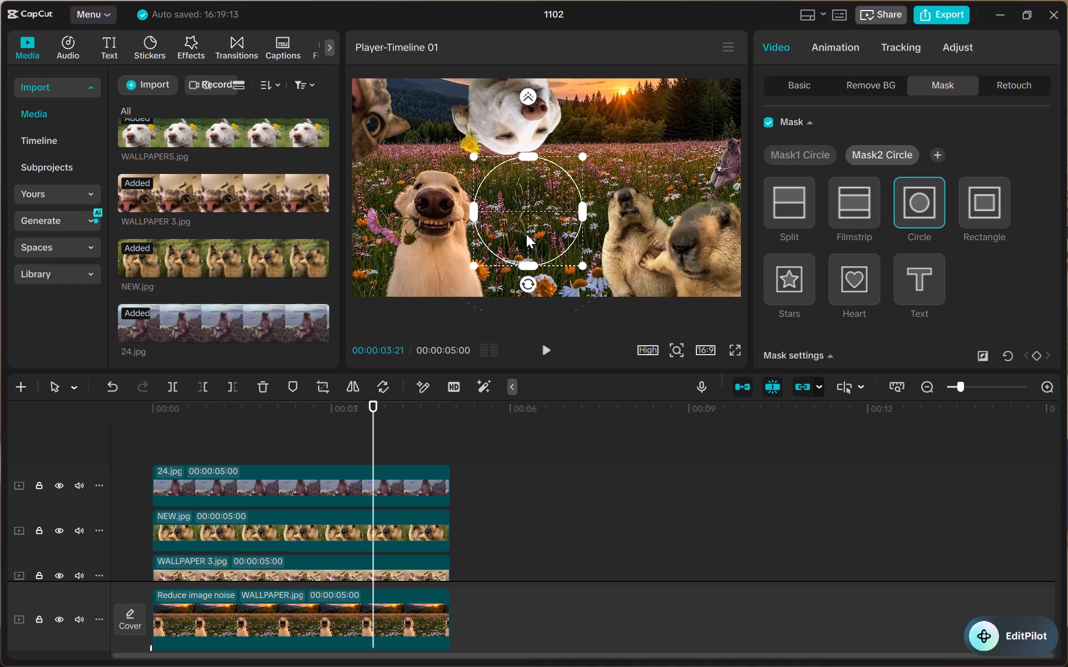
# Widen the second circle mask into an ellipse reaching from the frame's edge beside the golden dog to the marmots.
pyautogui.moveTo(528, 262); pyautogui.dragTo(541, 263)
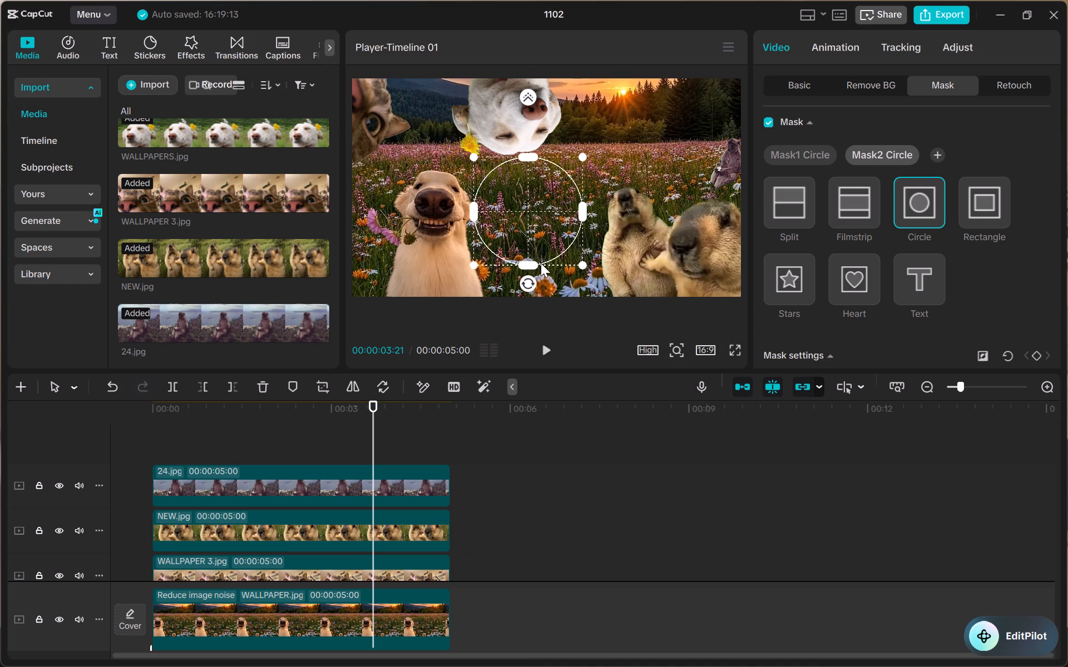
pyautogui.moveTo(541, 263); pyautogui.dragTo(541, 265)
pyautogui.moveTo(583, 206); pyautogui.dragTo(612, 212)
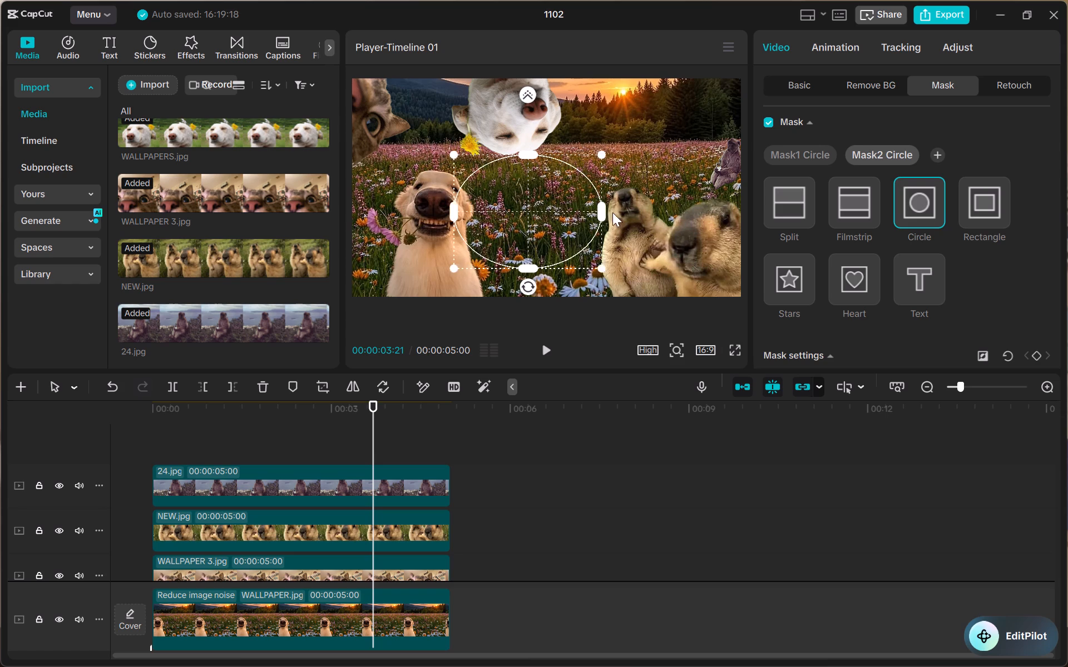
pyautogui.moveTo(612, 212); pyautogui.dragTo(708, 266)
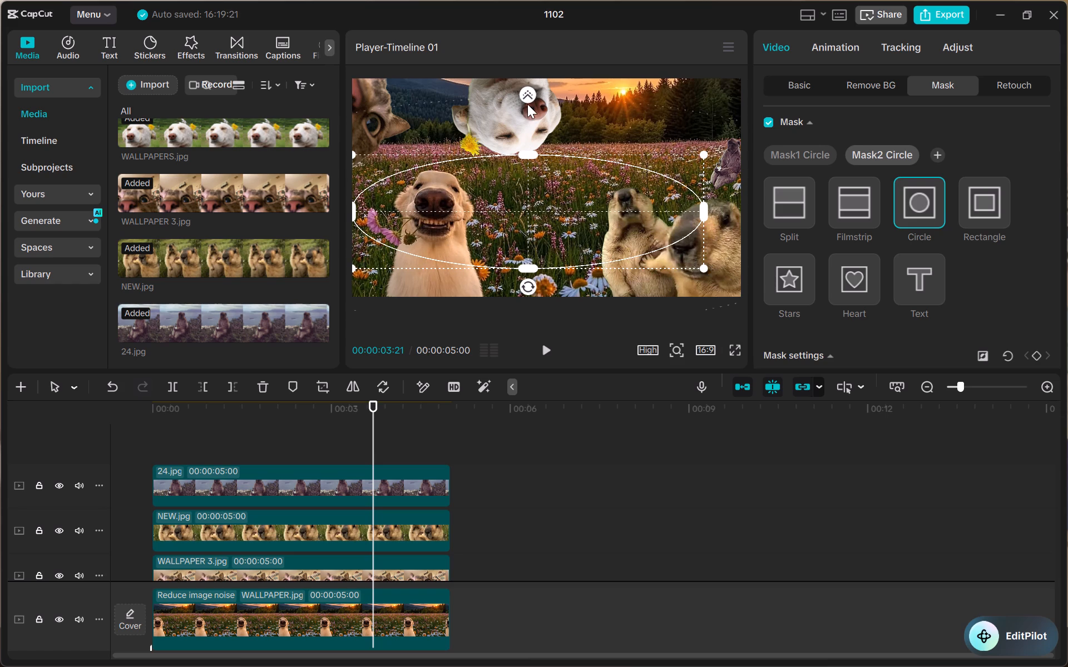
# Move the elliptical Mask2 up to the frame's upper edge and stretch its height well beyond the picture.
pyautogui.moveTo(528, 150); pyautogui.dragTo(524, 75)
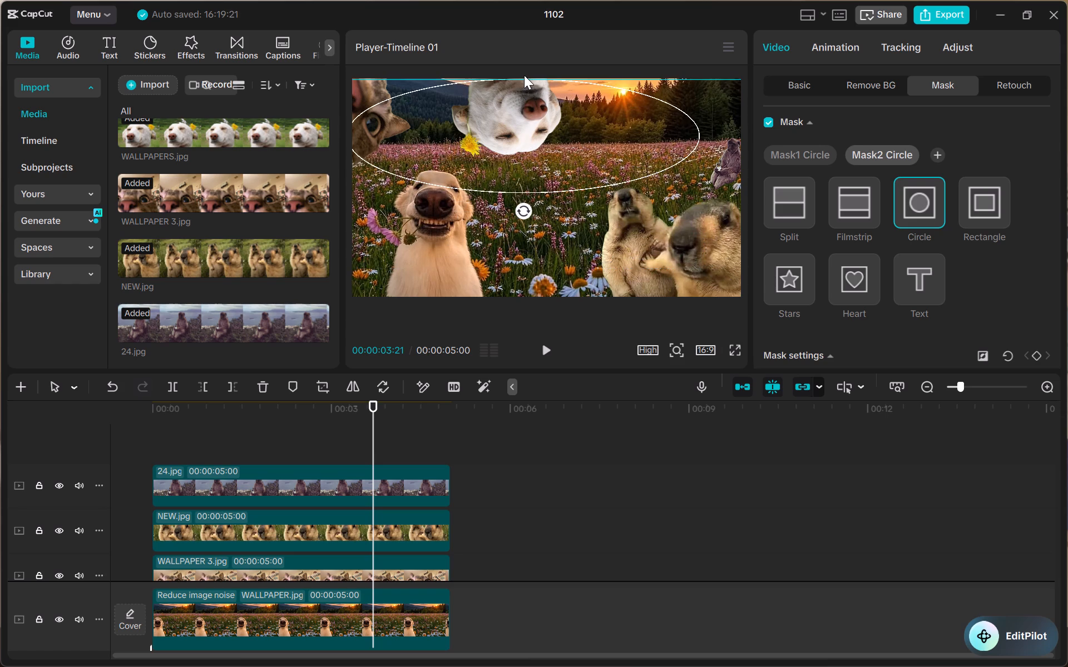
pyautogui.moveTo(524, 75); pyautogui.dragTo(525, 72)
pyautogui.moveTo(527, 190); pyautogui.dragTo(704, 561)
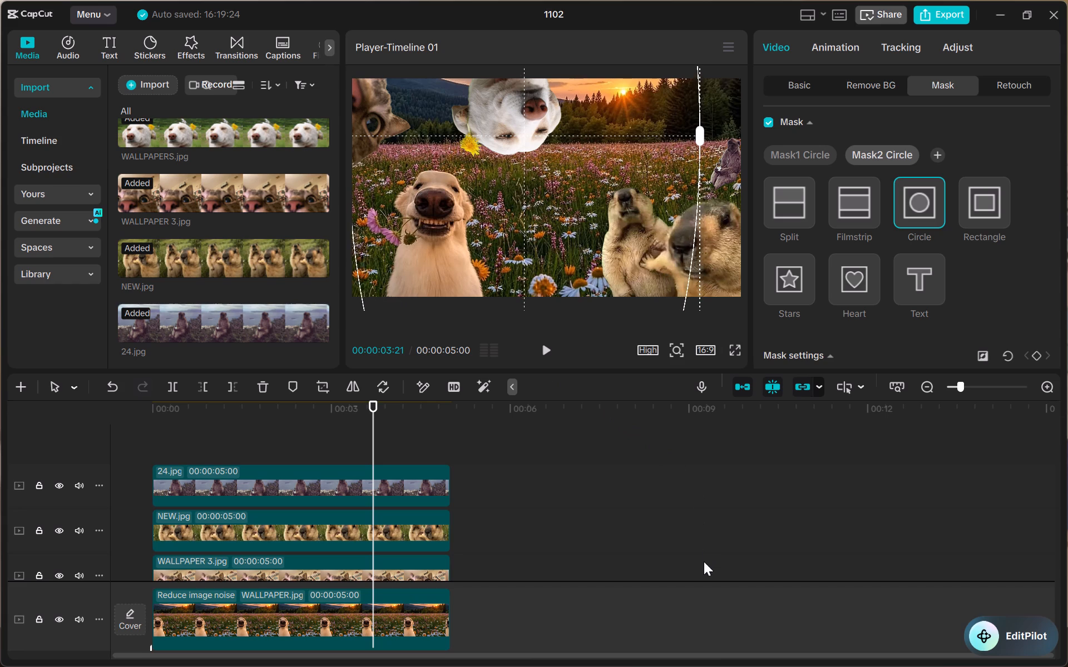
# Widen the elliptical Mask2 on the WALLPAPER.jpg overlay until its outline extends well beyond both sides of the picture.
pyautogui.moveTo(704, 561); pyautogui.dragTo(835, 636)
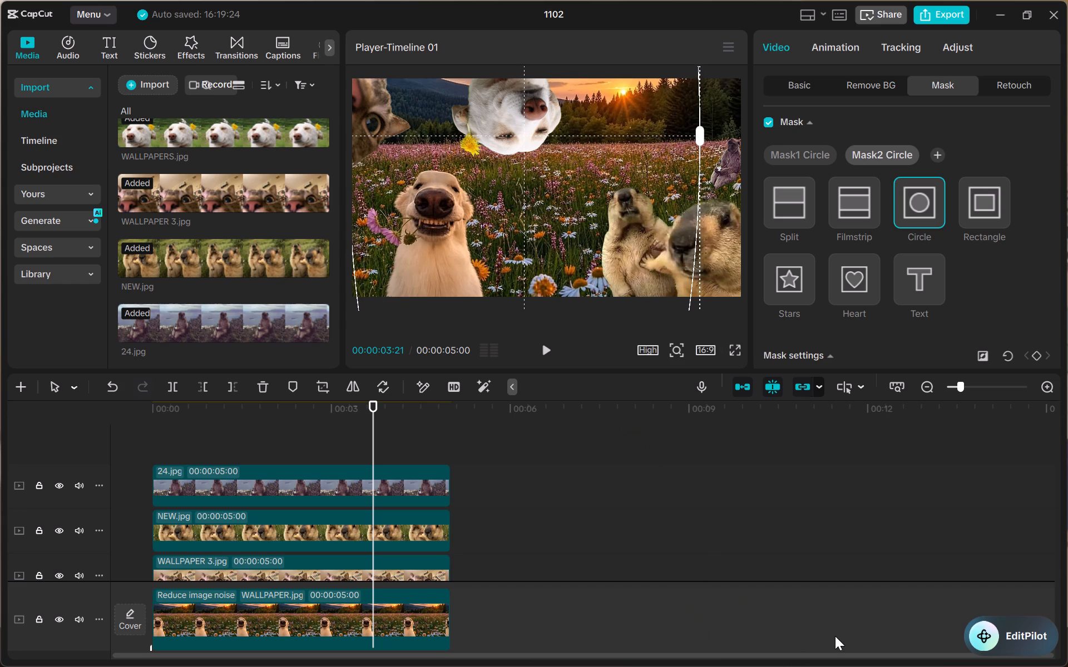
pyautogui.moveTo(698, 136); pyautogui.dragTo(927, 216)
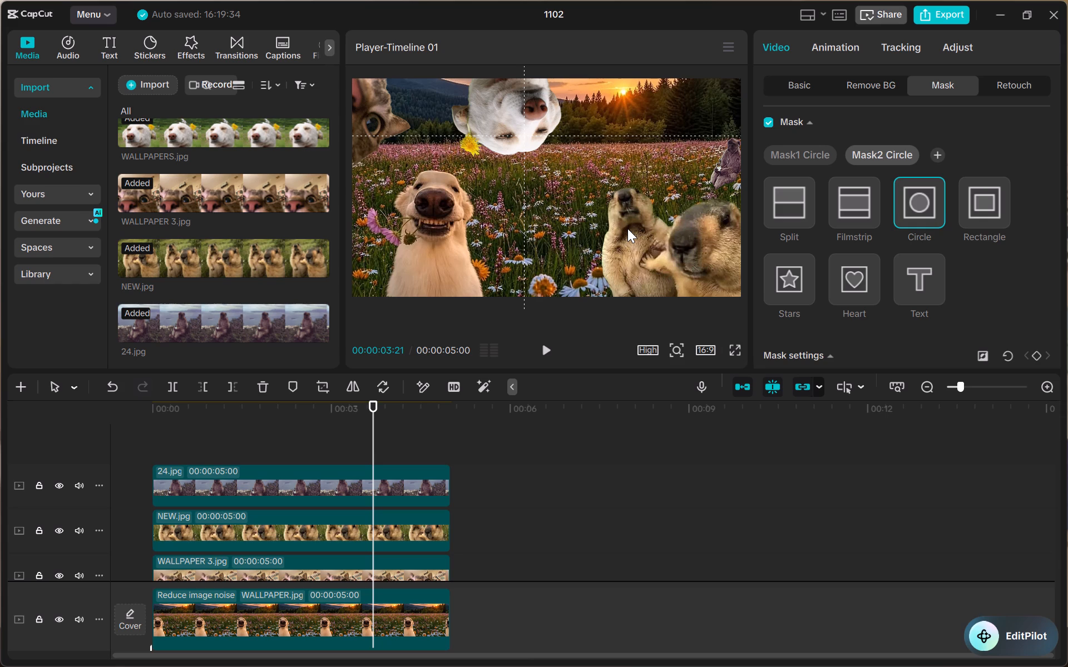
# Review the collage in full-screen preview and play back the five-second timeline in short stretches.
pyautogui.click(993, 85)
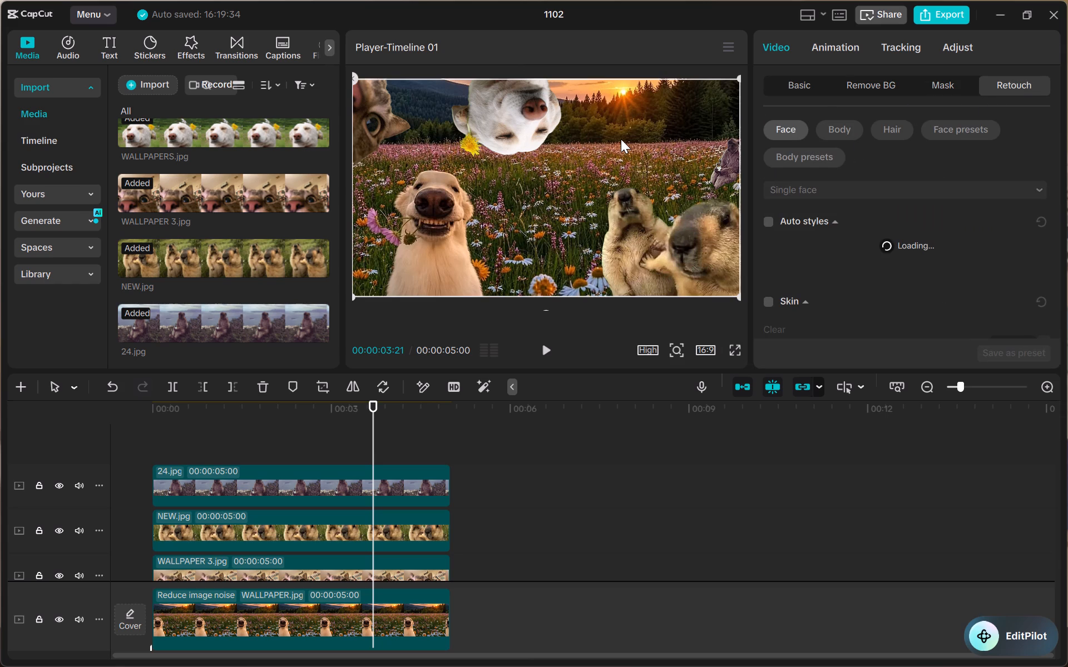
pyautogui.click(735, 349)
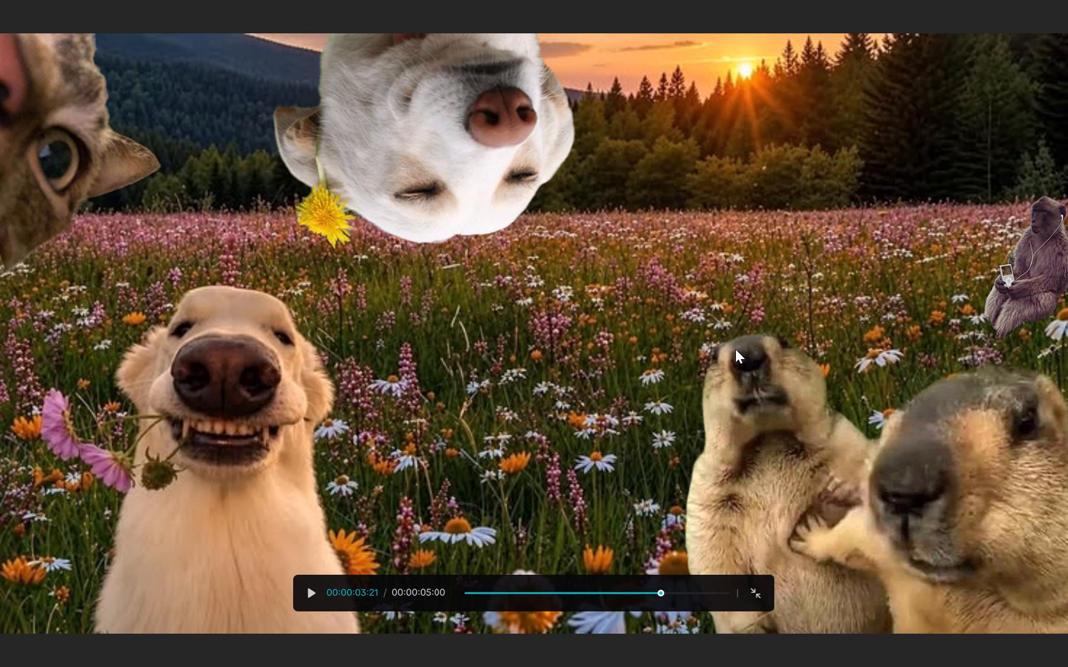
pyautogui.click(611, 232)
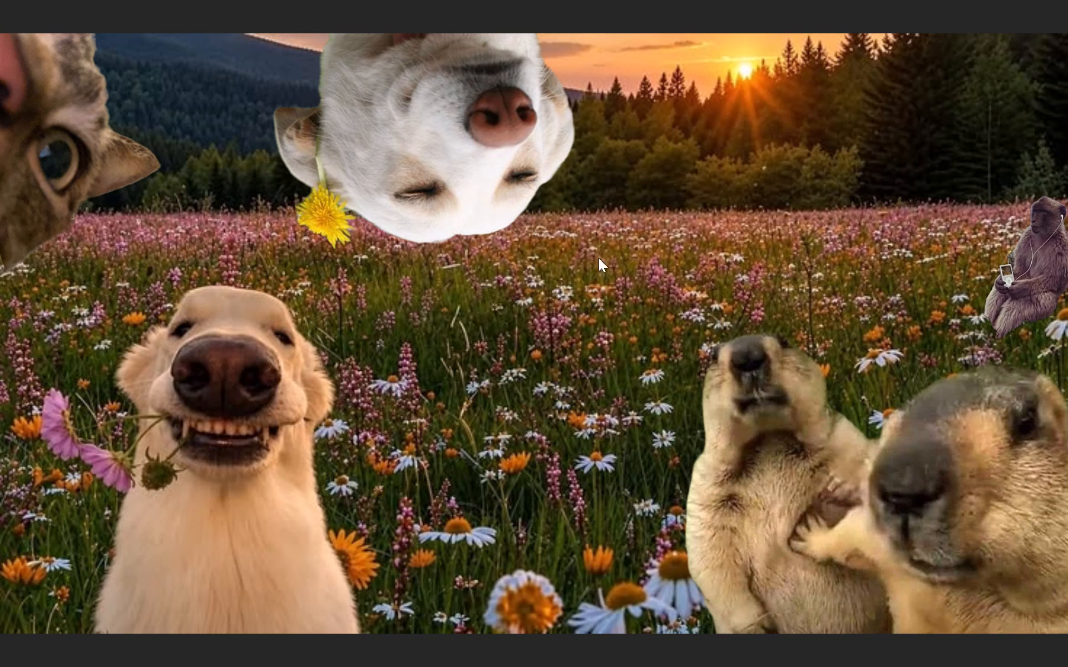
pyautogui.click(751, 586)
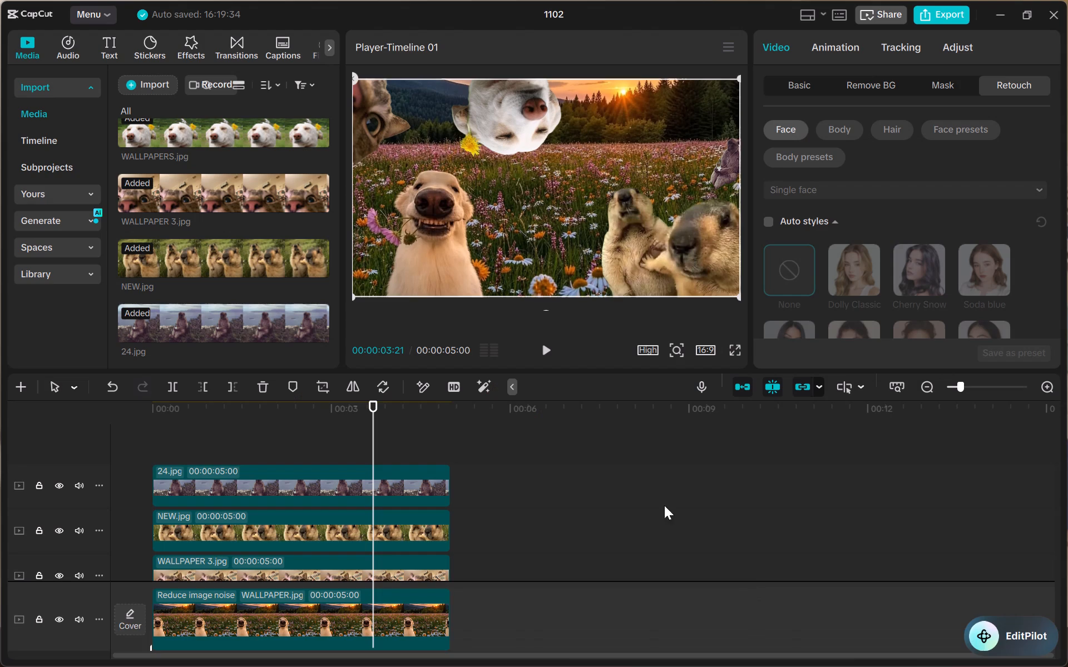
pyautogui.press('space')
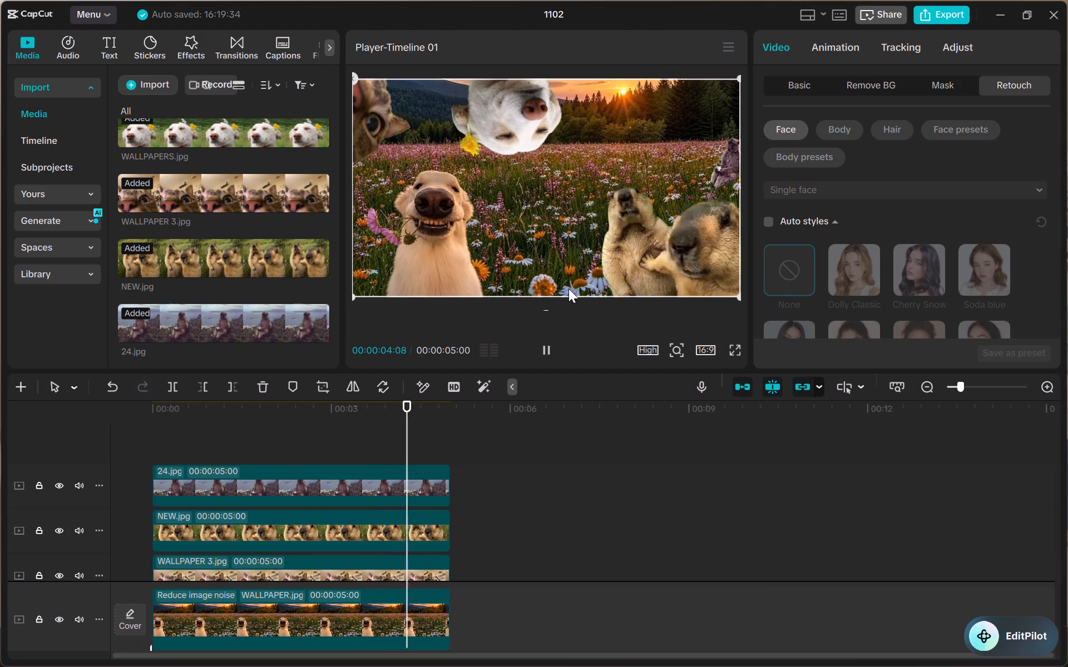
pyautogui.press('space')
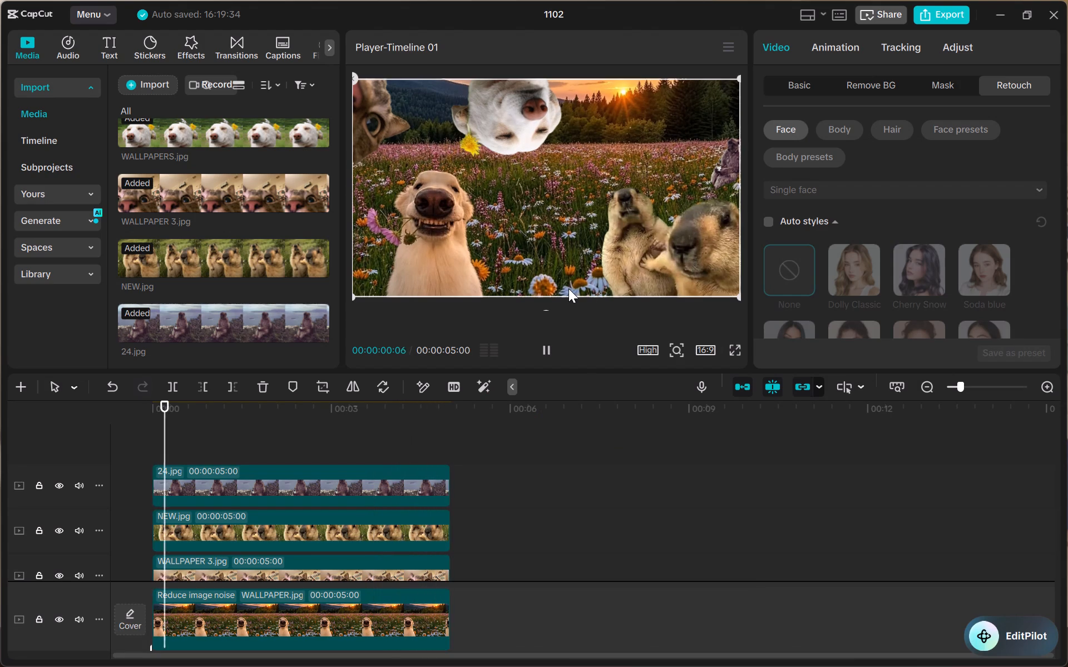
pyautogui.press('space')
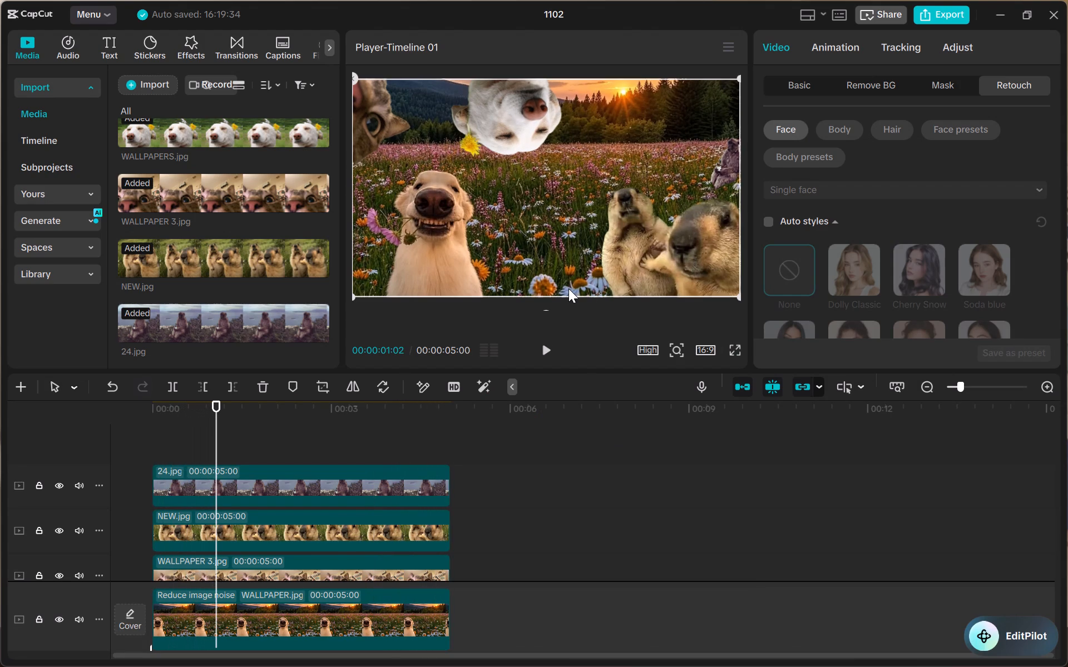
pyautogui.press('space')
pyautogui.press('space')
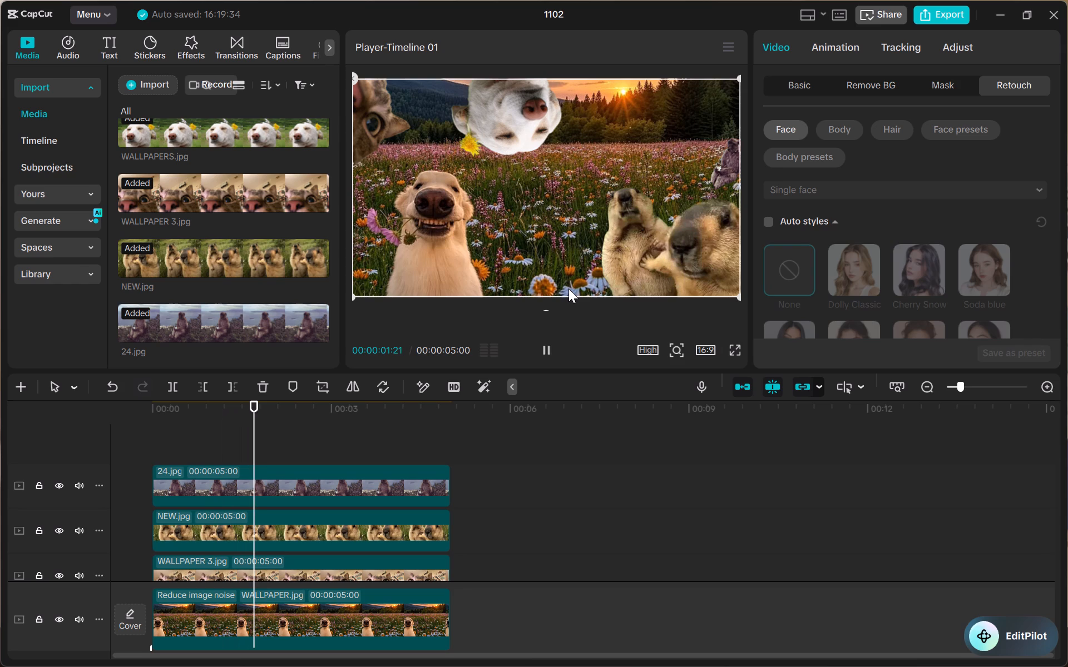
pyautogui.press('space')
pyautogui.press('space')
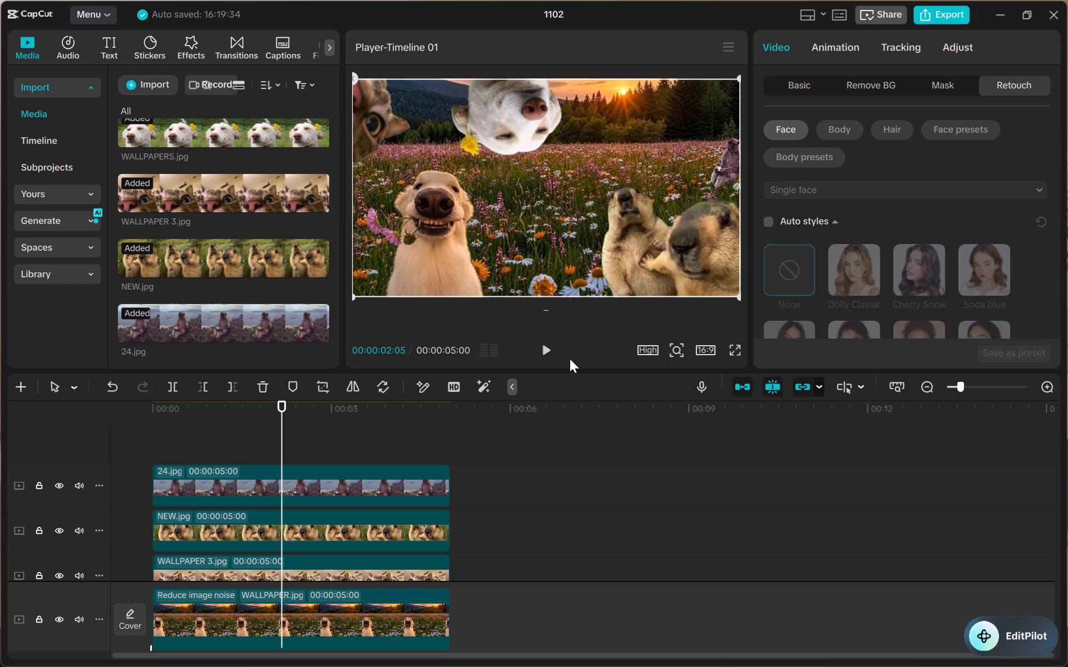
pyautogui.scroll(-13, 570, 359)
# Apply Auto adjust to the WALLPAPER.jpg overlay.
pyautogui.click(484, 385)
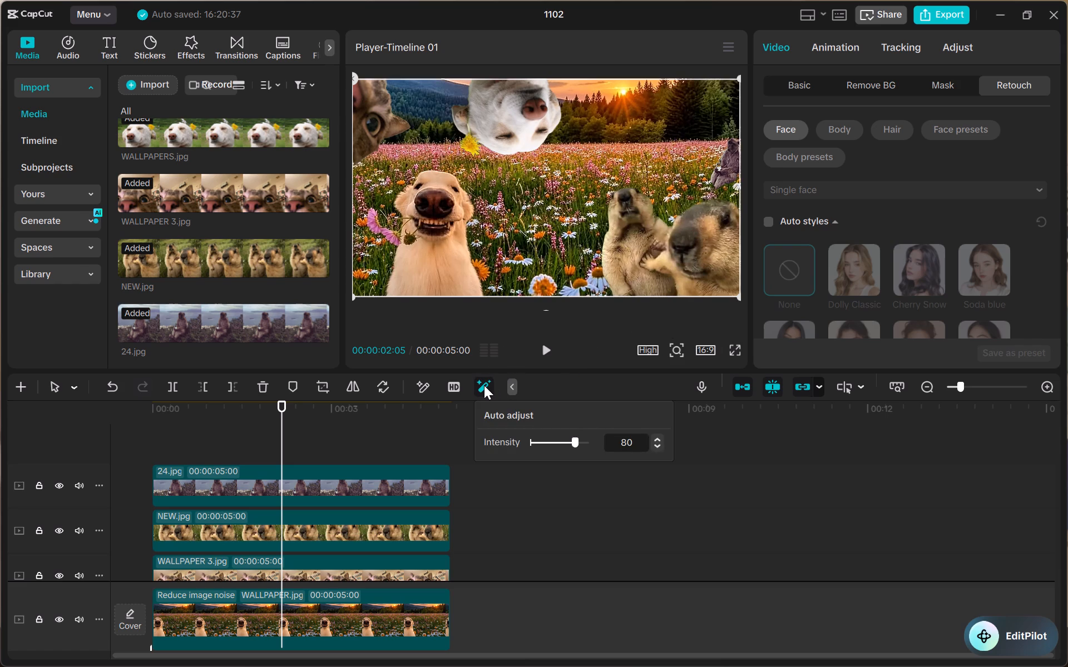
# Apply Enhance quality to the WALLPAPER.jpg overlay at the AI HD level.
pyautogui.click(452, 385)
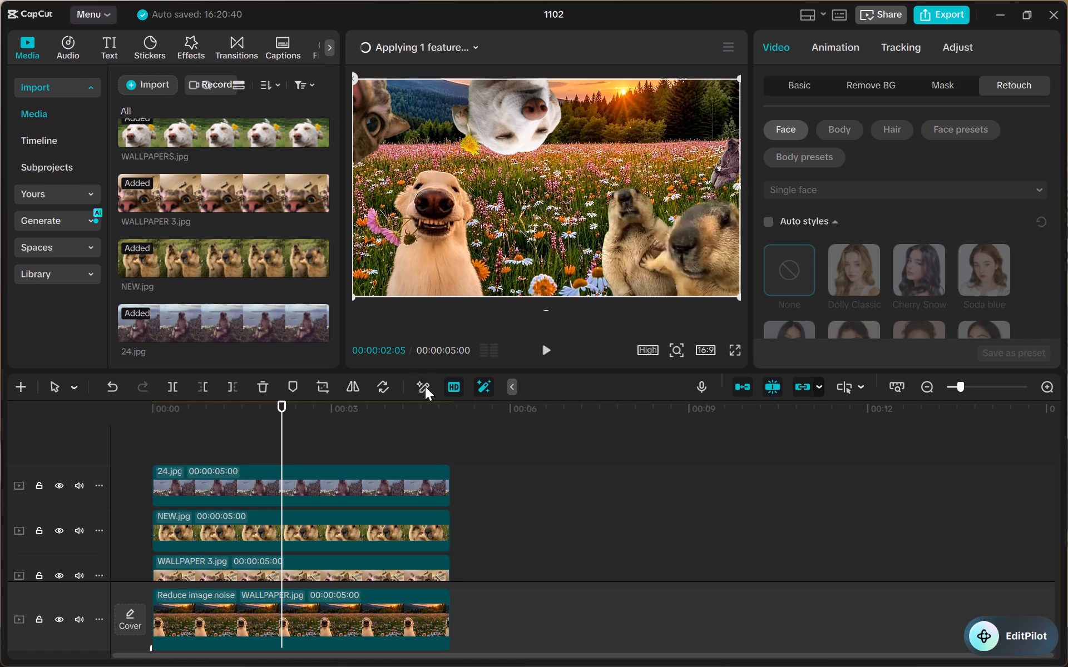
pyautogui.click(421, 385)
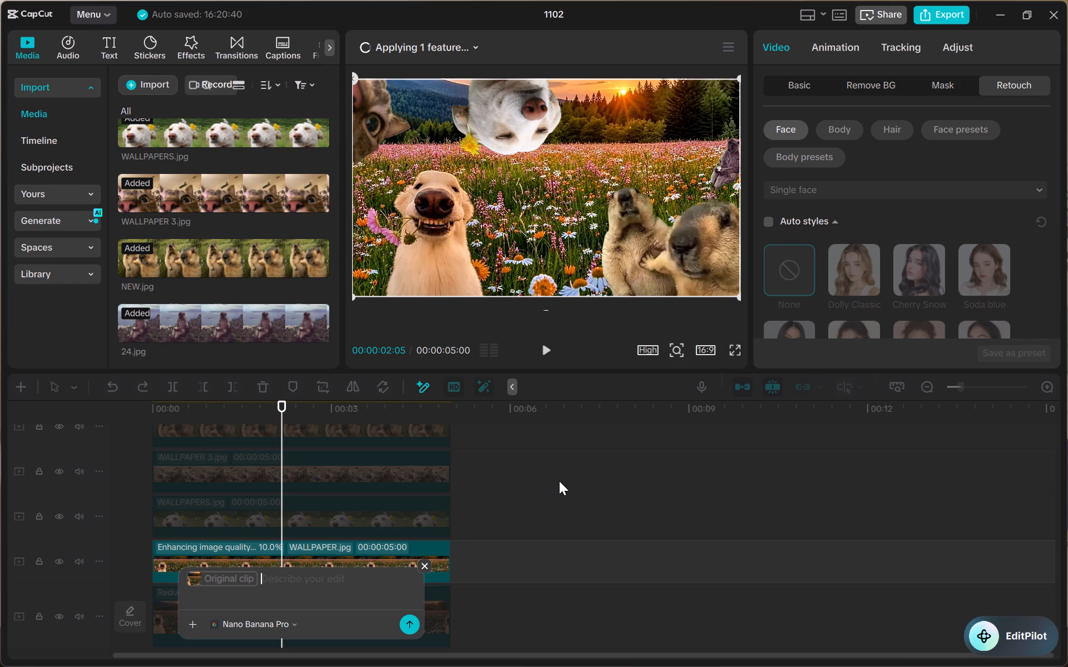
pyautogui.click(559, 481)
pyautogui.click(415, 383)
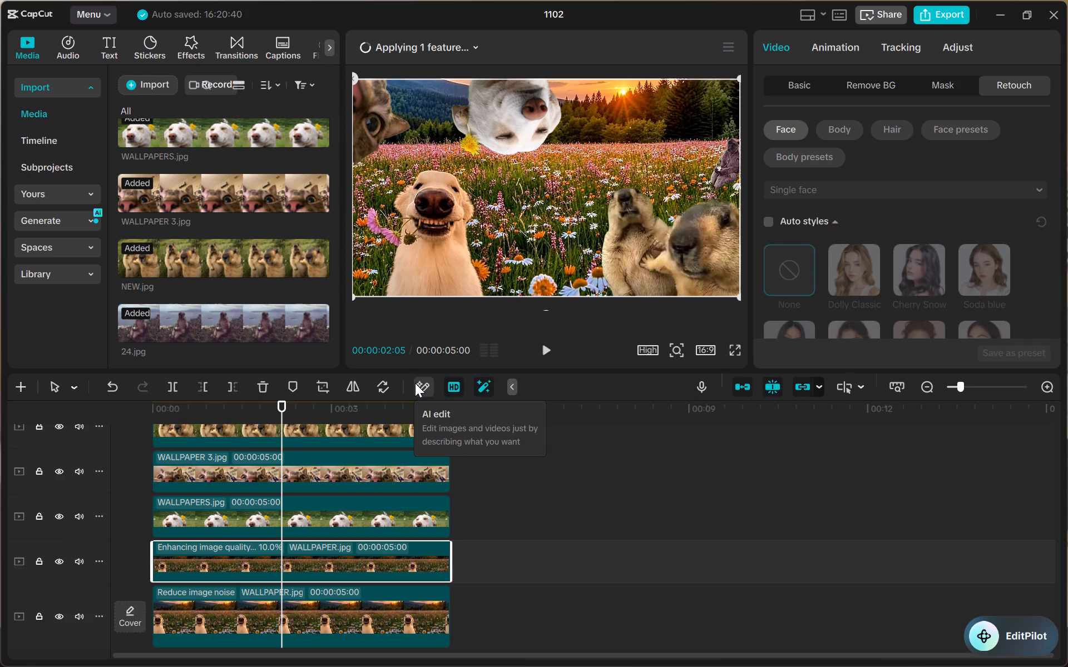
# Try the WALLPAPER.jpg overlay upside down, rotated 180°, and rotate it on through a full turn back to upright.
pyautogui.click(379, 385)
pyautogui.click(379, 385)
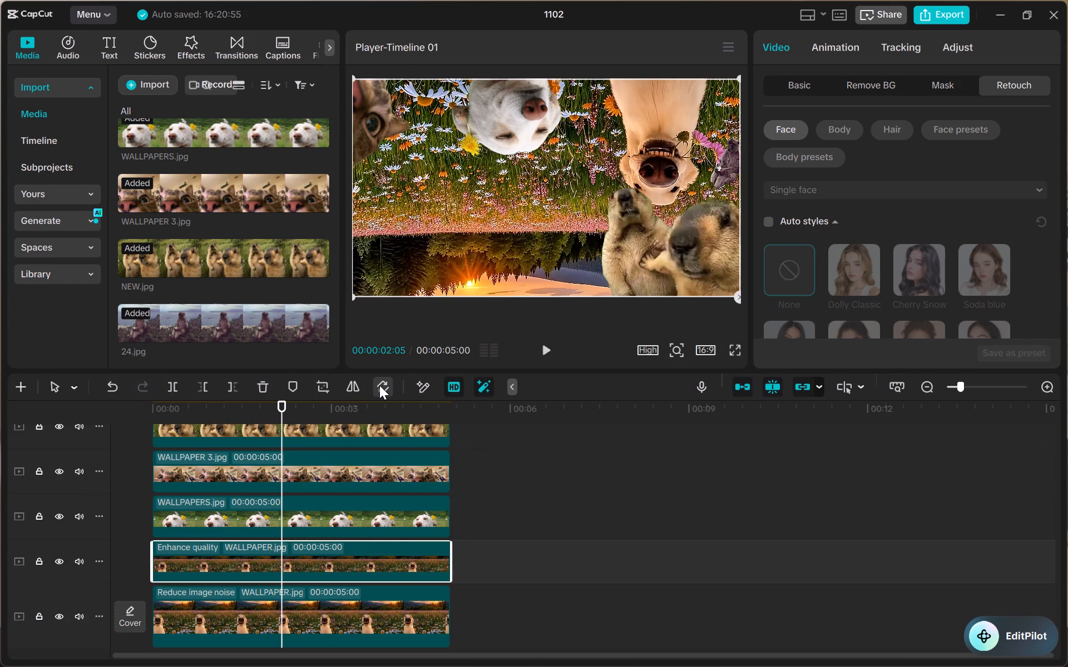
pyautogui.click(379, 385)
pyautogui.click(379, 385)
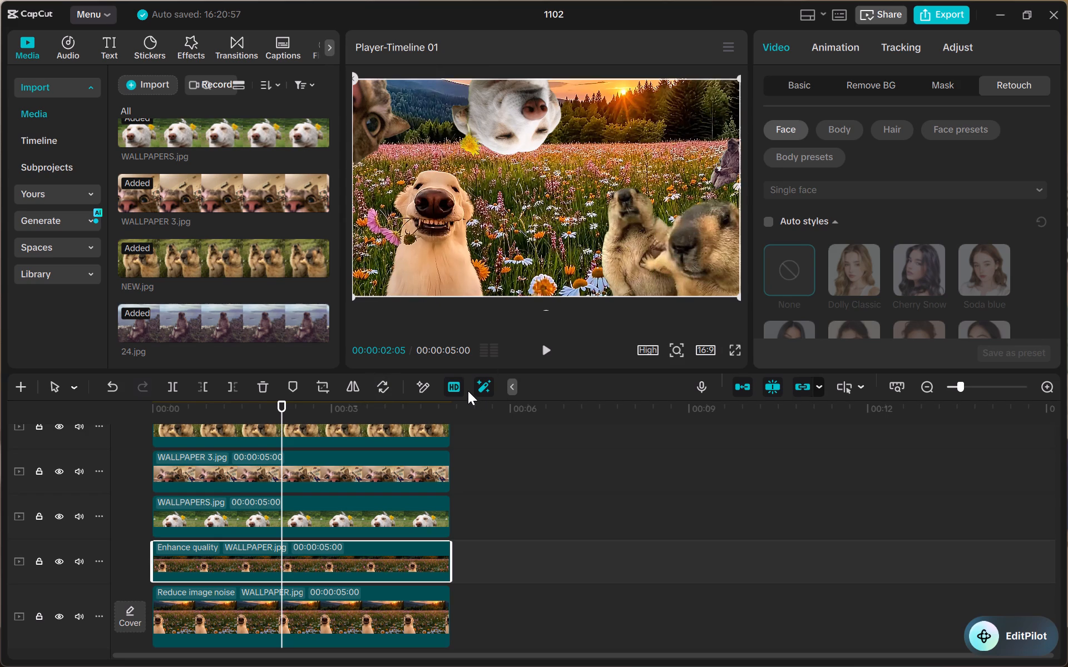
# Check the enhanced collage in full-screen preview and return to the editor.
pyautogui.click(739, 355)
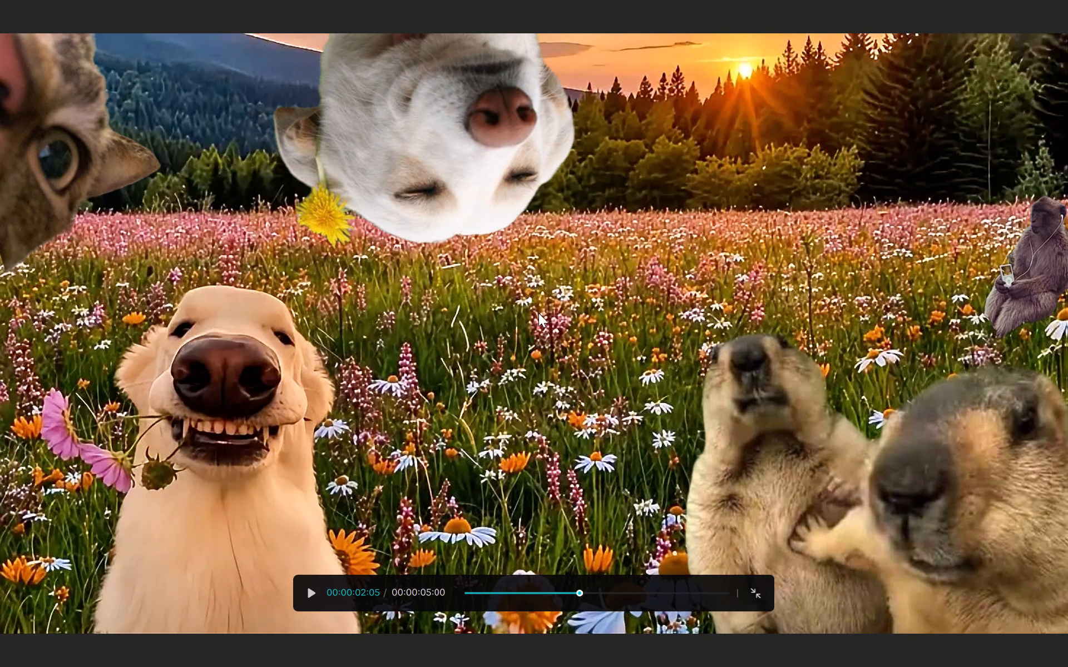
pyautogui.press('Escape')
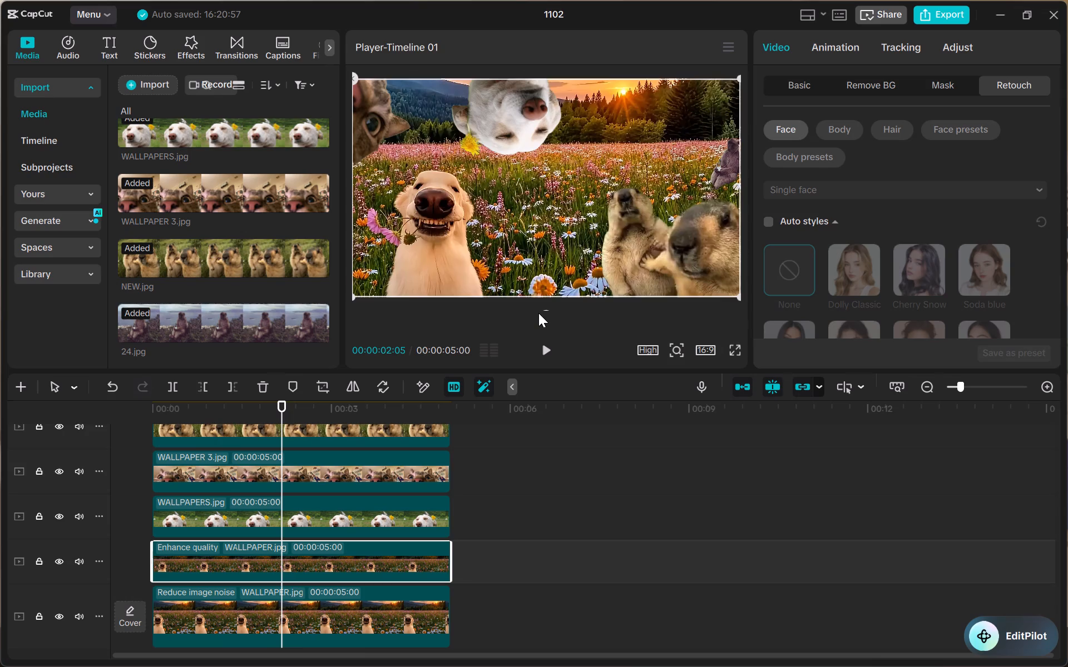
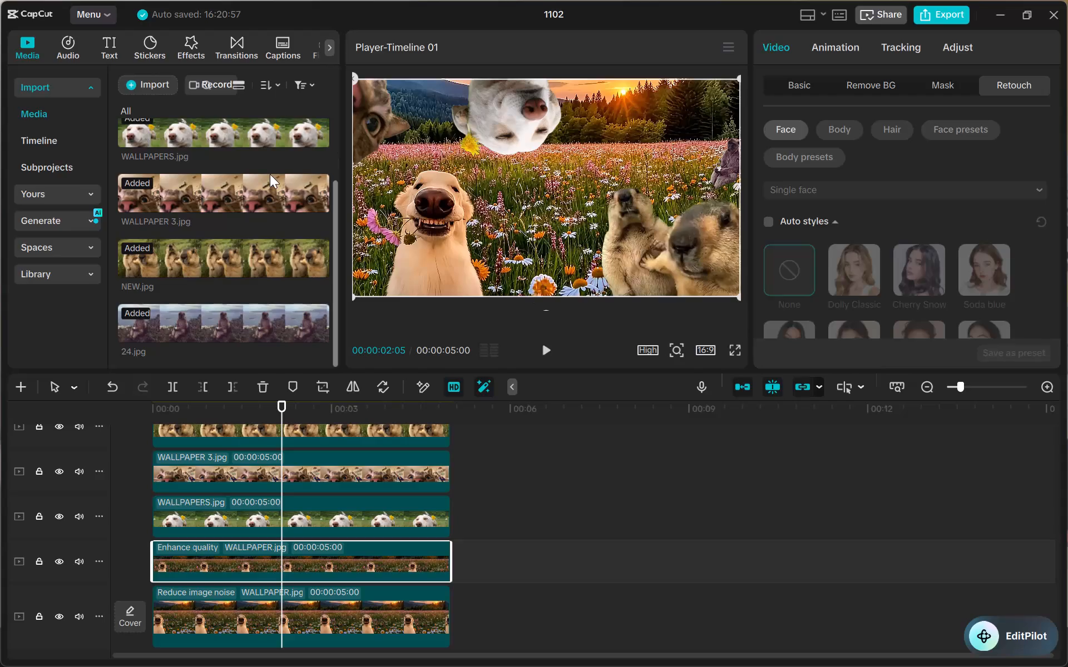
# Set the Auto adjust intensity of the WALLPAPER.jpg overlay to 0.
pyautogui.scroll(-5, 270, 174)
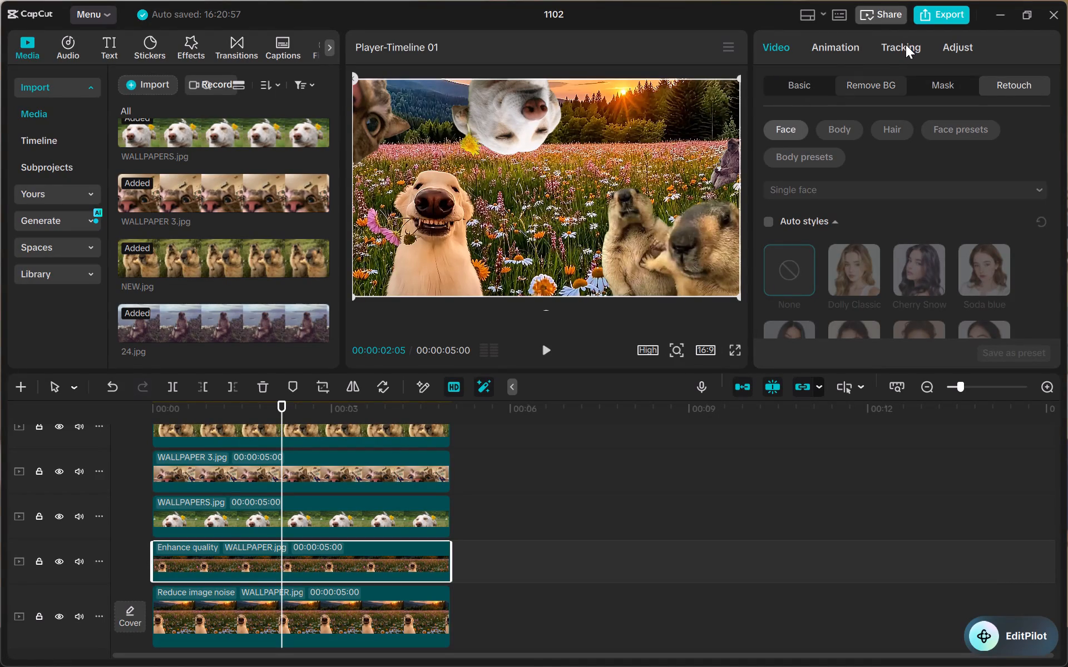
pyautogui.click(906, 44)
pyautogui.click(937, 46)
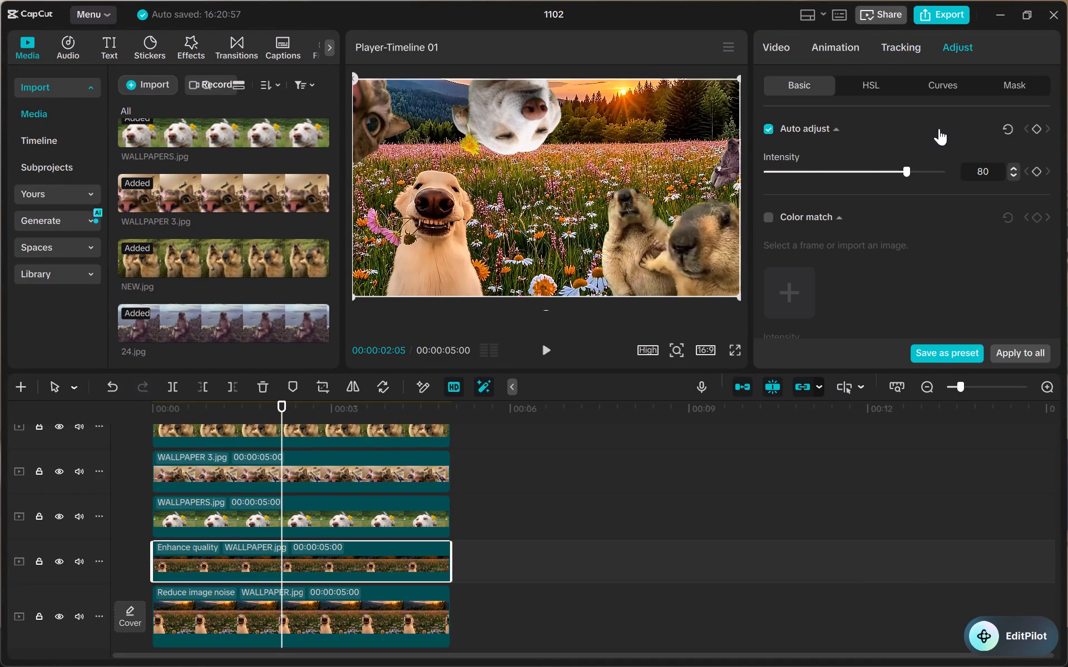
pyautogui.moveTo(904, 172); pyautogui.dragTo(756, 170)
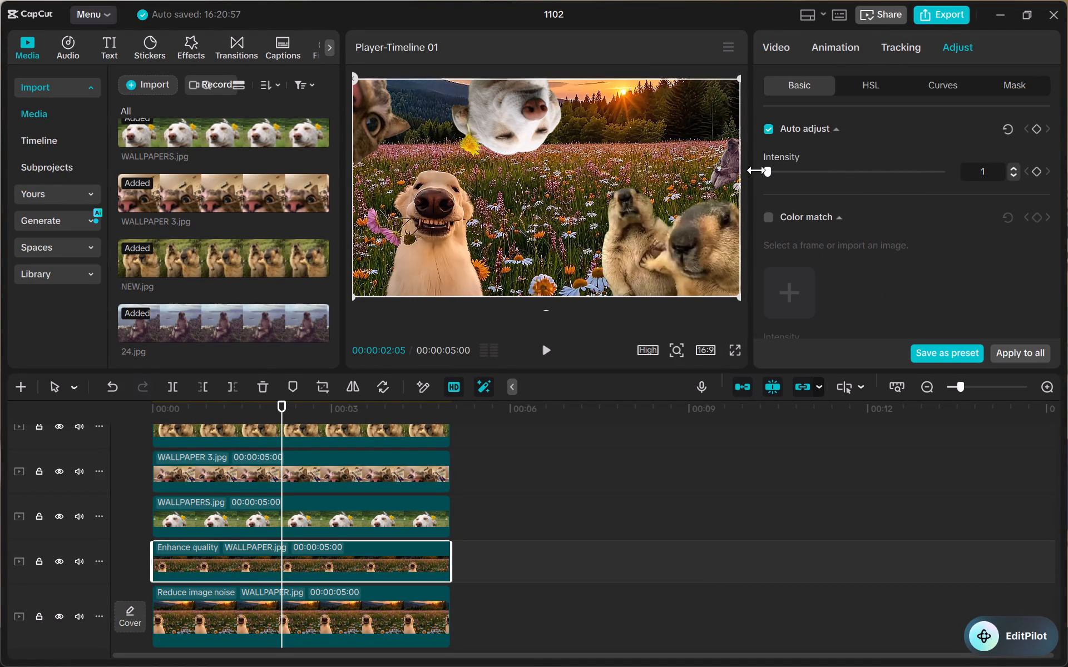
pyautogui.moveTo(756, 170); pyautogui.dragTo(703, 183)
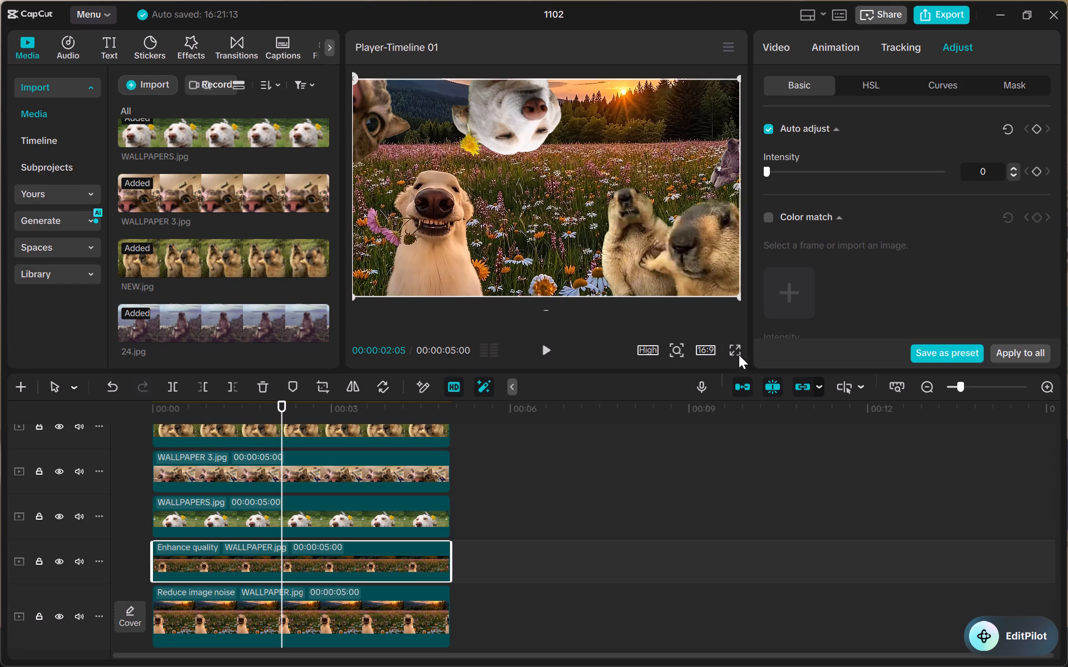
# Check the adjusted collage in full-screen preview and return to the editor.
pyautogui.click(733, 350)
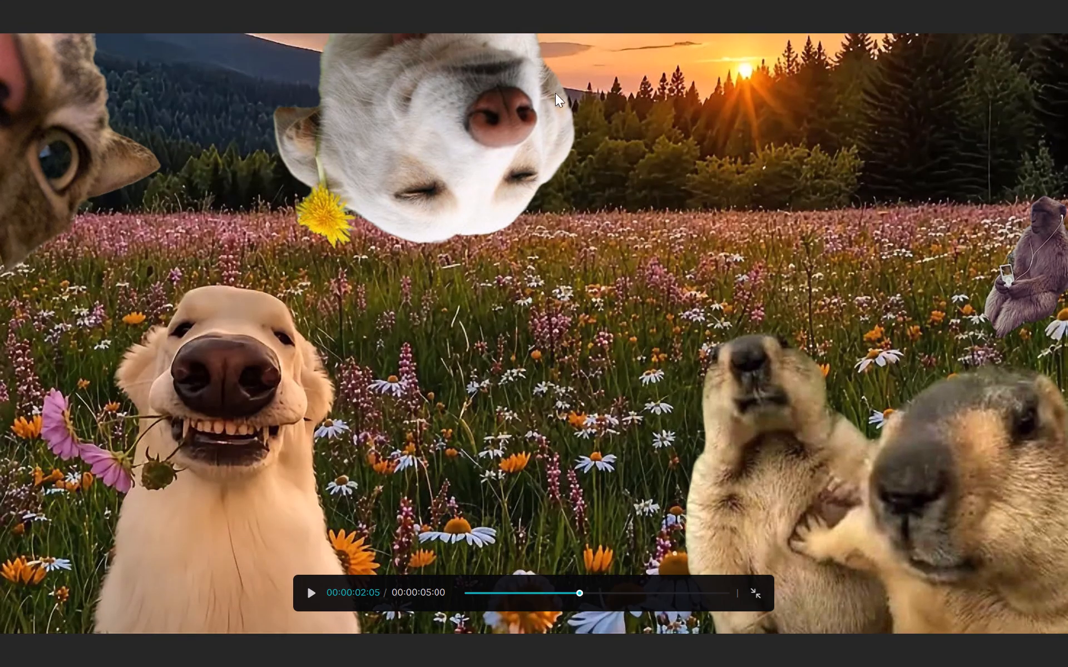
pyautogui.press('Escape')
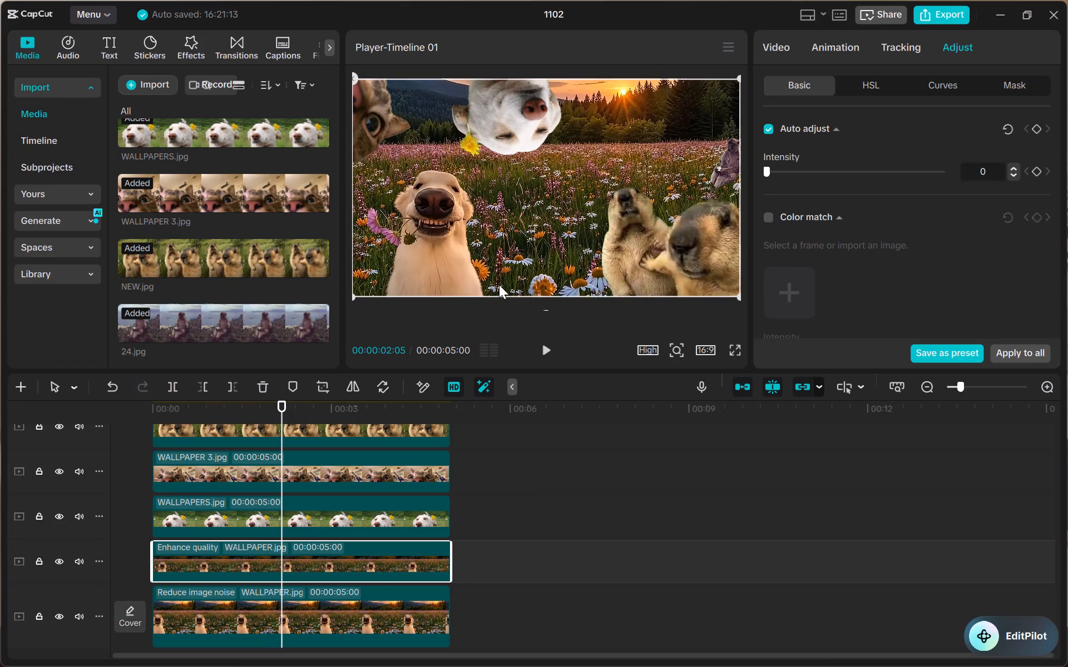
# Apply the overlay's adjustment settings to all clips.
pyautogui.scroll(-2, 761, 512)
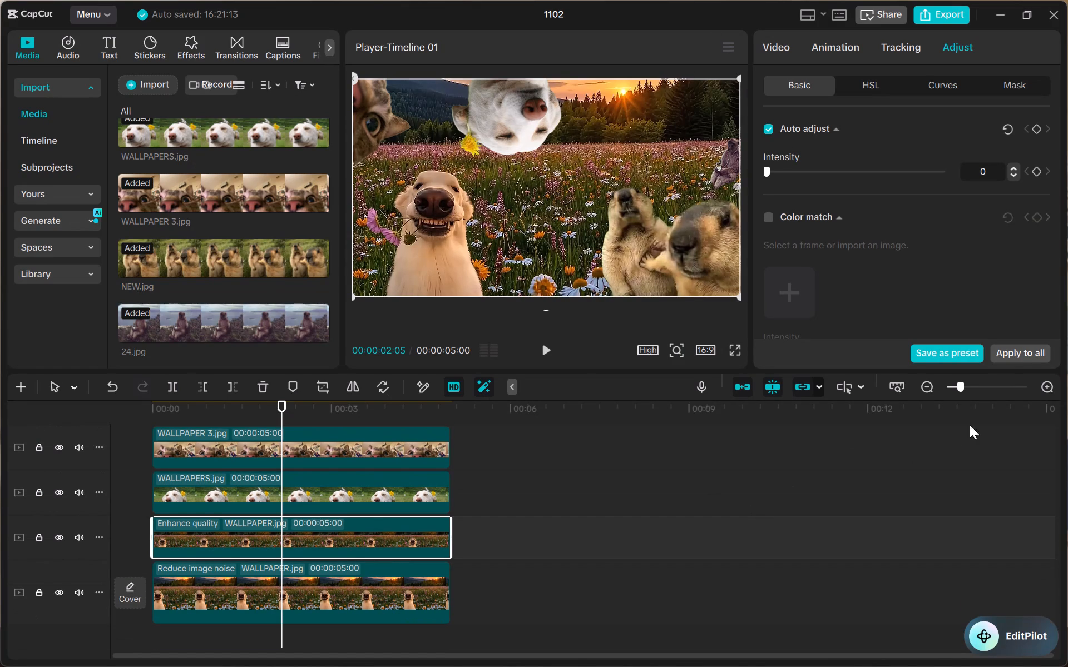
pyautogui.click(1030, 357)
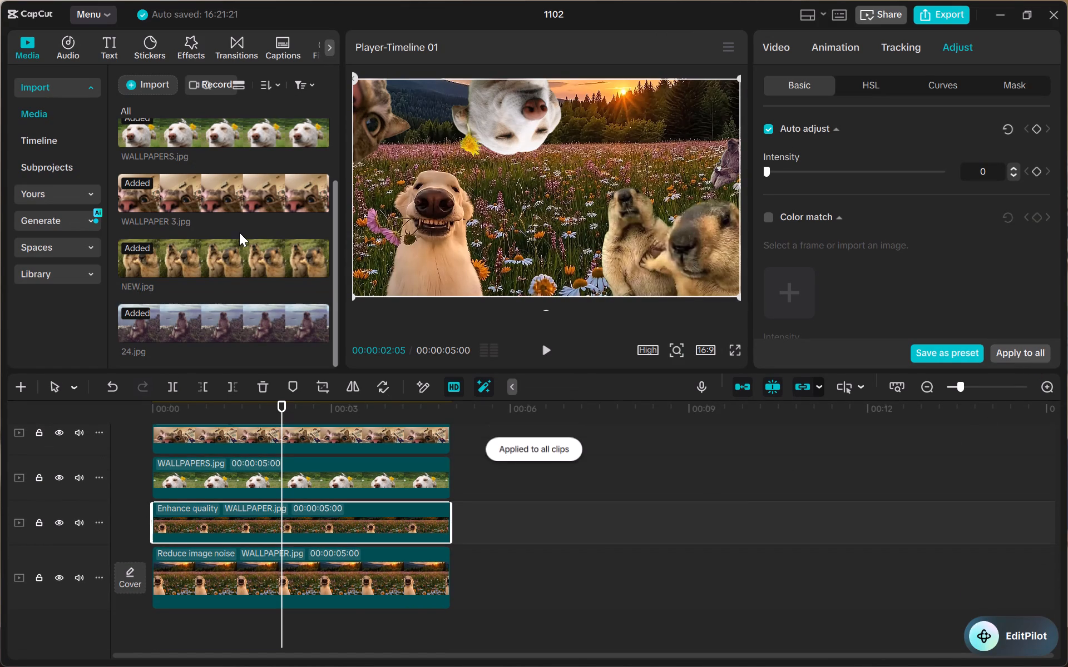
# Browse the Halloween, Vlog, Funny, Birthday and Cute music categories and audition Kids Song.
pyautogui.click(70, 34)
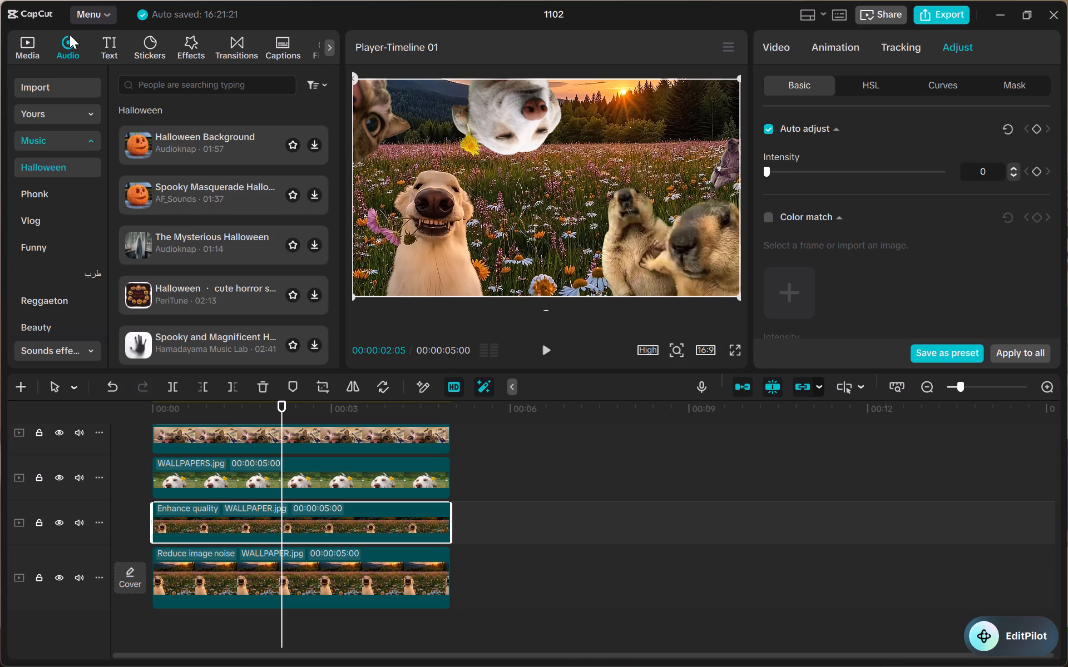
pyautogui.click(194, 148)
pyautogui.click(57, 216)
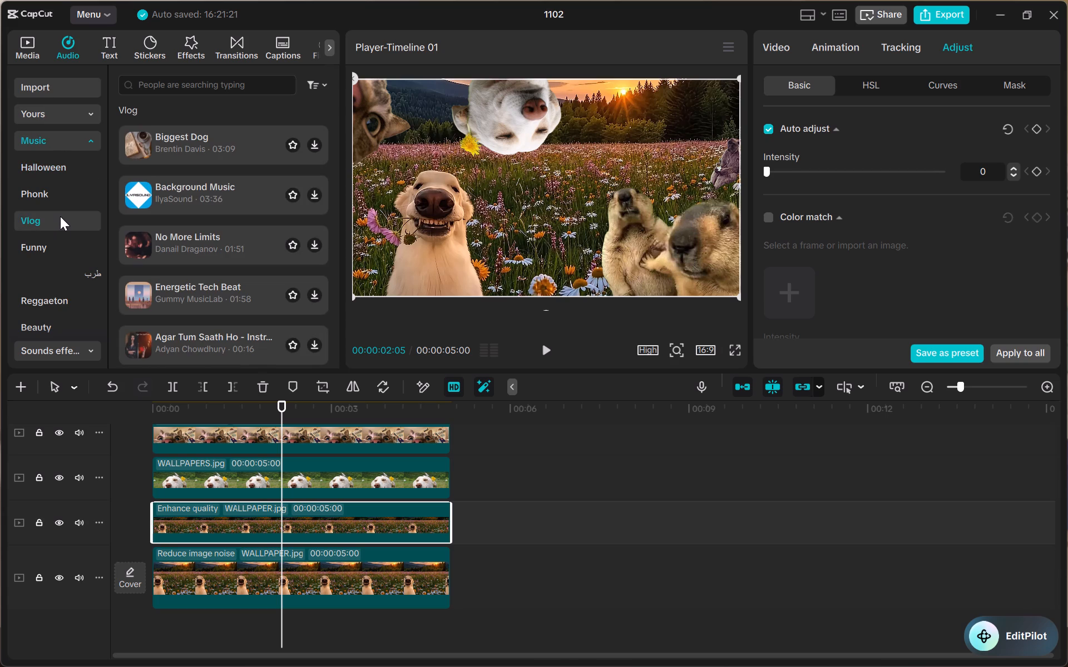
pyautogui.click(53, 243)
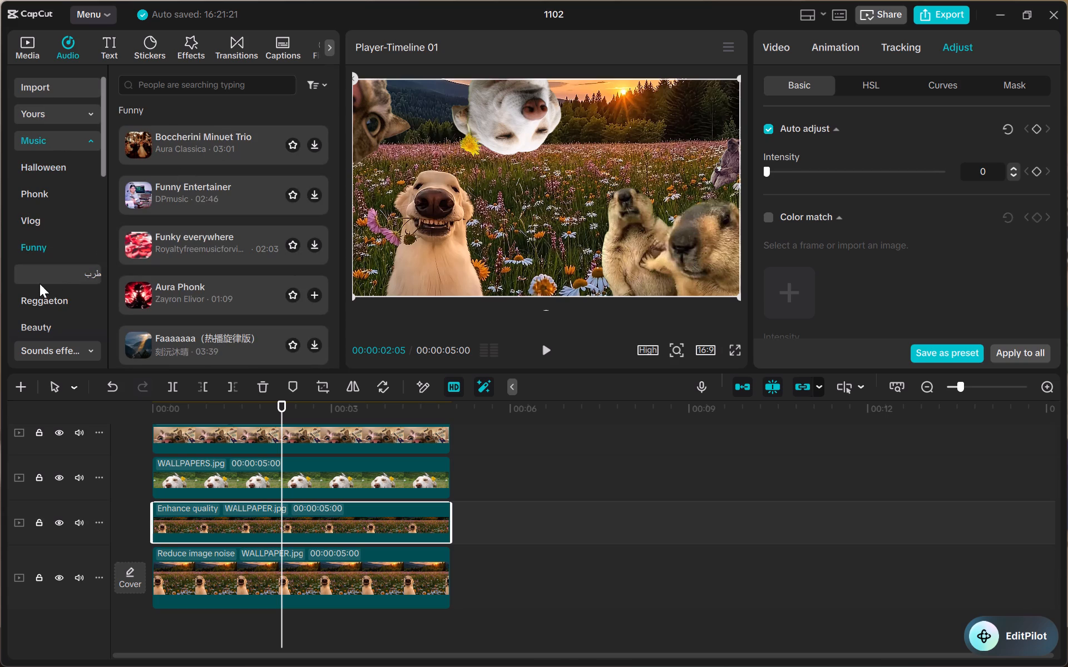
pyautogui.scroll(-1, 41, 306)
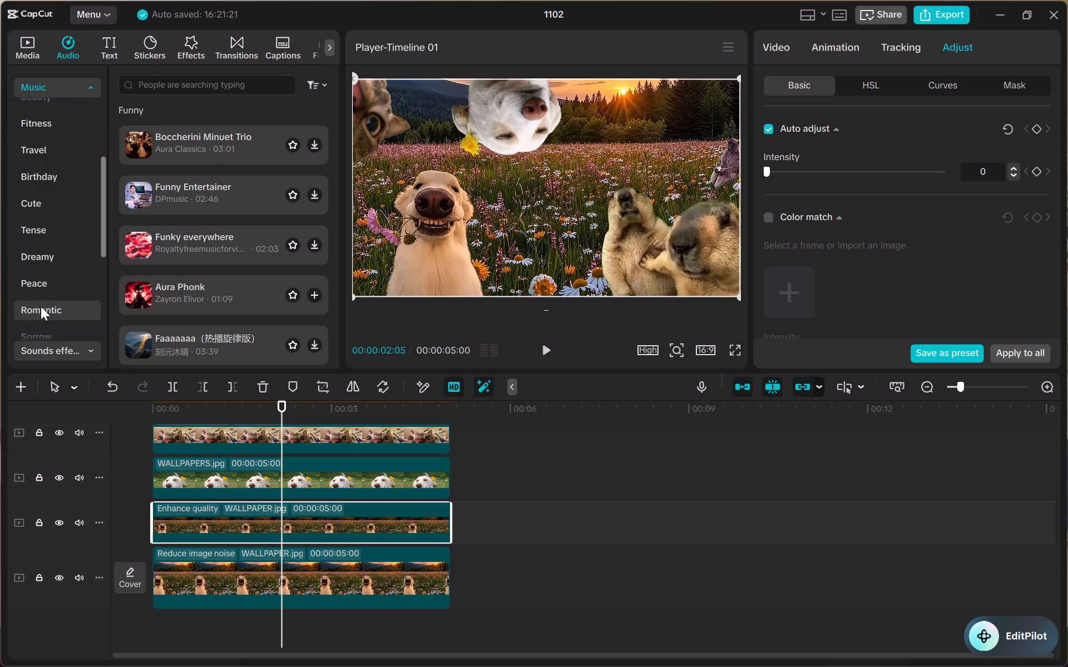
pyautogui.click(33, 212)
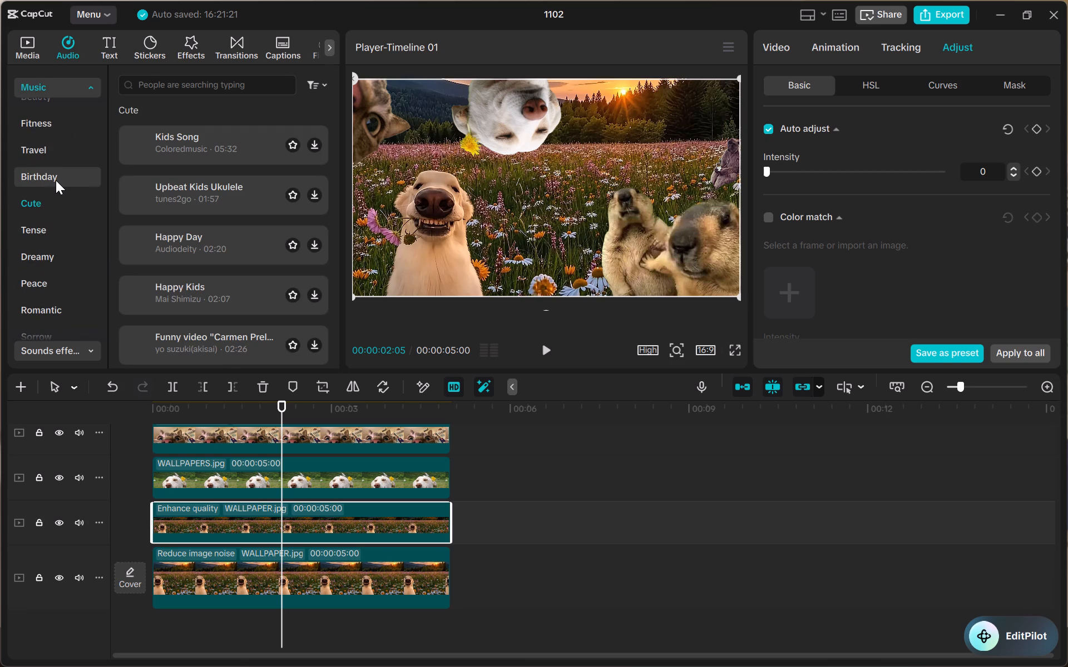
pyautogui.click(56, 180)
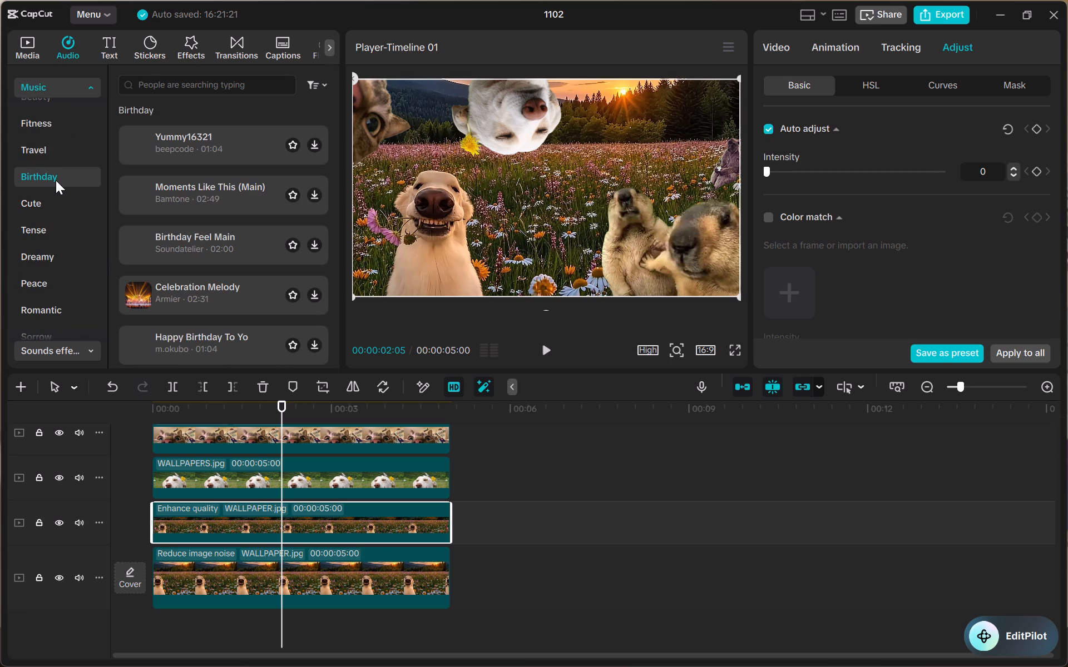
pyautogui.click(57, 202)
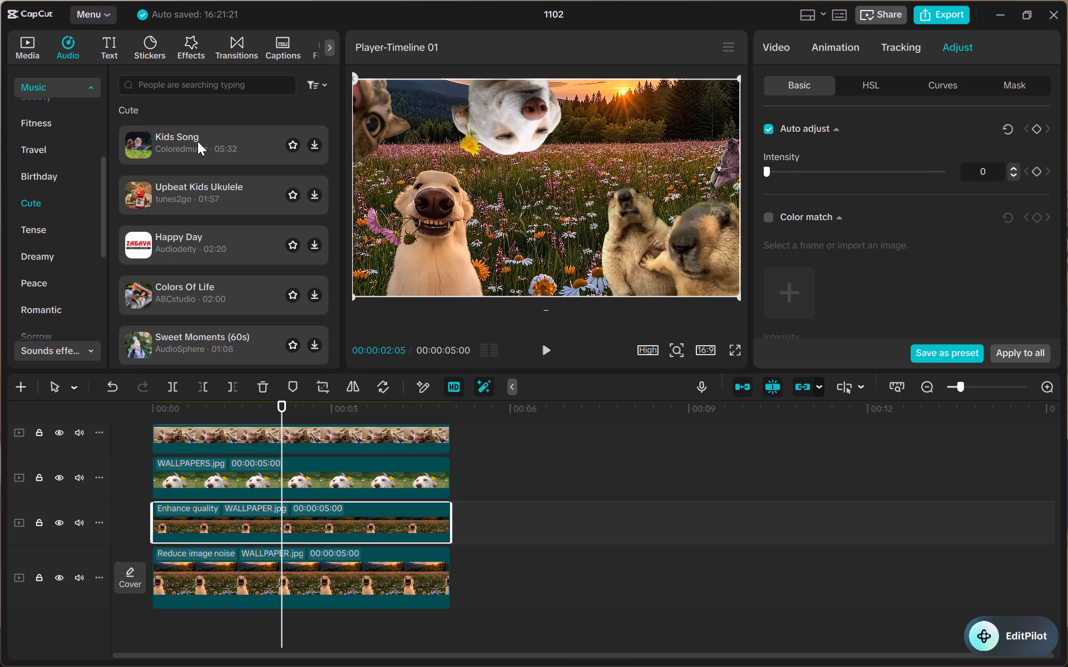
pyautogui.doubleClick(197, 141)
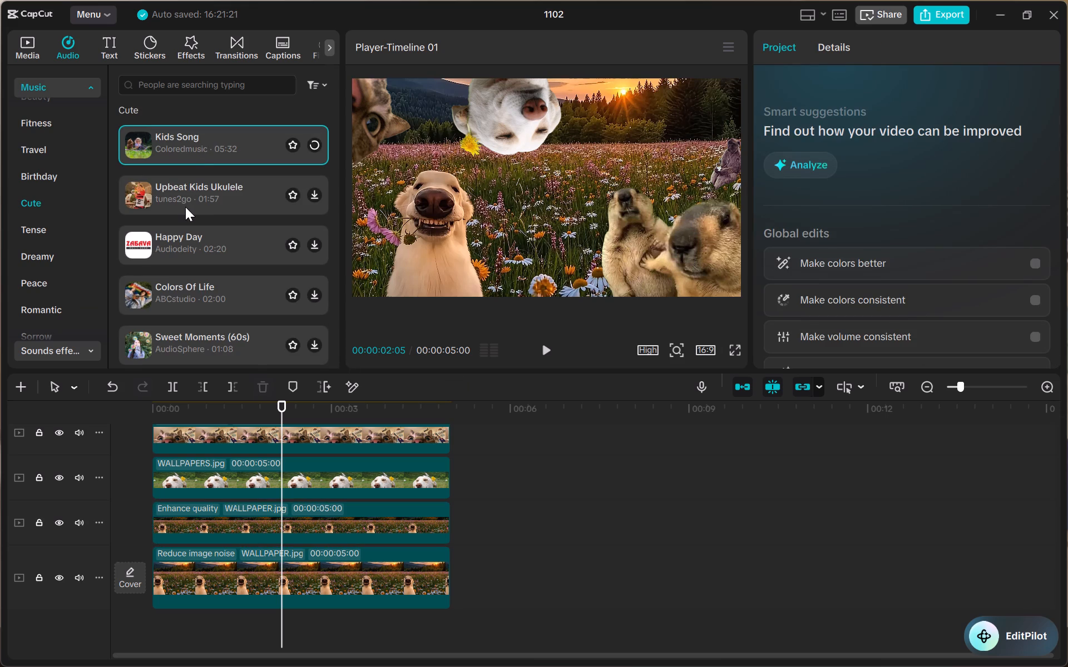
# Add the Cute track Colors Of Life to the timeline as audio, starting at about 2 seconds.
pyautogui.moveTo(189, 281); pyautogui.dragTo(277, 423)
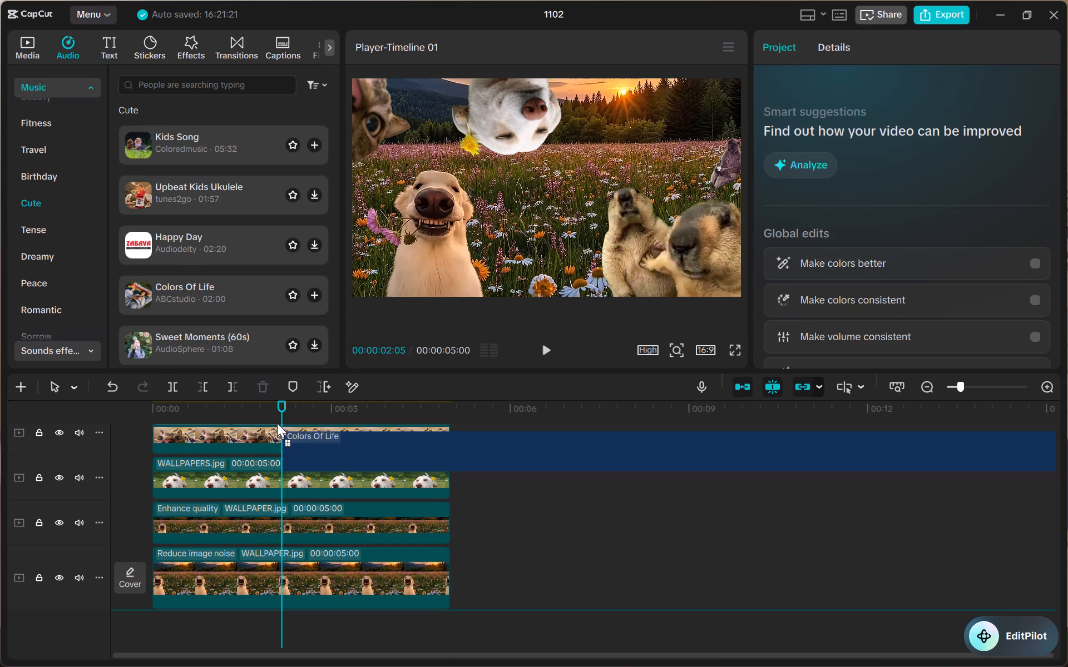
pyautogui.moveTo(277, 423); pyautogui.dragTo(271, 418)
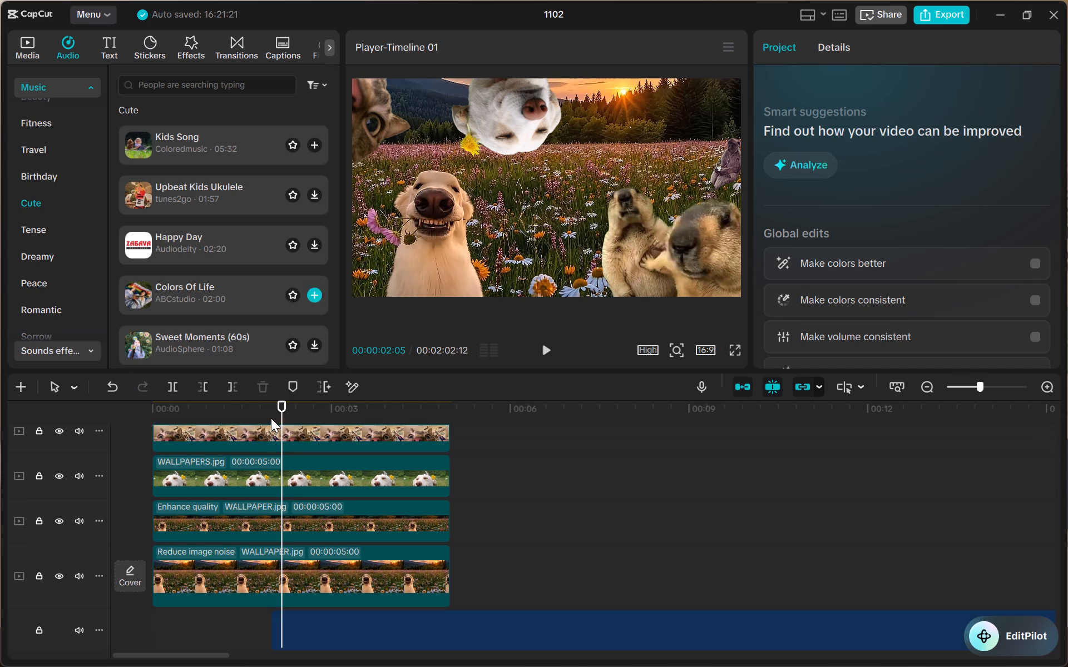
# Raise the Colors Of Life volume to 2.0 dB and move the clip to the start of the timeline.
pyautogui.click(333, 641)
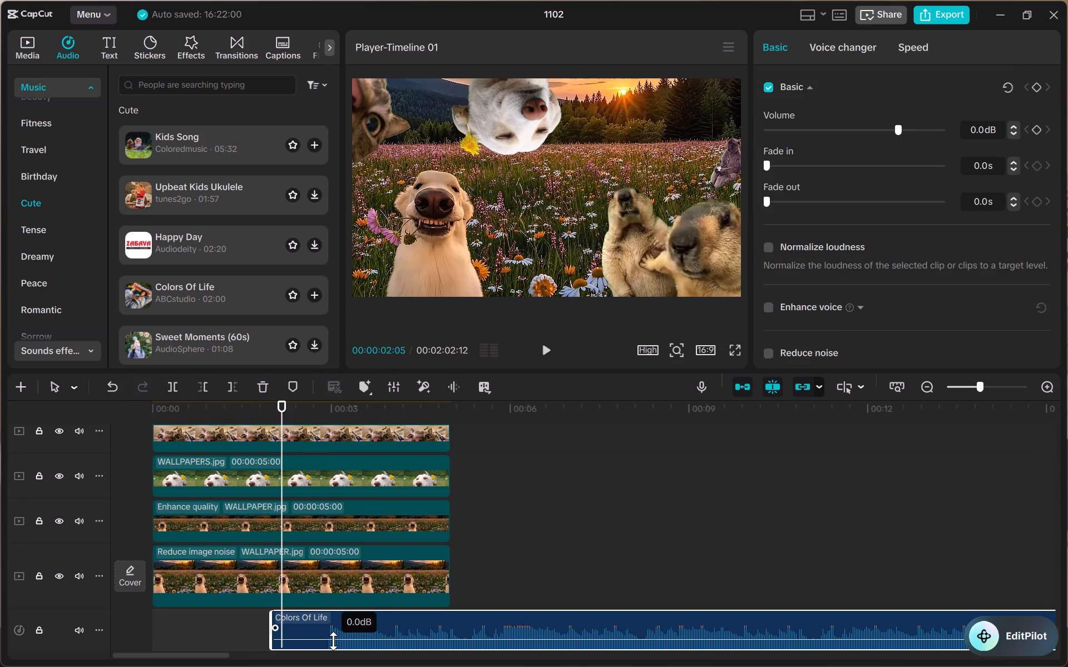
pyautogui.moveTo(348, 616); pyautogui.dragTo(310, 618)
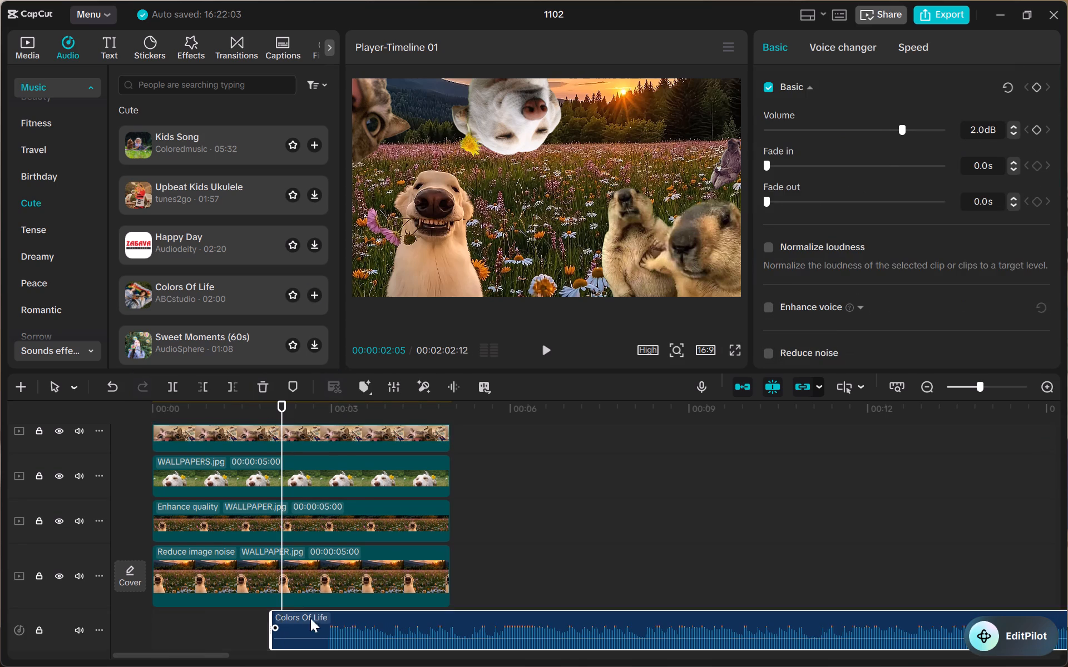
pyautogui.moveTo(310, 618); pyautogui.dragTo(229, 616)
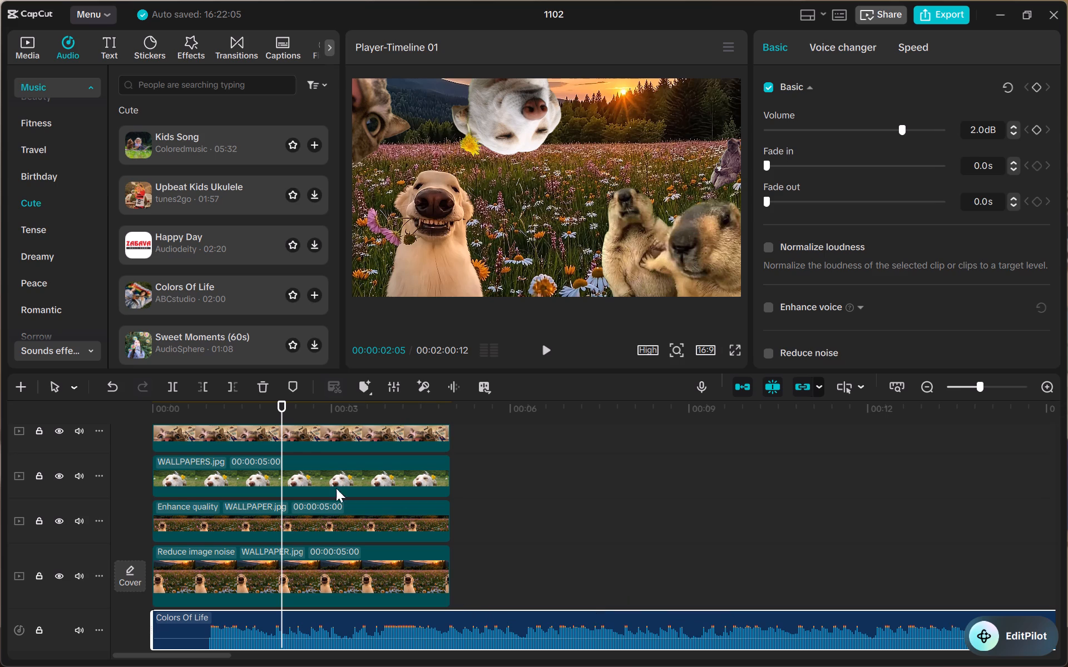
# Trim off the part of Colors Of Life after 00:00:05:00, where the image clips end.
pyautogui.moveTo(280, 409); pyautogui.dragTo(462, 470)
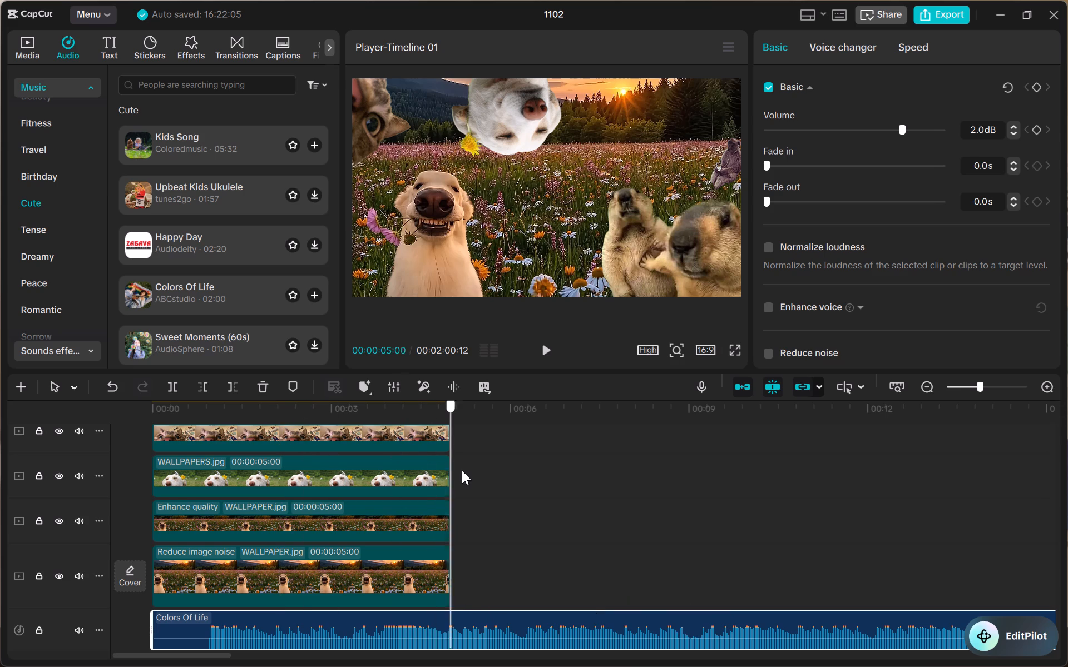
pyautogui.moveTo(462, 470); pyautogui.dragTo(452, 470)
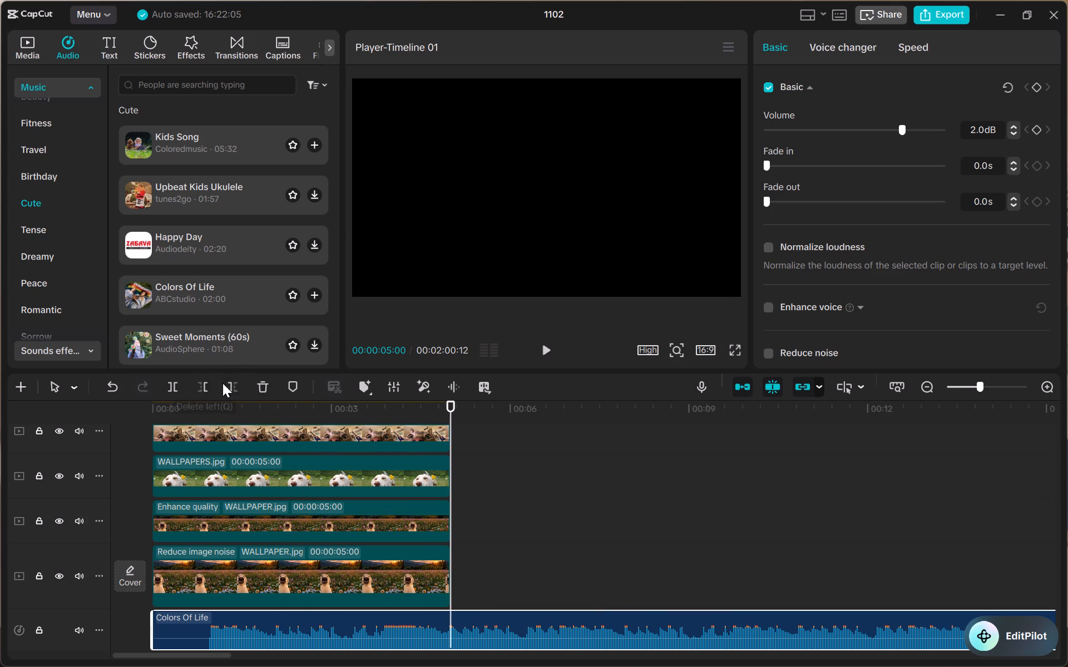
pyautogui.click(229, 382)
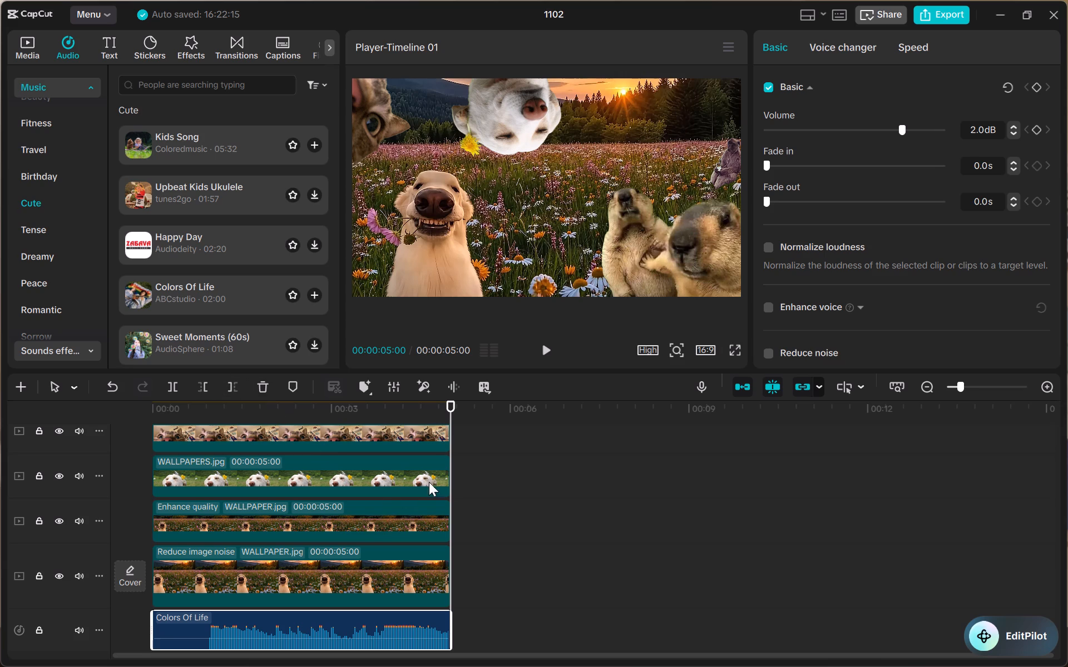
# Play the collage from the beginning, replaying and pausing it to check how the music fits.
pyautogui.moveTo(452, 417); pyautogui.dragTo(177, 389)
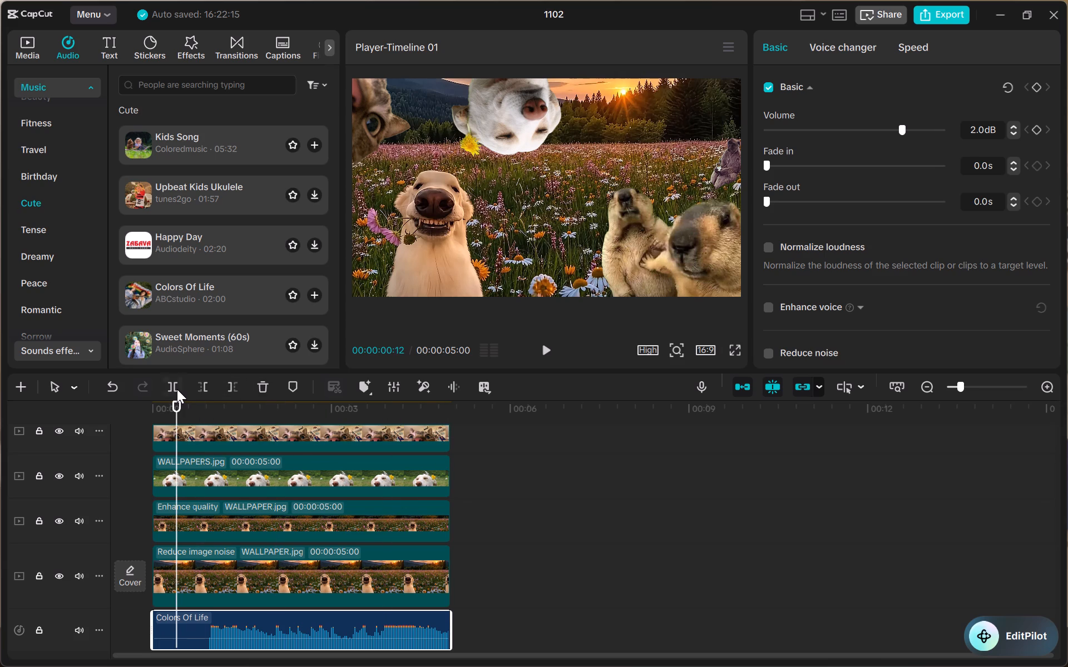
pyautogui.moveTo(176, 403); pyautogui.dragTo(135, 406)
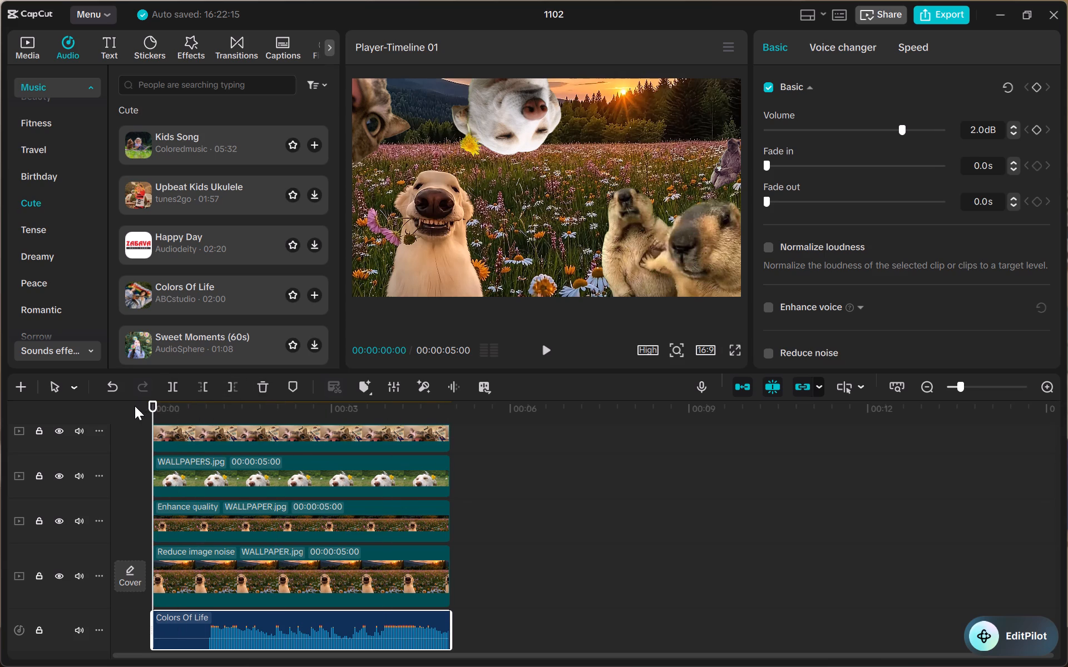
pyautogui.press('space')
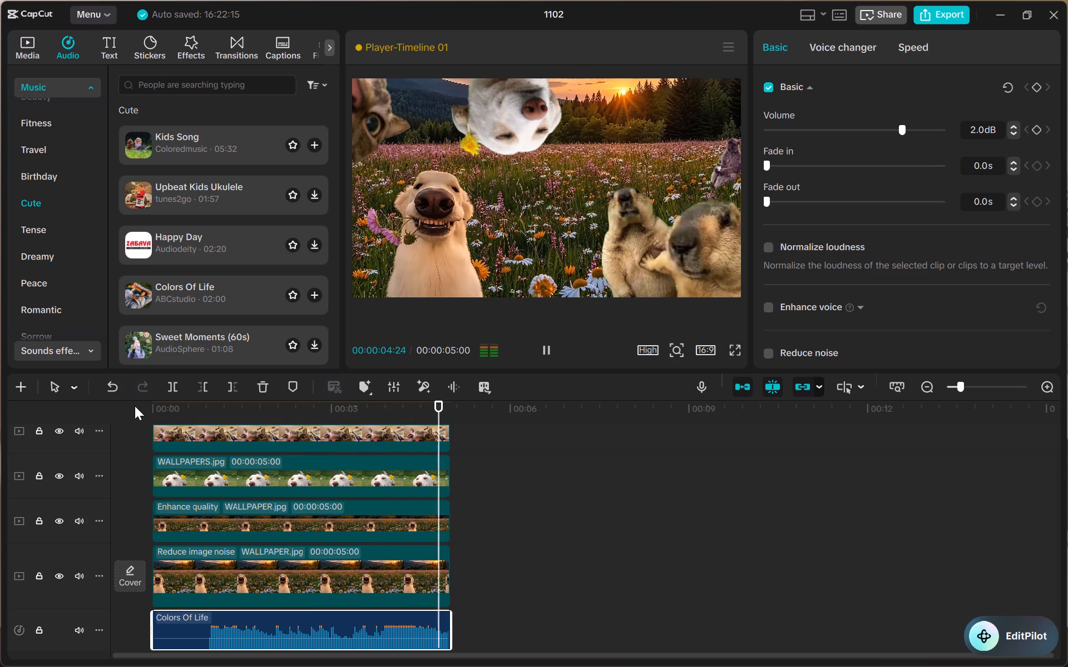
pyautogui.press('space')
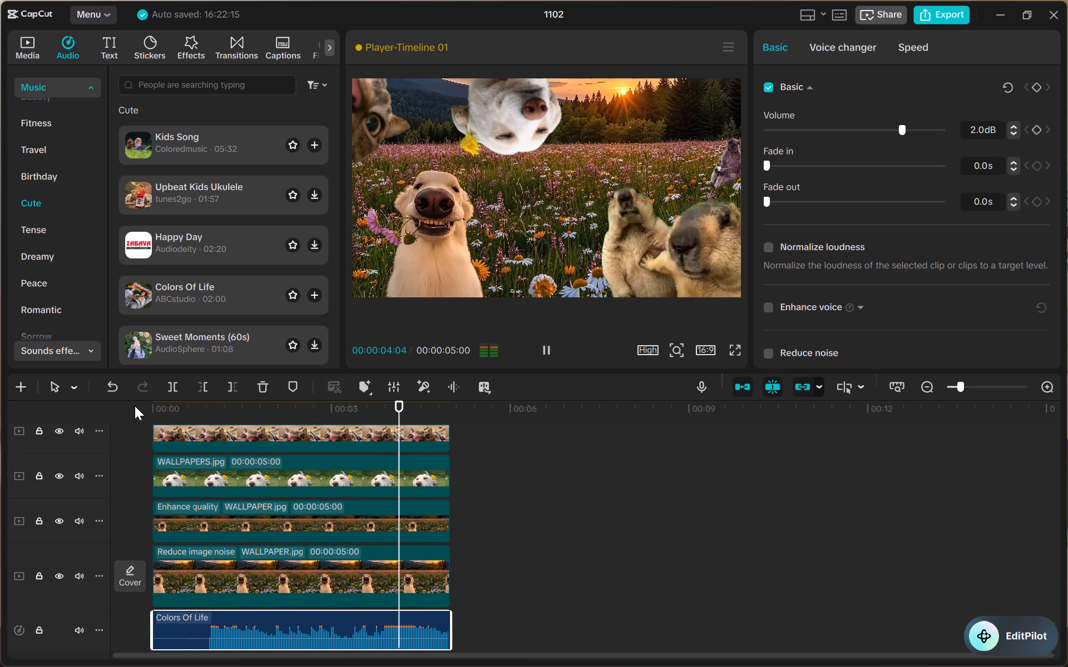
pyautogui.press('space')
pyautogui.press('space')
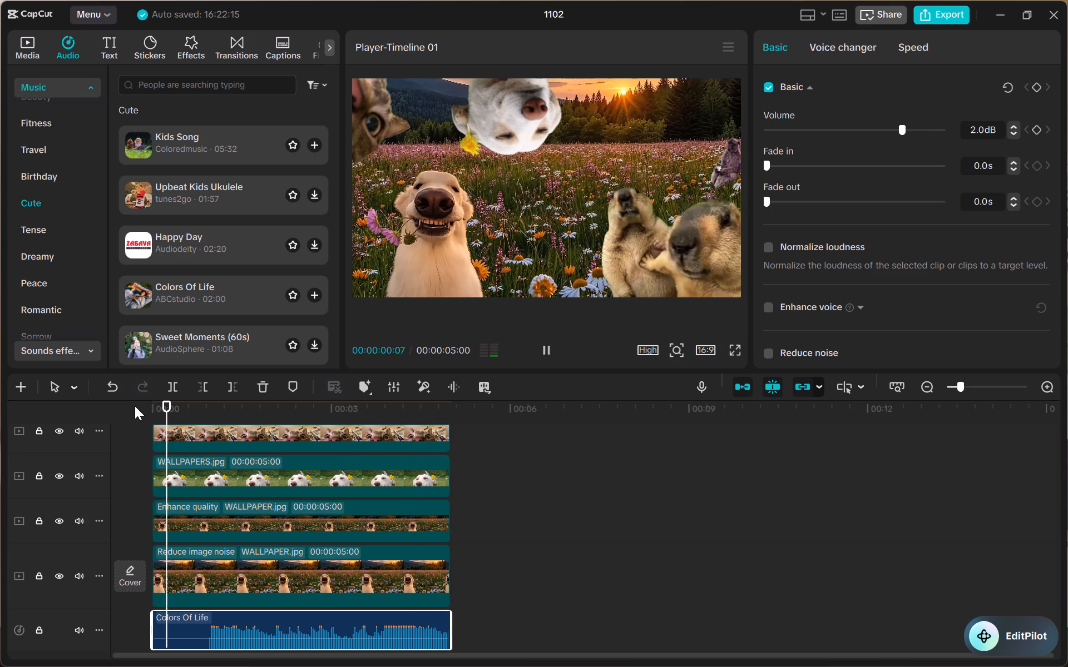
pyautogui.press('space')
pyautogui.press('space')
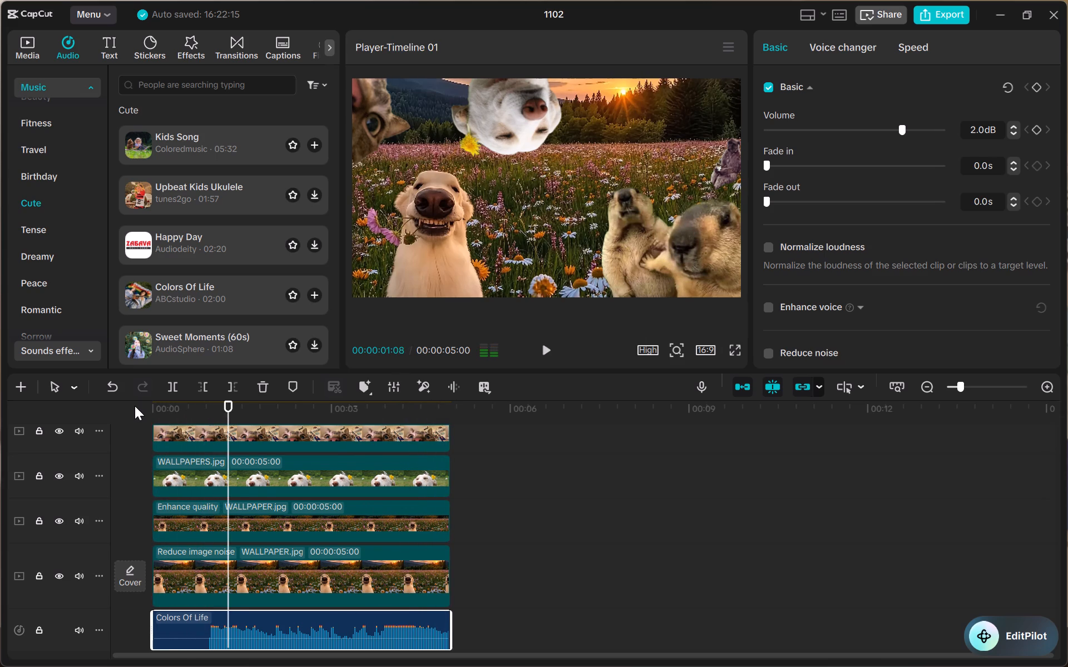
pyautogui.press('space')
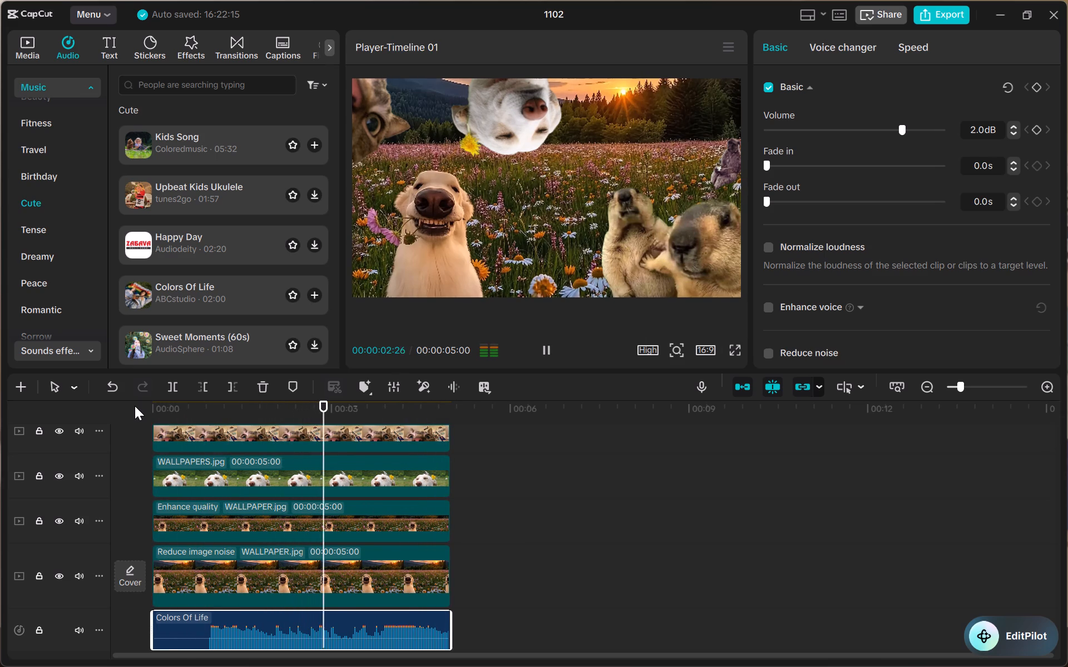
pyautogui.press('space')
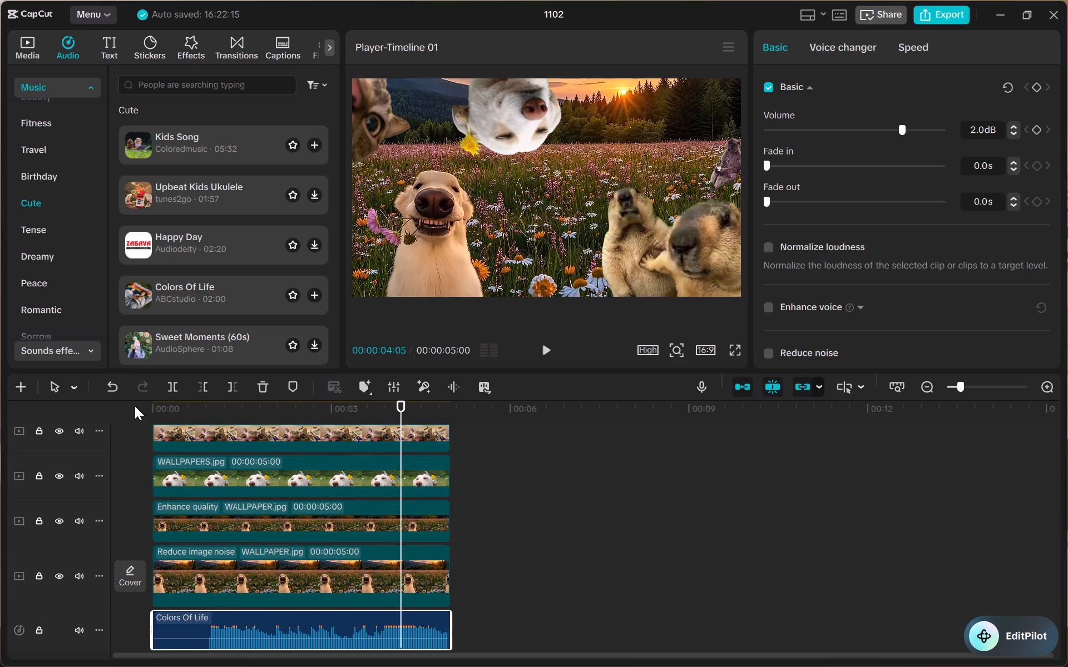
pyautogui.press('space')
pyautogui.press('space')
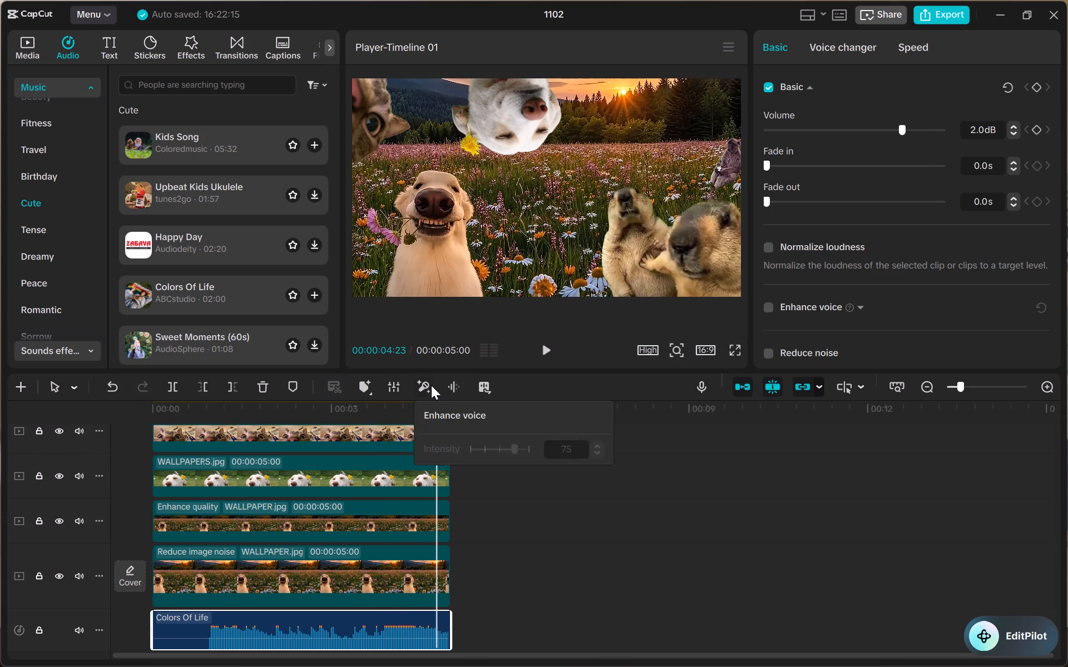
# Apply Reduce noise to the Colors Of Life audio clip.
pyautogui.click(458, 385)
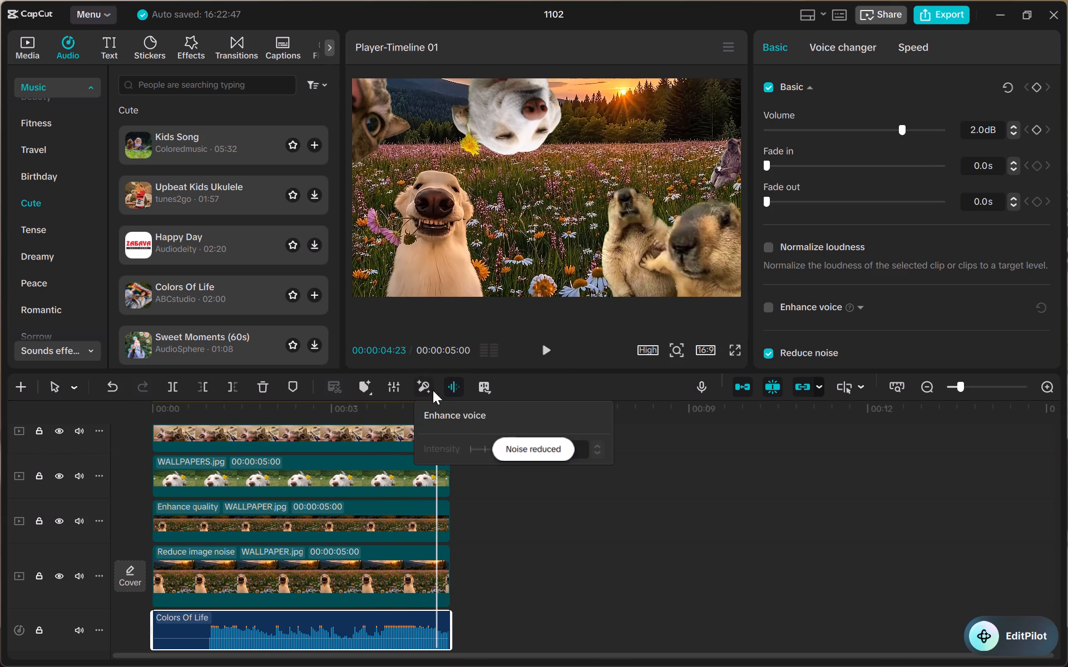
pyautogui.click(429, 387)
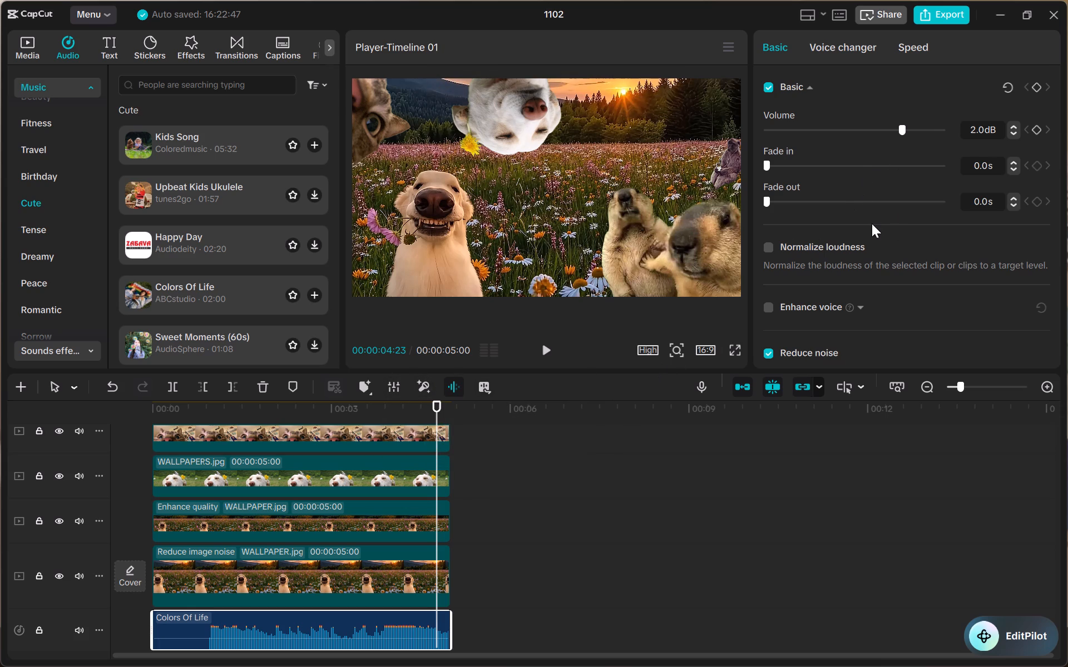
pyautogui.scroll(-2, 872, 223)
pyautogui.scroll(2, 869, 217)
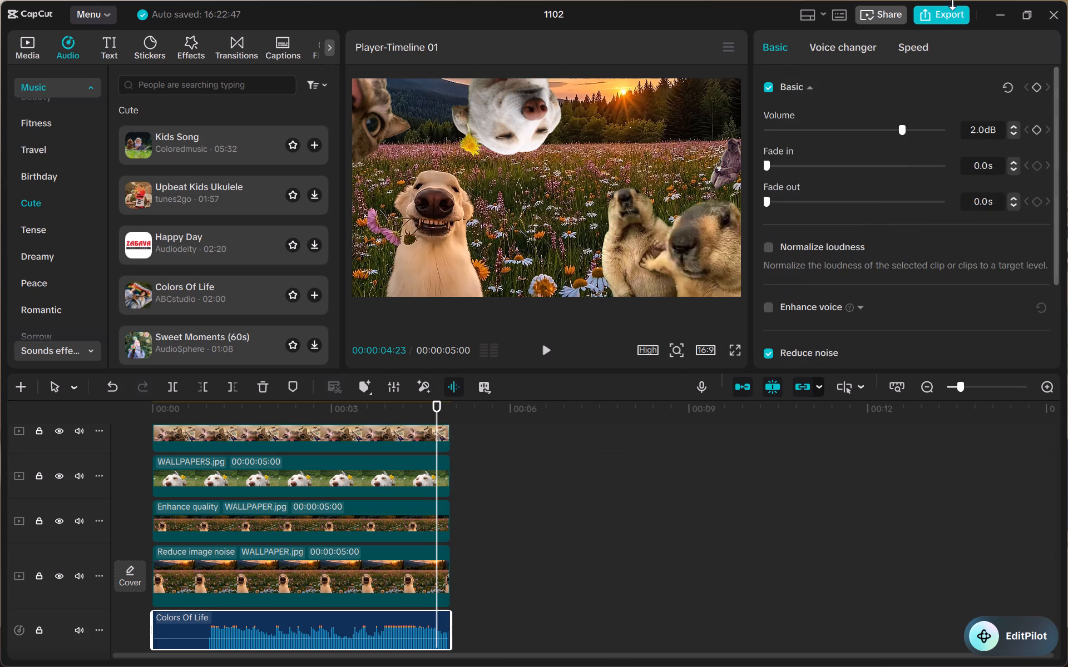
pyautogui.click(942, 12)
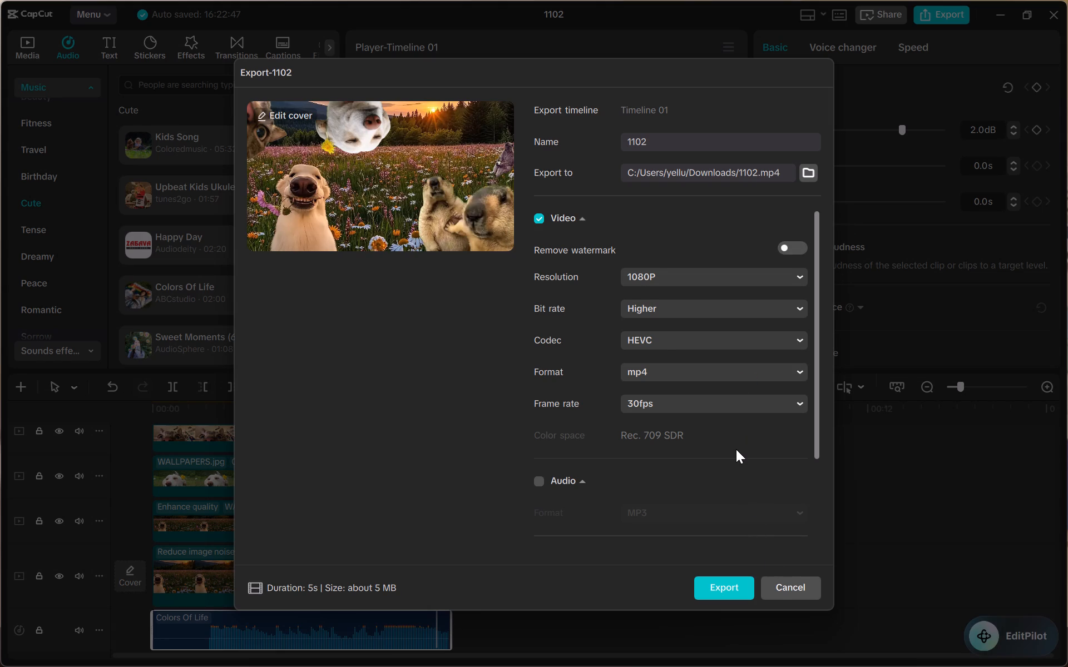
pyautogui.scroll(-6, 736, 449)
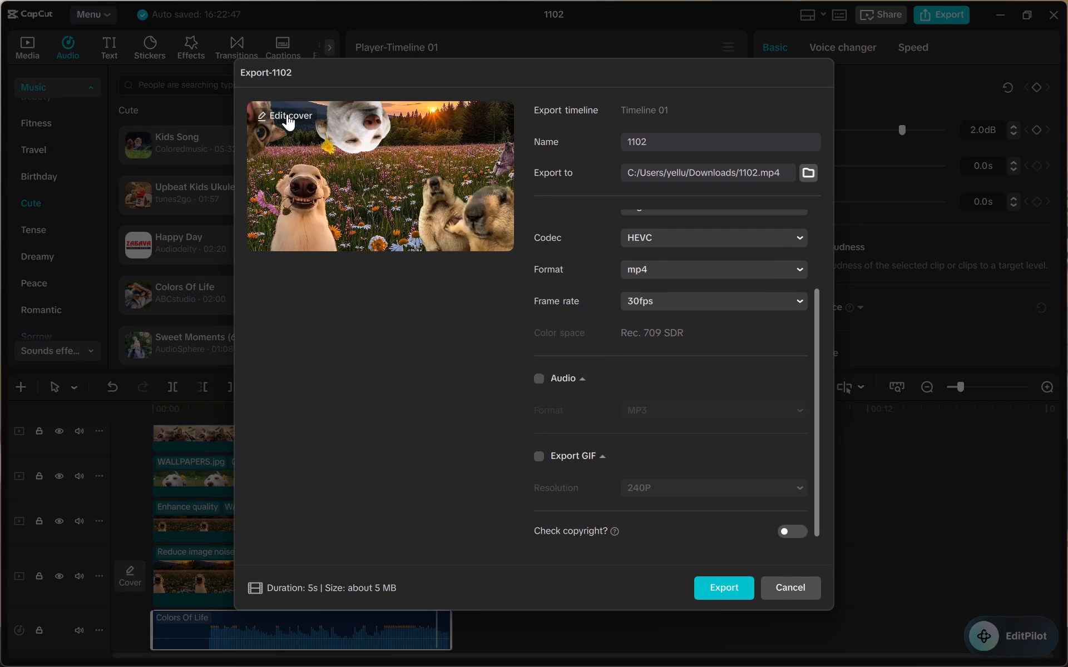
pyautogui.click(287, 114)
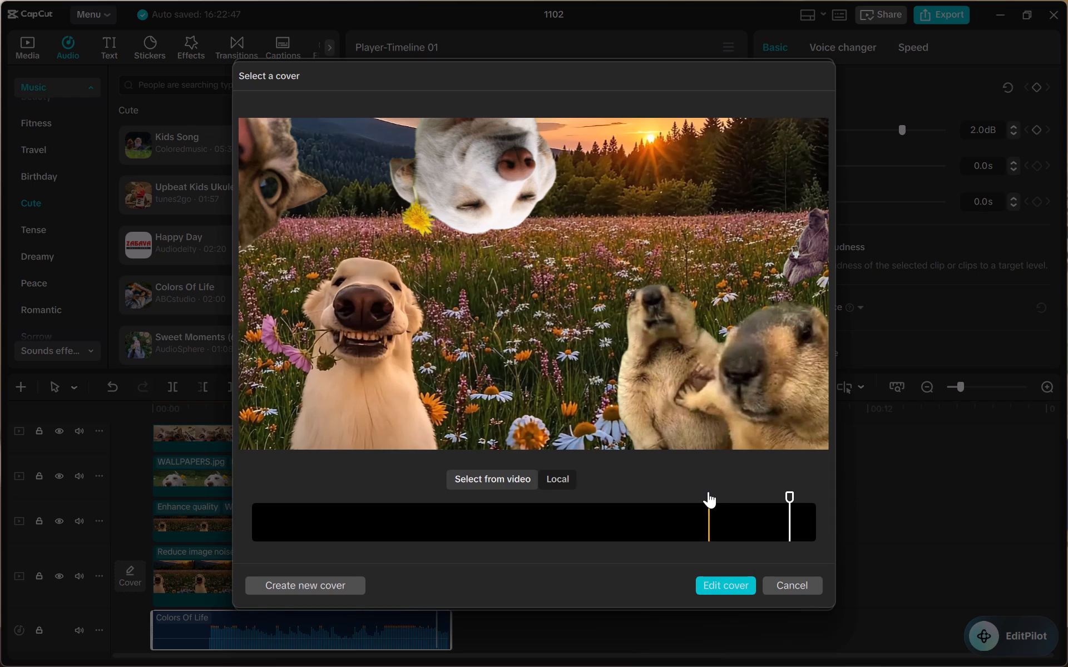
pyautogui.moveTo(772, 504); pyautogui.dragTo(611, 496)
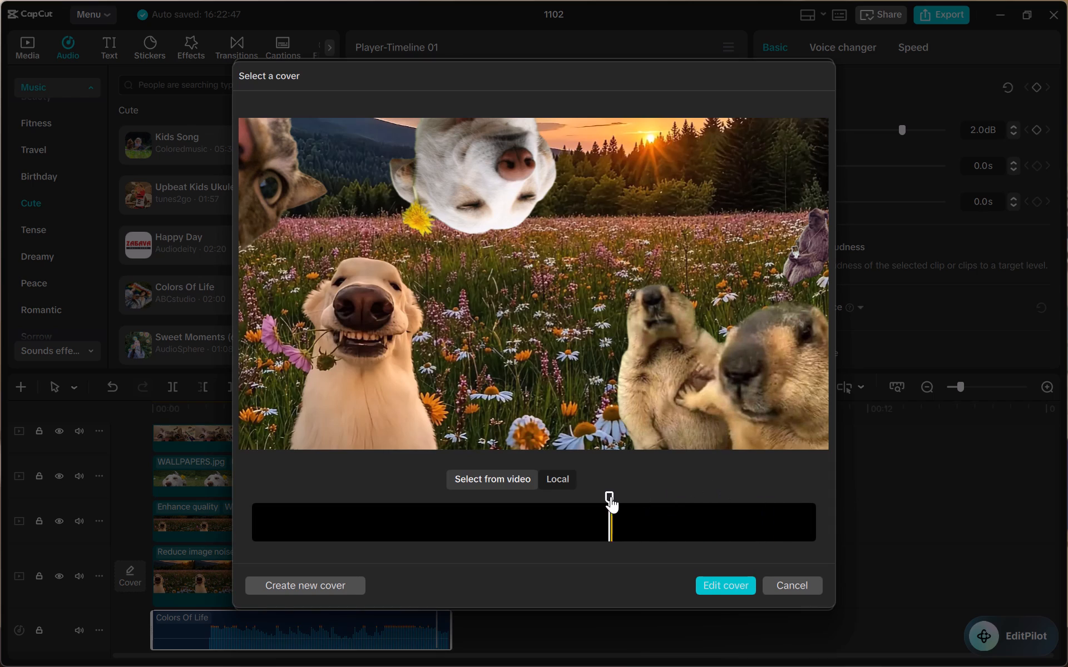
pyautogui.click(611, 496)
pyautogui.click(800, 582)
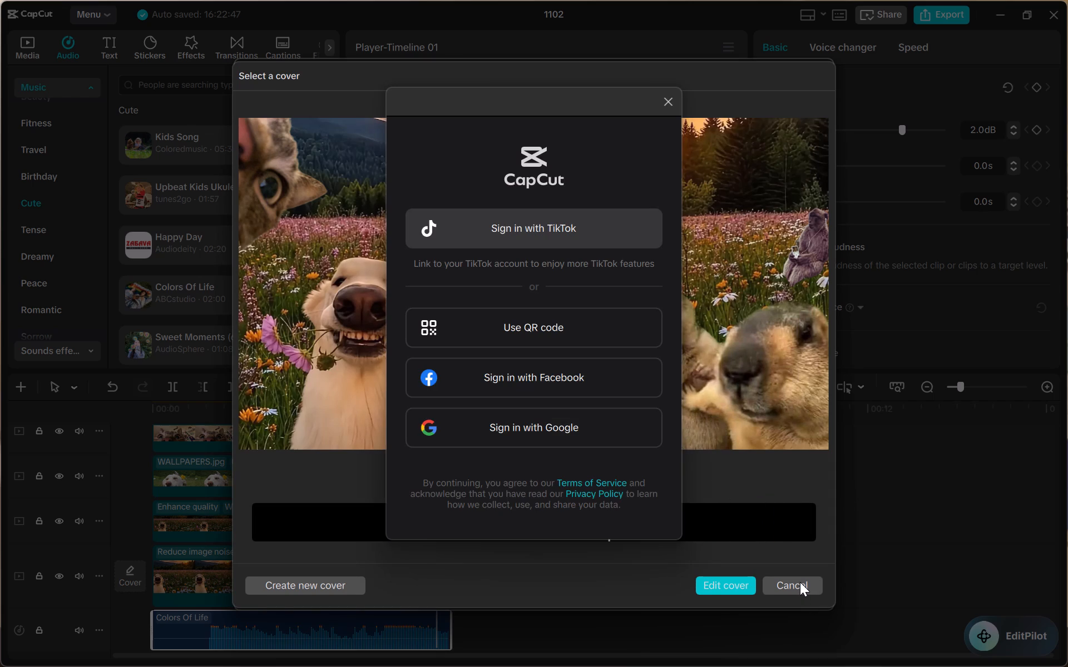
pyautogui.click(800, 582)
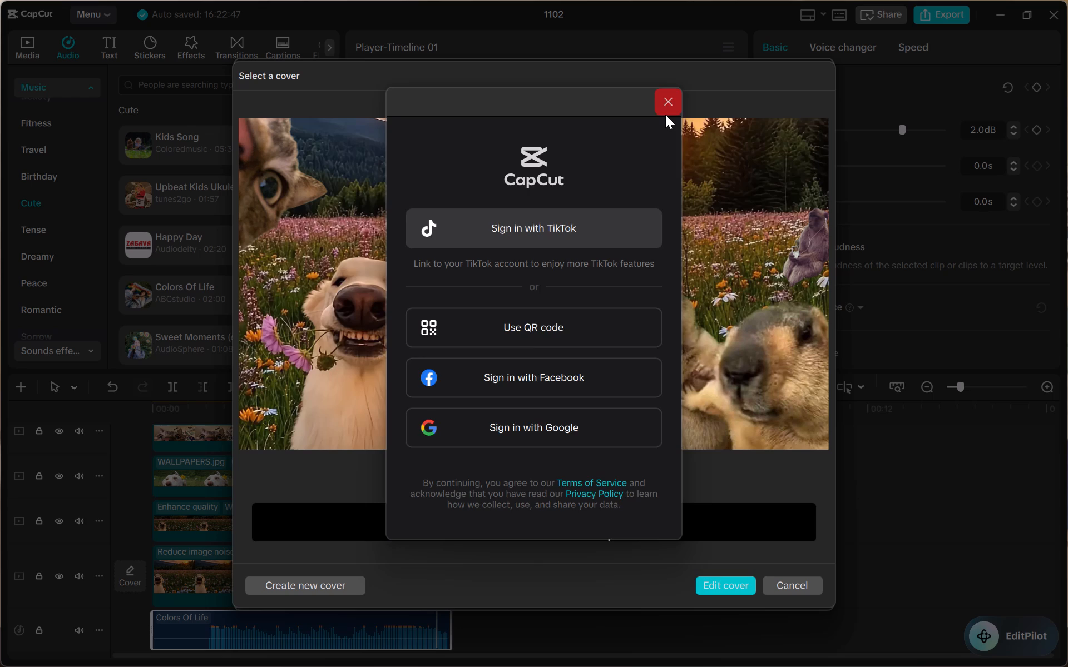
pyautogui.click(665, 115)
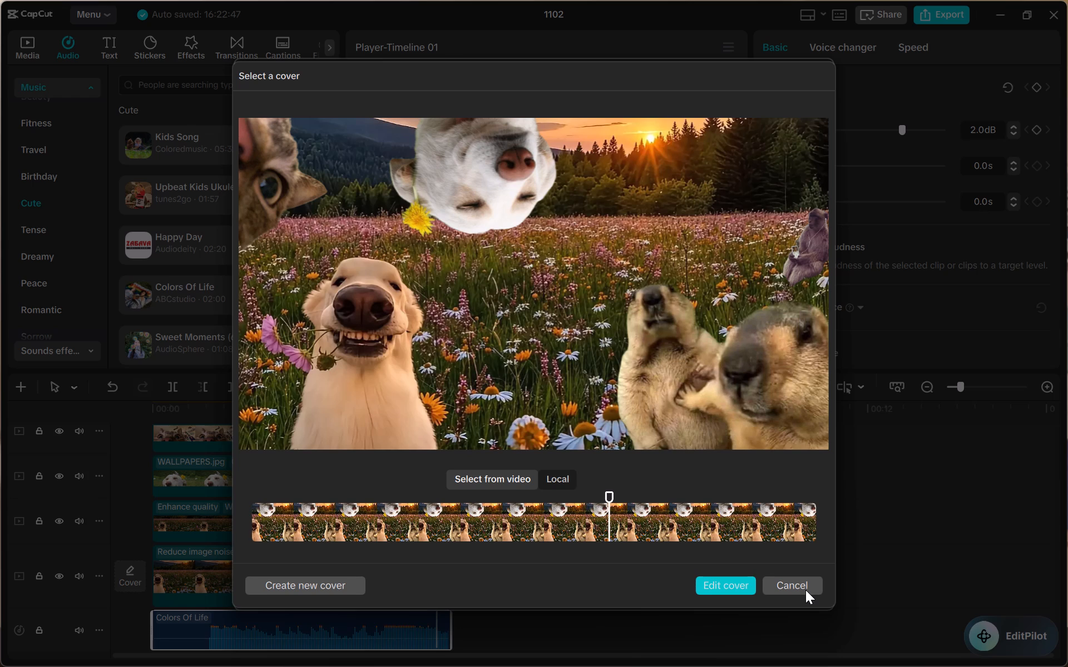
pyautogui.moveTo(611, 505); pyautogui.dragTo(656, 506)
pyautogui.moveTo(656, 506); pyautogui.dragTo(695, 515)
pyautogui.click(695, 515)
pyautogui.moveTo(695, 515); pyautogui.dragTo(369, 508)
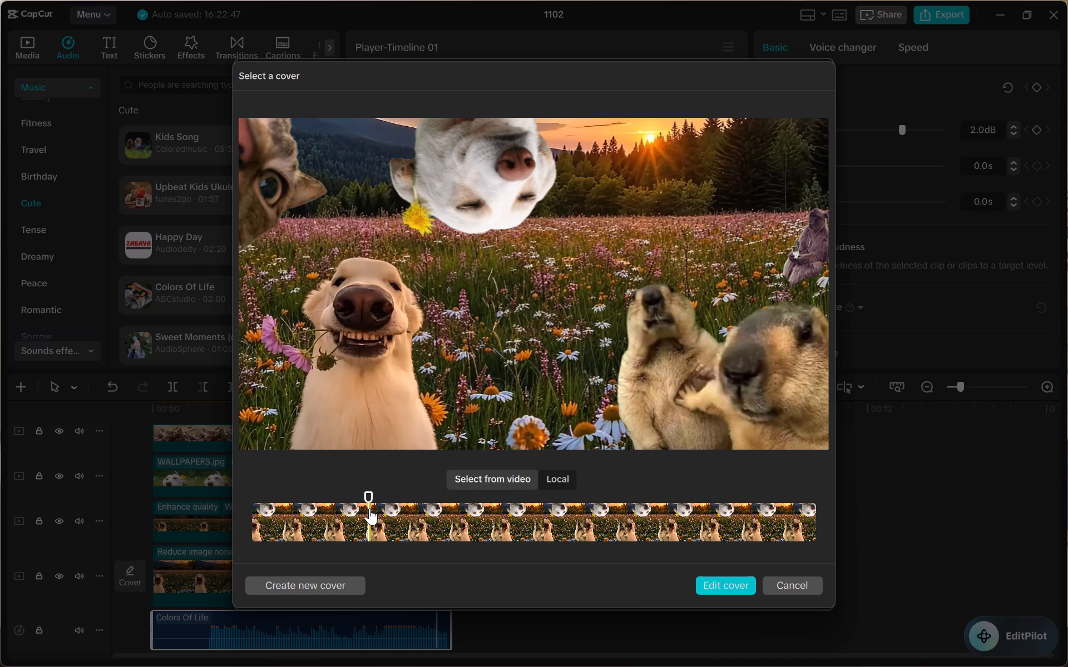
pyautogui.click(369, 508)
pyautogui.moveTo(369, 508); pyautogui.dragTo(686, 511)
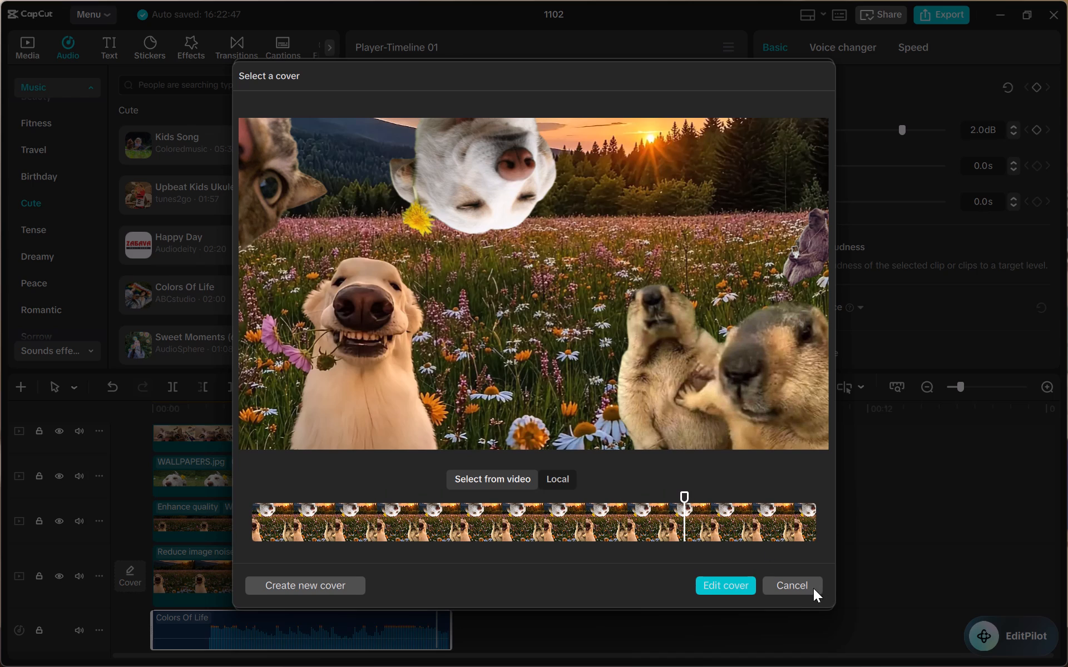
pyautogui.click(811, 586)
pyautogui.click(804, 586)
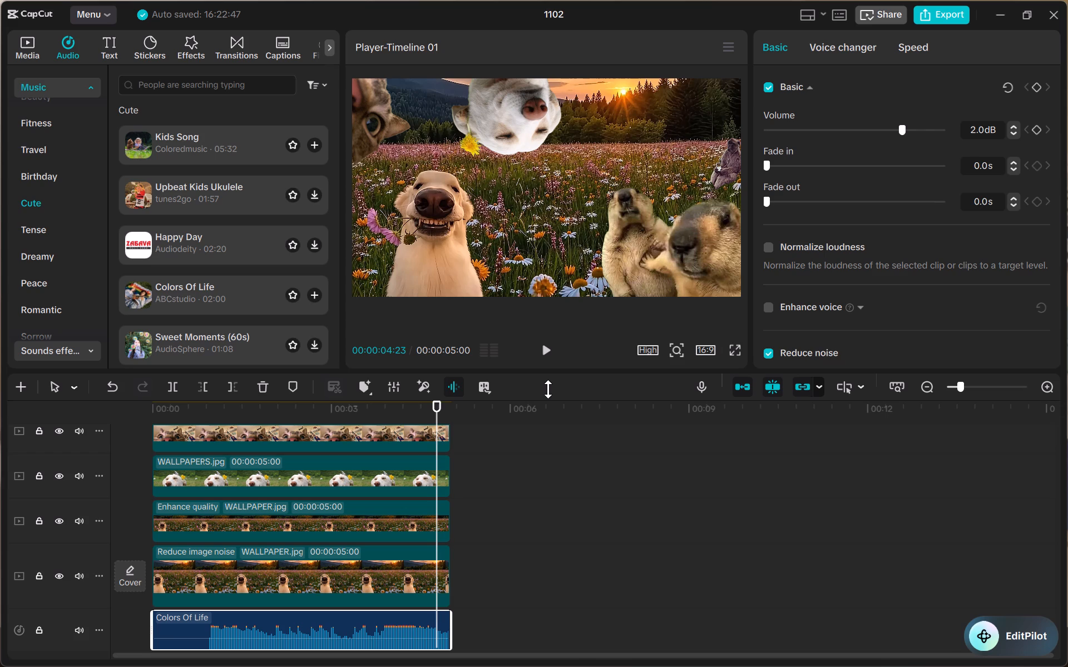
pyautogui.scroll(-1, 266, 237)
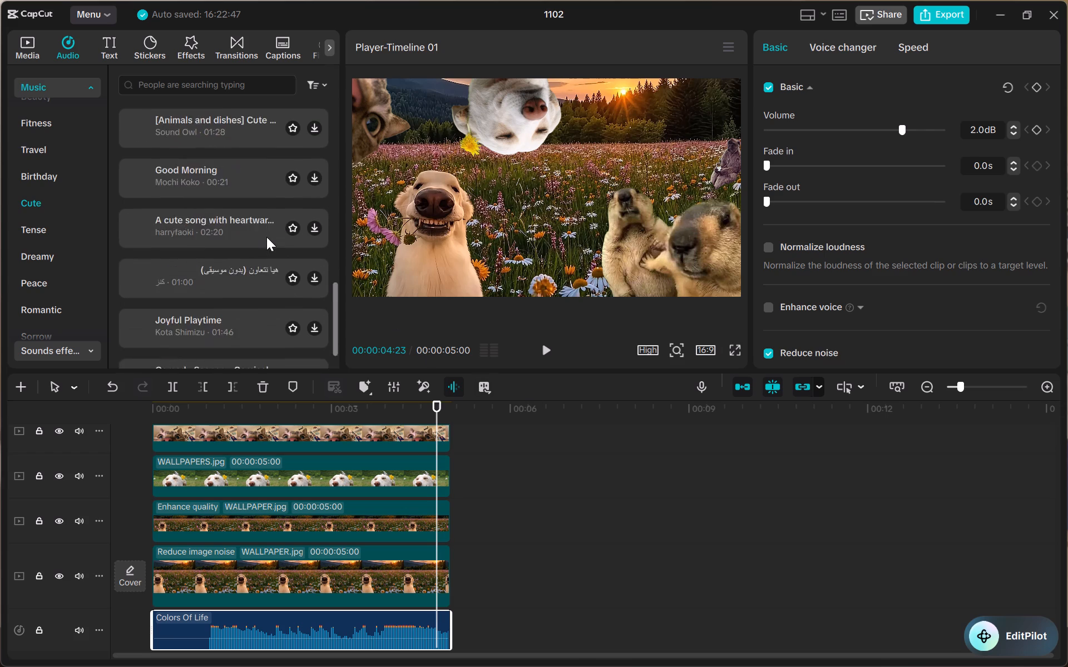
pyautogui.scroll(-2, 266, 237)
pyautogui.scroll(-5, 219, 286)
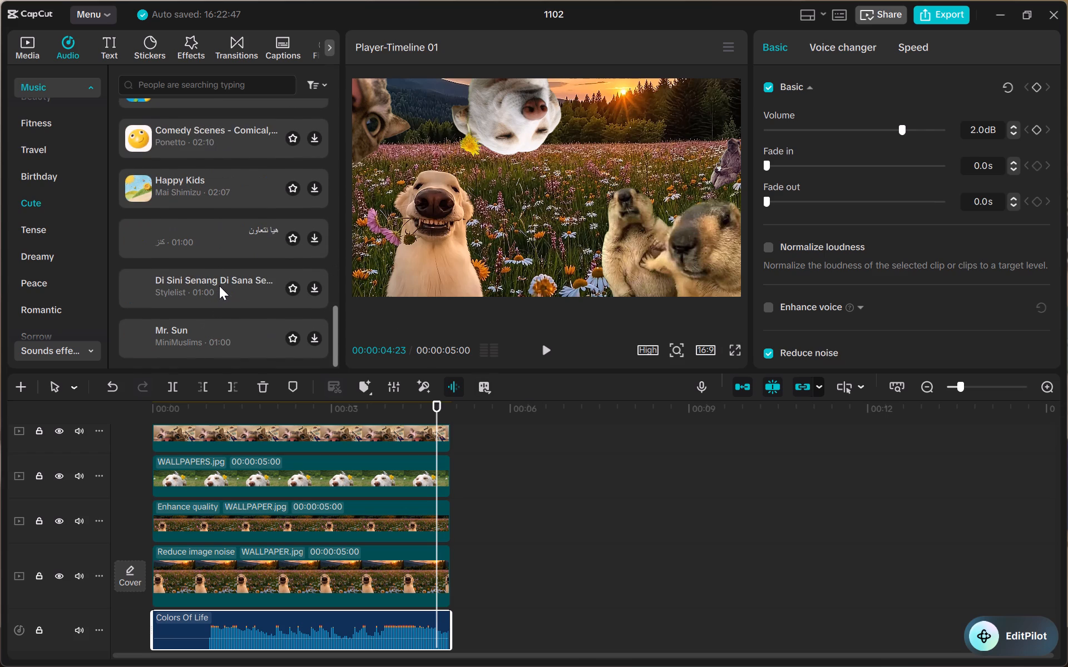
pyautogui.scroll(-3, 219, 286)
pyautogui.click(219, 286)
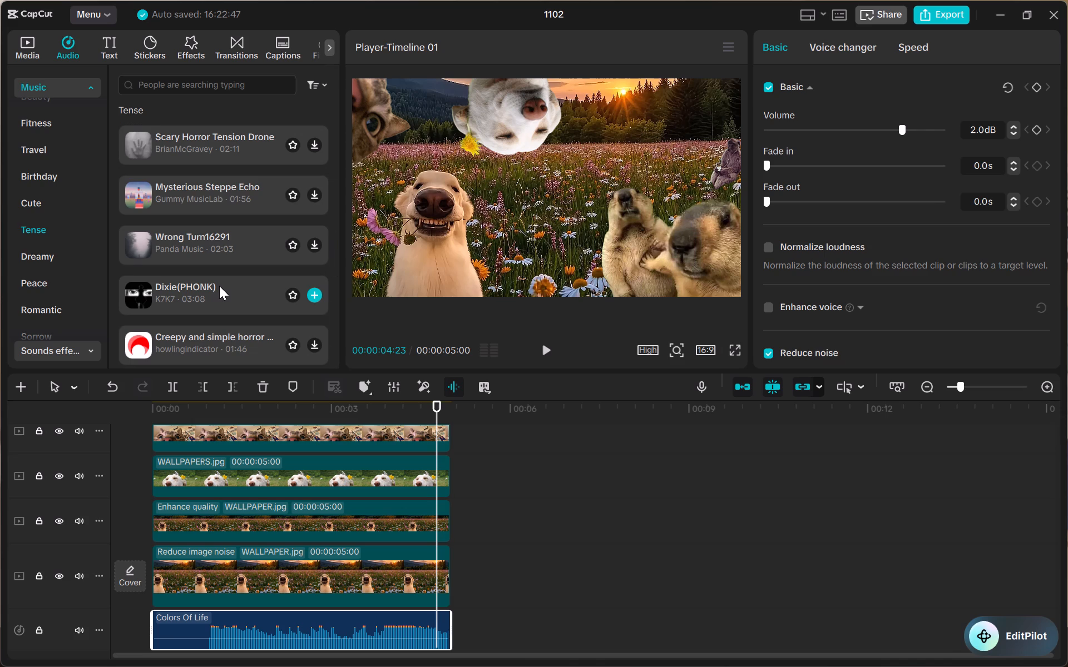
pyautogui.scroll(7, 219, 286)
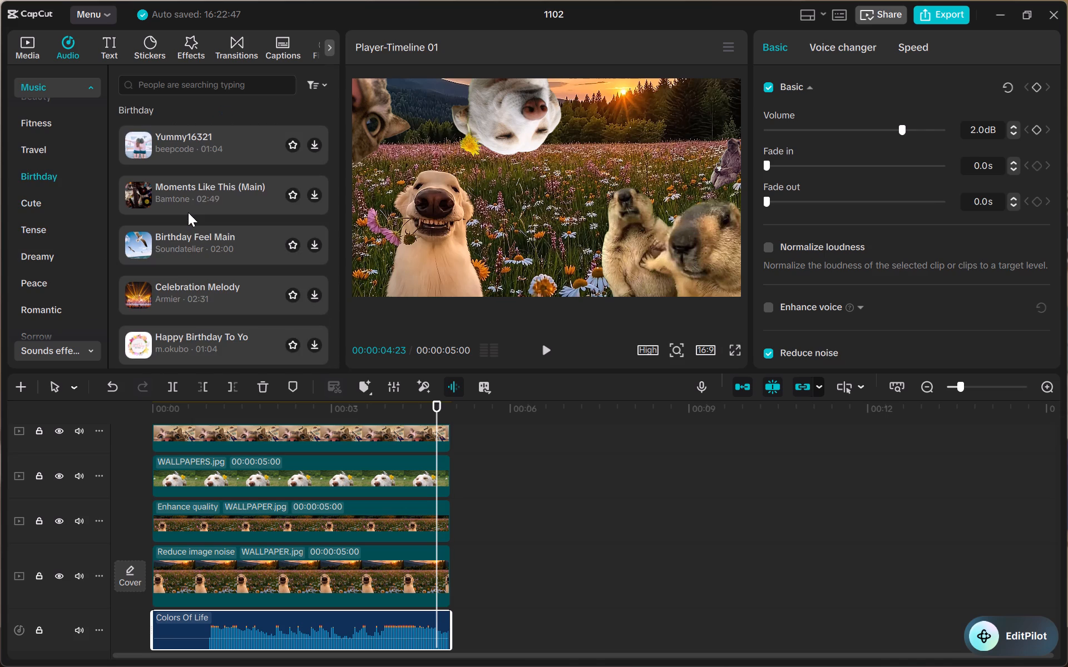
# Browse the Classic transitions and examine the previews of the available styles.
pyautogui.click(234, 49)
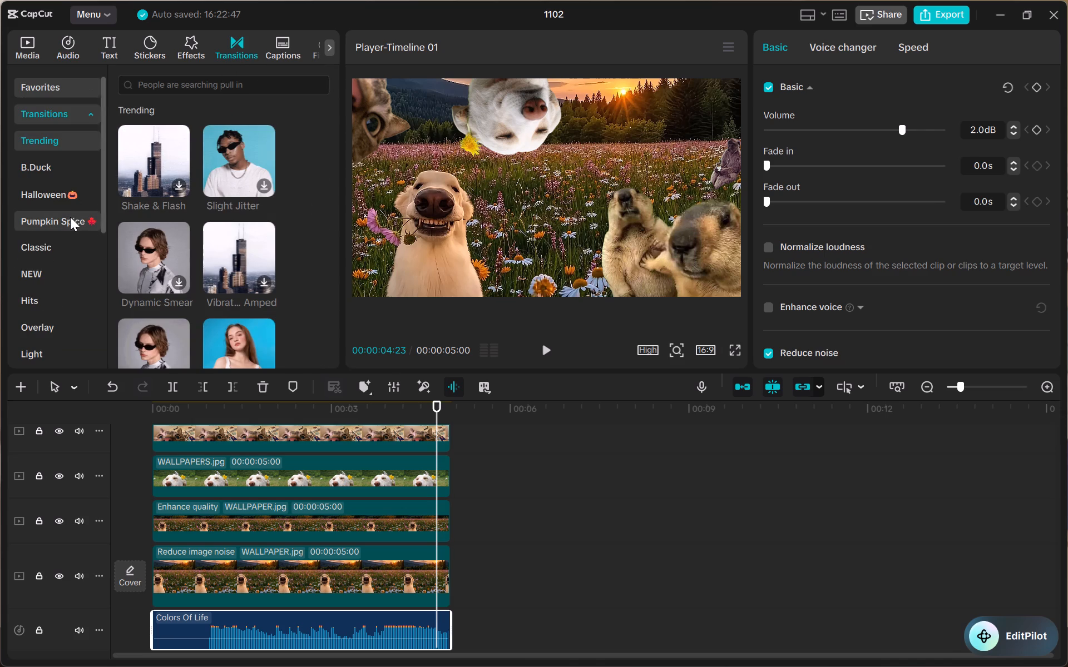
pyautogui.click(58, 251)
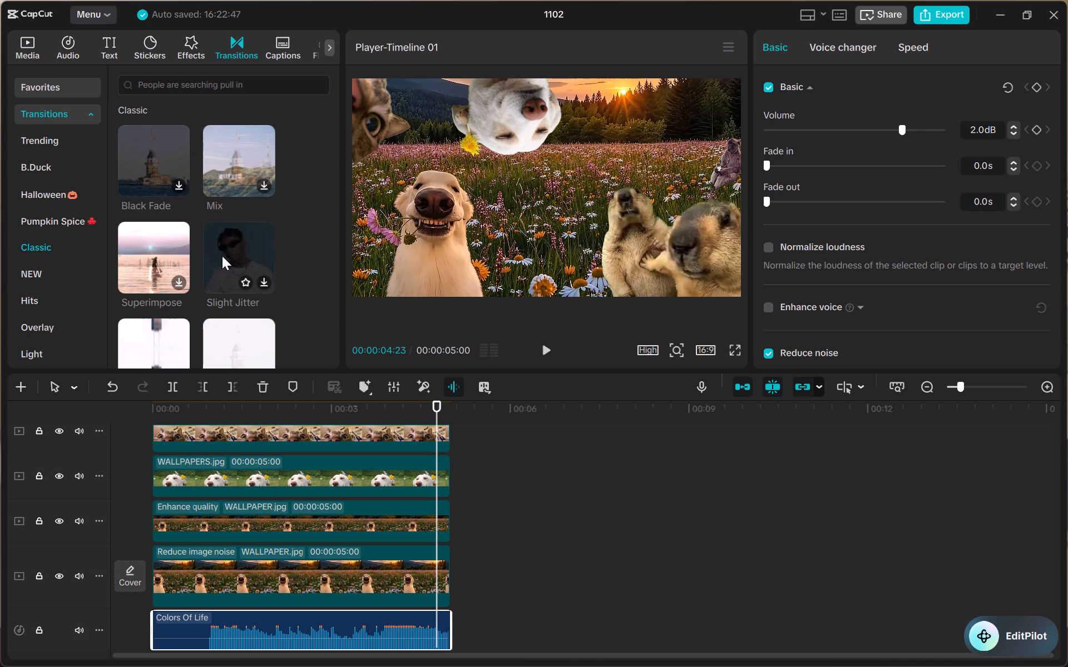
pyautogui.scroll(-1, 221, 326)
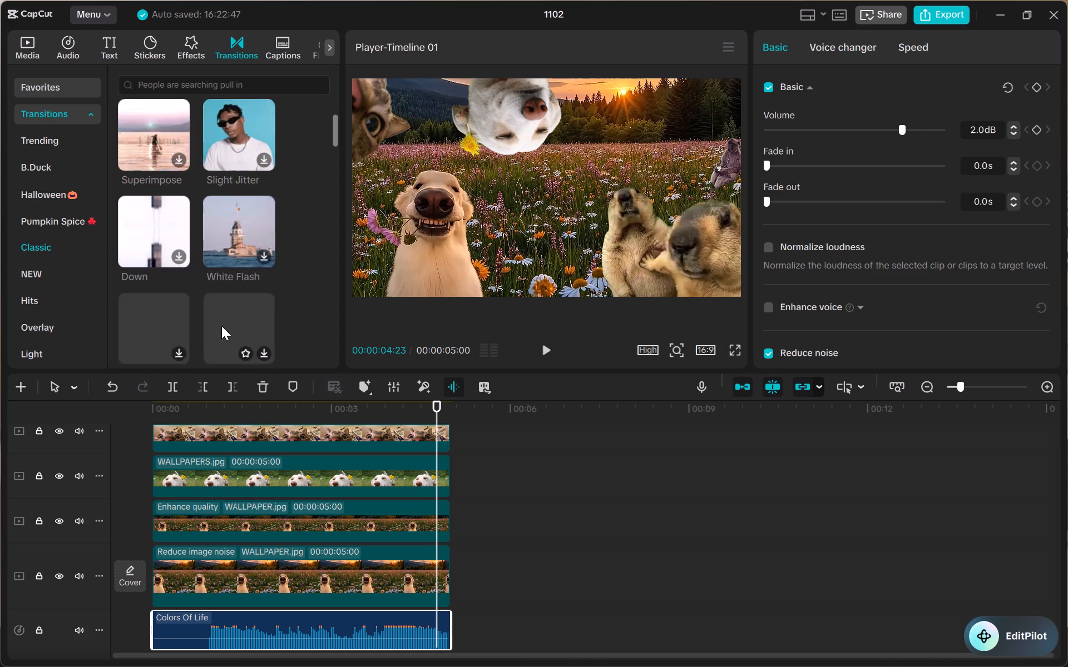
pyautogui.scroll(-1, 221, 326)
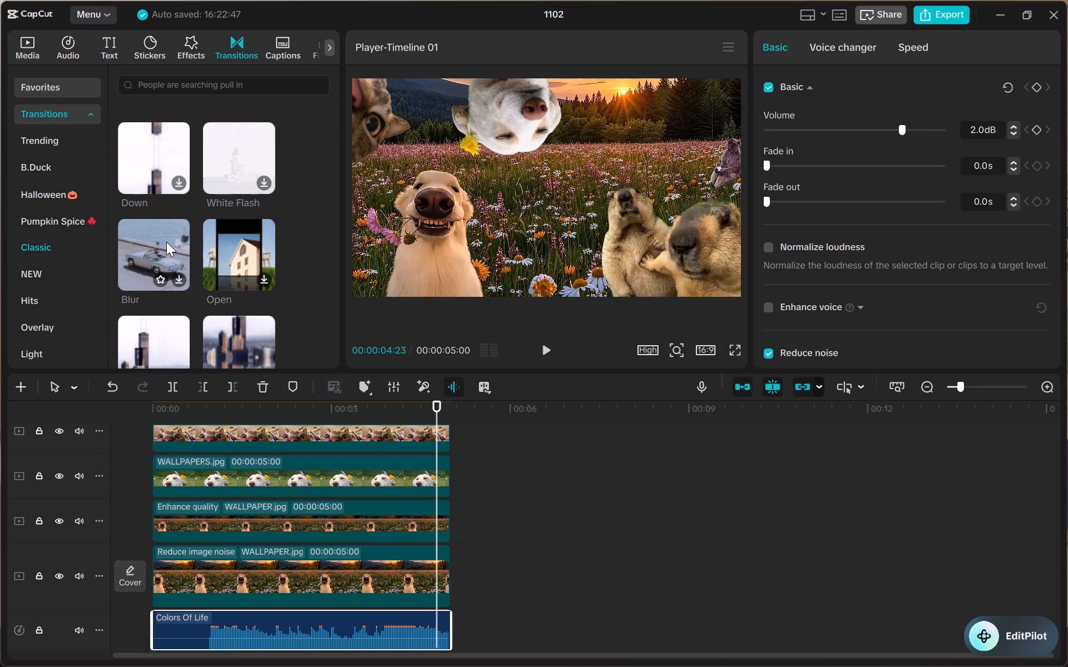
pyautogui.scroll(-1, 215, 243)
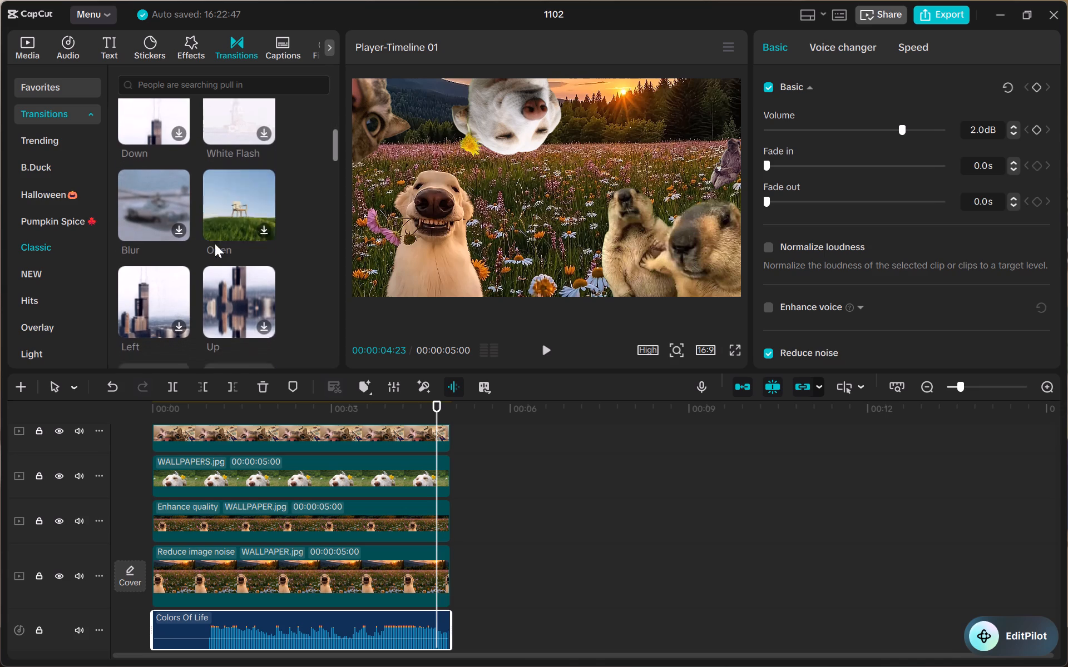
pyautogui.scroll(-1, 215, 243)
pyautogui.scroll(-1, 160, 246)
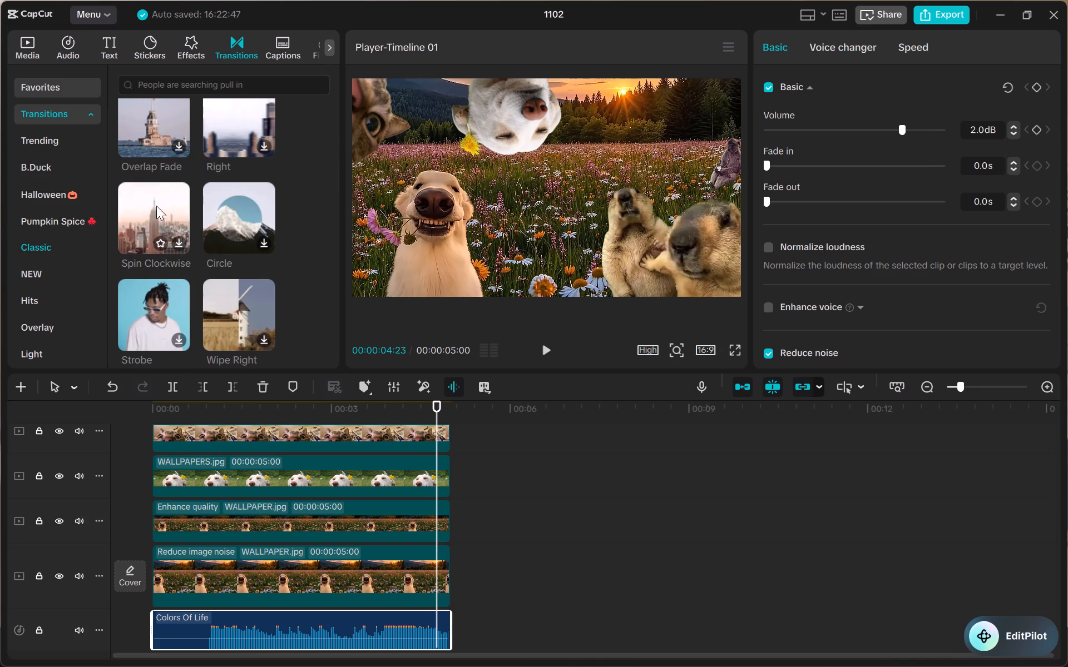
pyautogui.scroll(-1, 235, 216)
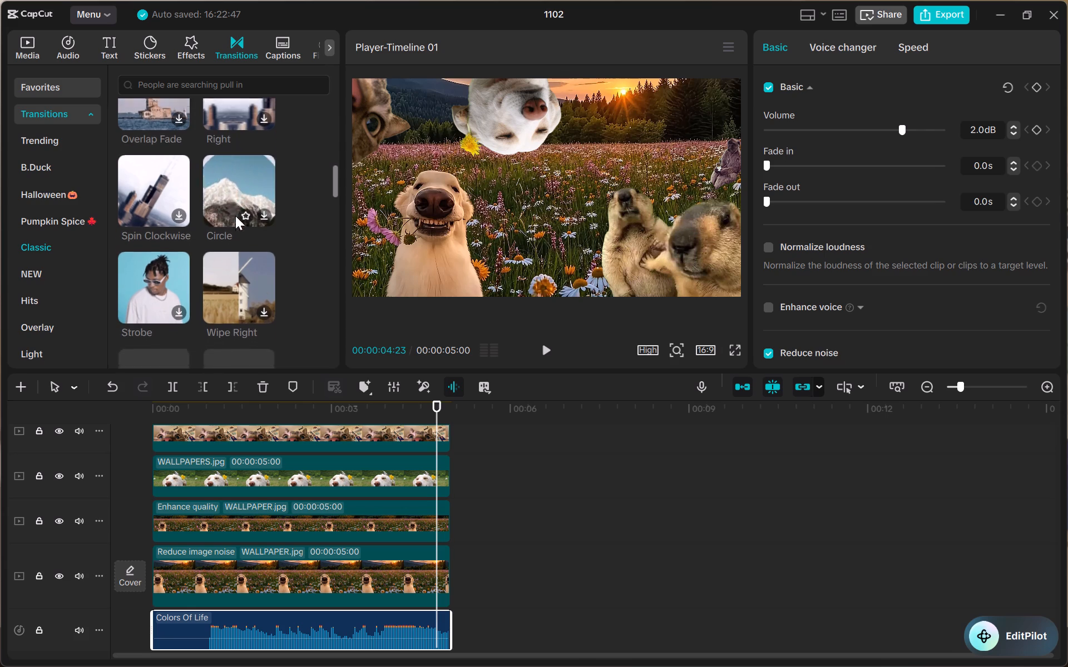
pyautogui.scroll(-1, 235, 216)
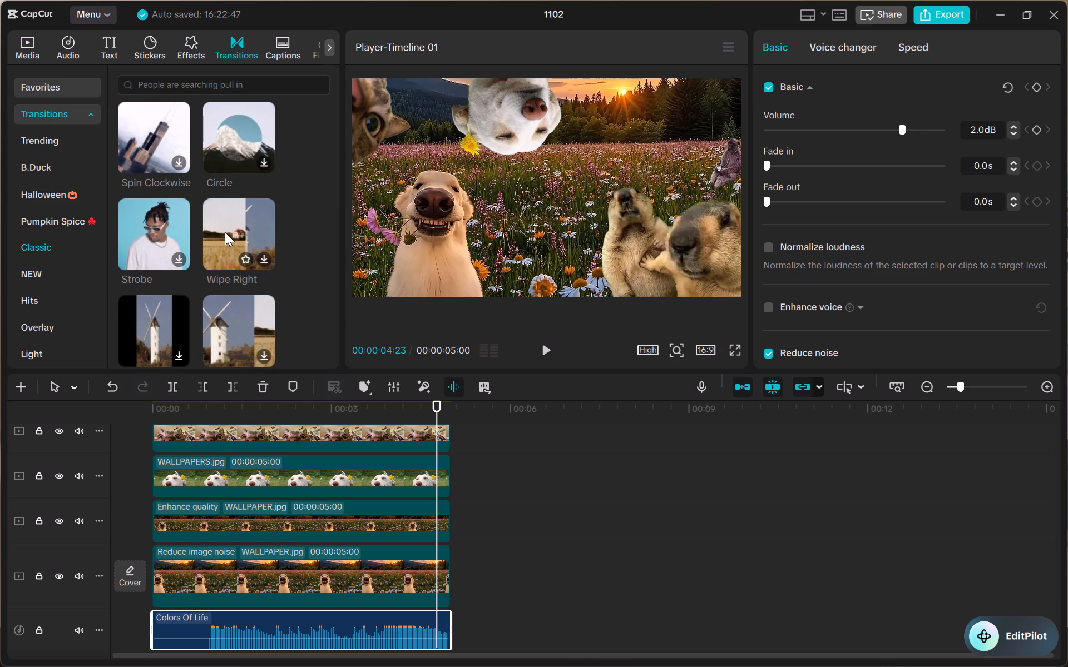
pyautogui.scroll(-1, 225, 232)
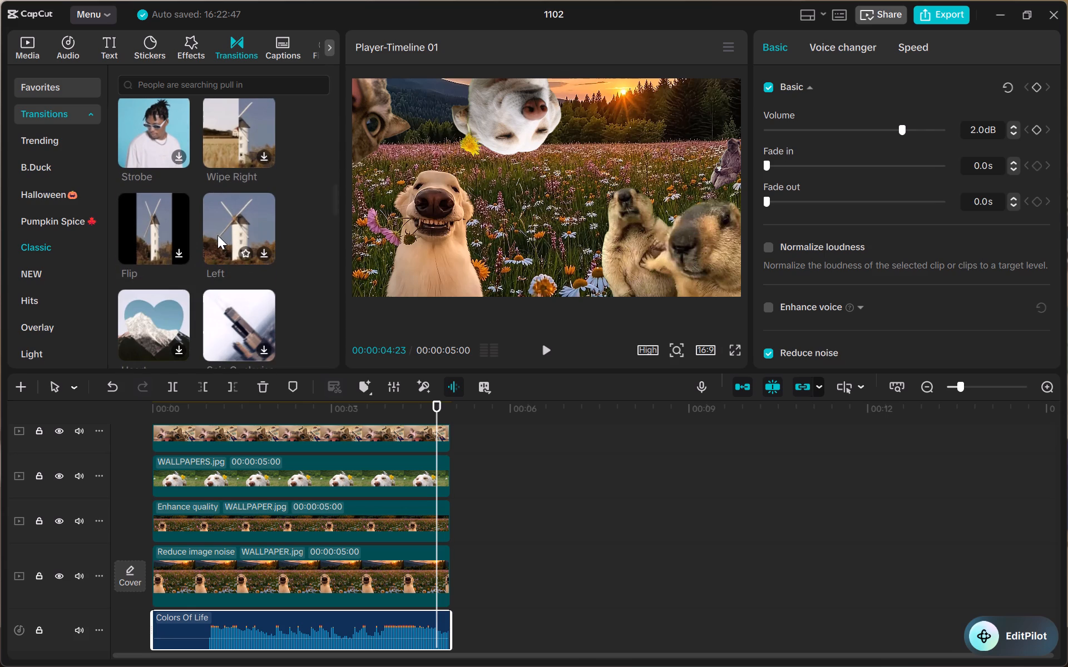
pyautogui.scroll(-1, 157, 227)
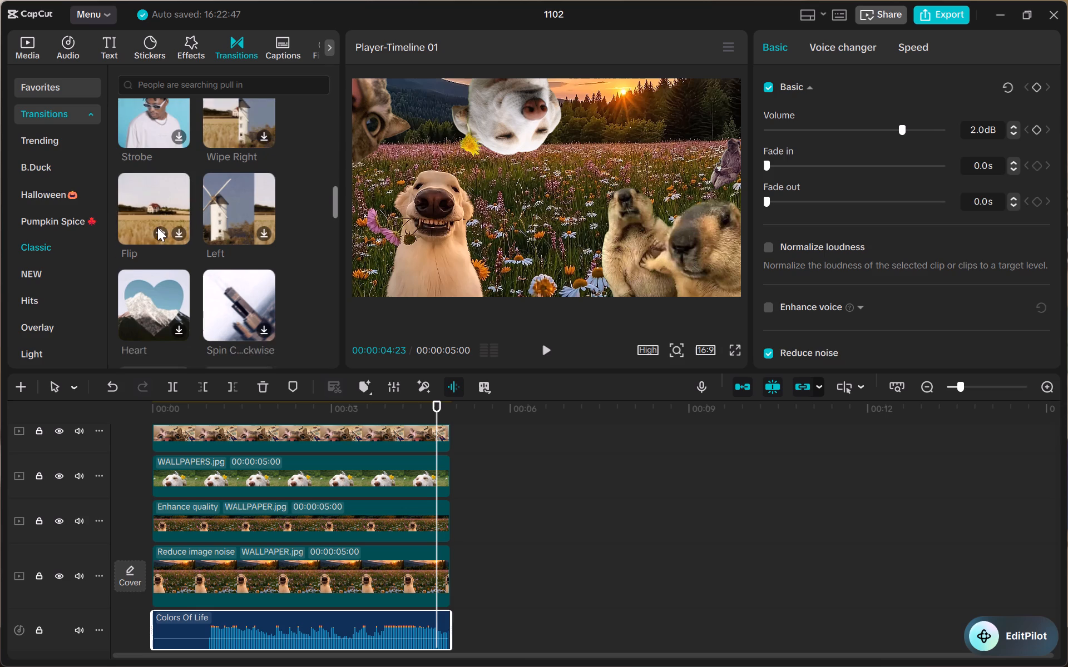
pyautogui.scroll(-1, 157, 227)
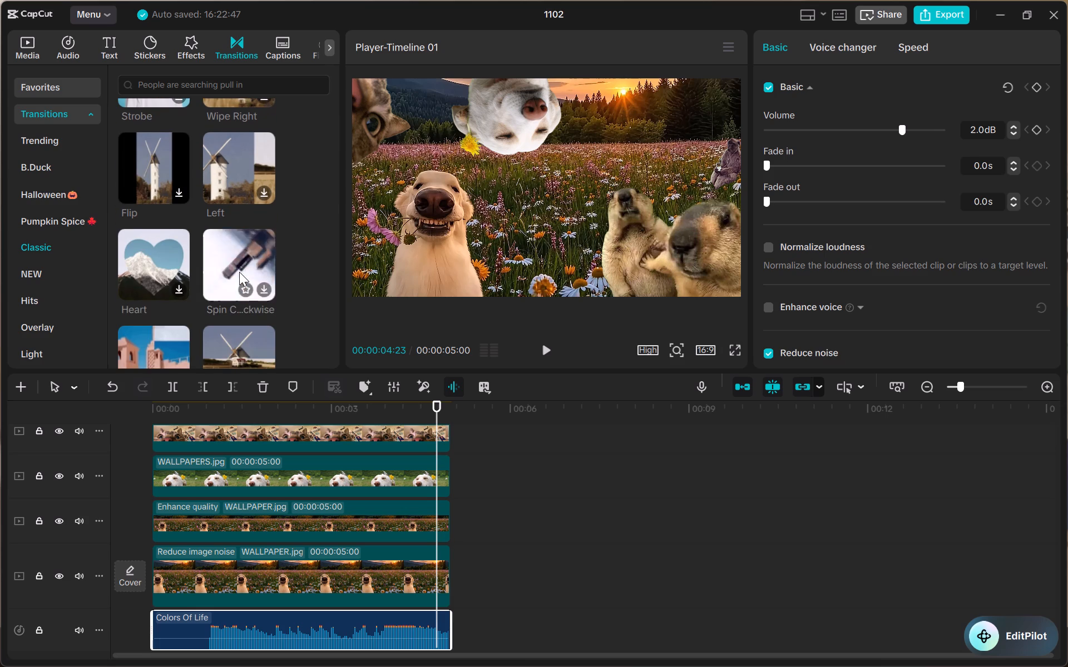
pyautogui.scroll(-1, 239, 272)
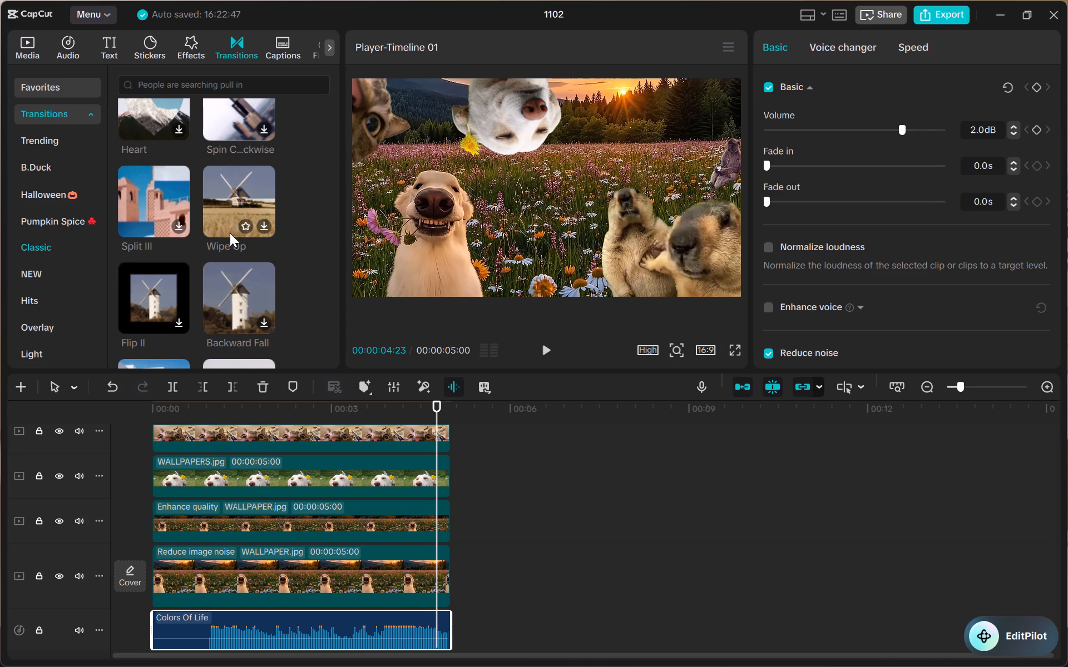
pyautogui.scroll(-1, 212, 240)
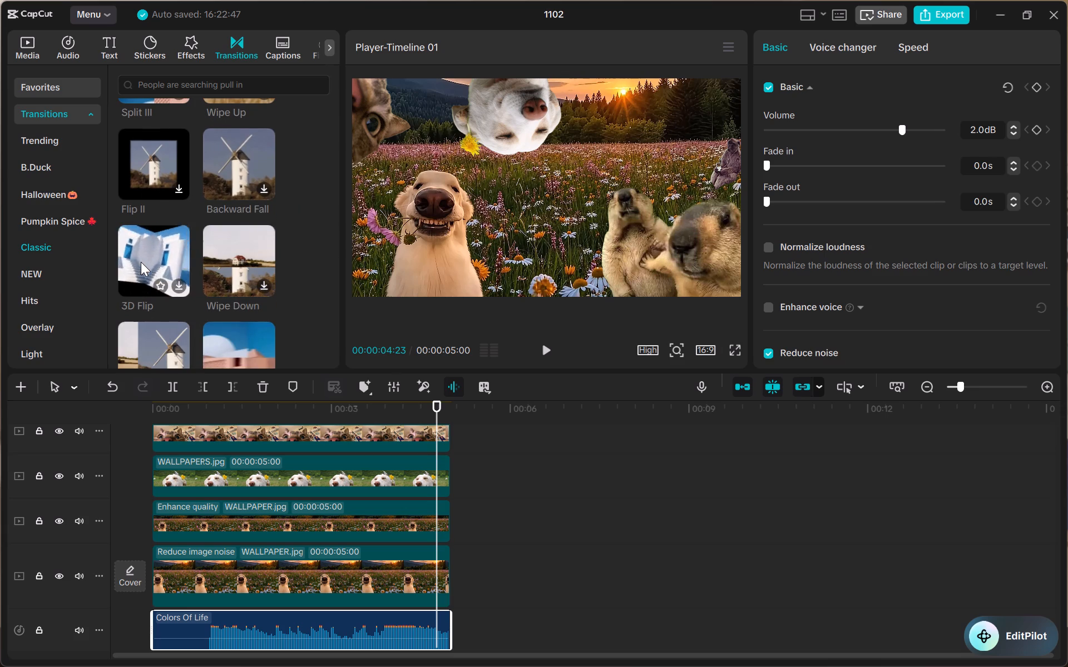
pyautogui.scroll(-1, 141, 262)
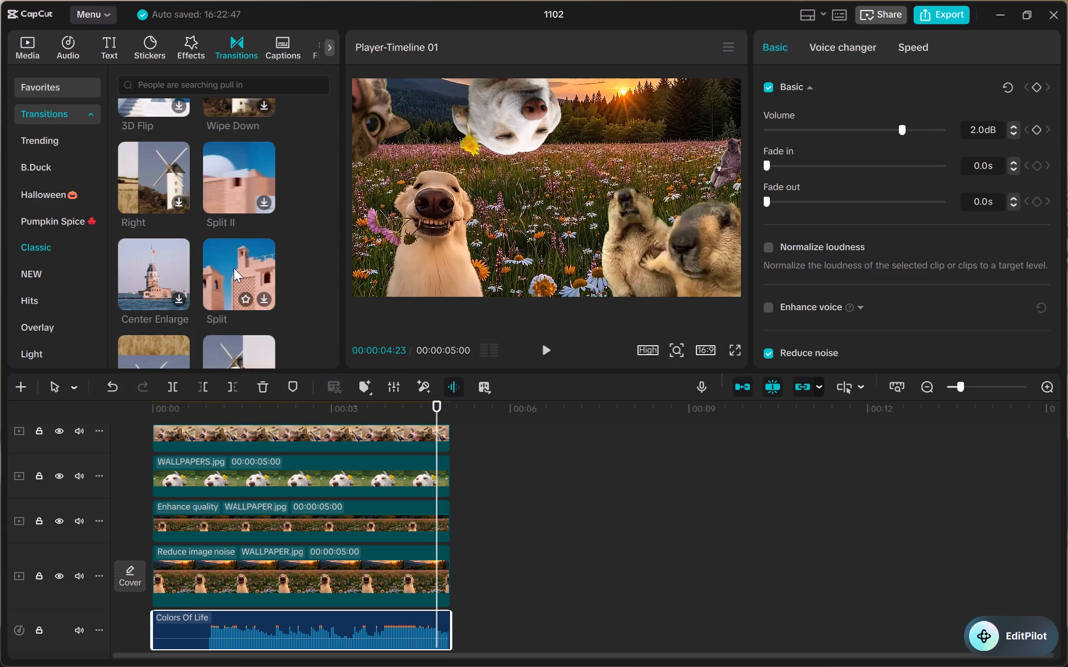
pyautogui.scroll(-1, 234, 268)
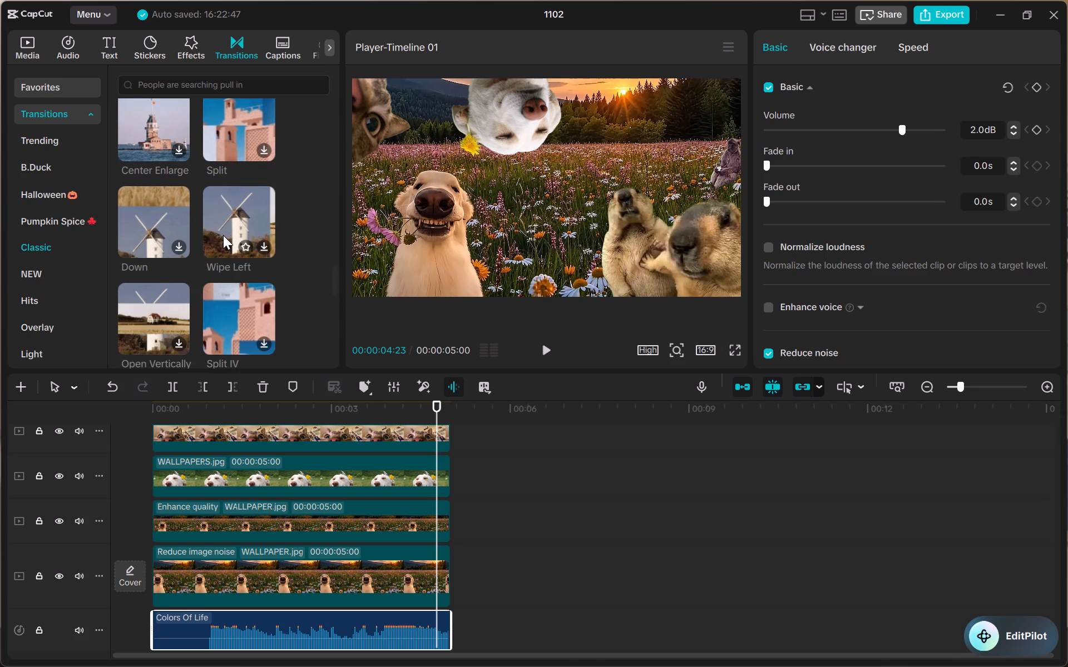
pyautogui.scroll(-2, 223, 235)
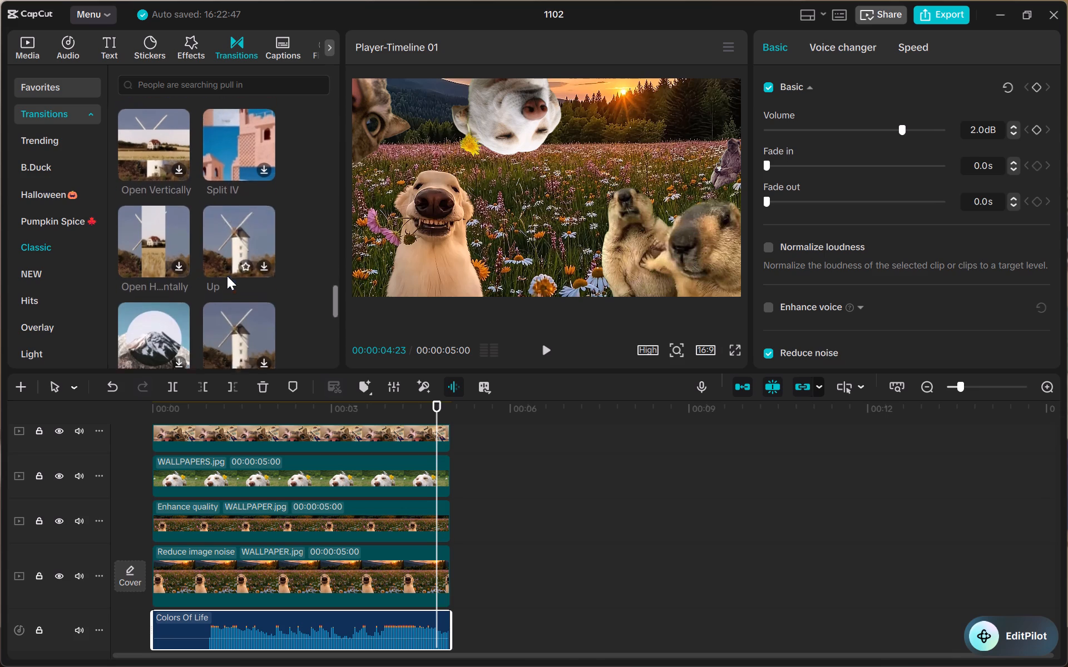
pyautogui.scroll(-2, 227, 276)
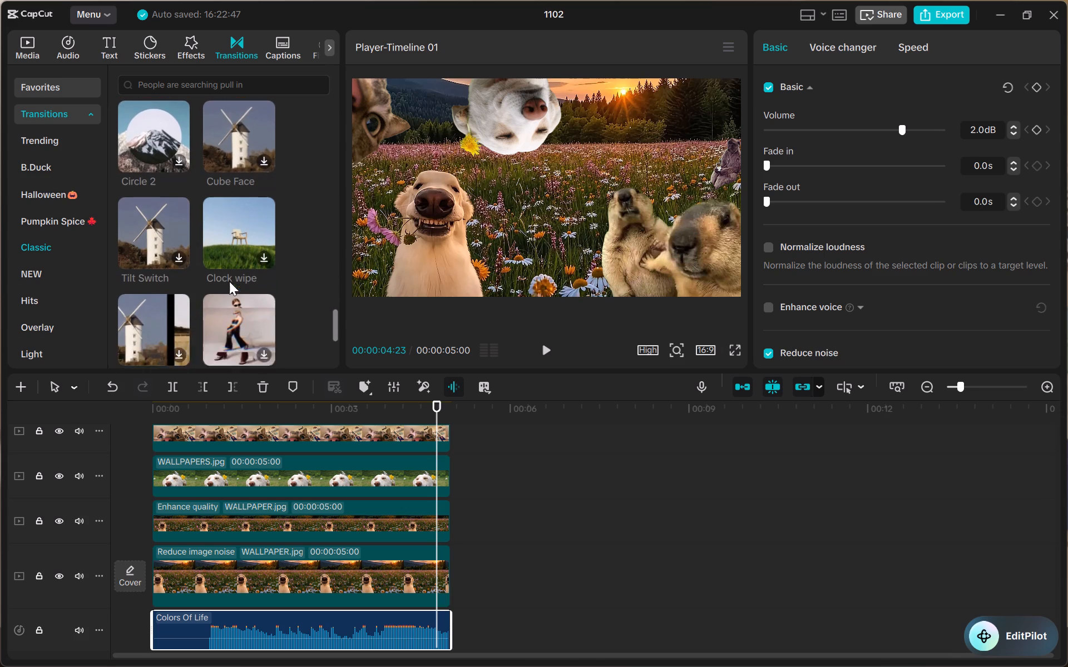
pyautogui.scroll(-1, 229, 281)
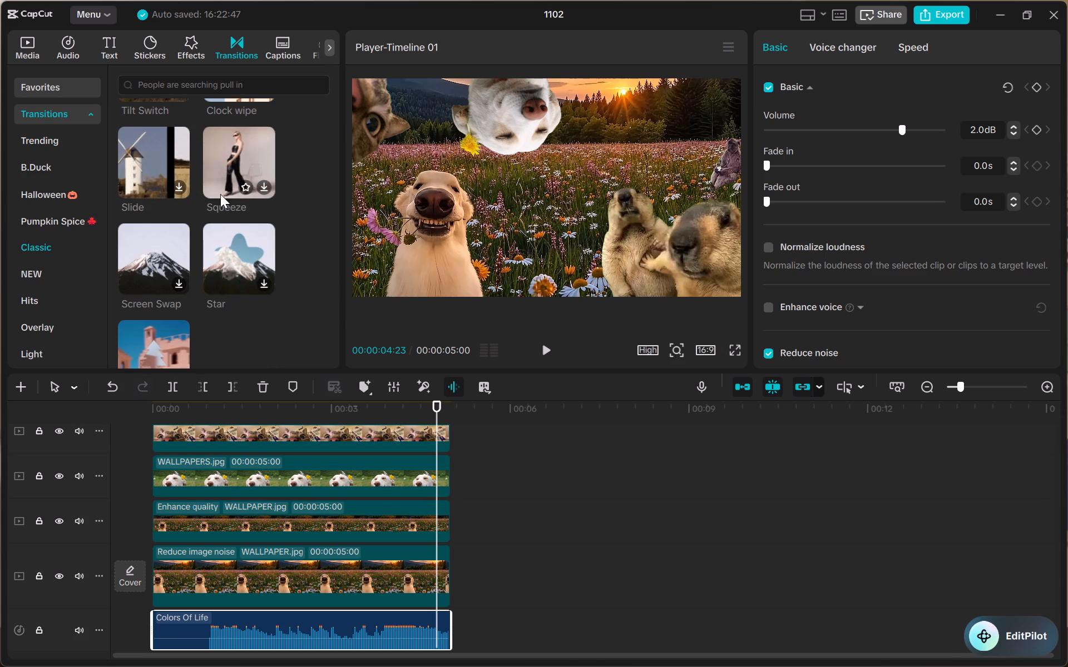
# Browse the rest of the Classic transitions and the NEW transitions, examining the style previews for one that suits the collage.
pyautogui.scroll(-1, 202, 251)
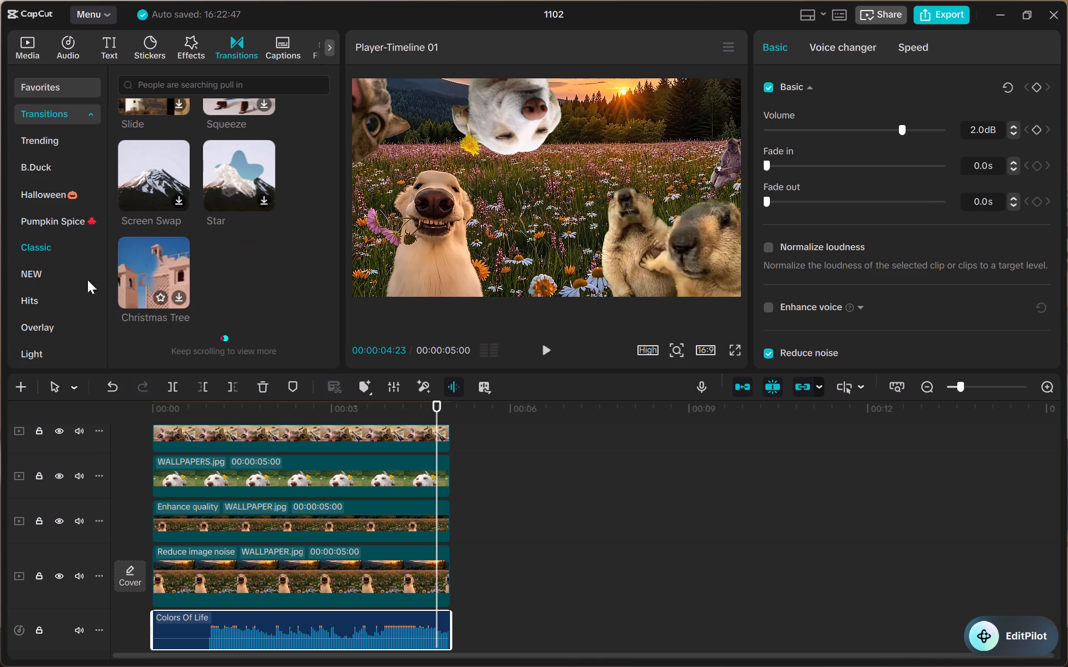
pyautogui.click(54, 267)
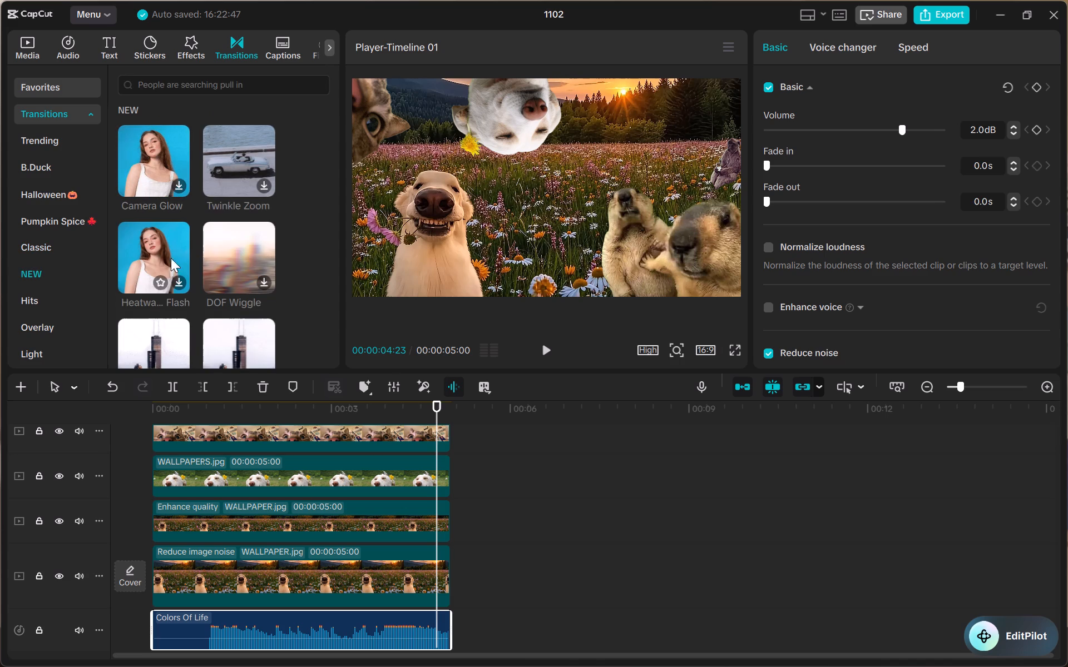
pyautogui.scroll(-1, 160, 250)
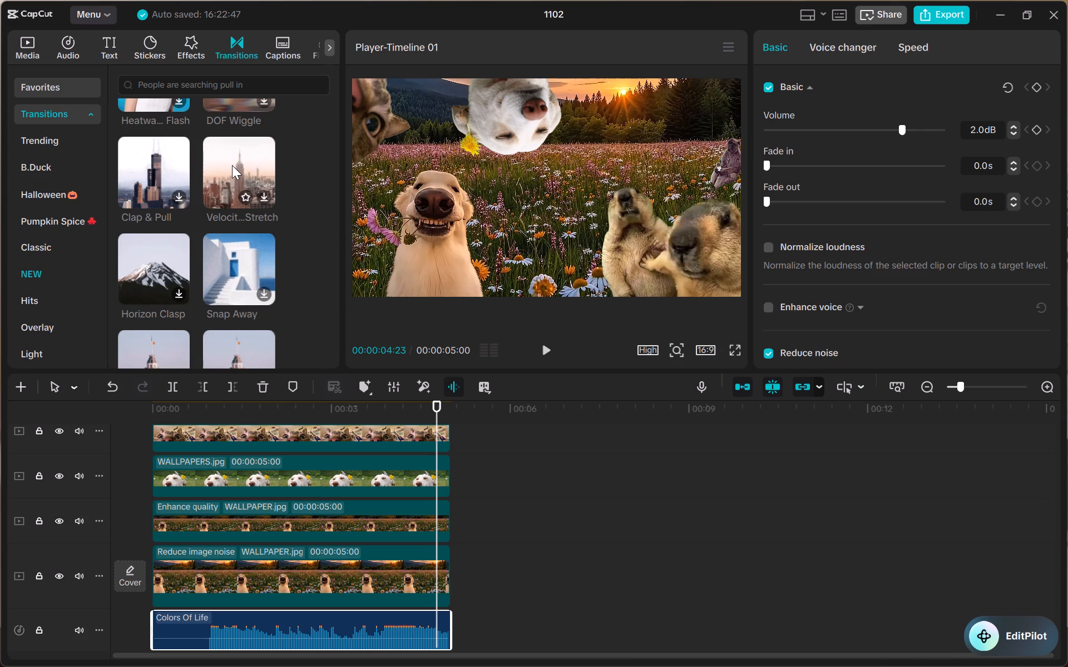
pyautogui.scroll(-1, 227, 243)
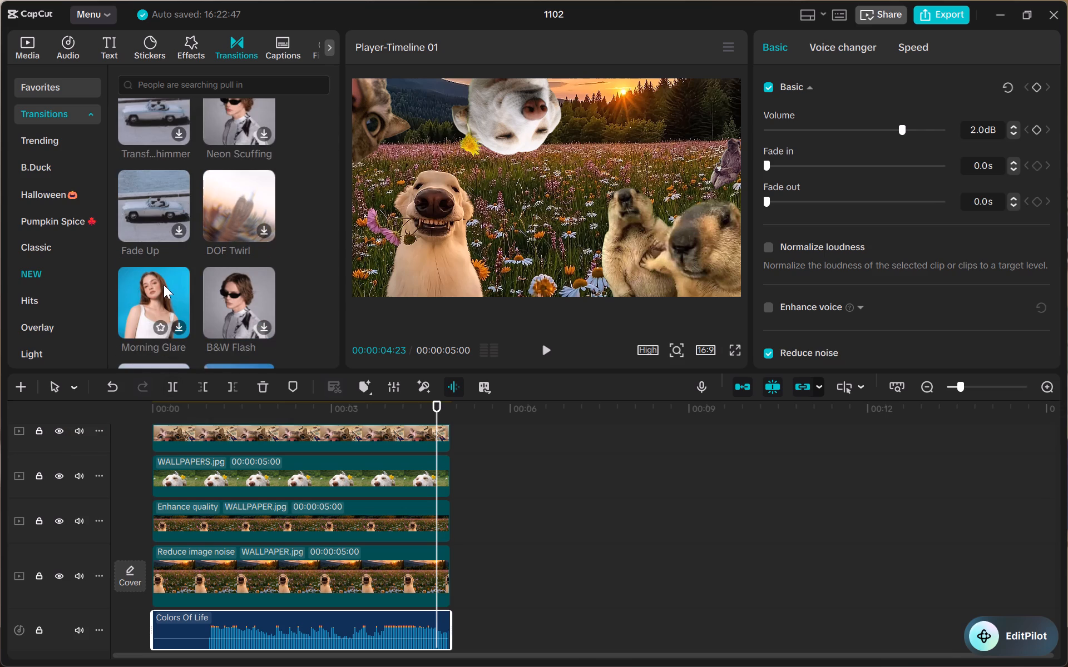
pyautogui.scroll(-9, 164, 285)
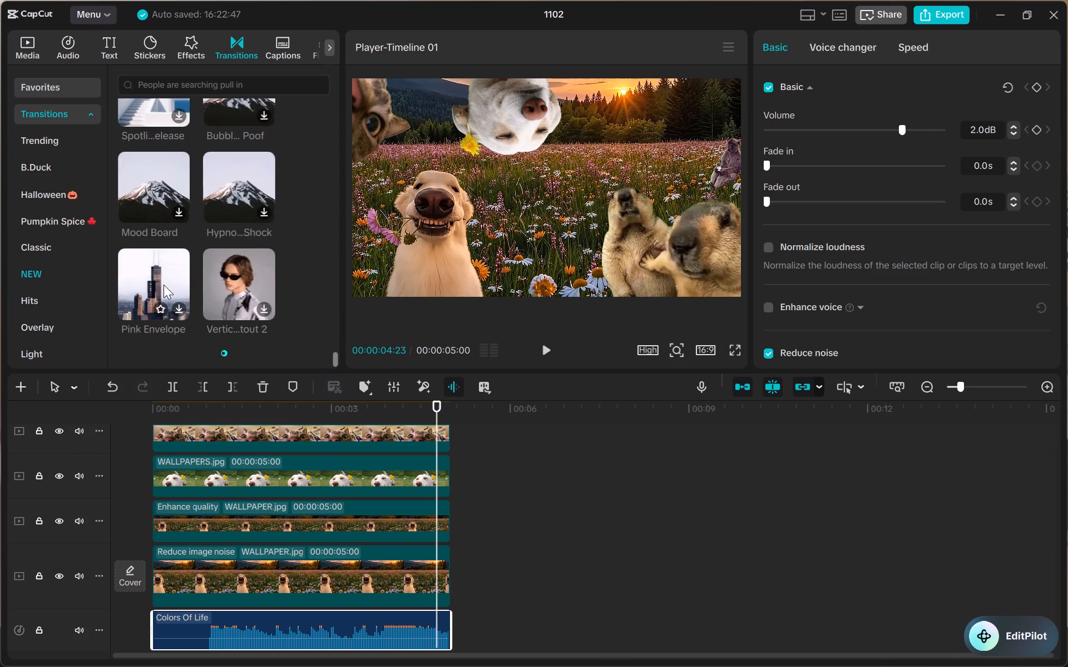
pyautogui.scroll(-1, 164, 285)
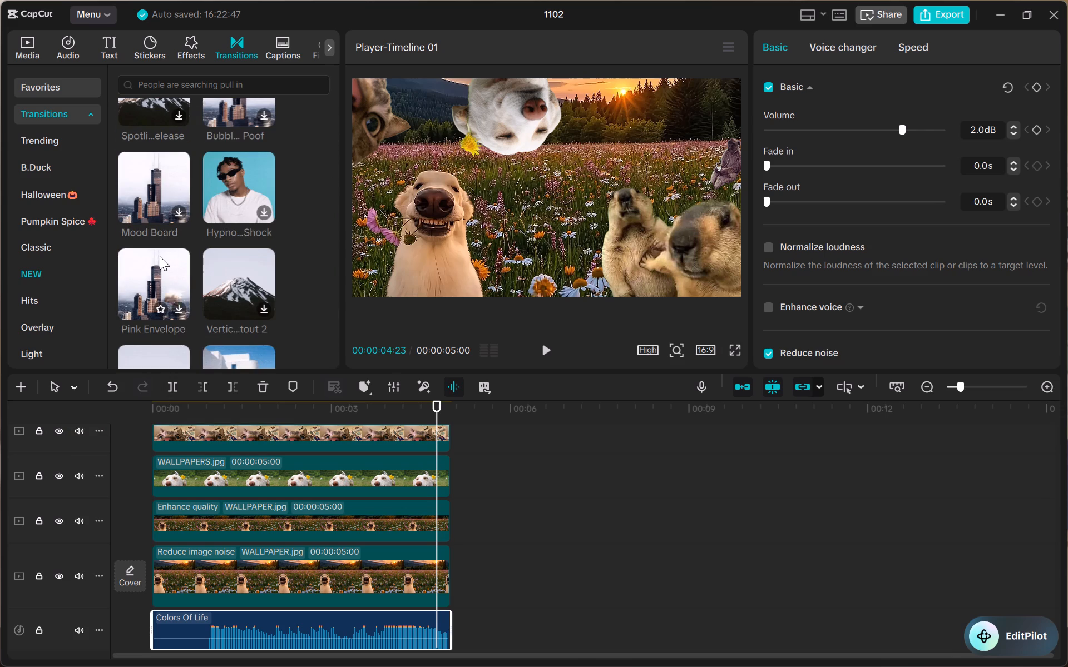
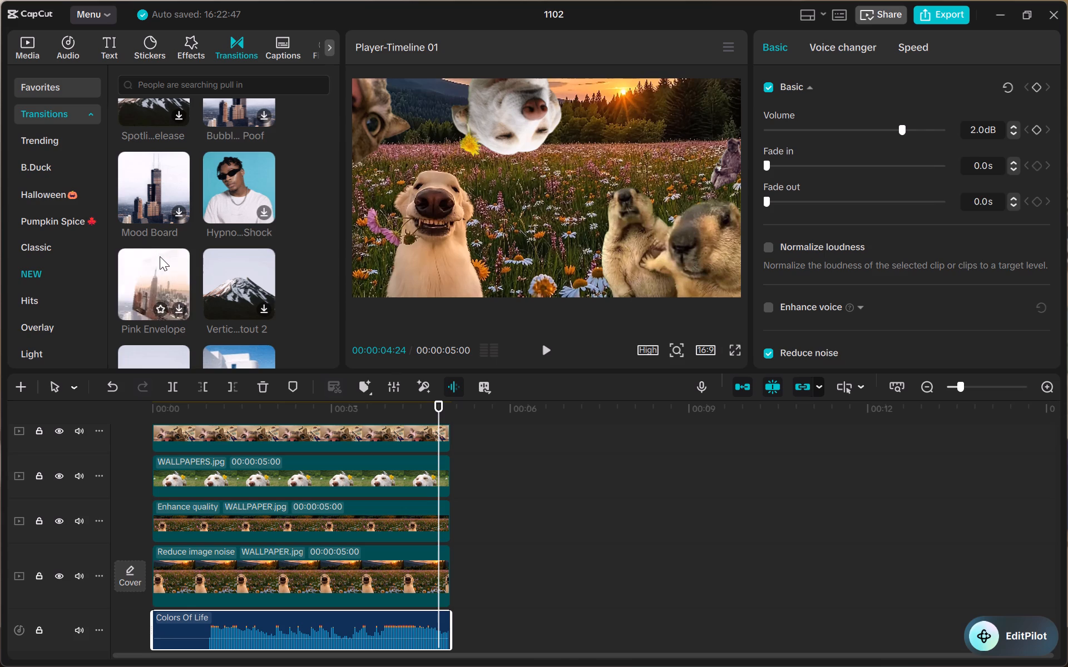
# Play the collage from the beginning in short stretches, pausing and resuming to check the noise-reduced music.
pyautogui.press('space')
pyautogui.press('space')
pyautogui.press('space')
pyautogui.press('space')
pyautogui.press('space')
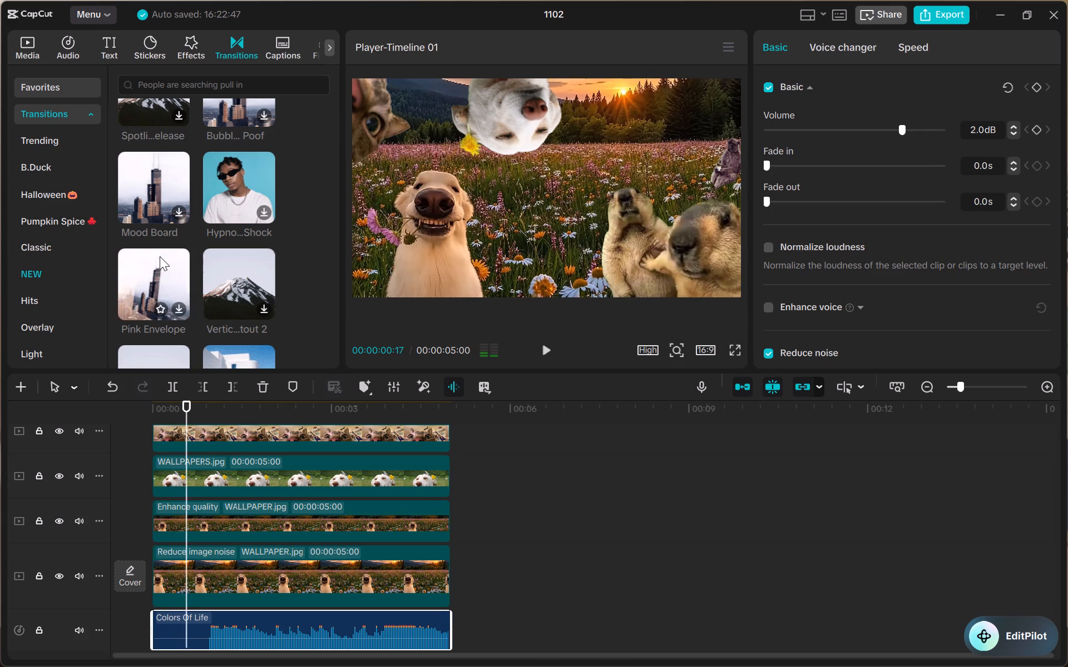
pyautogui.press('space')
pyautogui.press('space')
pyautogui.press('space')
pyautogui.press('space')
pyautogui.press('space')
pyautogui.press('space')
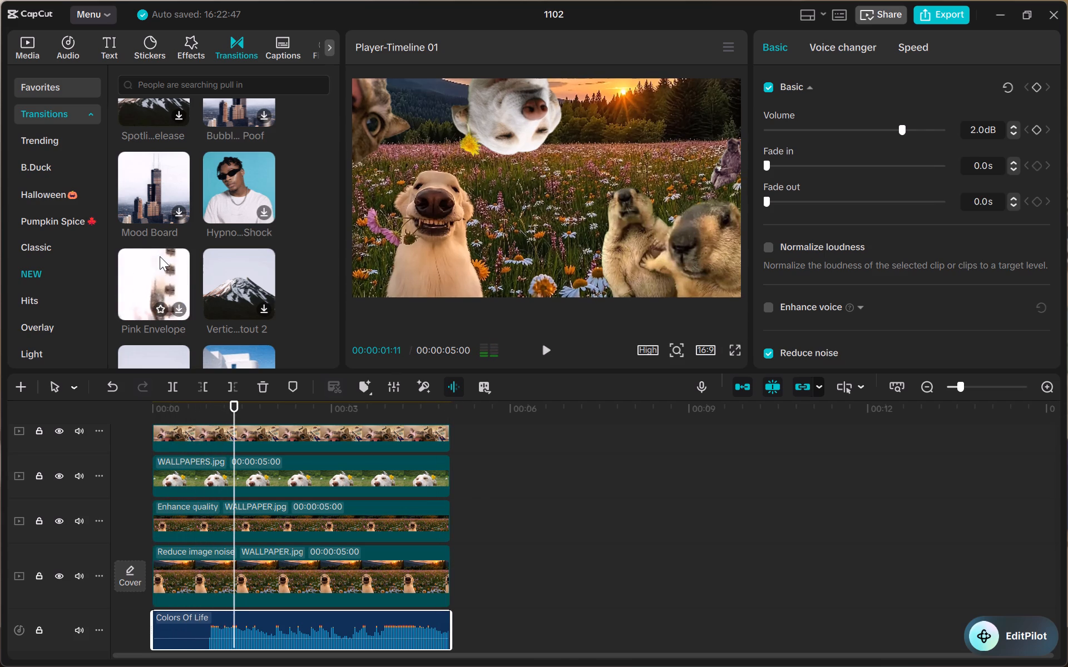
# Show the audio level meters, play the collage on to check the music's loudness, and hide the meters again.
pyautogui.click(489, 349)
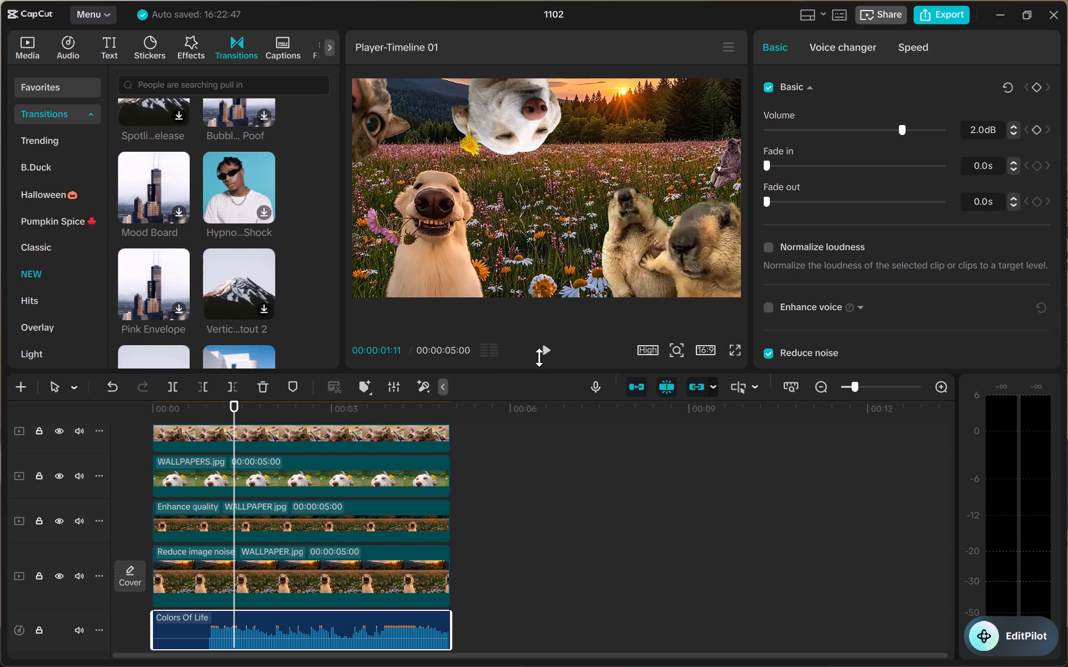
pyautogui.scroll(-1, 723, 516)
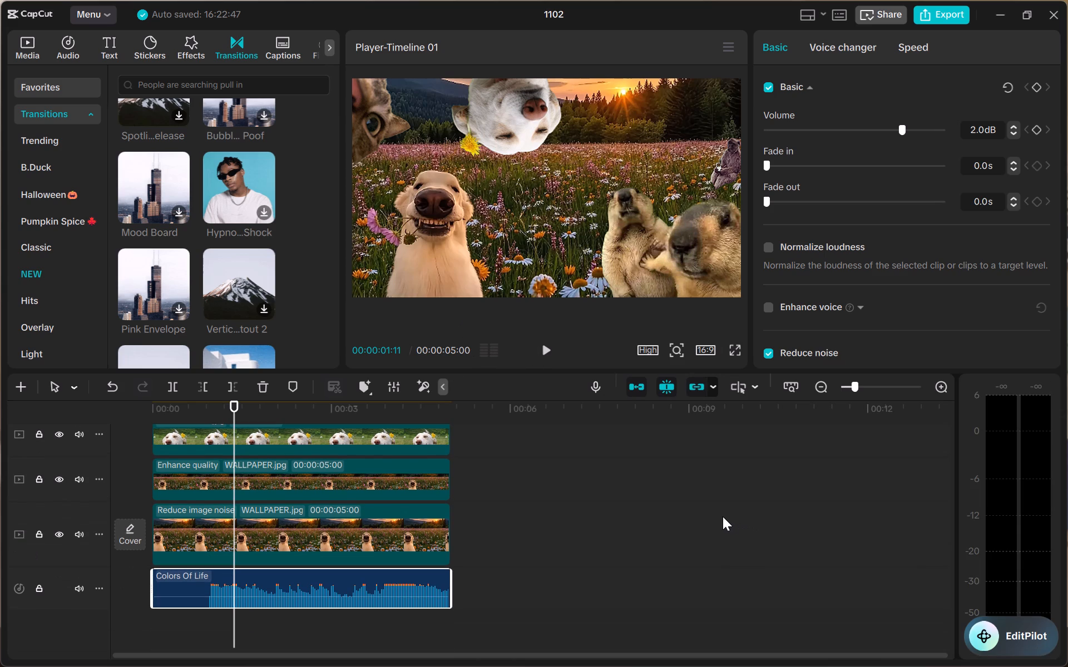
pyautogui.press('space')
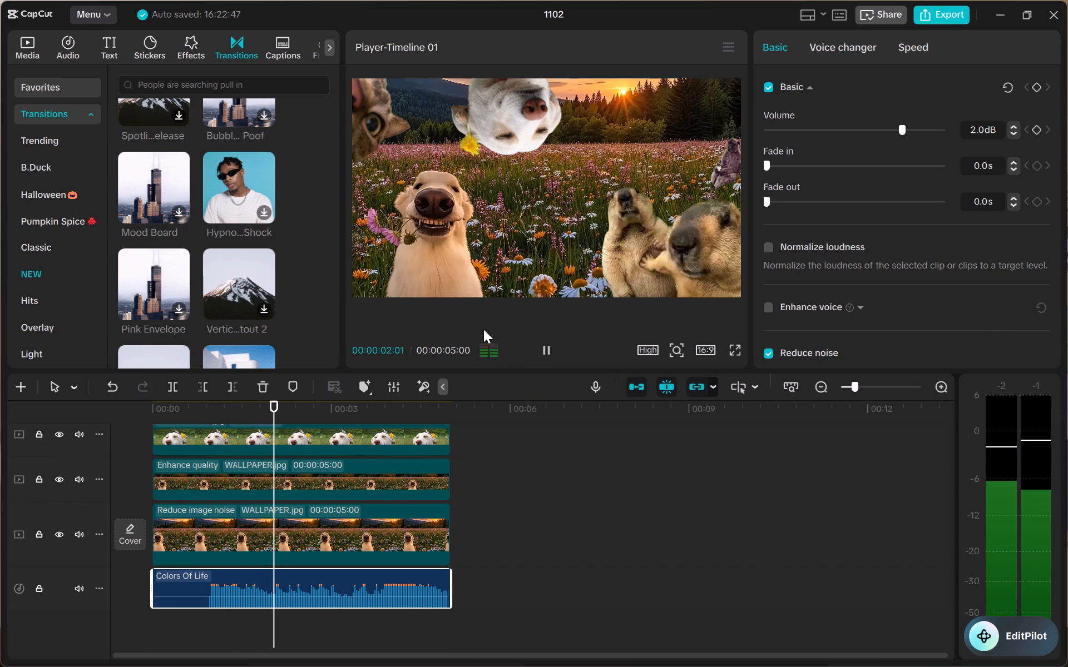
pyautogui.press('space')
pyautogui.press('space')
pyautogui.press('space')
pyautogui.press('space')
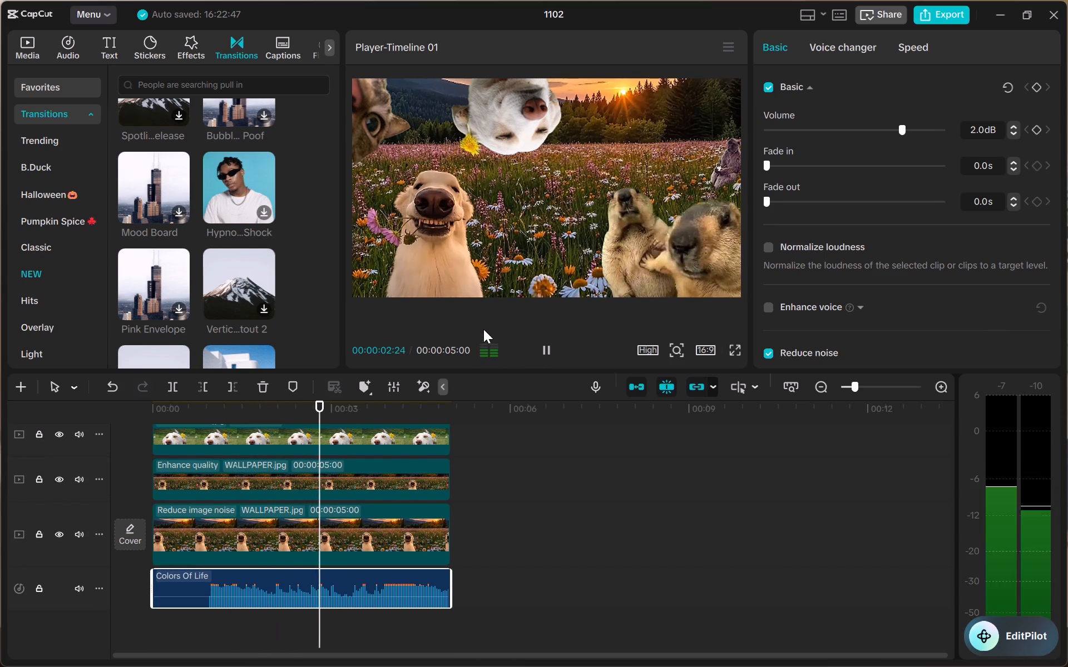
pyautogui.press('space')
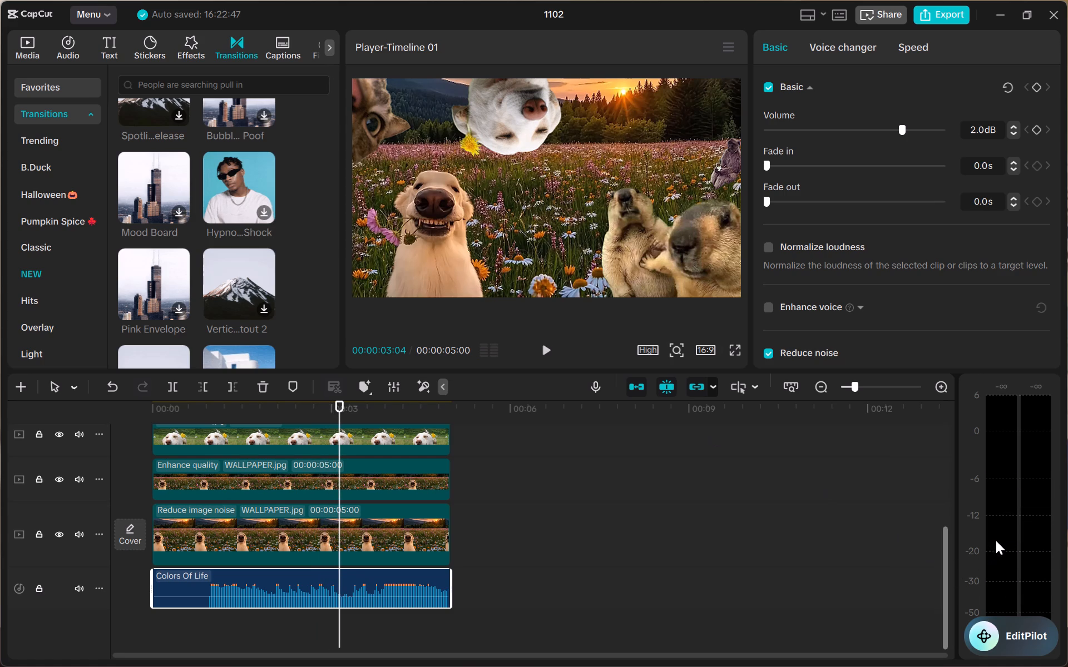
pyautogui.moveTo(996, 538); pyautogui.dragTo(1000, 477)
pyautogui.click(1000, 477)
pyautogui.click(487, 345)
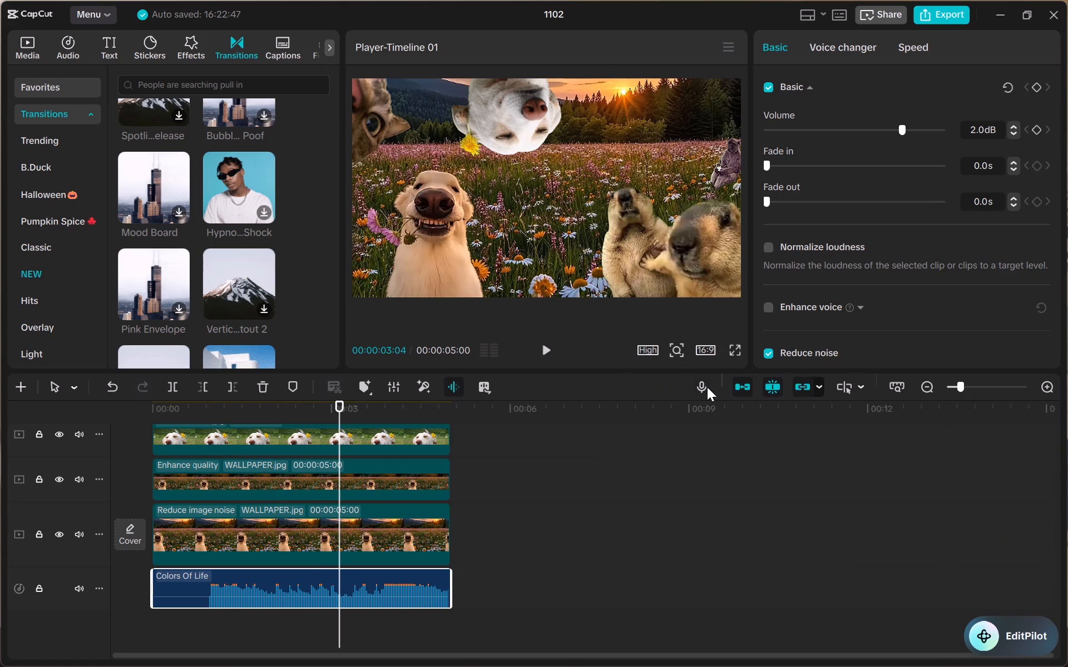
# Browse the remaining NEW transitions and the Hits transitions, examining the style previews for one that suits the collage.
pyautogui.scroll(-5, 222, 230)
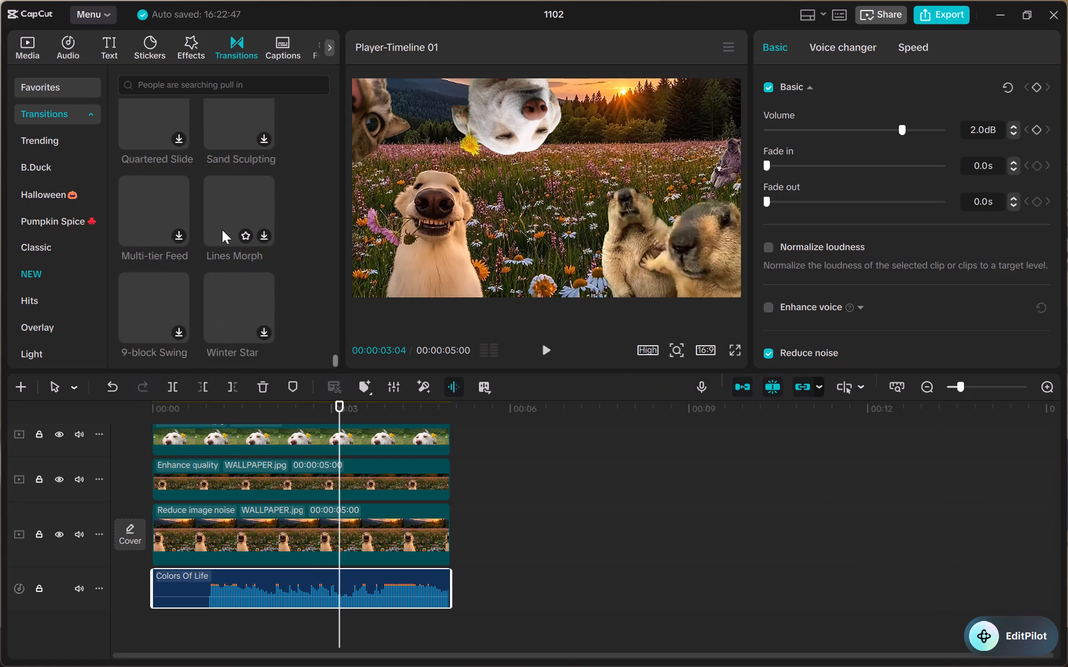
pyautogui.click(45, 309)
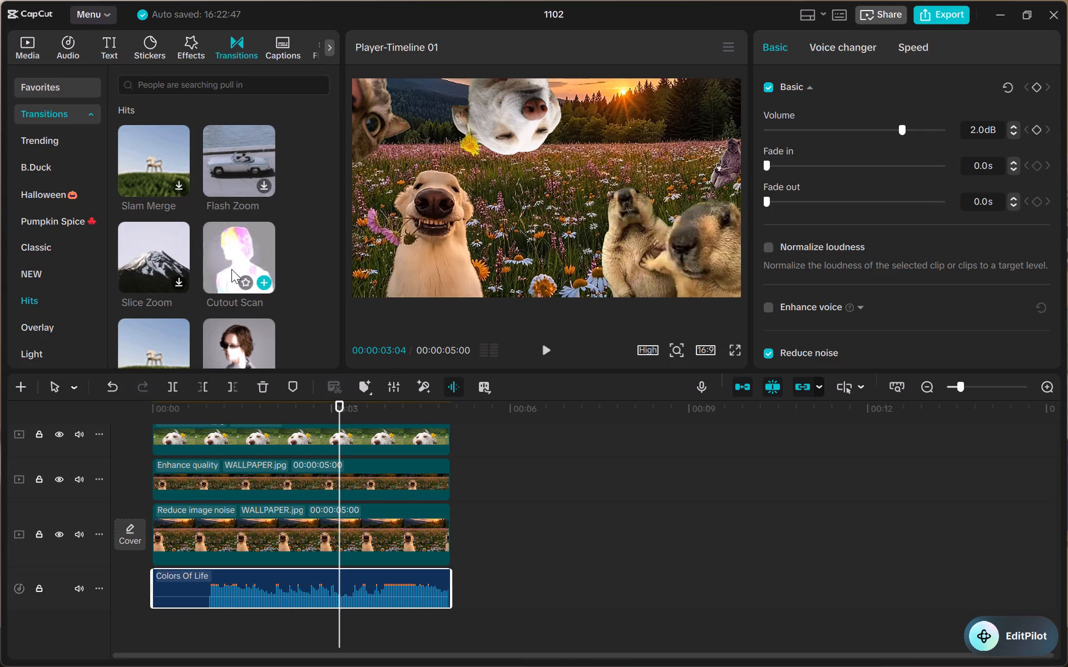
pyautogui.scroll(-1, 230, 337)
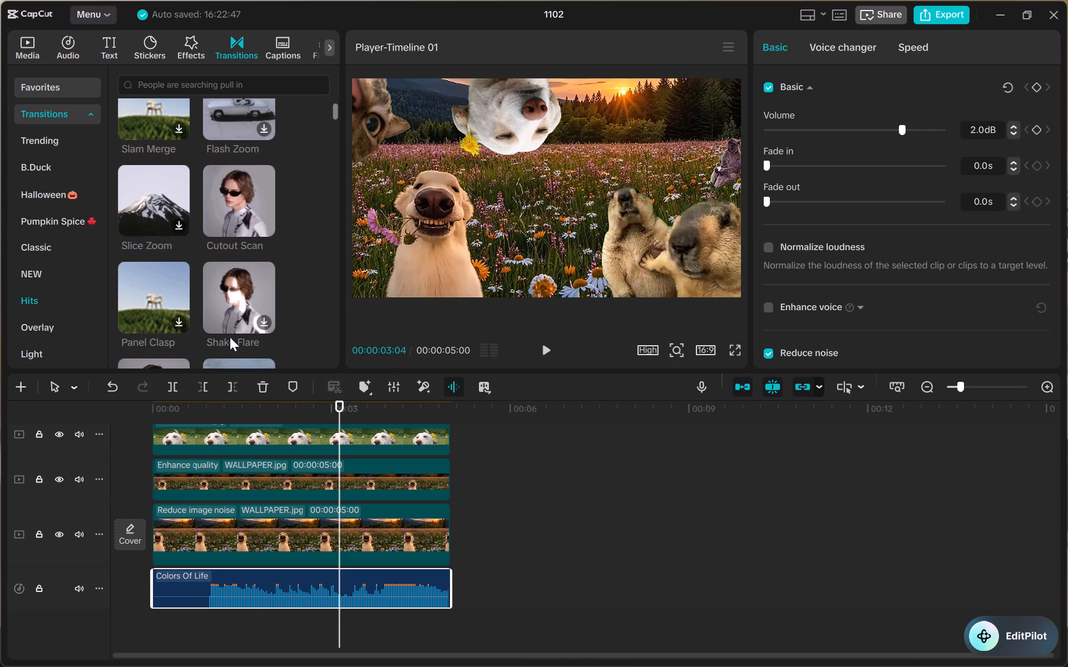
pyautogui.scroll(-1, 230, 337)
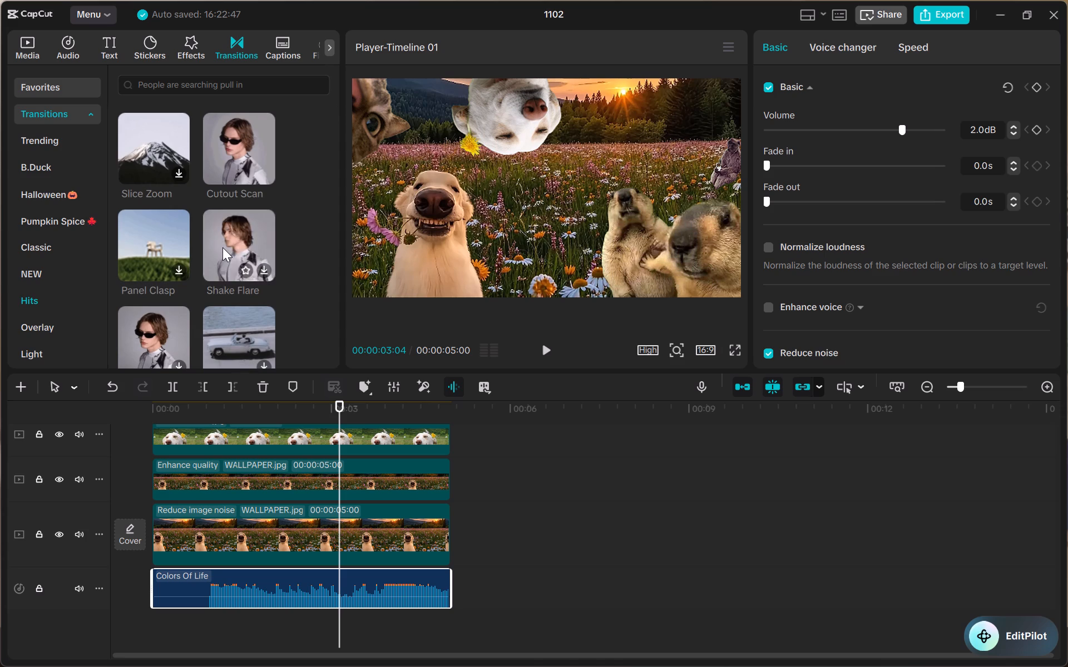
pyautogui.scroll(-1, 222, 247)
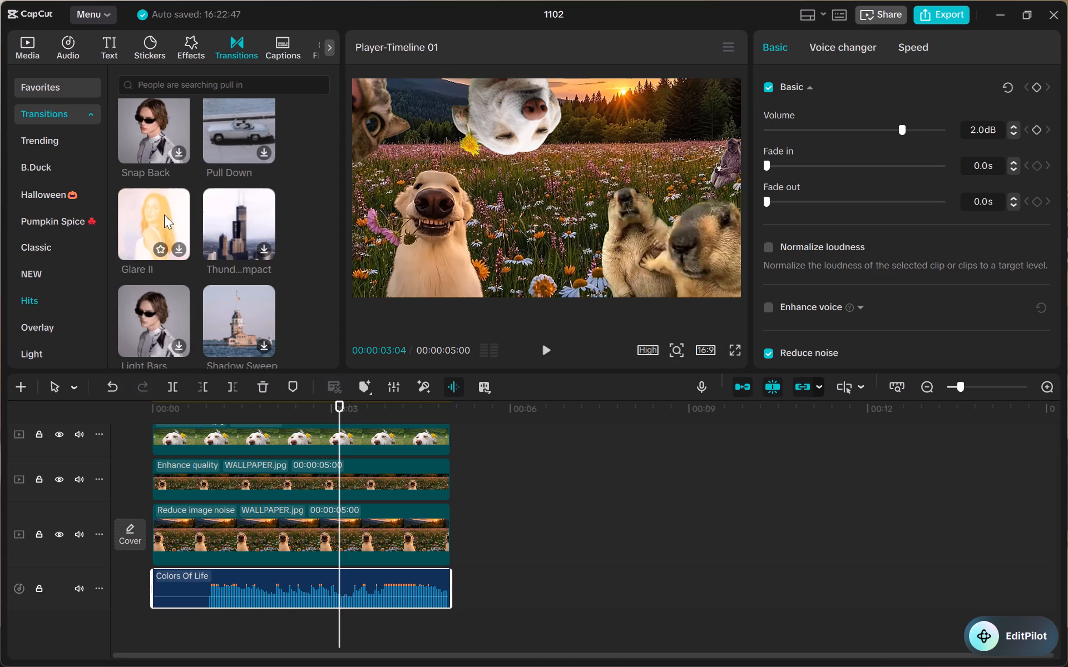
pyautogui.scroll(-2, 164, 215)
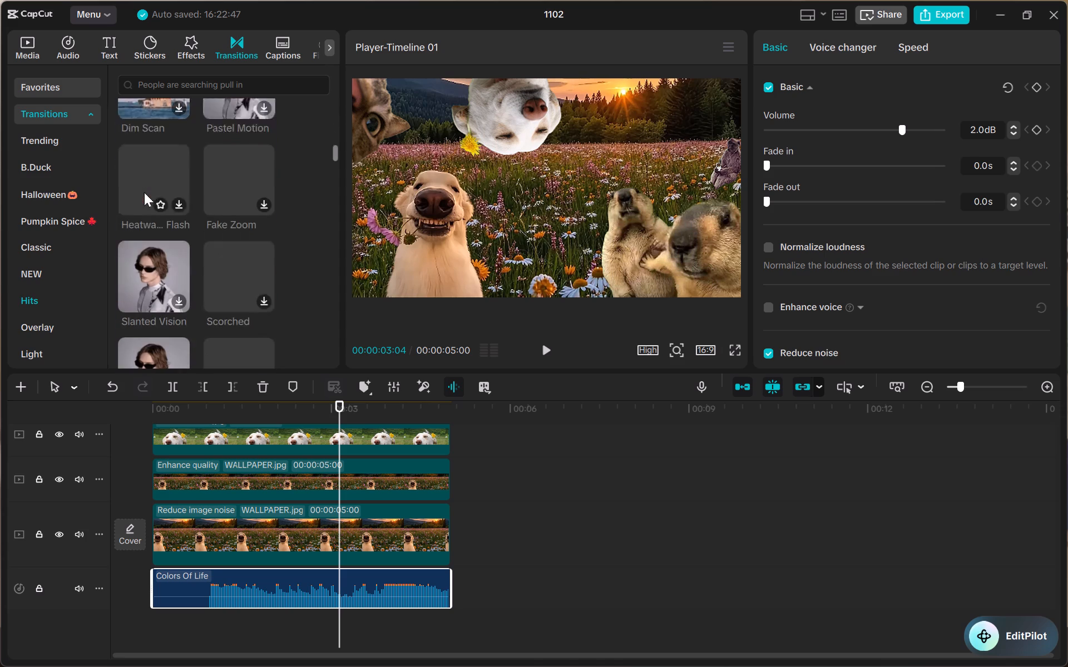
pyautogui.scroll(-1, 144, 192)
# Browse the Overlay, Light, Camera and 3D transitions, examining the style previews for one that suits the collage.
pyautogui.click(55, 326)
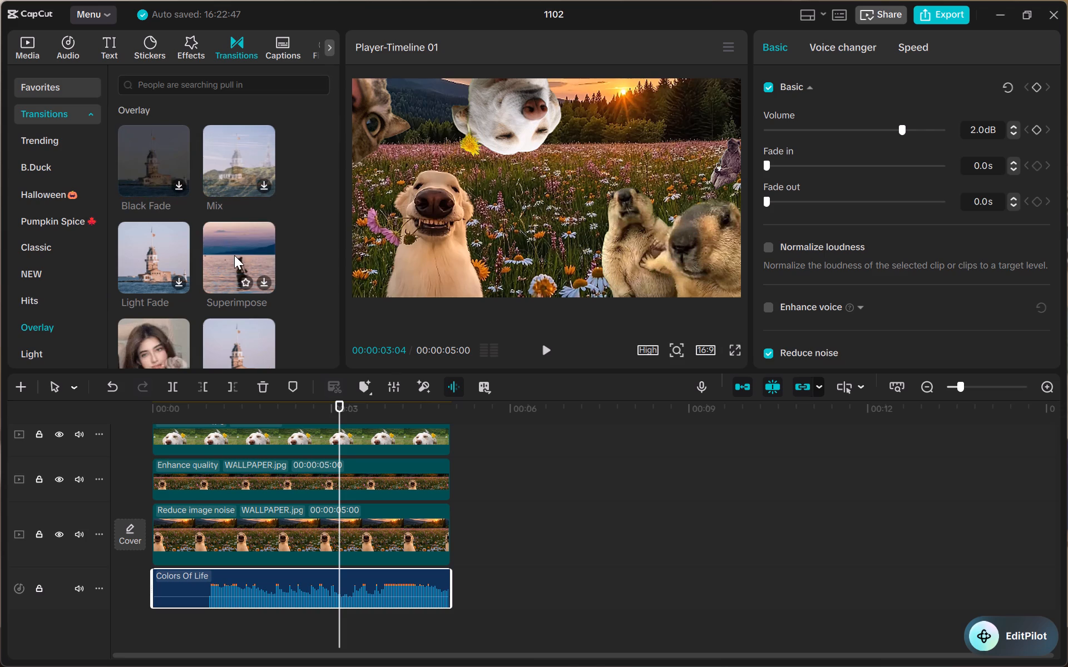
pyautogui.scroll(-1, 234, 255)
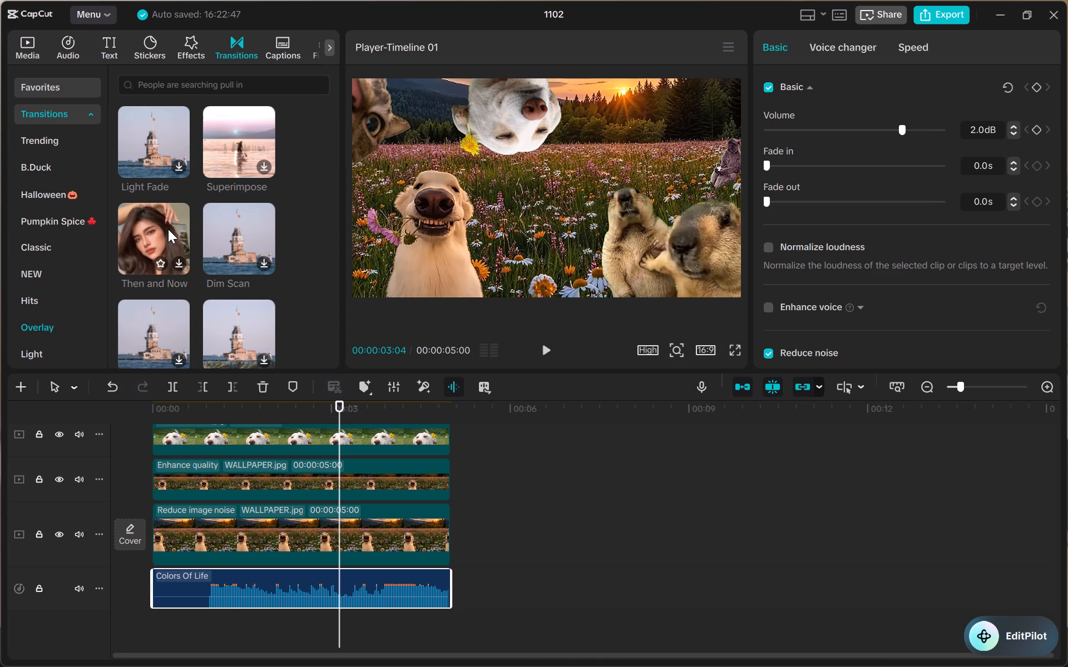
pyautogui.scroll(-1, 168, 229)
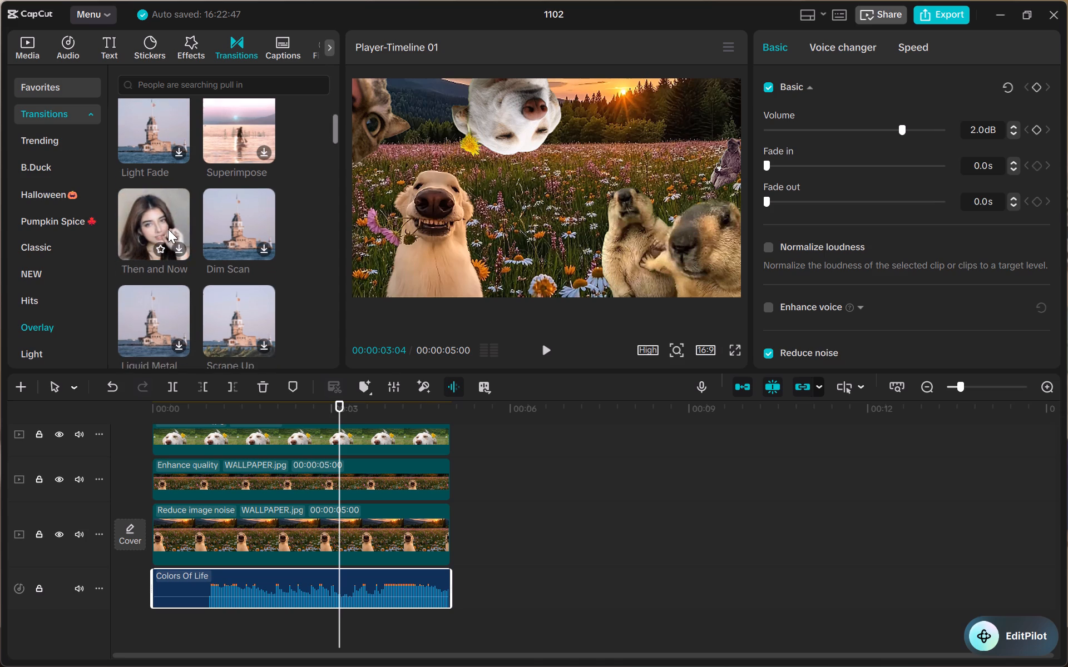
pyautogui.scroll(-1, 168, 229)
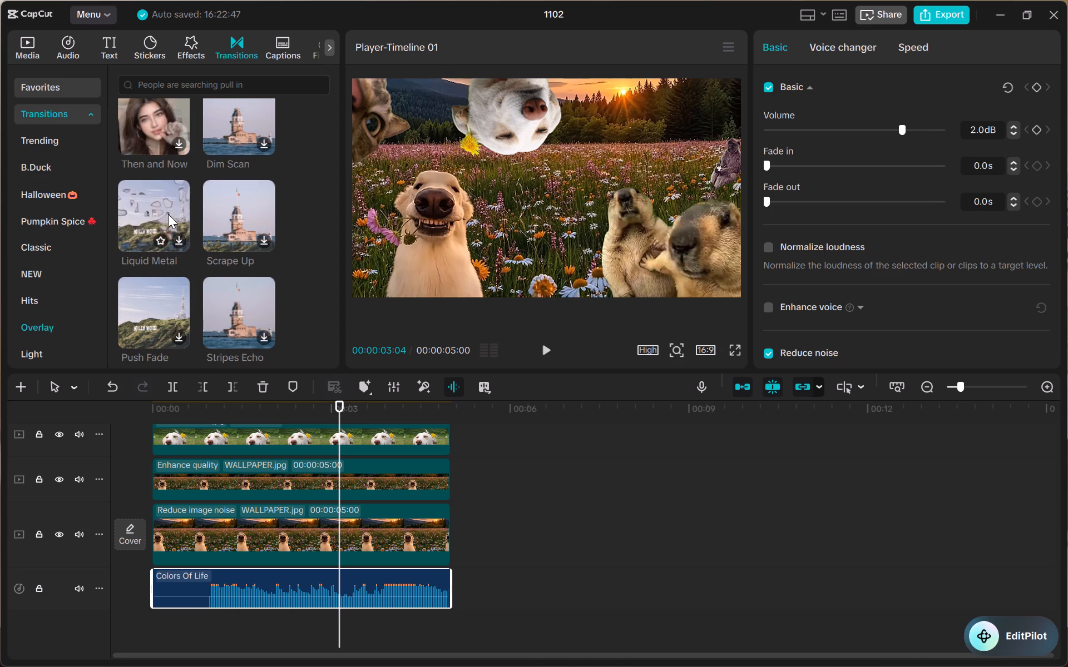
pyautogui.scroll(-1, 168, 214)
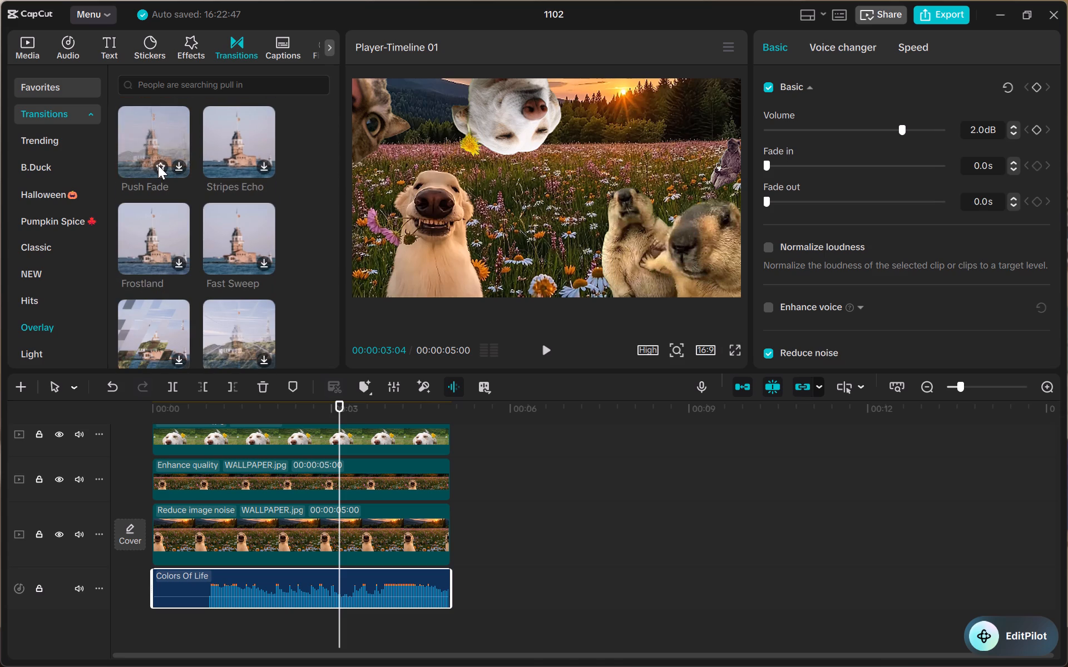
pyautogui.scroll(-1, 164, 222)
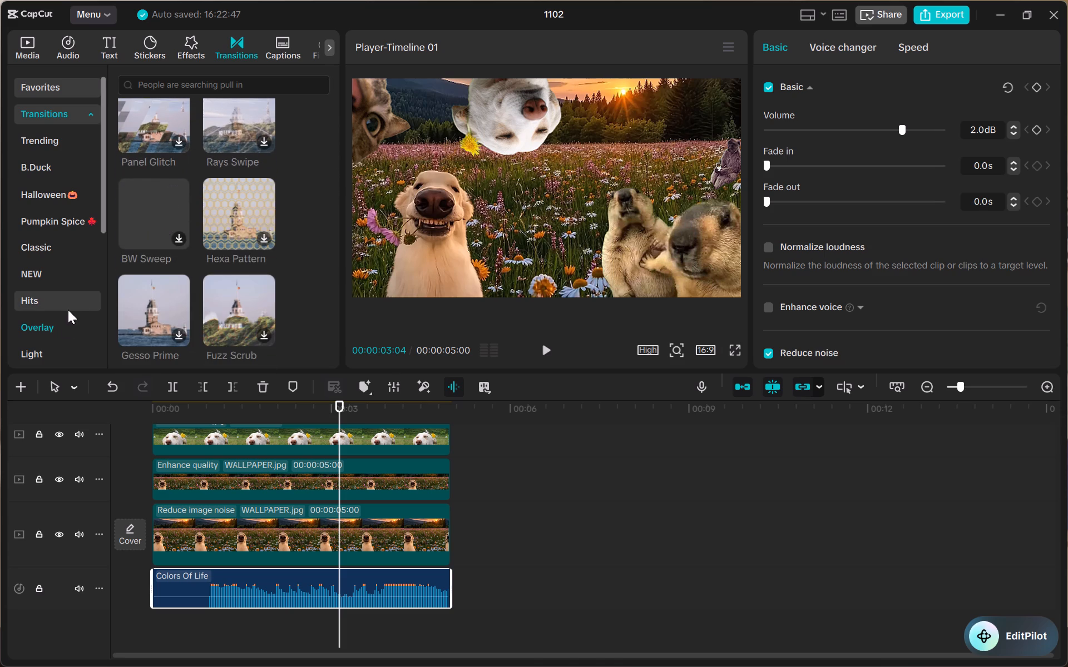
pyautogui.click(57, 347)
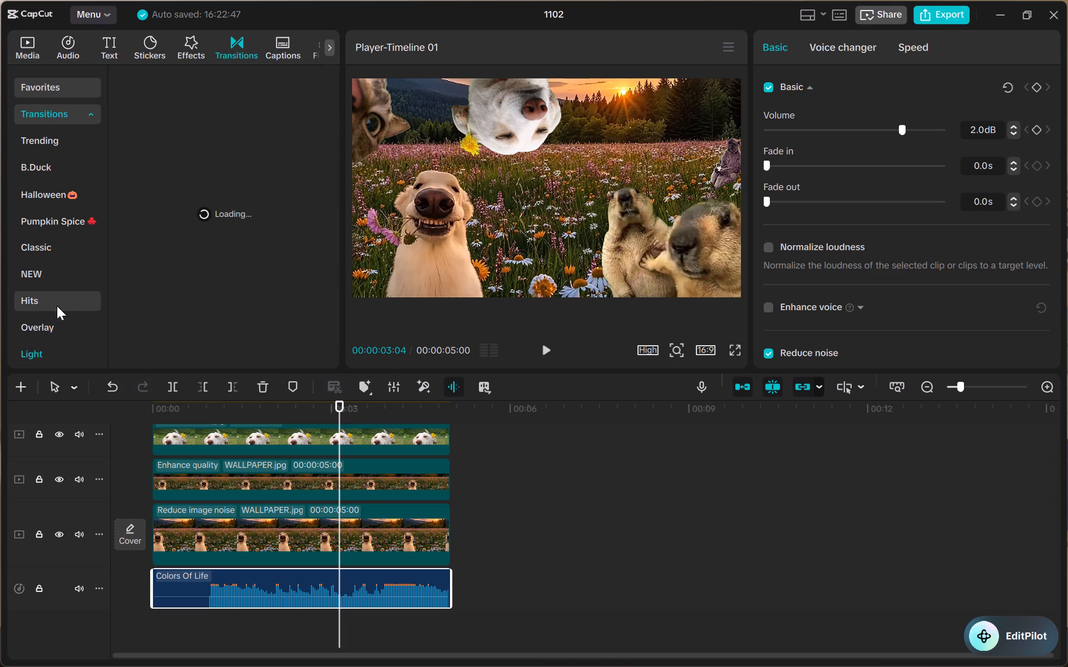
pyautogui.scroll(-1, 76, 332)
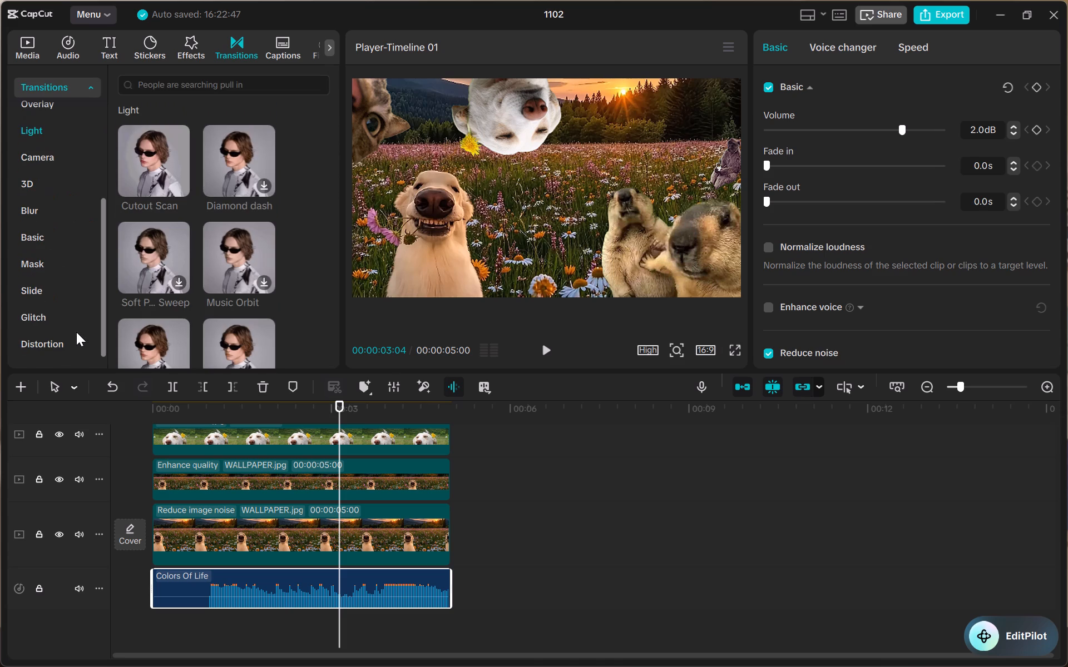
pyautogui.click(42, 145)
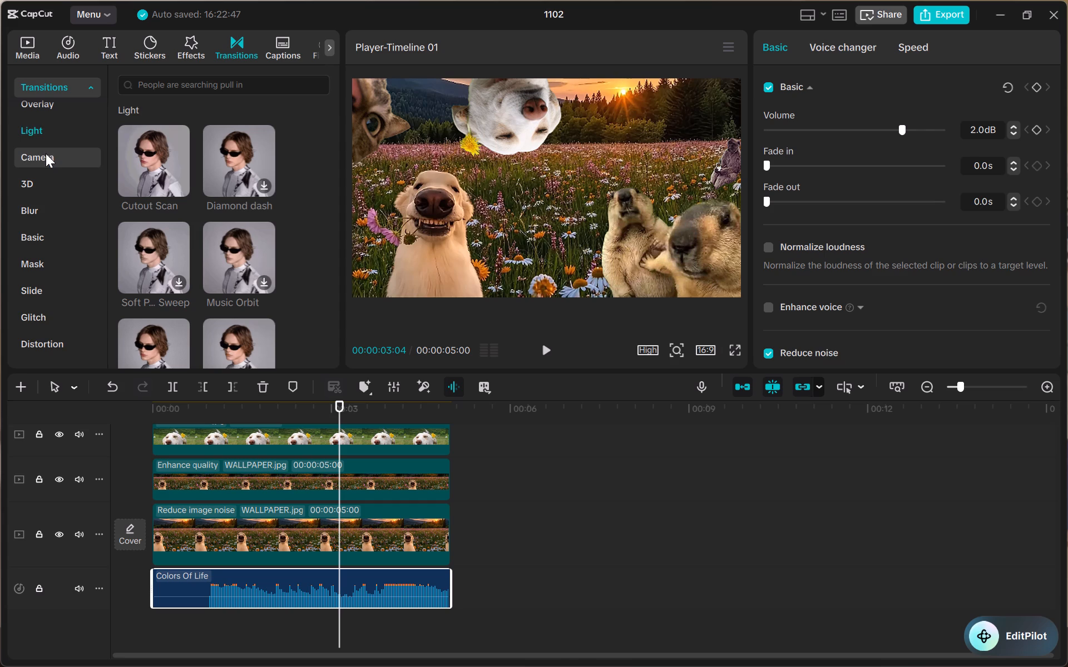
pyautogui.click(46, 153)
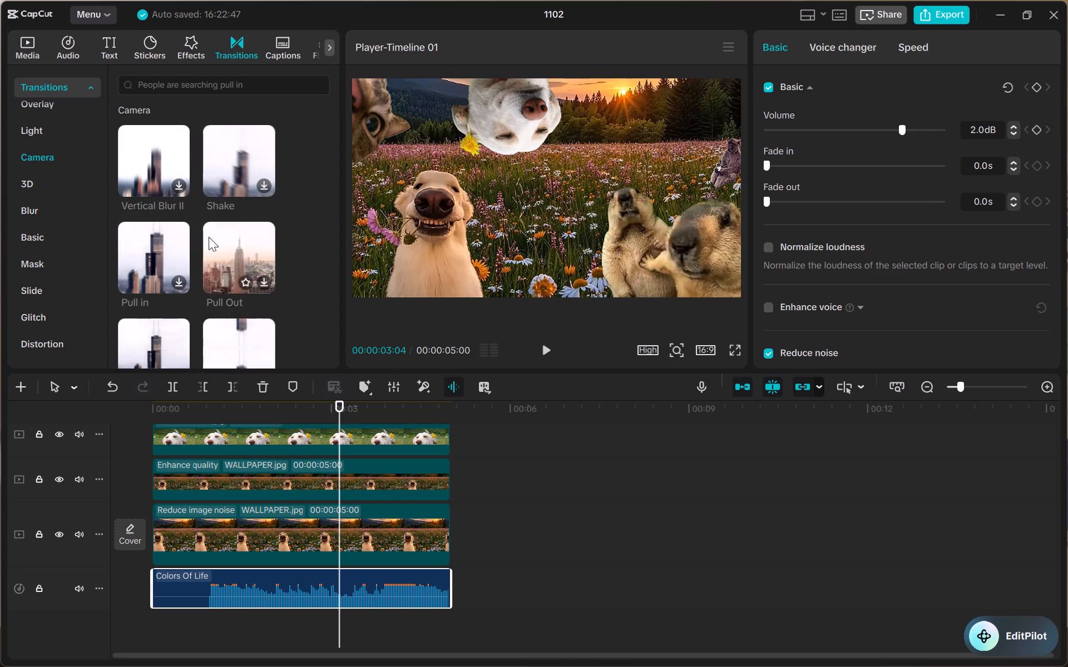
pyautogui.click(39, 173)
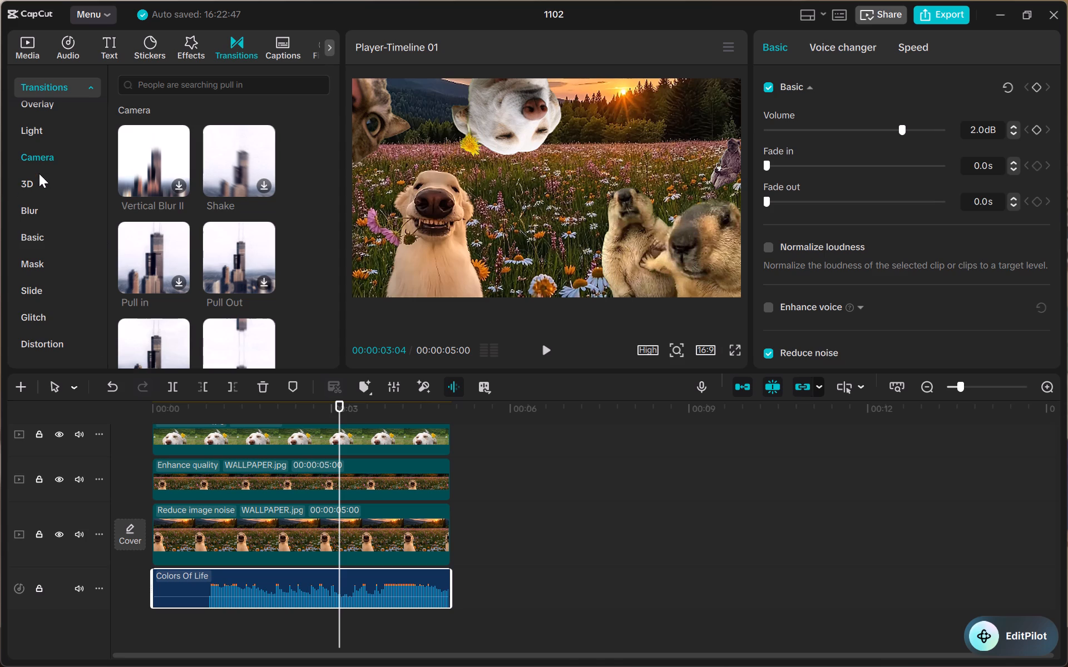
pyautogui.click(43, 178)
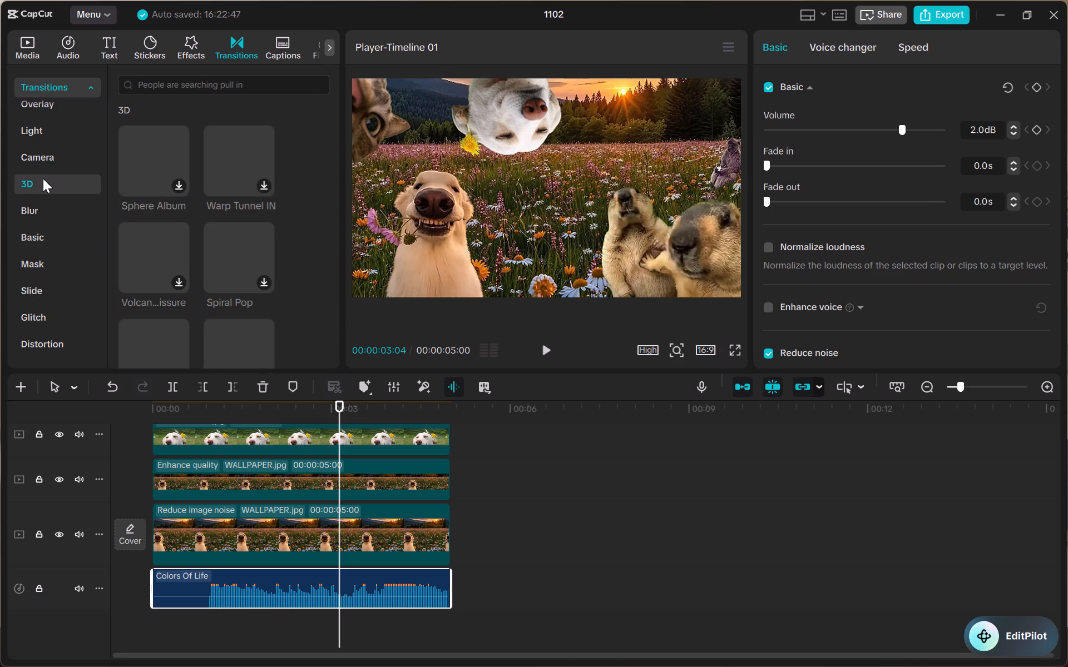
# Browse the Blur and Basic transitions, examining the style previews for one that suits the collage.
pyautogui.click(60, 203)
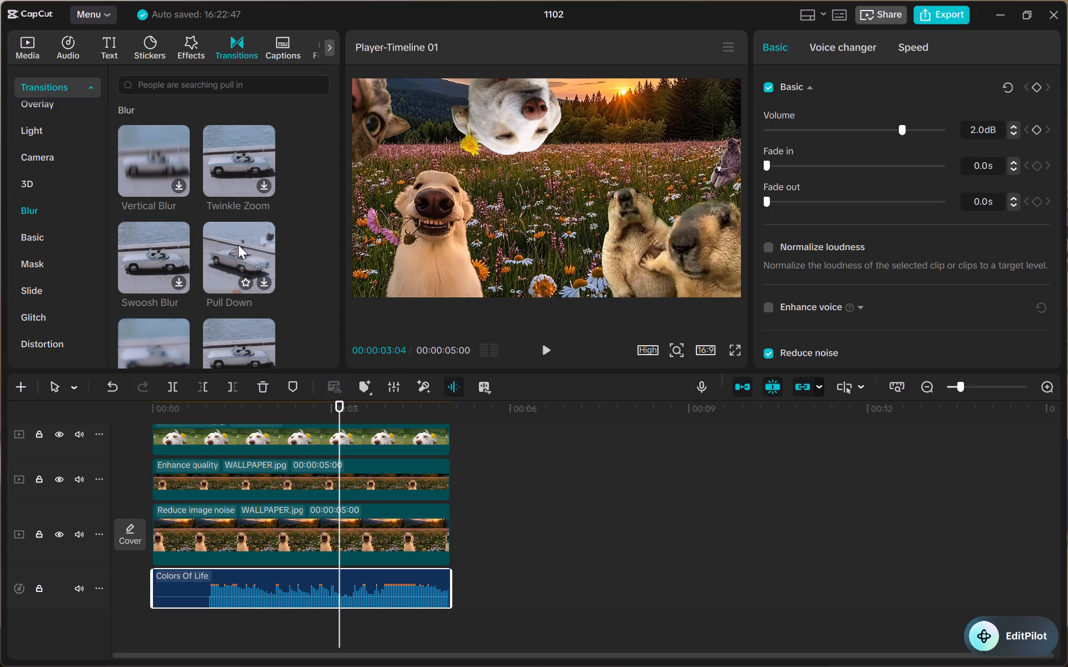
pyautogui.scroll(-1, 238, 245)
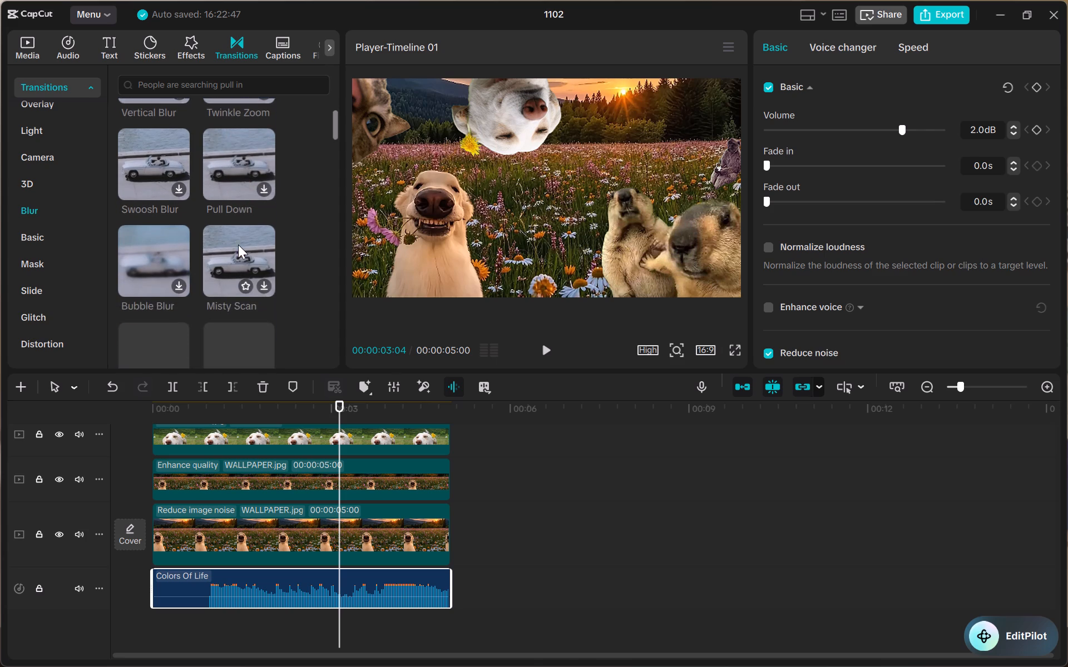
pyautogui.scroll(-1, 238, 245)
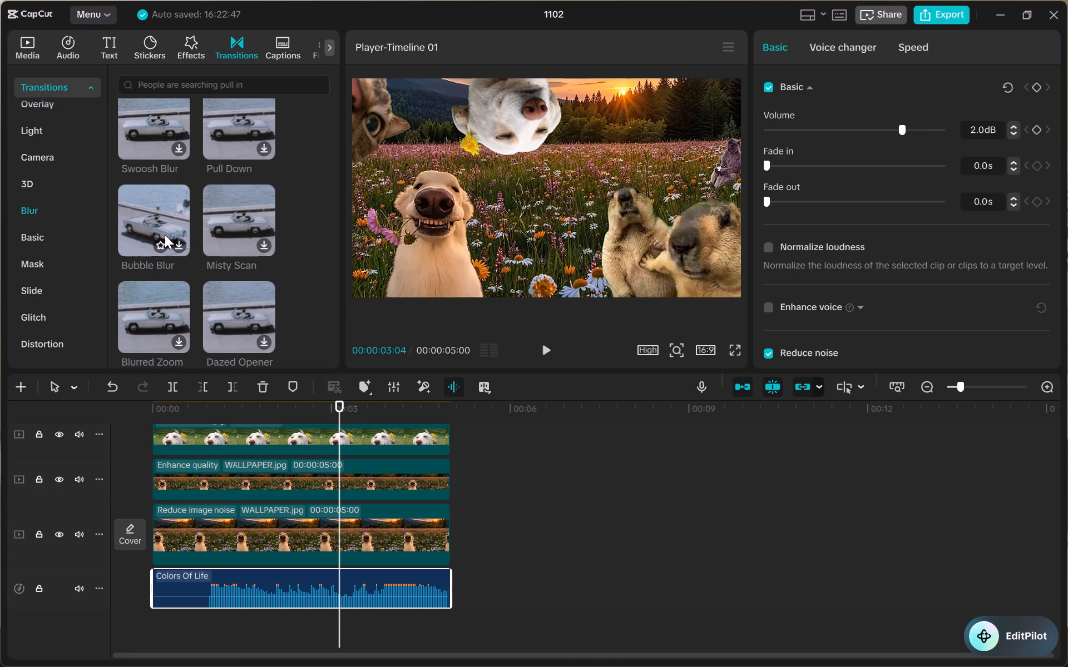
pyautogui.scroll(-1, 165, 235)
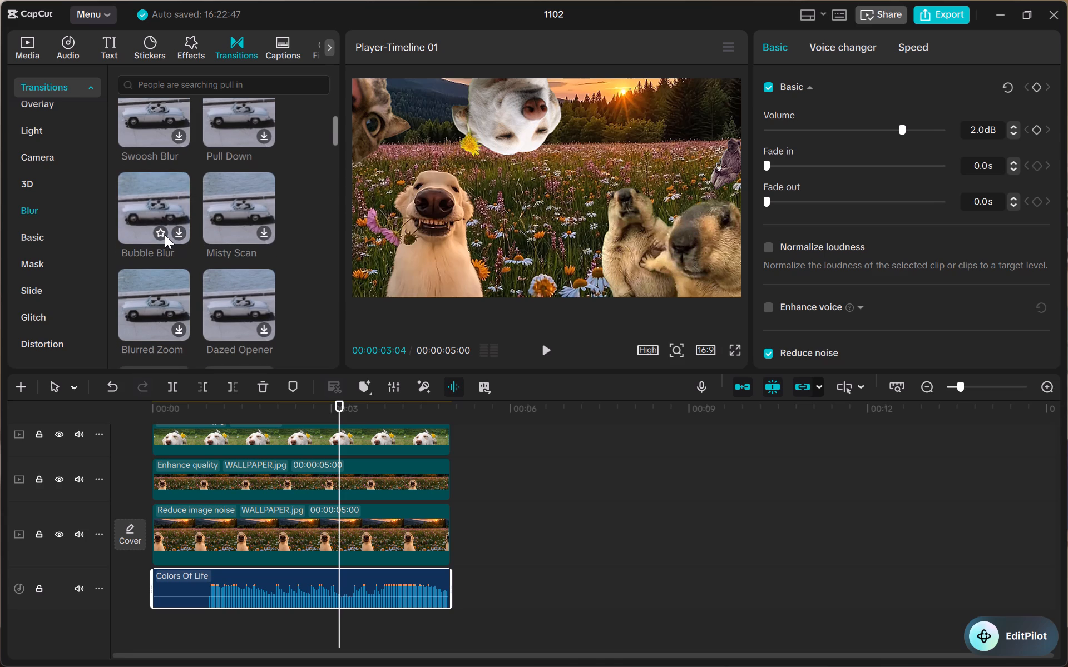
pyautogui.scroll(-2, 165, 235)
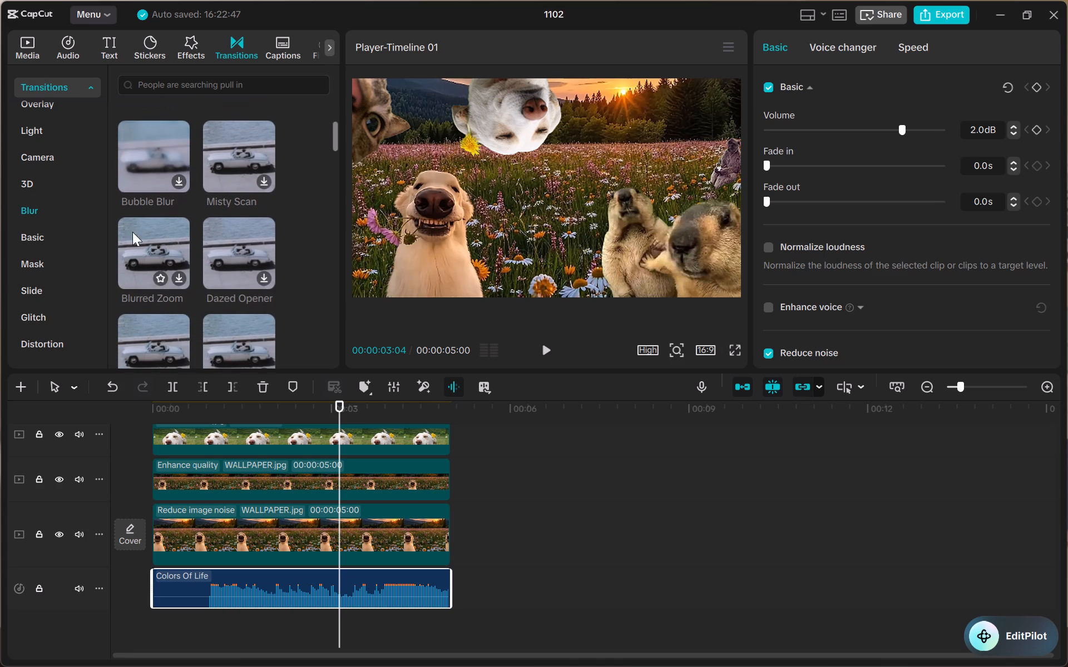
pyautogui.click(39, 228)
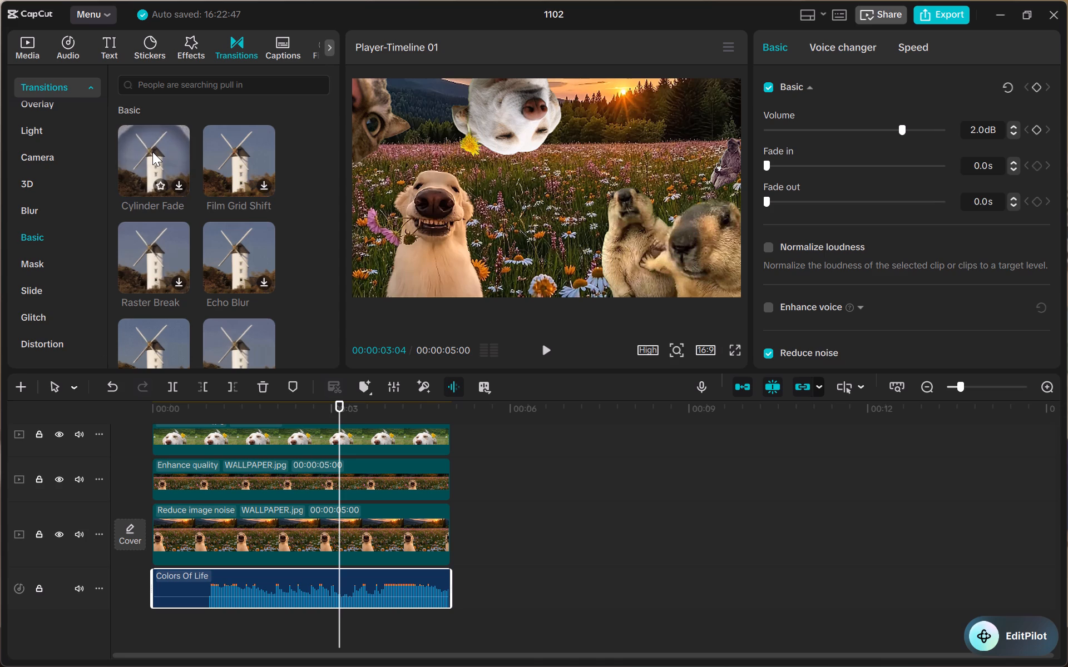
pyautogui.scroll(-1, 164, 253)
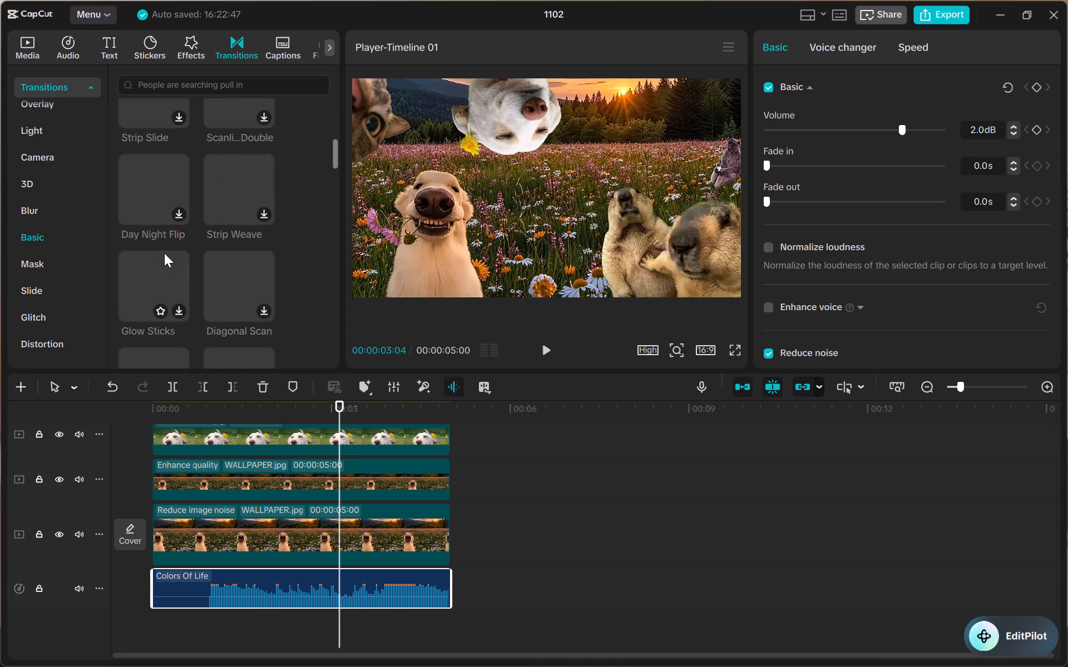
pyautogui.scroll(-2, 164, 253)
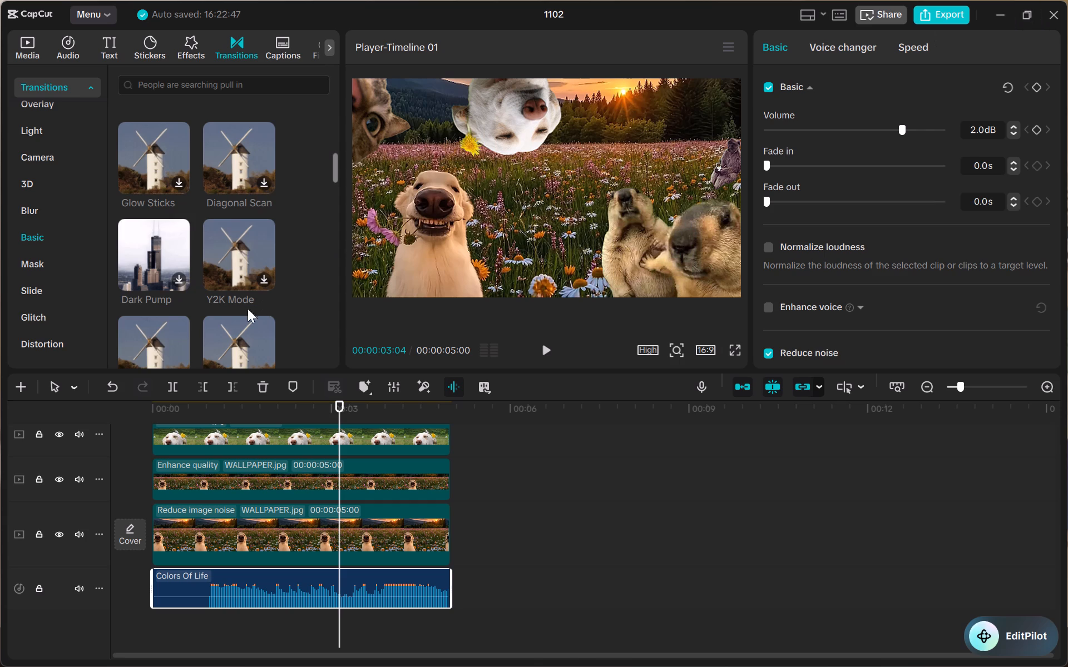
# Browse the remaining Basic transitions and the Glitch and Distortion transitions, examining the style previews for one that suits the collage.
pyautogui.scroll(-1, 226, 271)
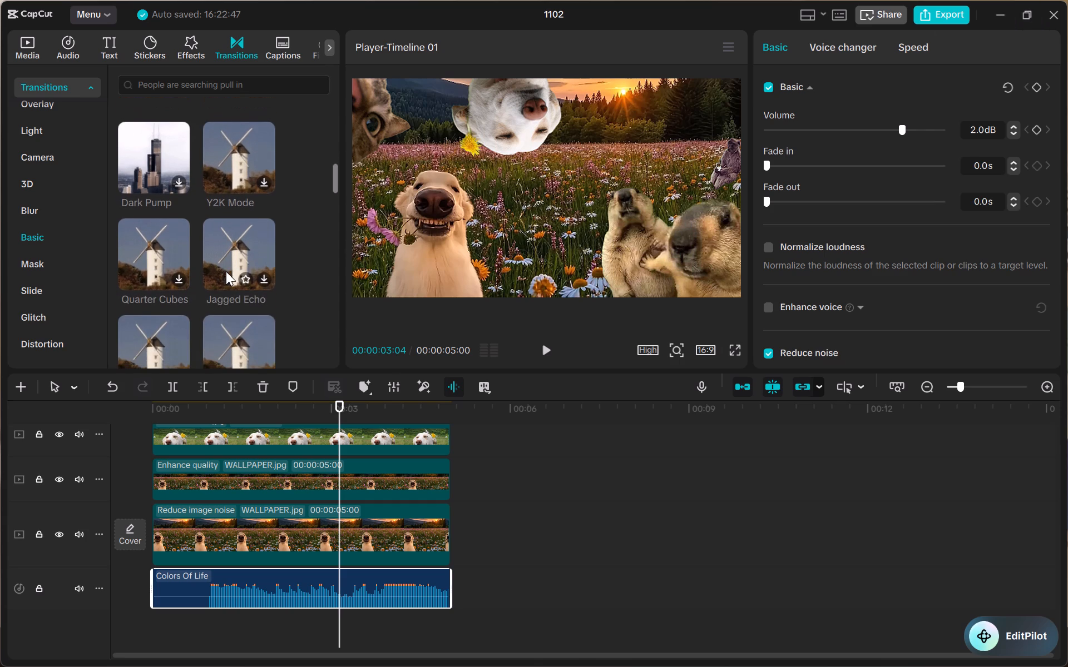
pyautogui.scroll(-1, 226, 264)
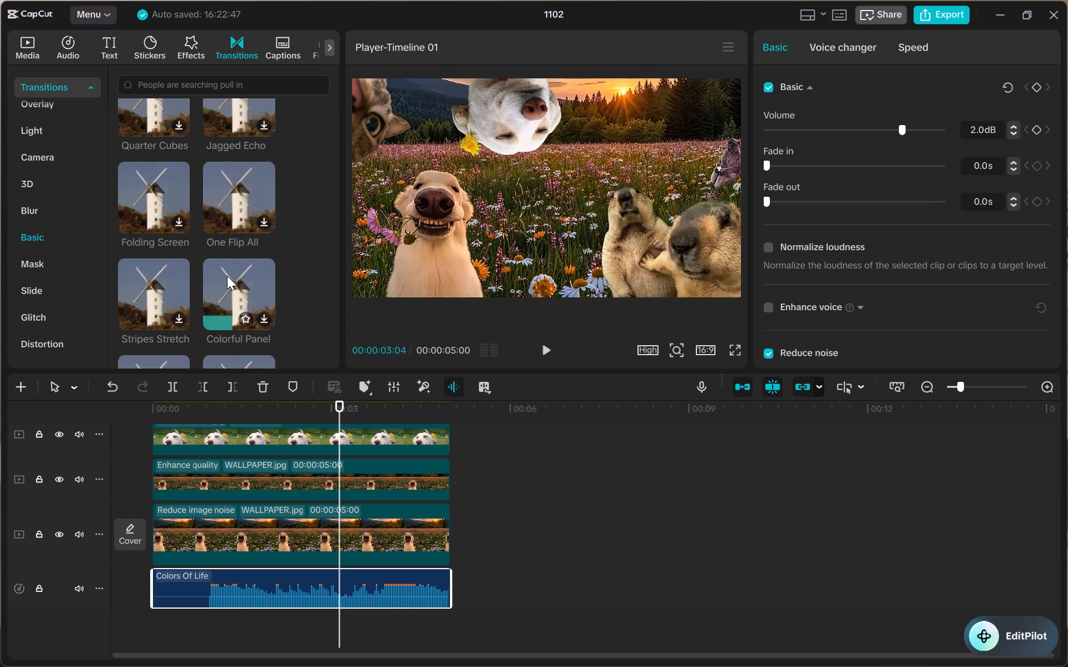
pyautogui.scroll(-1, 227, 276)
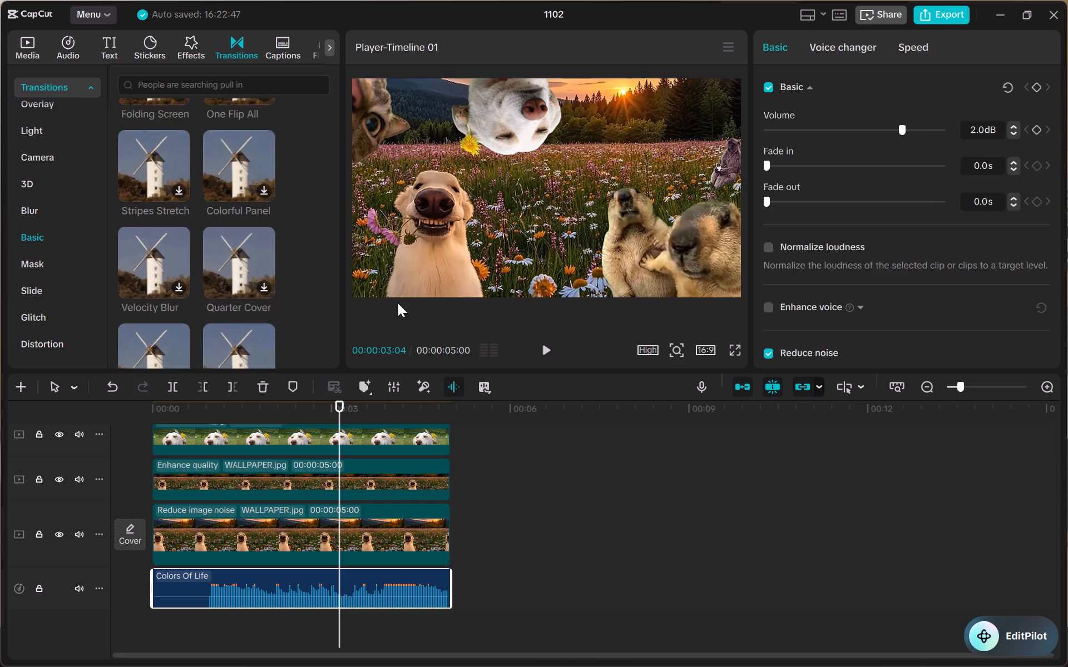
pyautogui.scroll(-2, 233, 317)
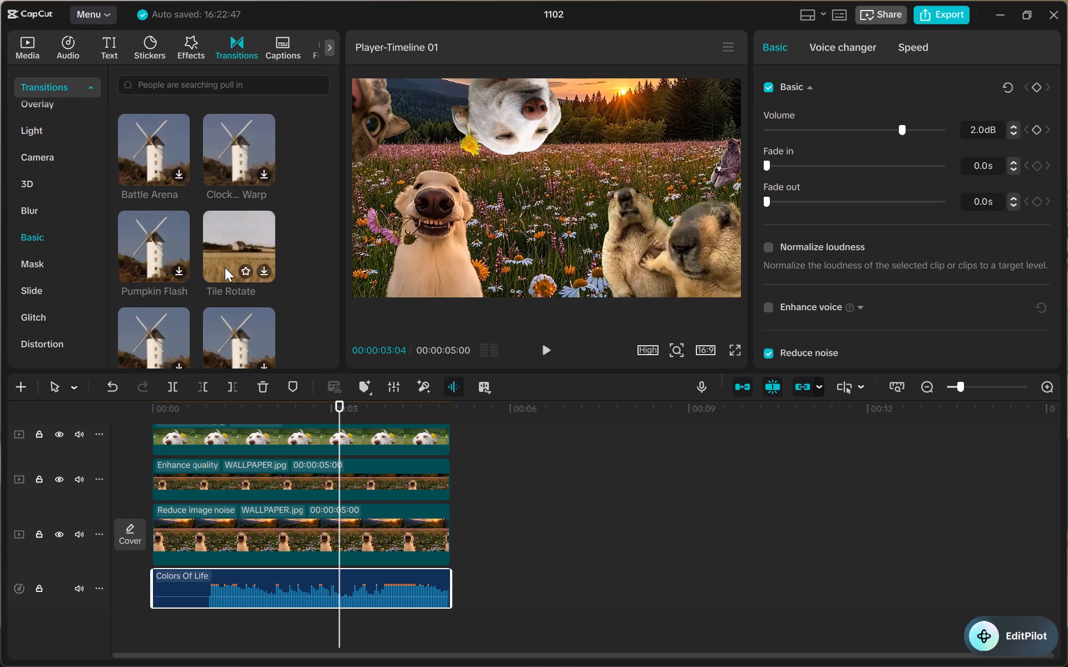
pyautogui.click(53, 315)
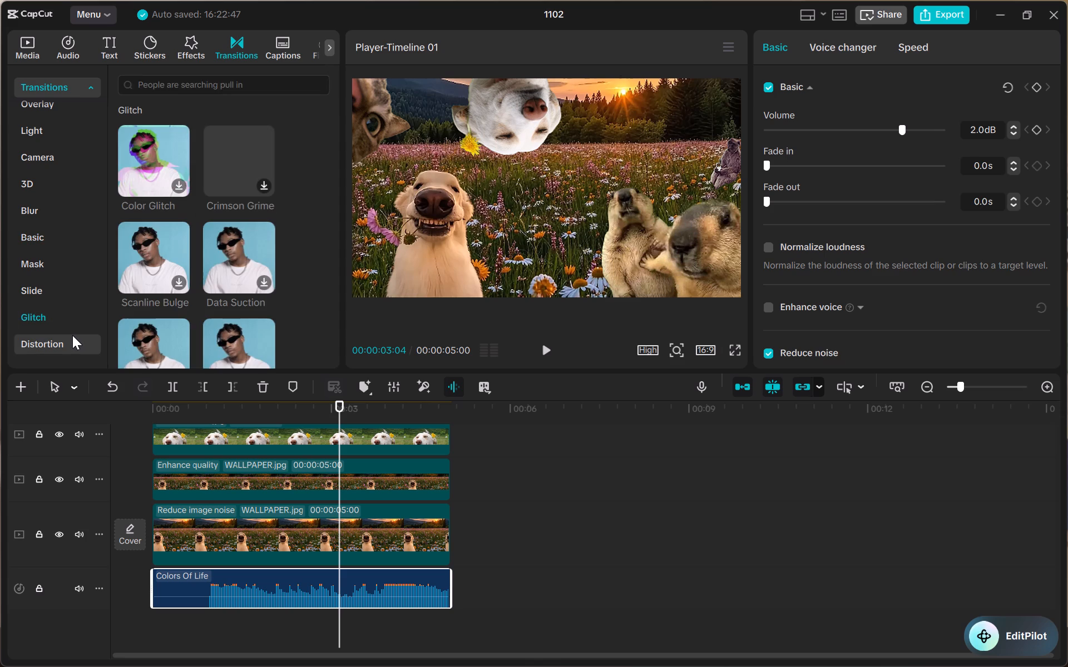
pyautogui.click(72, 335)
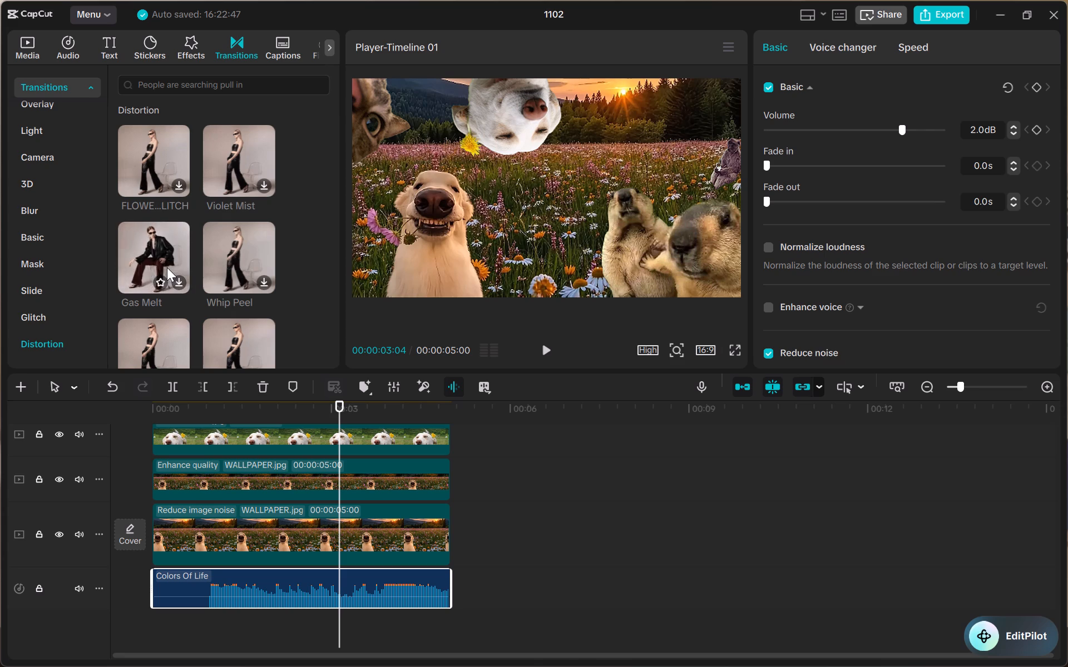
pyautogui.scroll(-2, 167, 267)
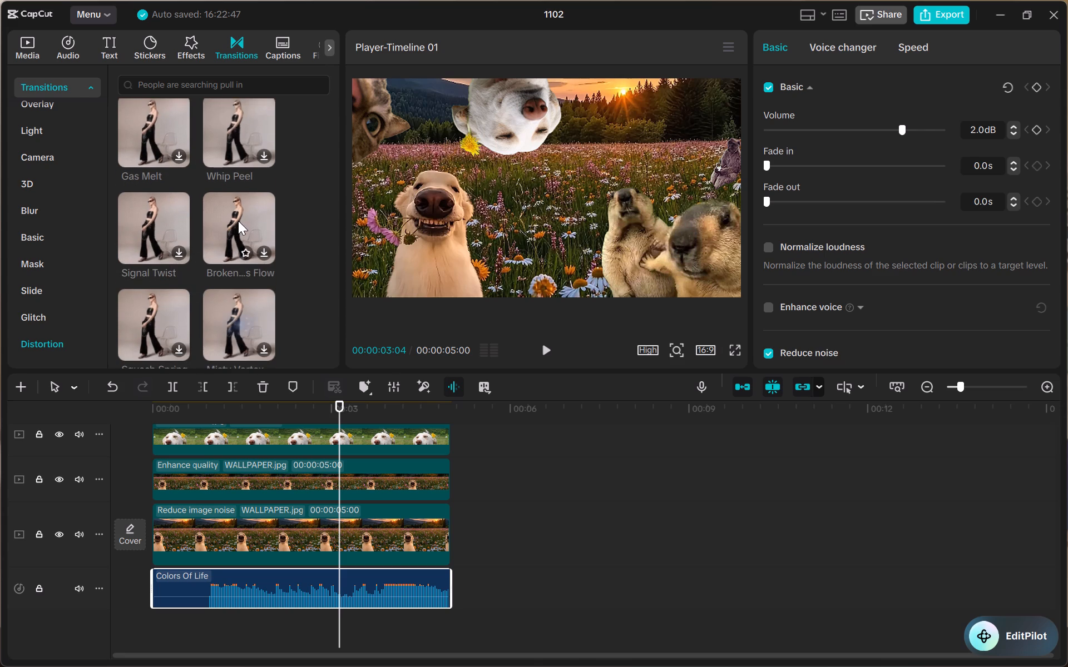
pyautogui.scroll(-1, 238, 221)
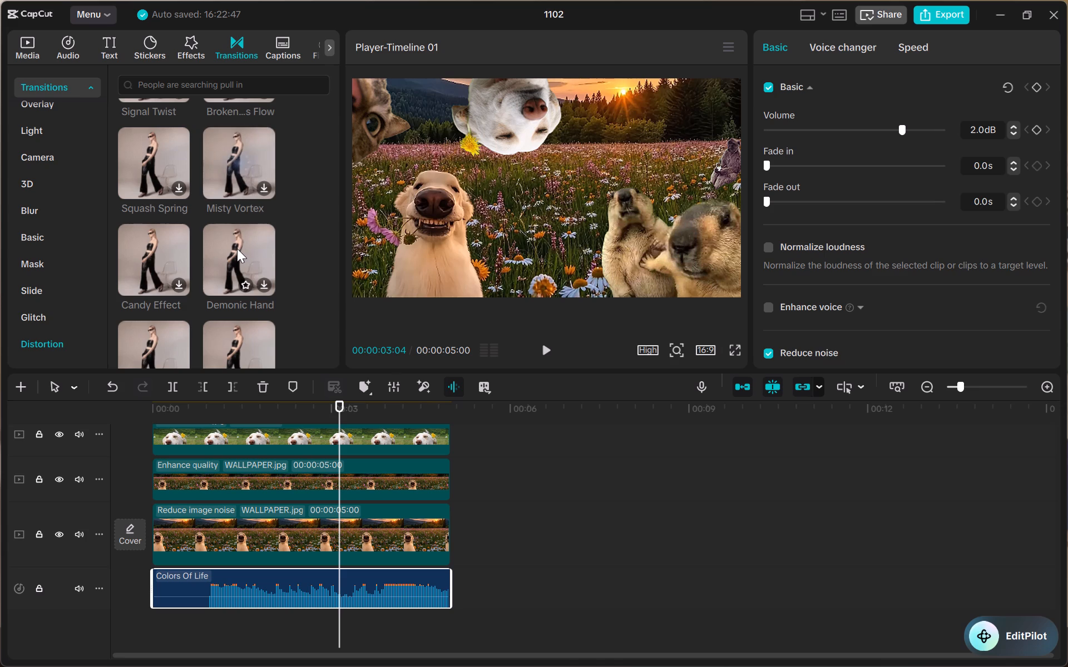
pyautogui.scroll(-4, 237, 248)
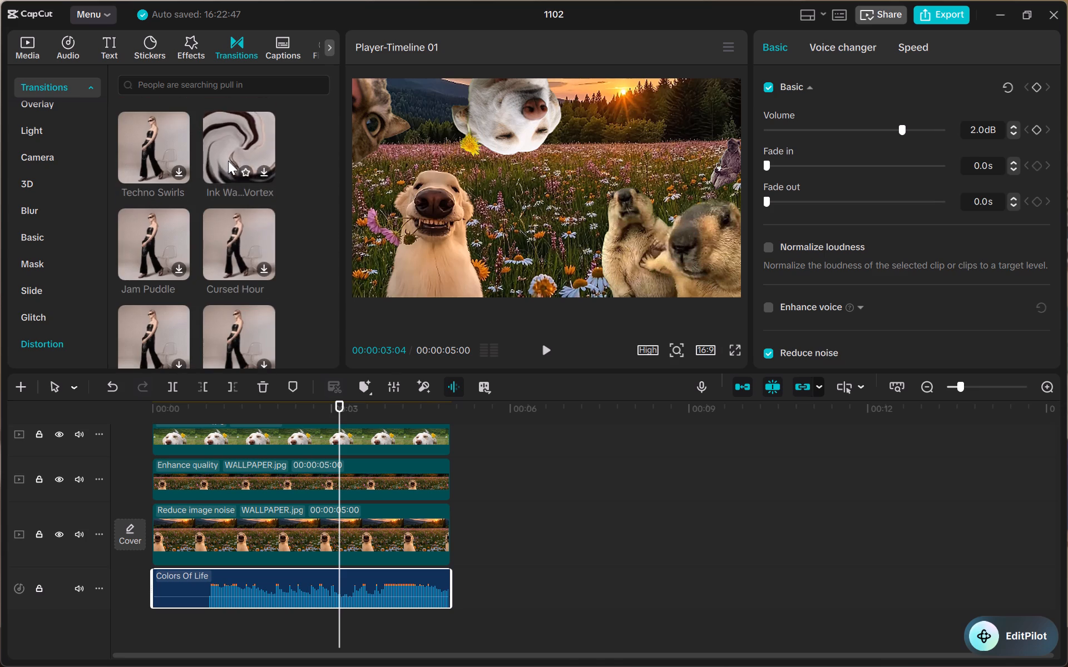
# Recheck the 3D, Camera, B.Duck, Trending and favorite transitions for one that suits the collage.
pyautogui.click(24, 188)
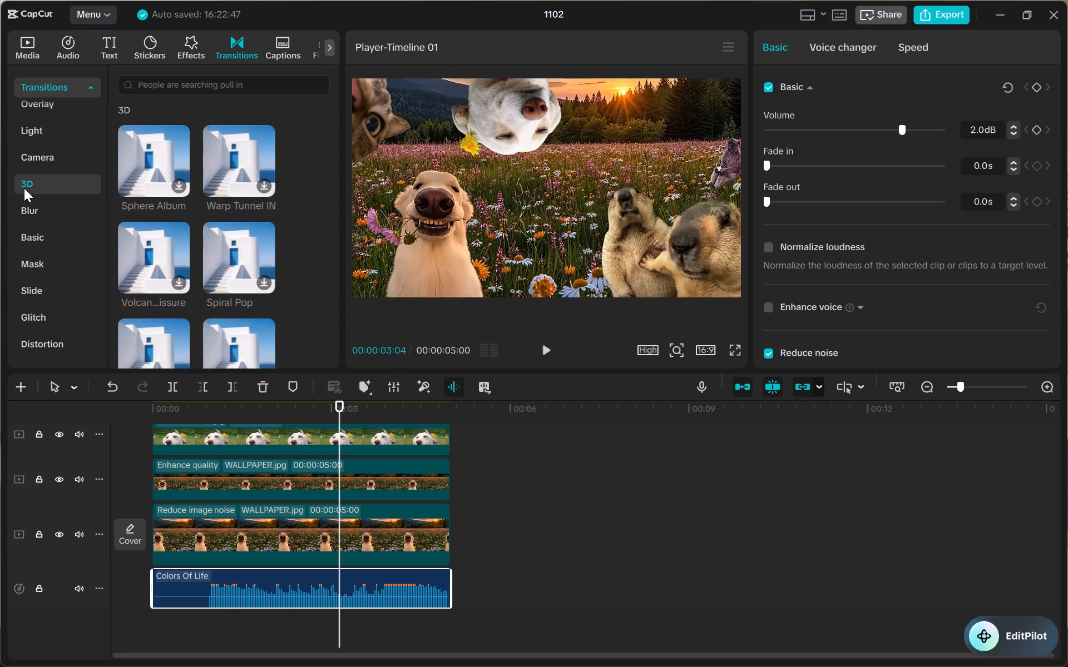
pyautogui.click(55, 156)
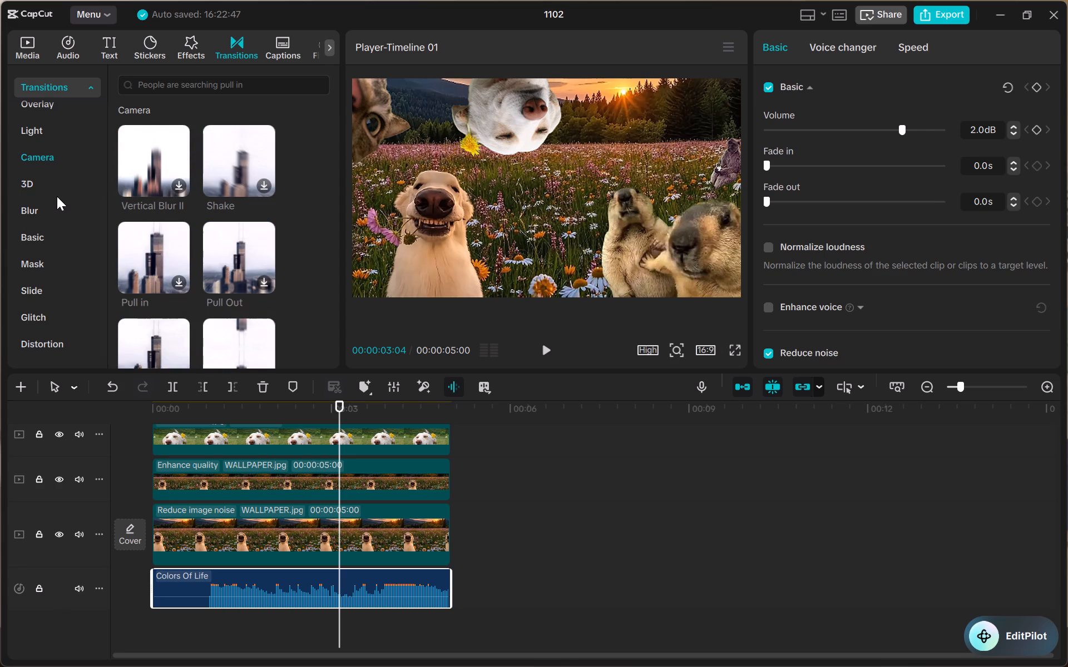
pyautogui.scroll(1, 54, 196)
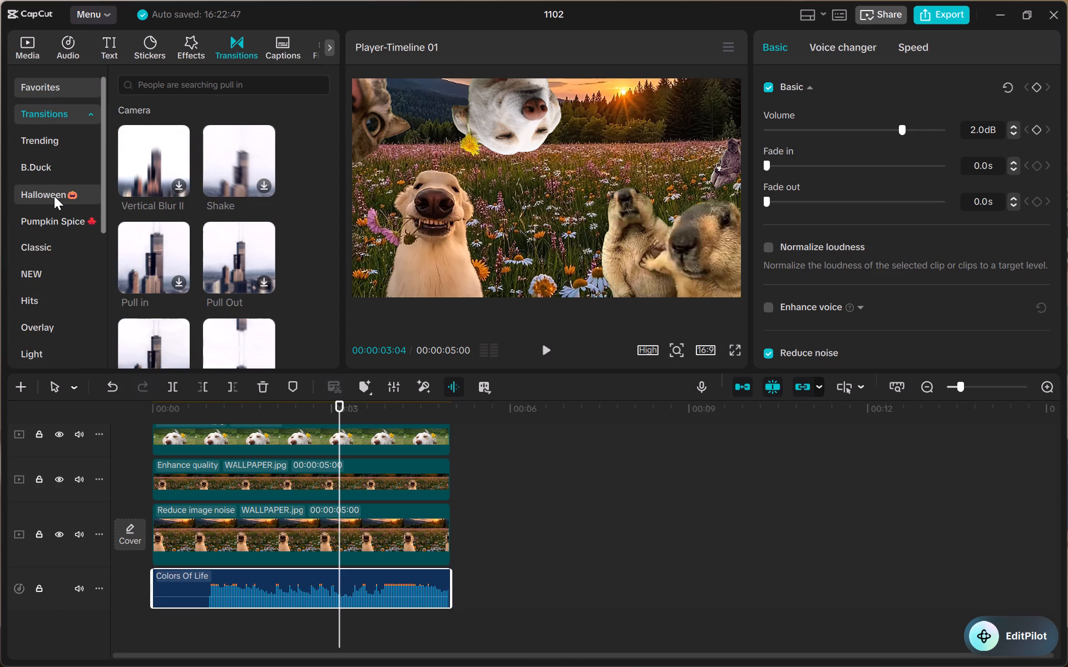
pyautogui.click(52, 167)
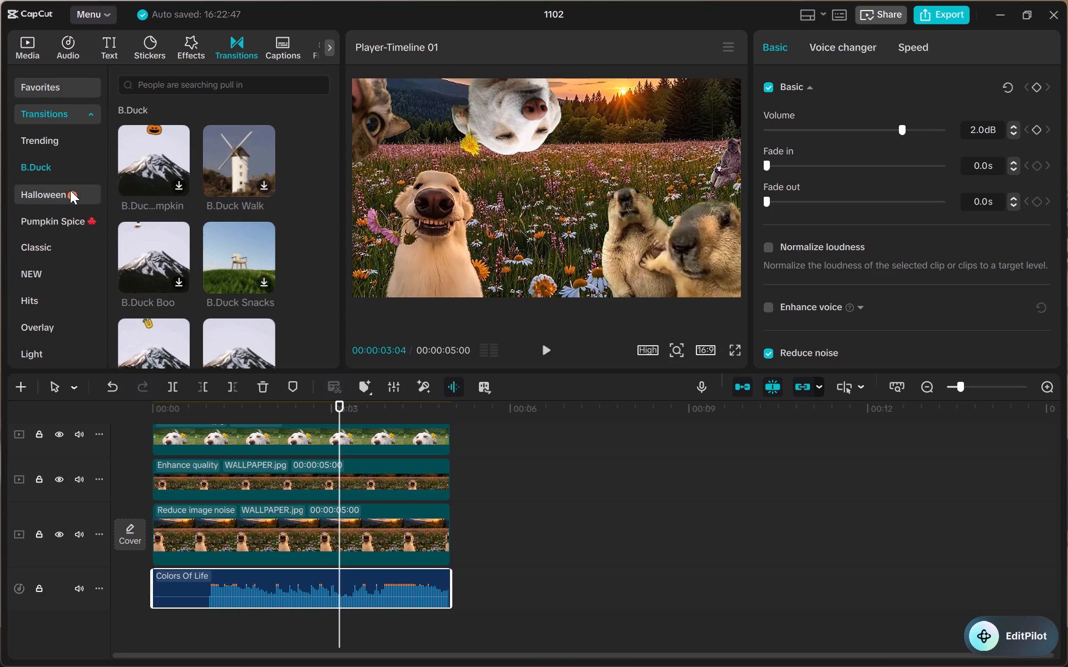
pyautogui.click(61, 144)
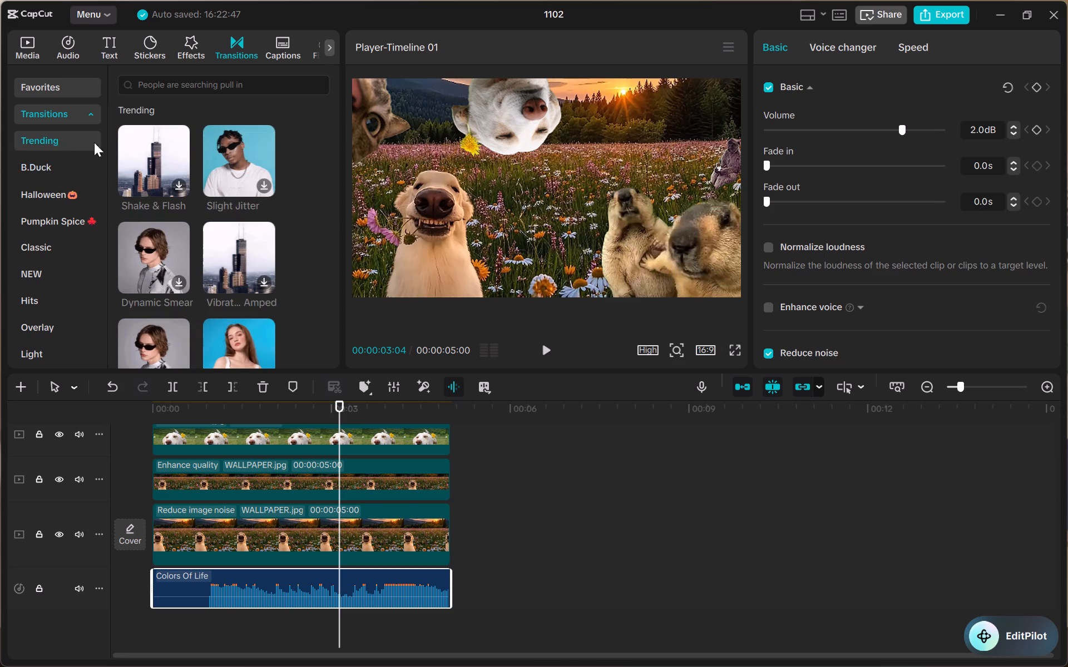
pyautogui.click(71, 83)
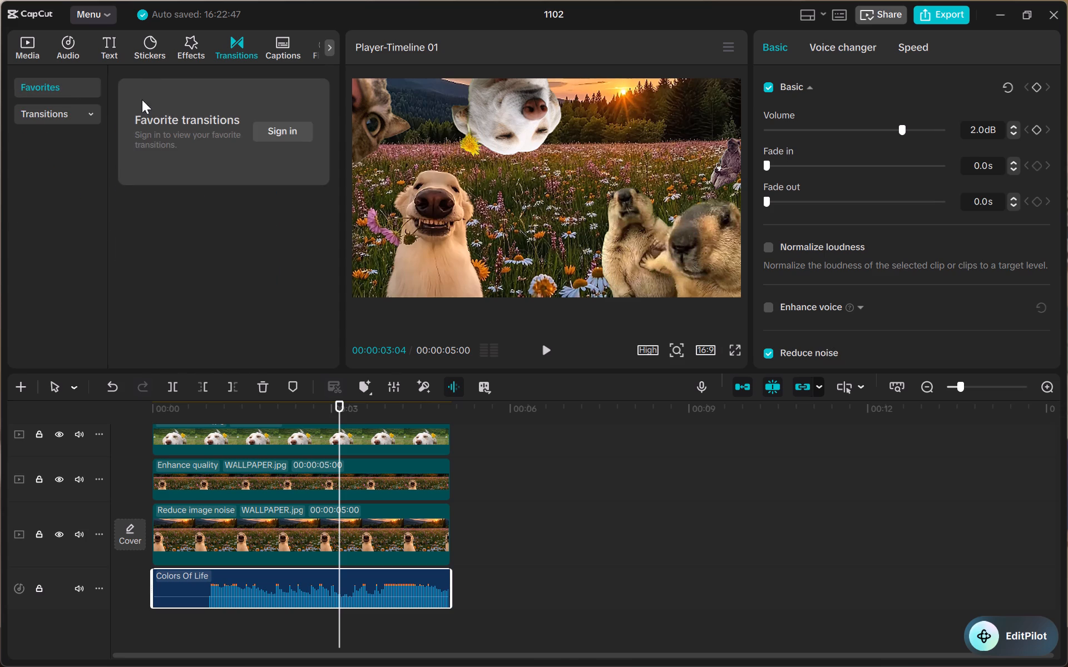
pyautogui.click(66, 108)
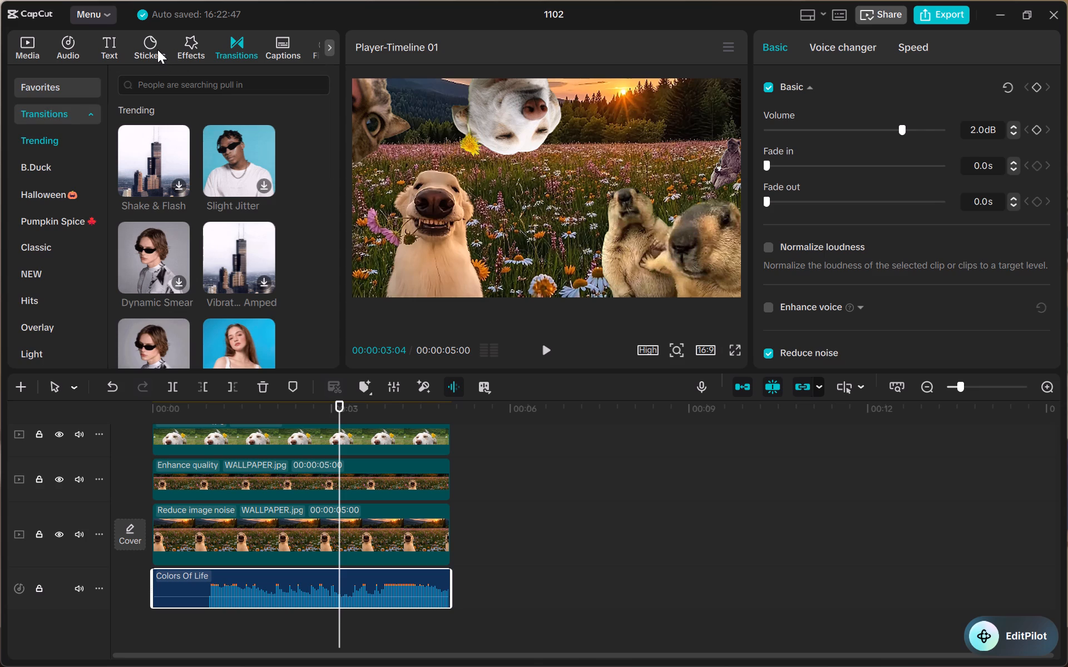
# Look through the Effects, Captions and Adjustment libraries, including brand presets and LUT, for something to add to the collage.
pyautogui.click(157, 49)
pyautogui.click(181, 46)
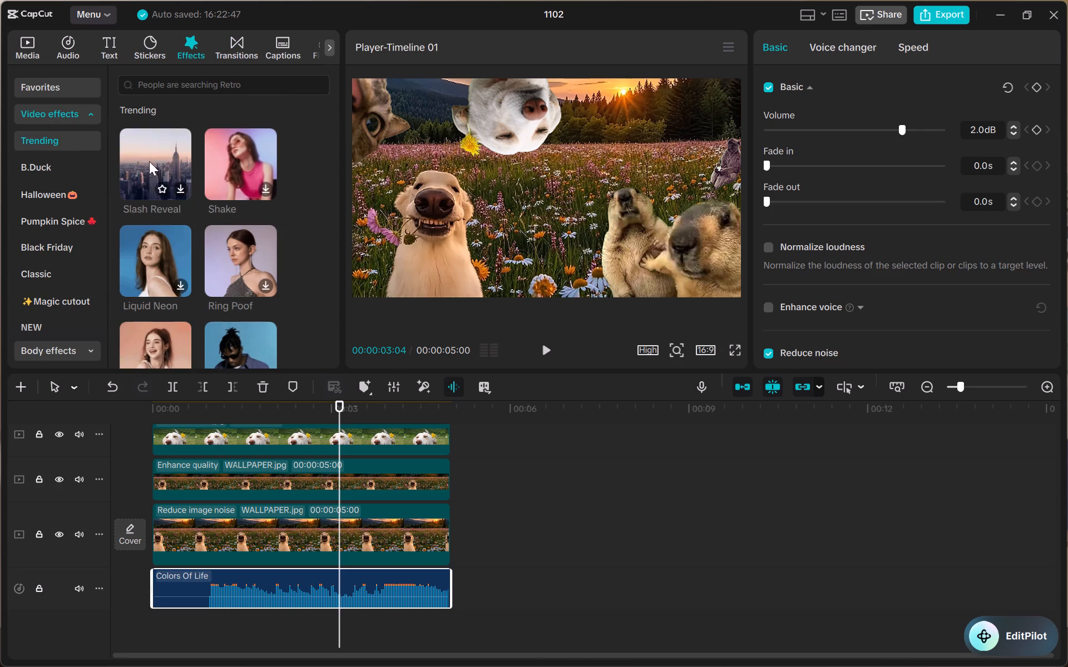
pyautogui.click(240, 49)
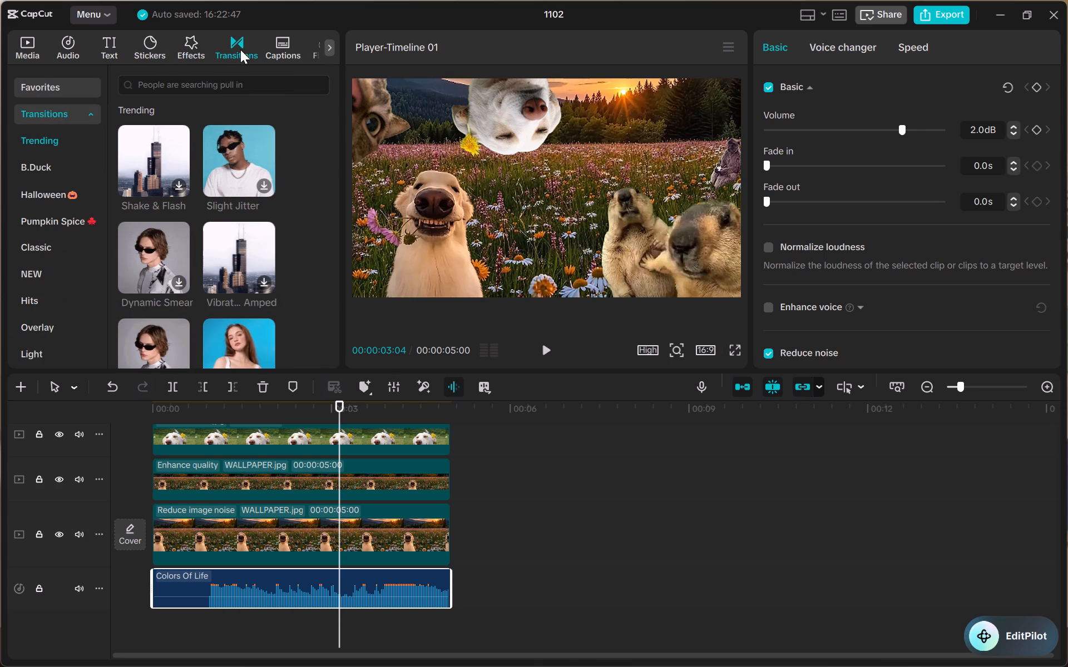
pyautogui.click(262, 47)
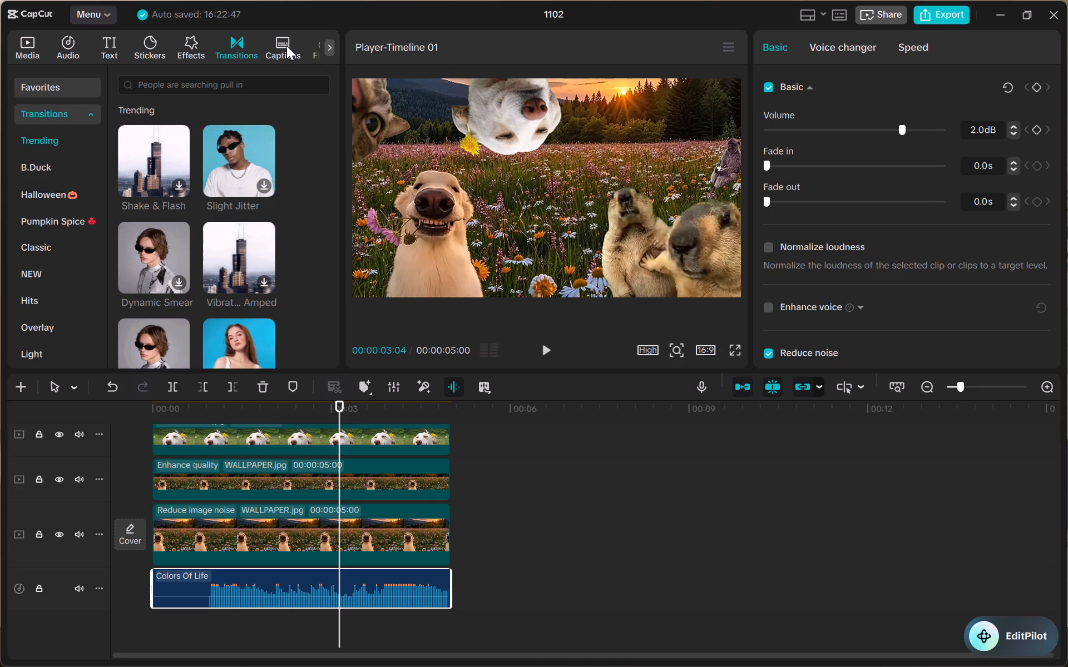
pyautogui.click(286, 46)
pyautogui.click(334, 41)
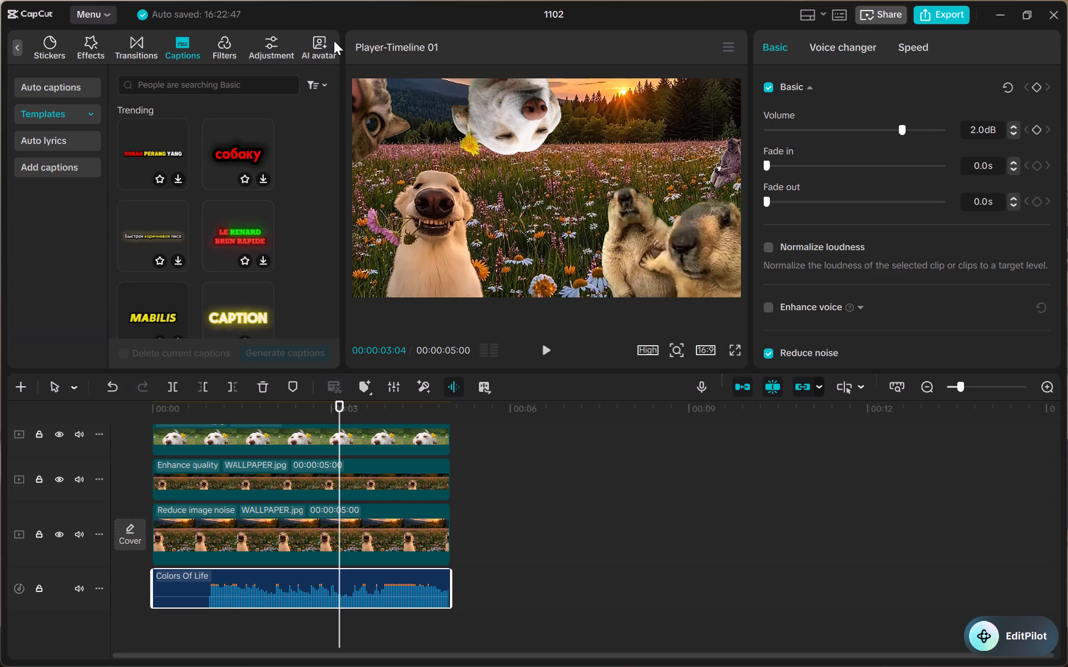
pyautogui.click(273, 47)
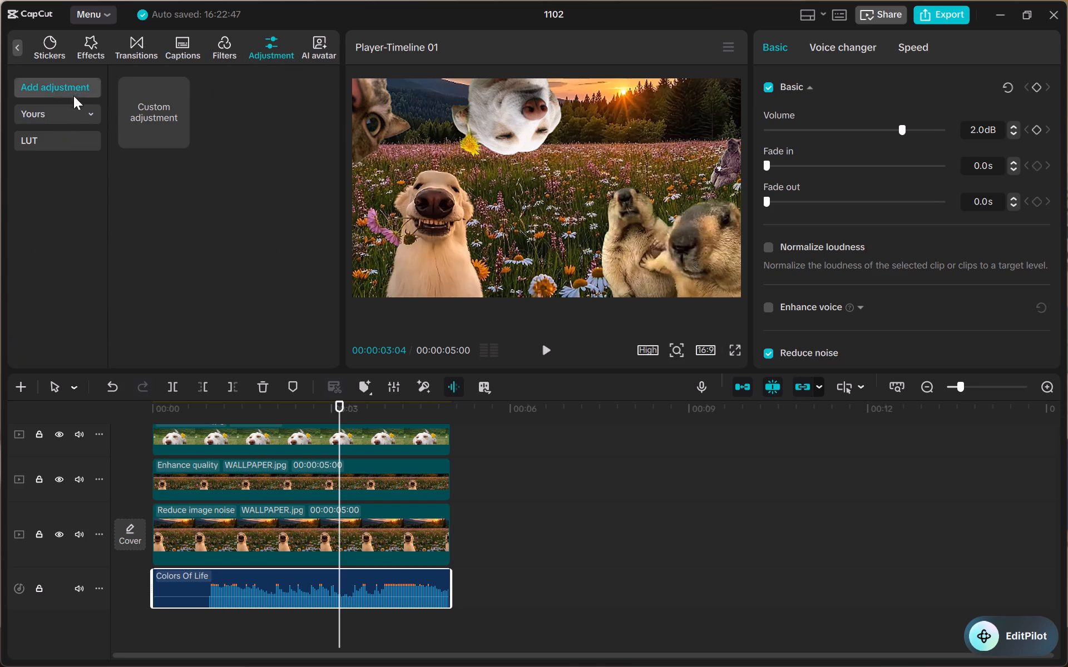
pyautogui.click(64, 111)
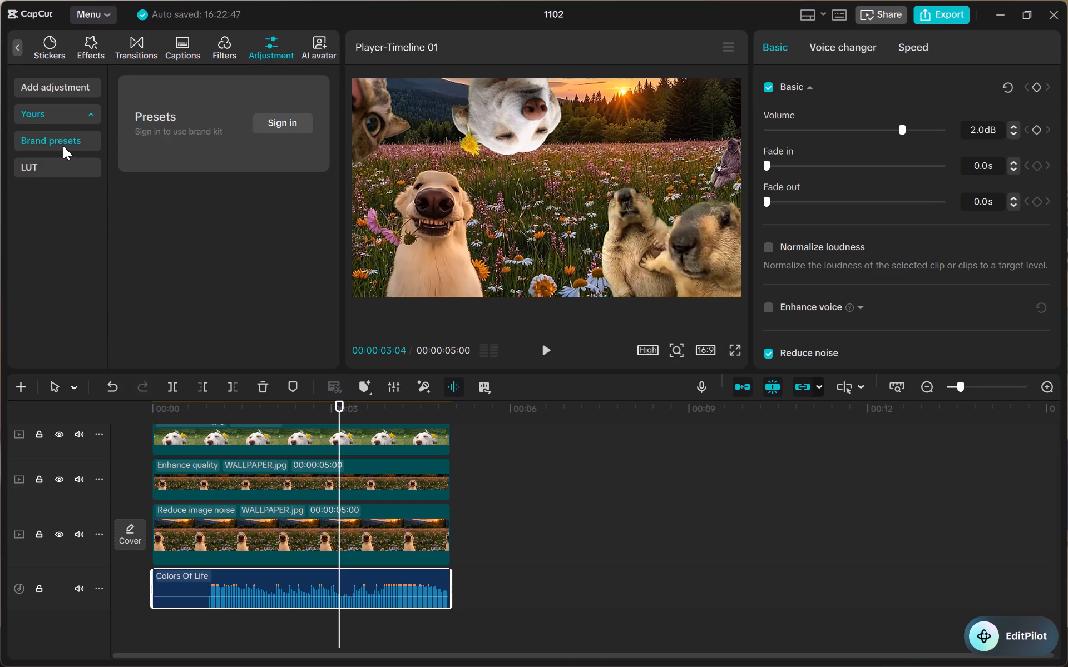
pyautogui.click(55, 165)
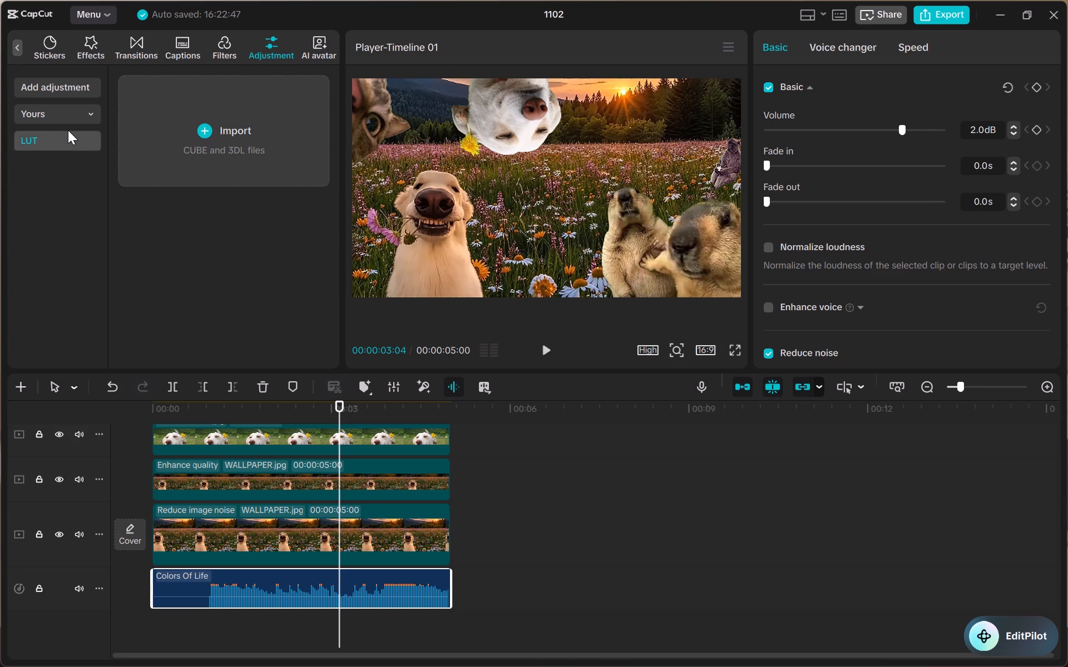
pyautogui.click(67, 130)
pyautogui.click(67, 113)
pyautogui.click(68, 94)
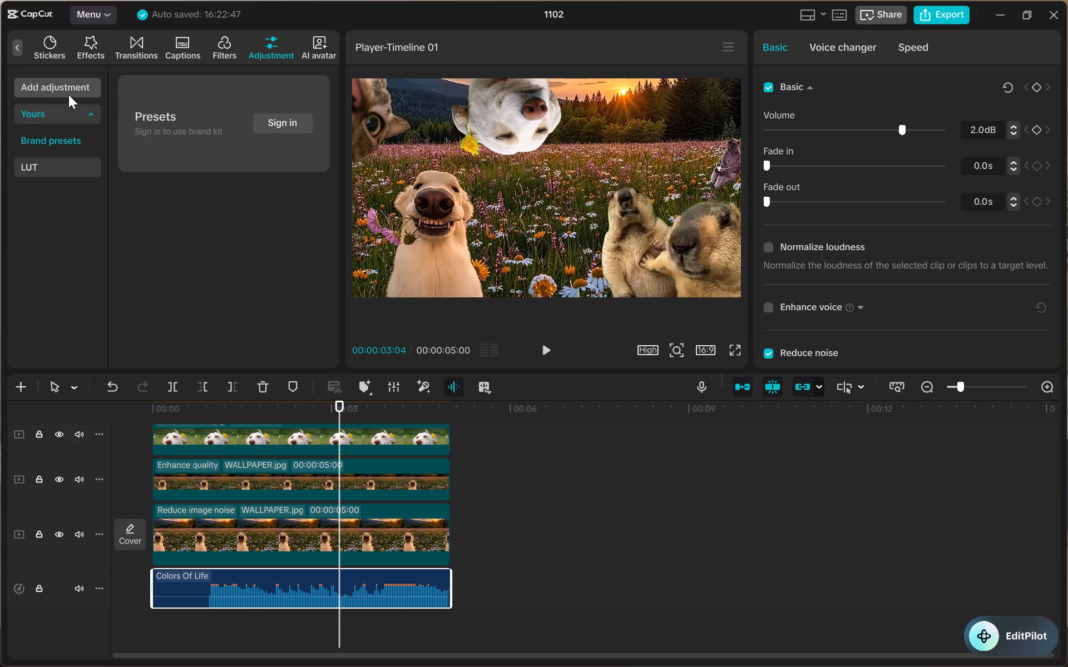
# Add the trending praying-hands dog sticker on a track directly above the meadow background and extend its start to 00:00.
pyautogui.click(47, 42)
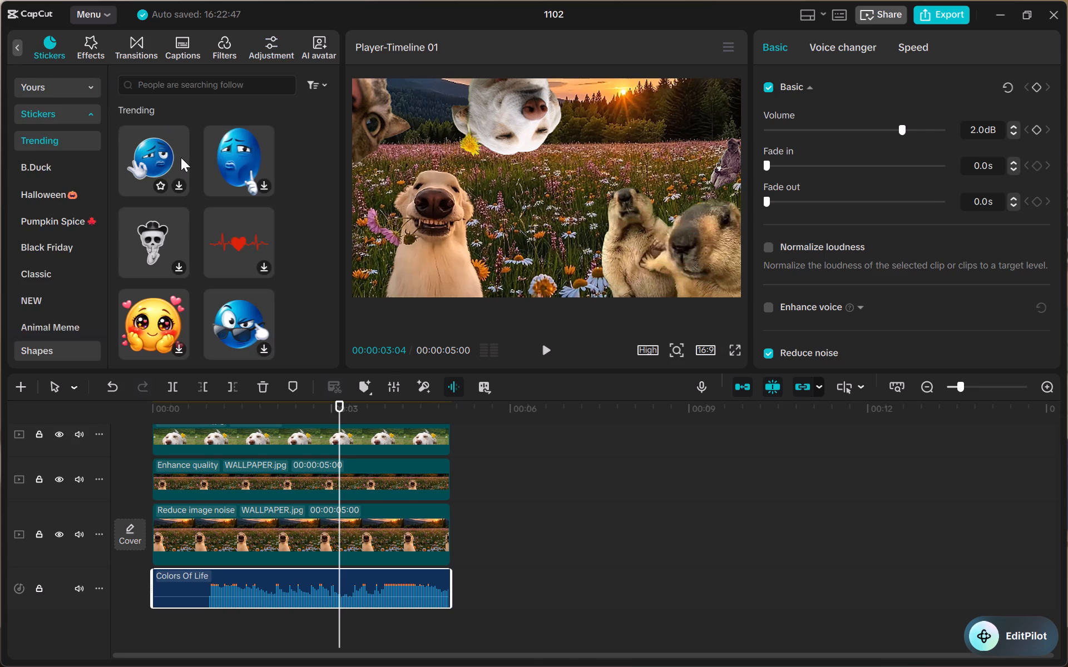
pyautogui.scroll(-1, 181, 157)
pyautogui.click(231, 214)
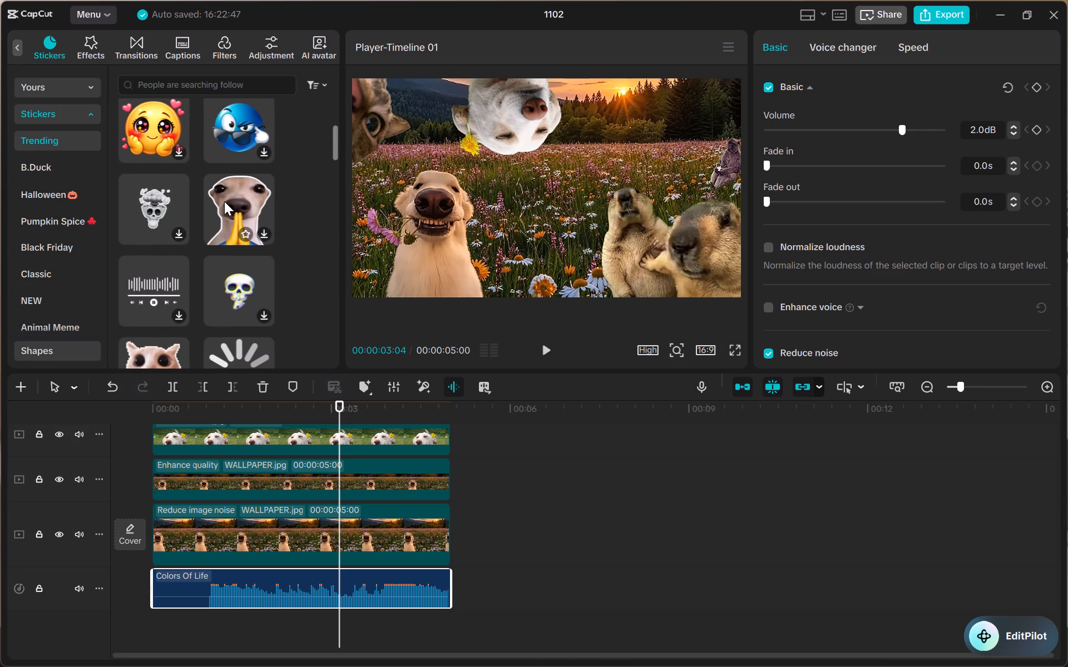
pyautogui.click(226, 201)
pyautogui.click(226, 201)
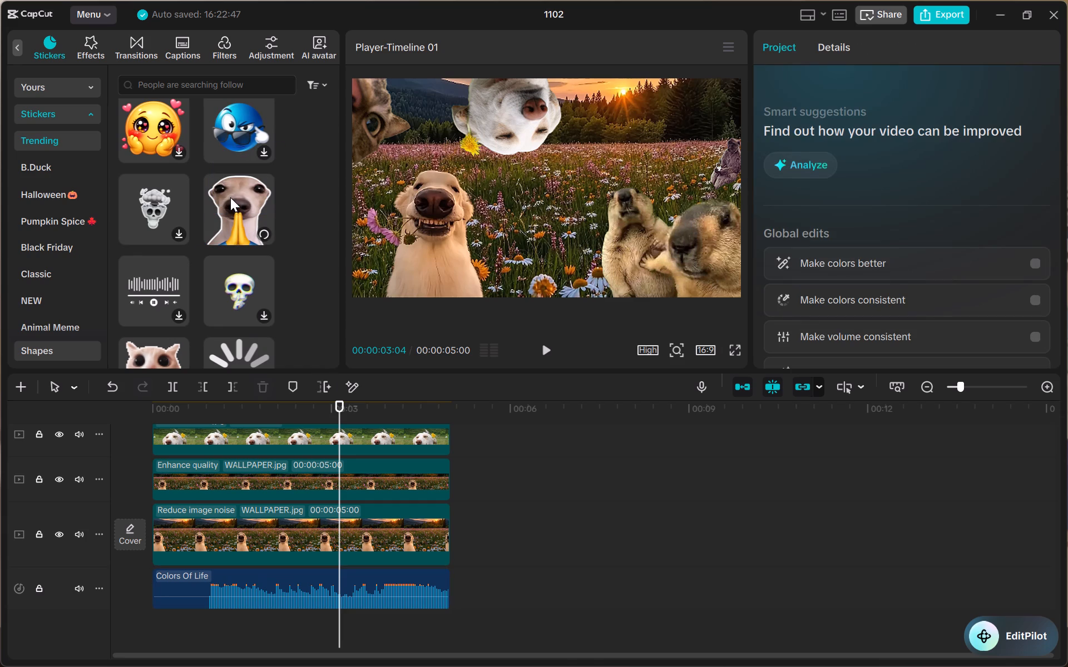
pyautogui.moveTo(230, 197); pyautogui.dragTo(443, 515)
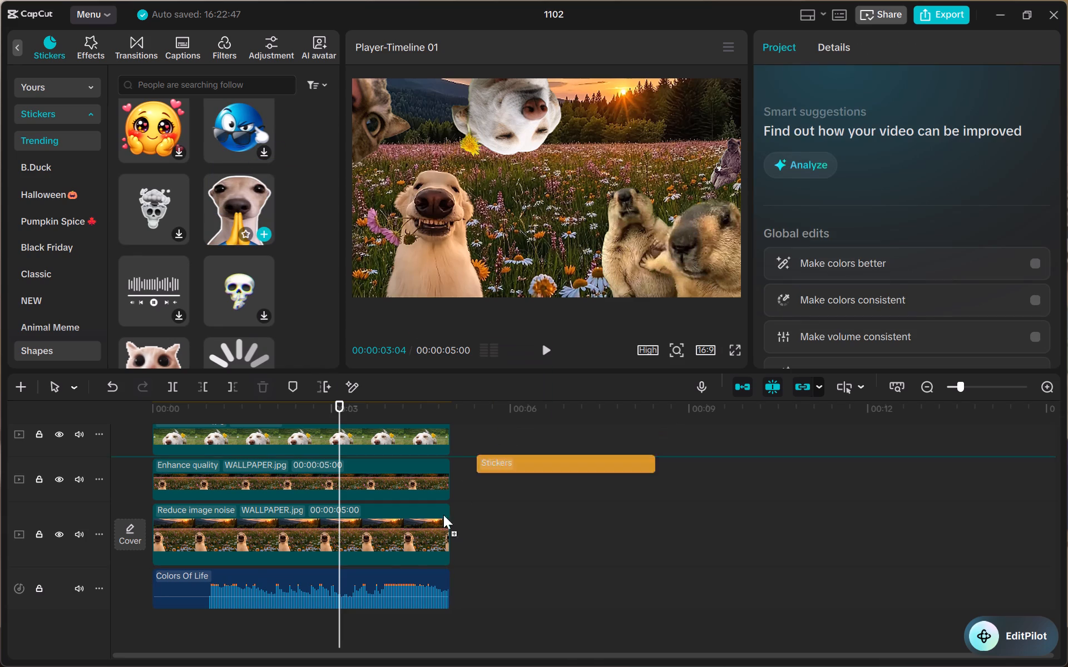
pyautogui.moveTo(443, 515); pyautogui.dragTo(168, 541)
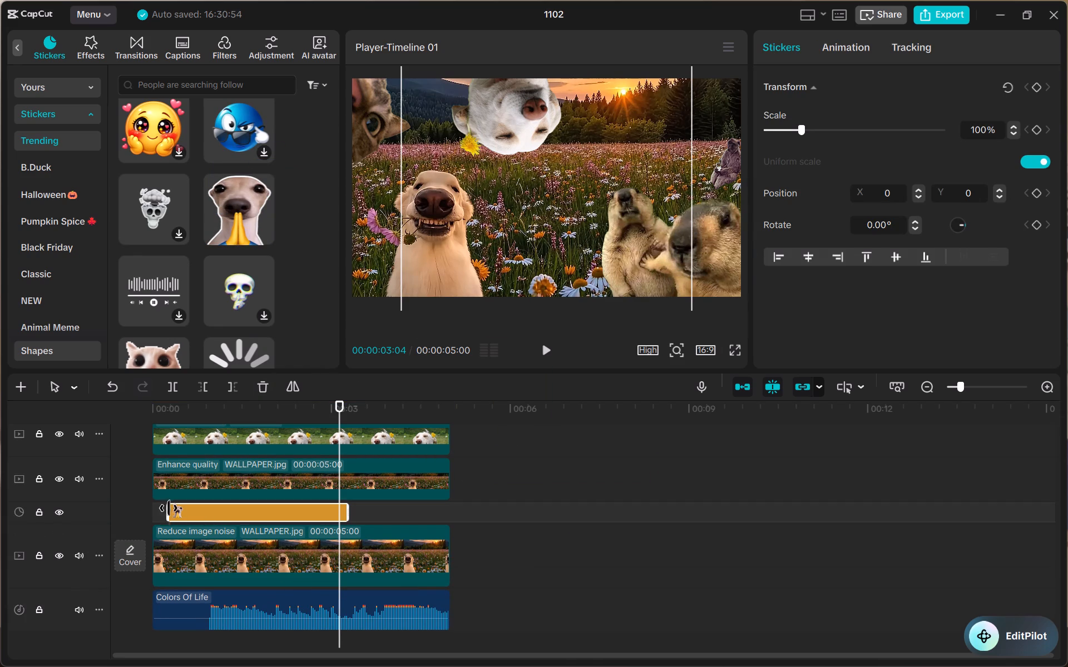
pyautogui.moveTo(167, 509); pyautogui.dragTo(154, 509)
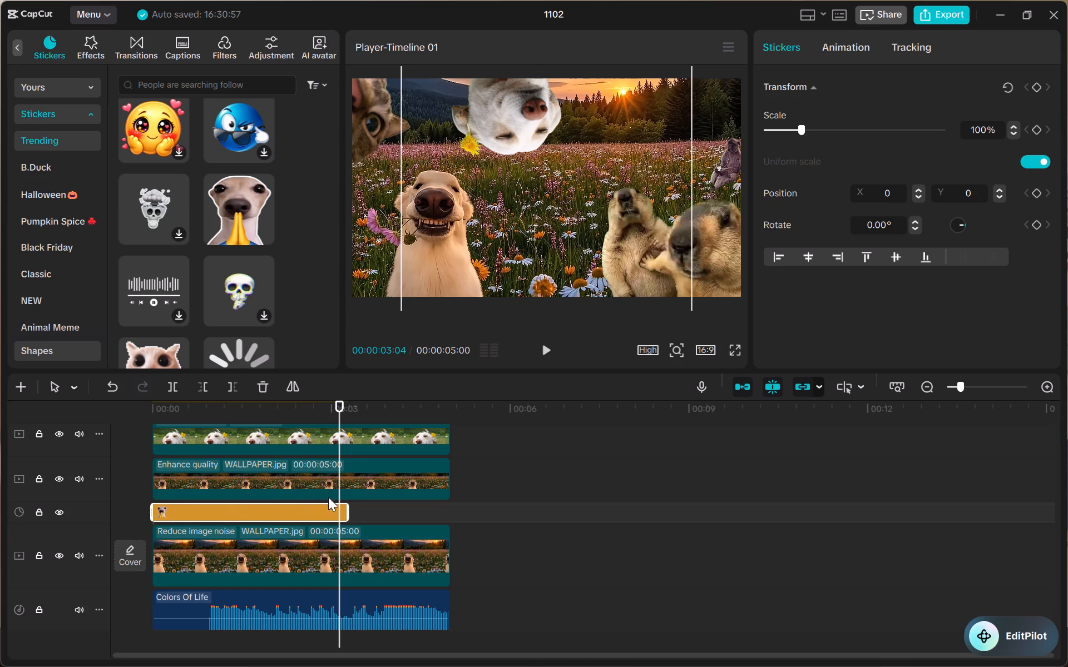
# Move the dog sticker to the topmost track, above the 24.jpg layer, starting at 00:00.
pyautogui.click(325, 509)
pyautogui.moveTo(325, 509); pyautogui.dragTo(372, 482)
pyautogui.moveTo(372, 482); pyautogui.dragTo(375, 415)
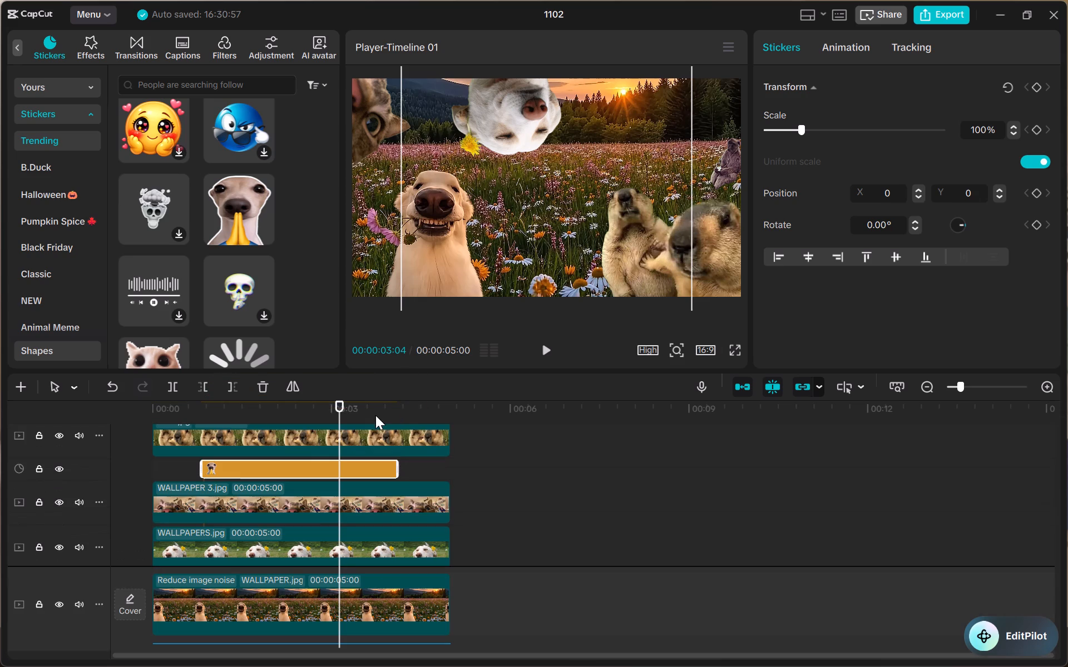
pyautogui.moveTo(317, 462); pyautogui.dragTo(315, 411)
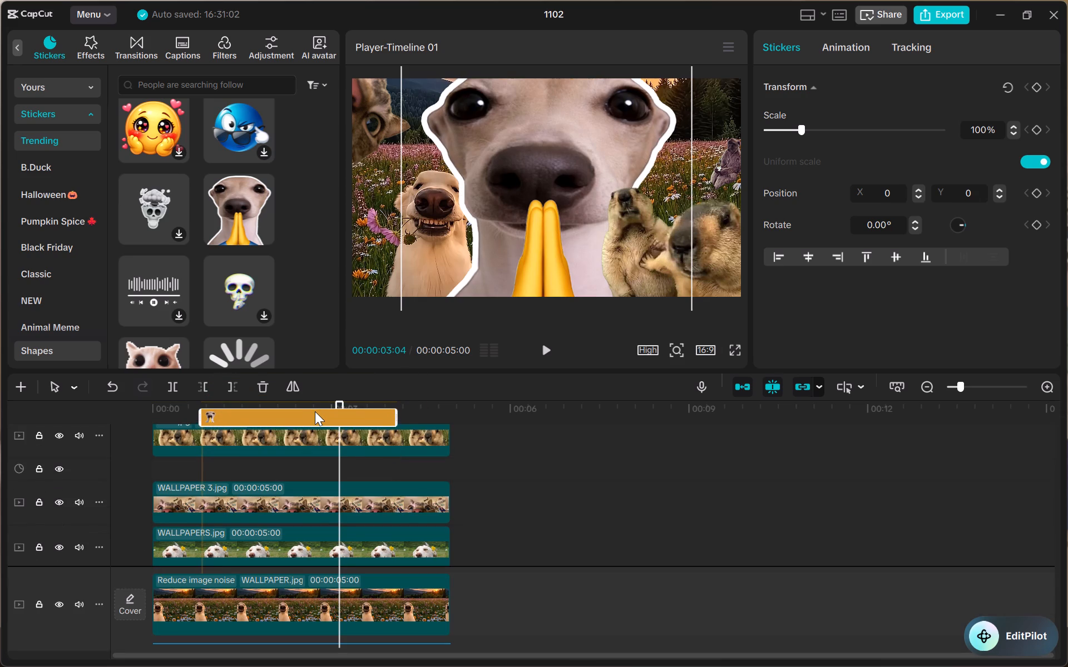
pyautogui.moveTo(315, 411); pyautogui.dragTo(314, 407)
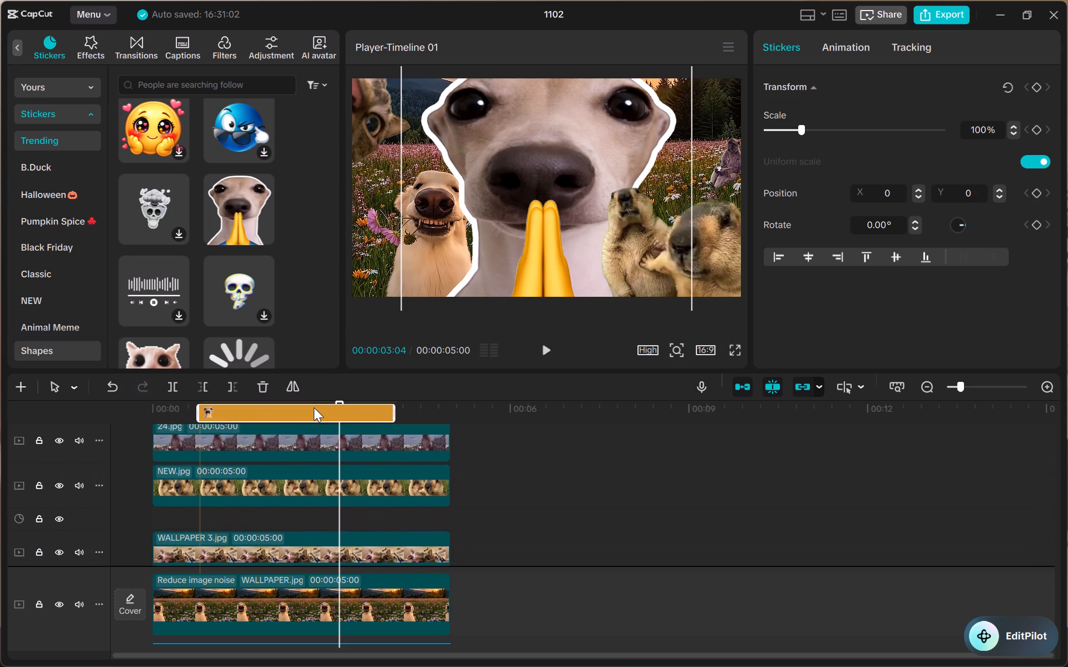
pyautogui.moveTo(314, 407); pyautogui.dragTo(266, 452)
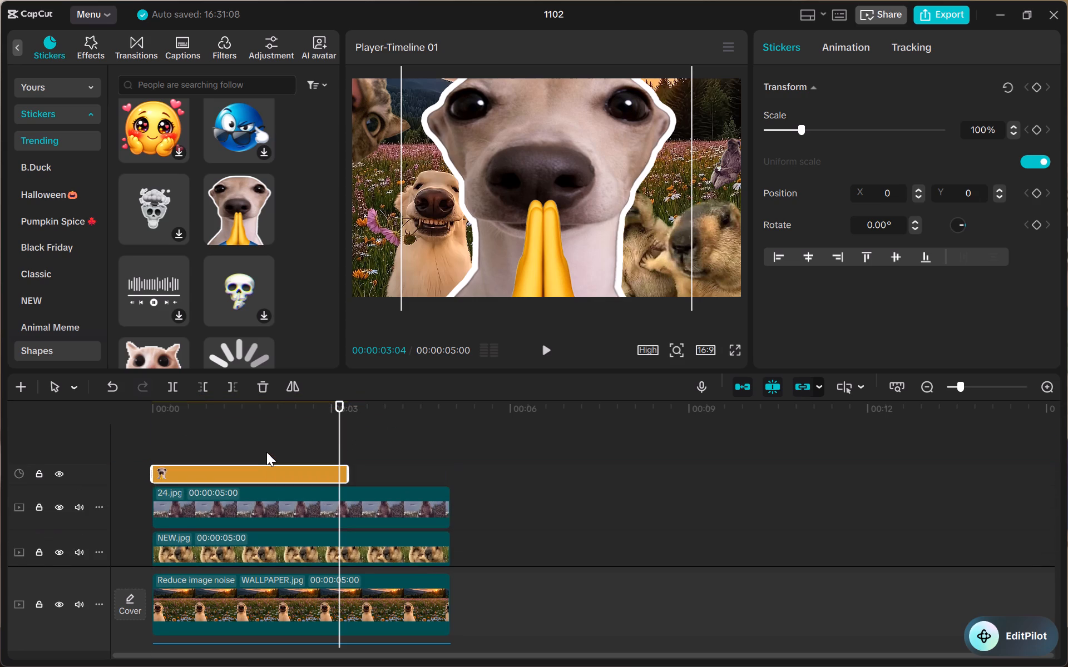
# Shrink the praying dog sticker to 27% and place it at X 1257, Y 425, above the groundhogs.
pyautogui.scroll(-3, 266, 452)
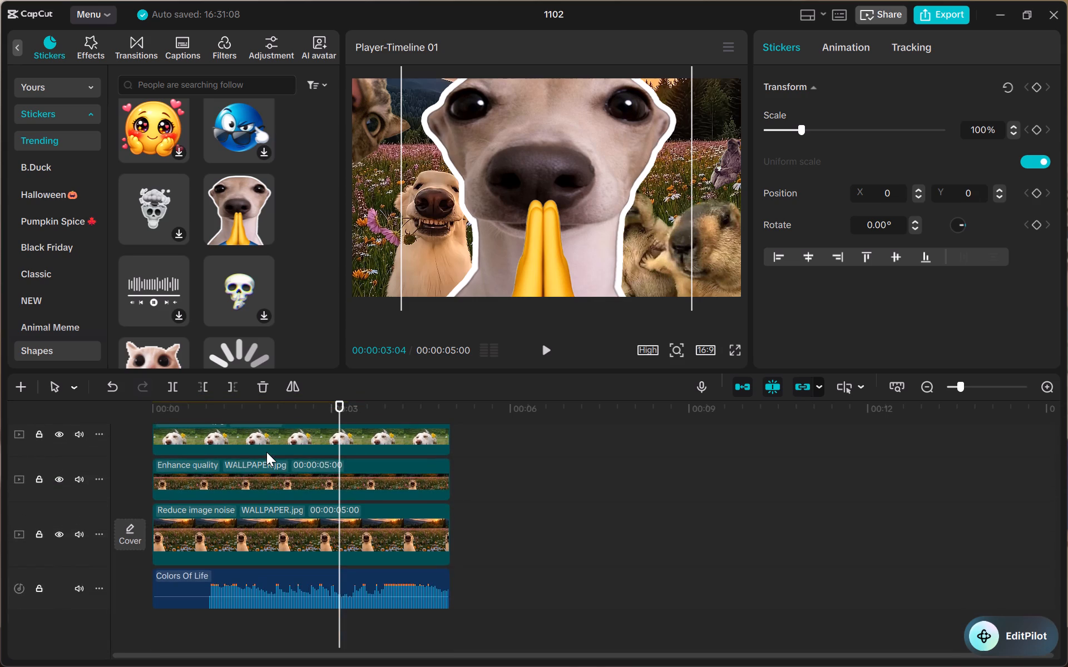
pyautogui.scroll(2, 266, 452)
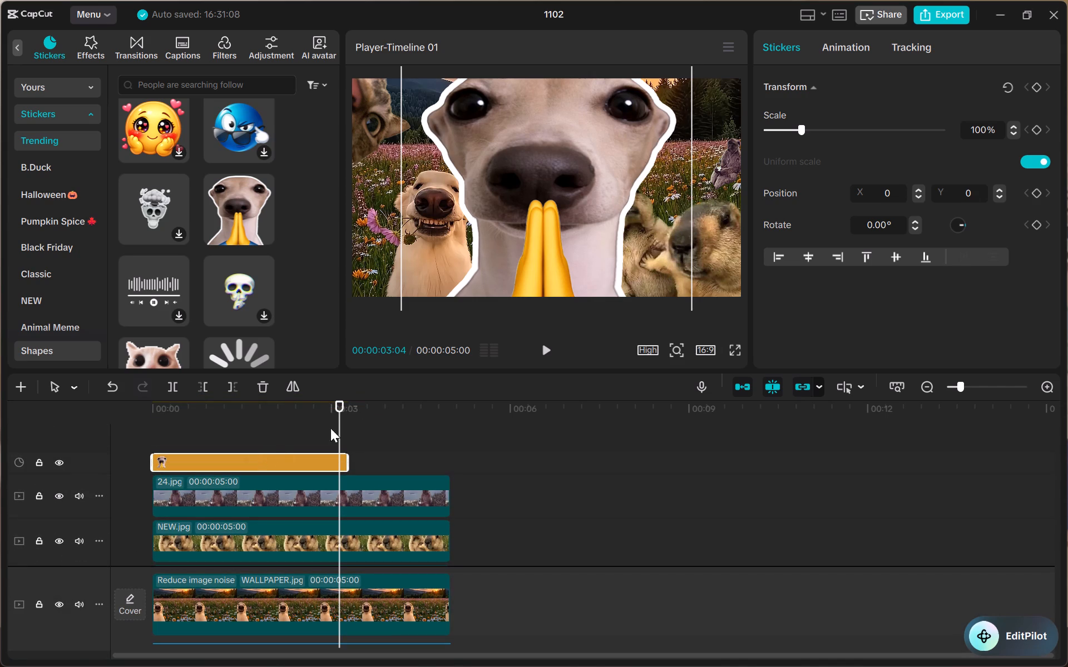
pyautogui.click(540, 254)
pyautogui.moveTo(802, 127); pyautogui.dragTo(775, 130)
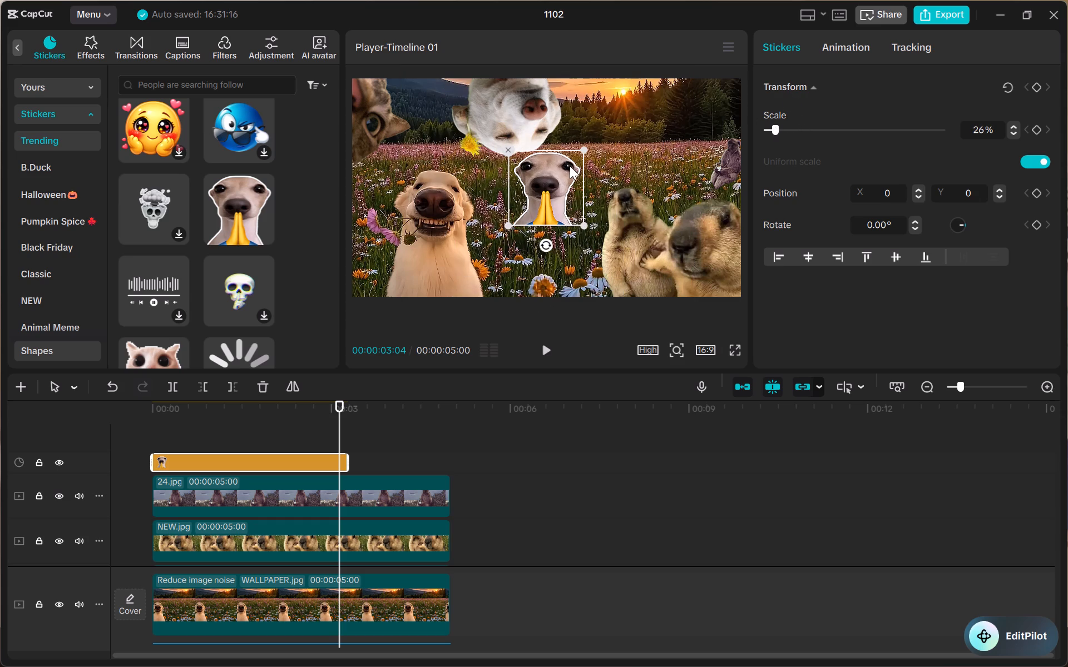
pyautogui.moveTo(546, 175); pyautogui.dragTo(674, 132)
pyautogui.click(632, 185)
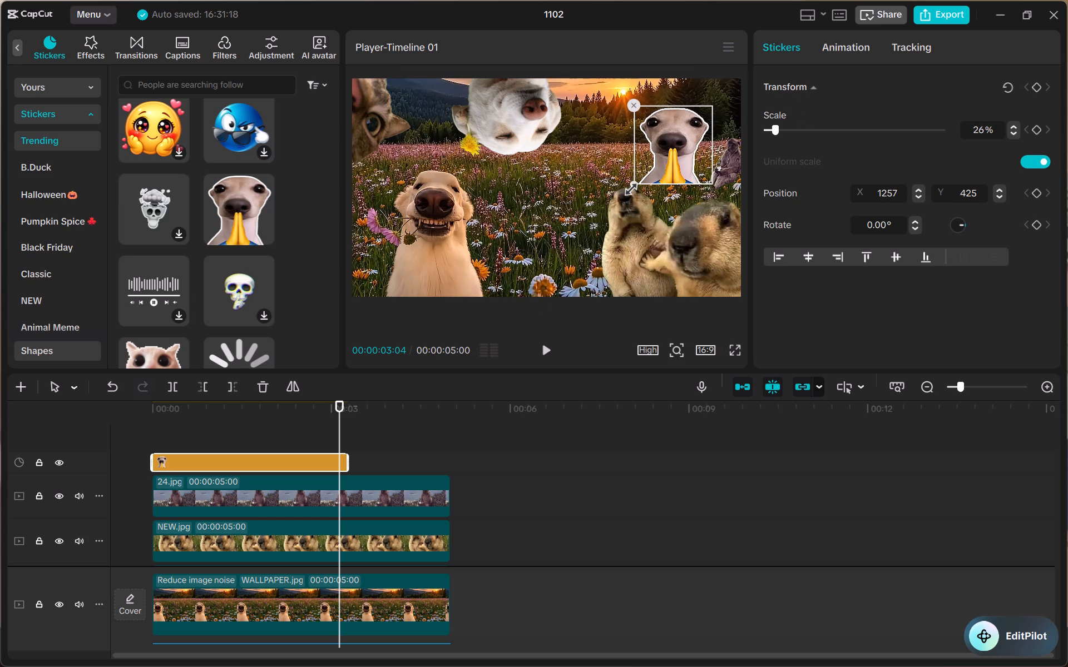
# Browse the Trending stickers for another animal sticker that suits the collage.
pyautogui.scroll(-1, 234, 237)
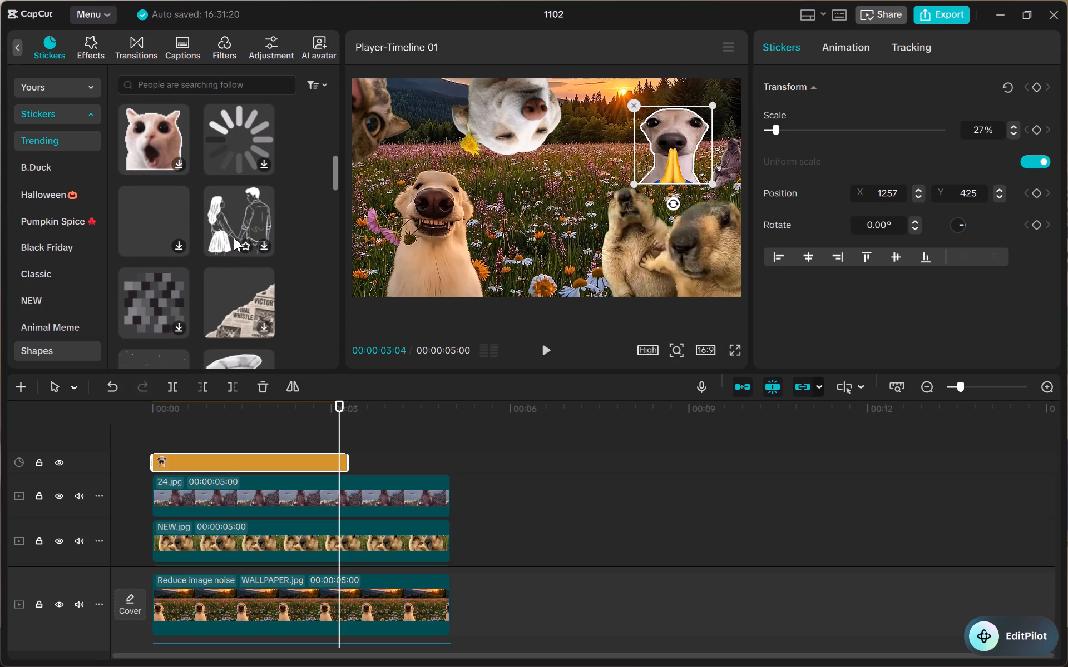
pyautogui.scroll(-1, 215, 220)
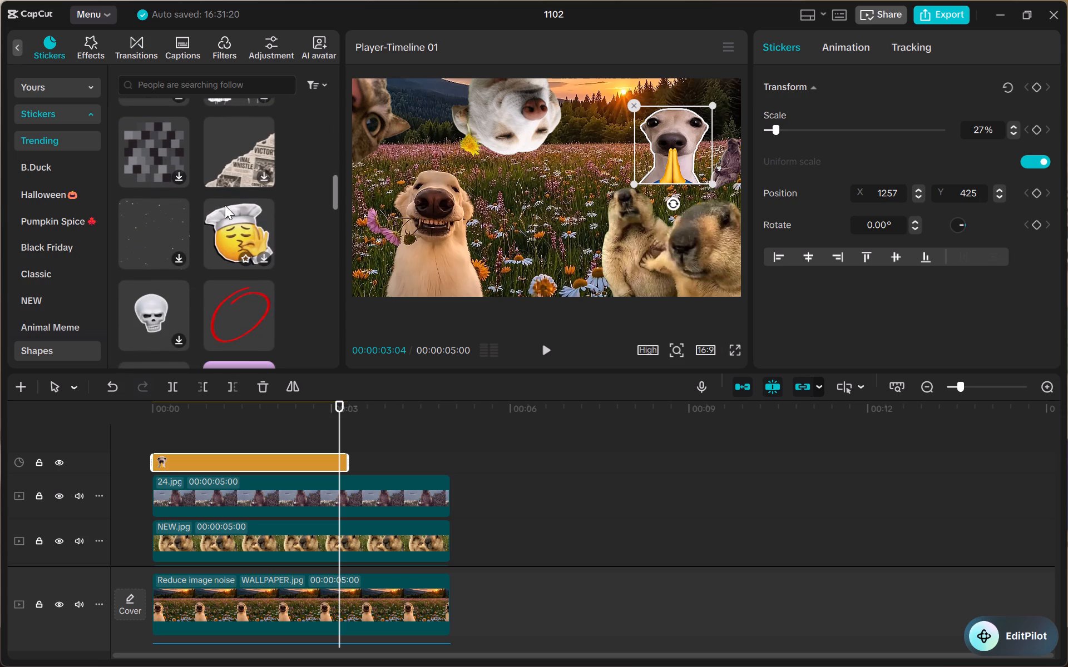
pyautogui.scroll(-1, 239, 163)
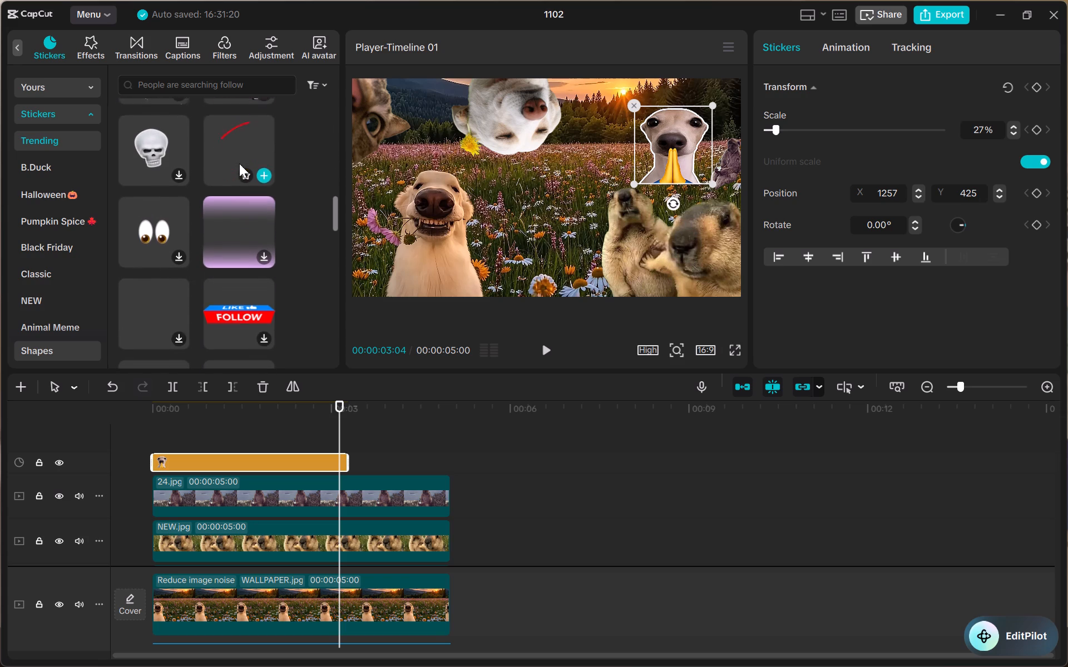
pyautogui.scroll(-1, 239, 163)
pyautogui.scroll(-1, 226, 257)
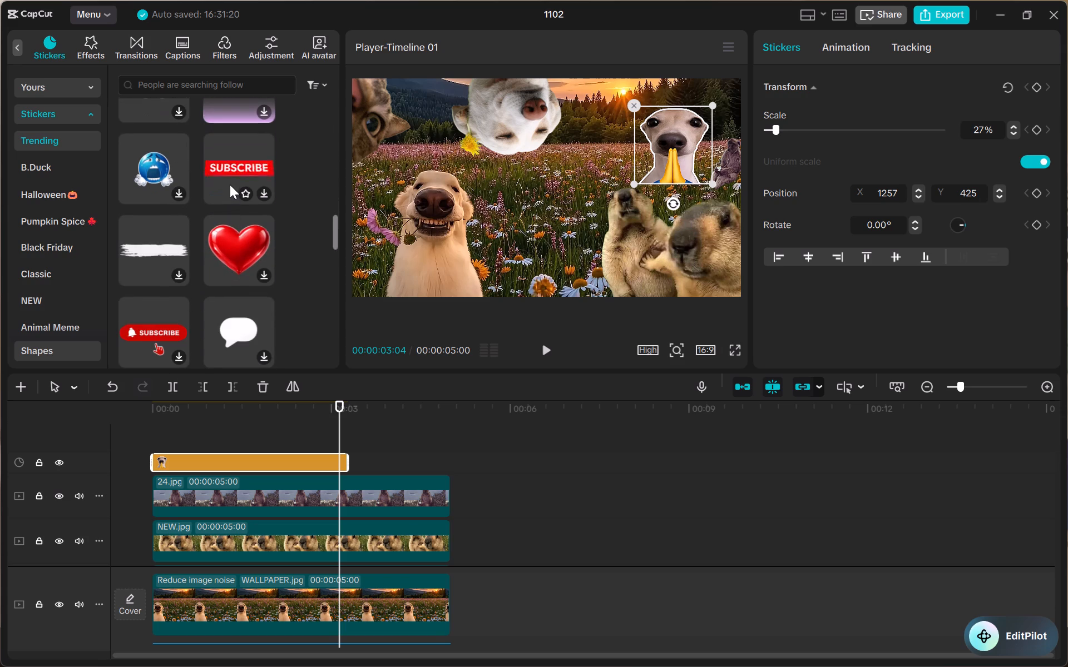
pyautogui.scroll(-1, 230, 181)
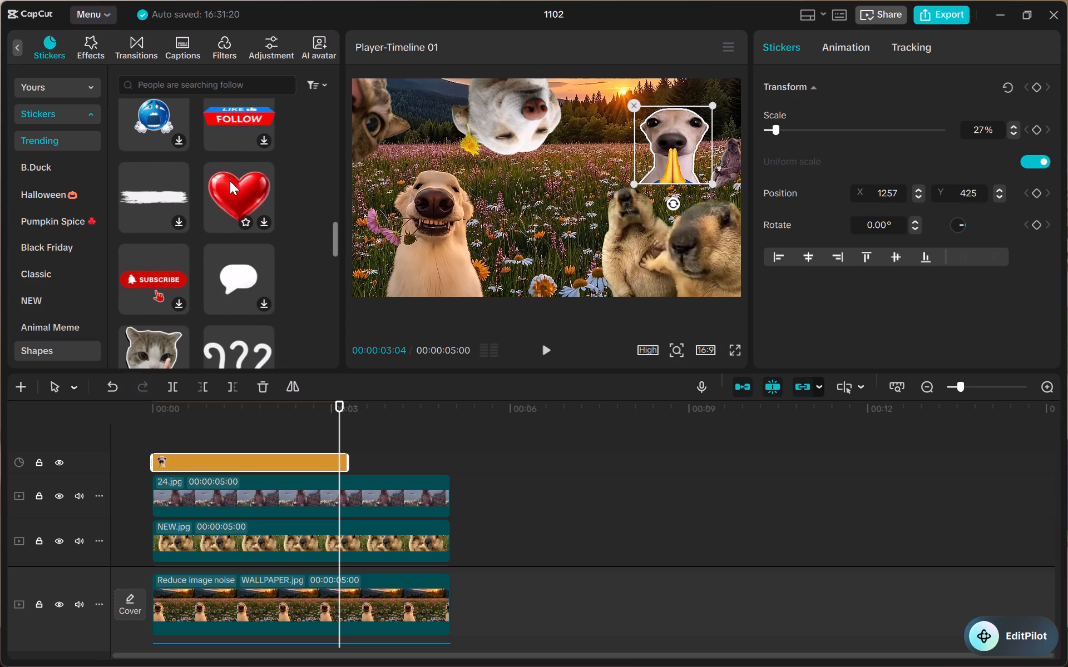
pyautogui.scroll(-2, 230, 181)
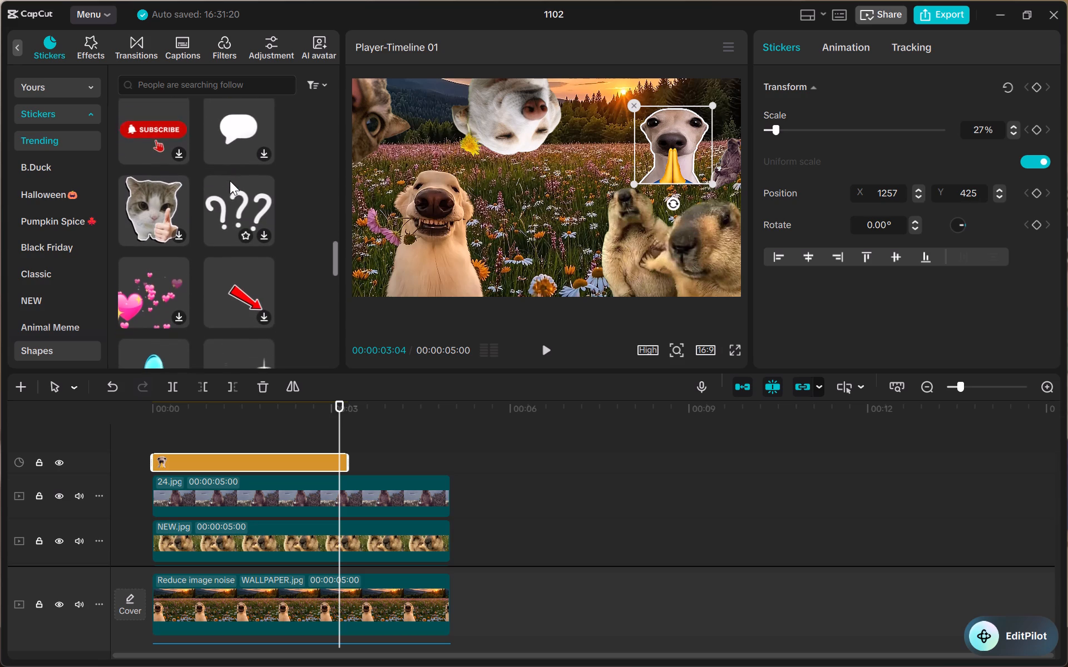
pyautogui.scroll(-1, 230, 181)
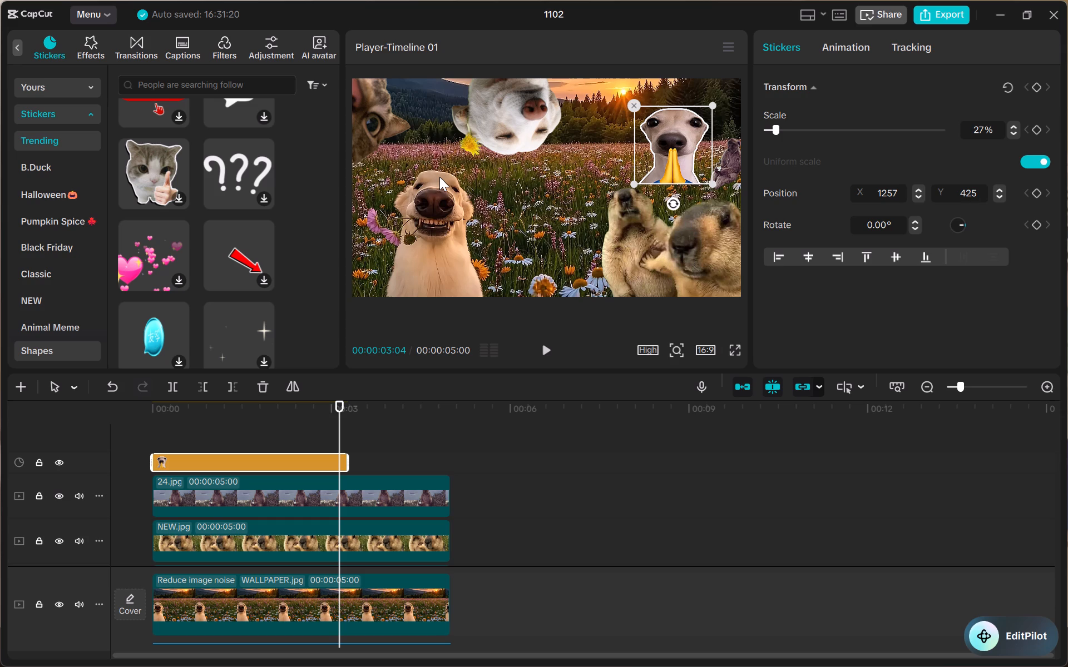
# Shrink the praying dog sticker to 3% and place it at X 1174, Y 573, along the tree line.
pyautogui.moveTo(651, 146); pyautogui.dragTo(656, 141)
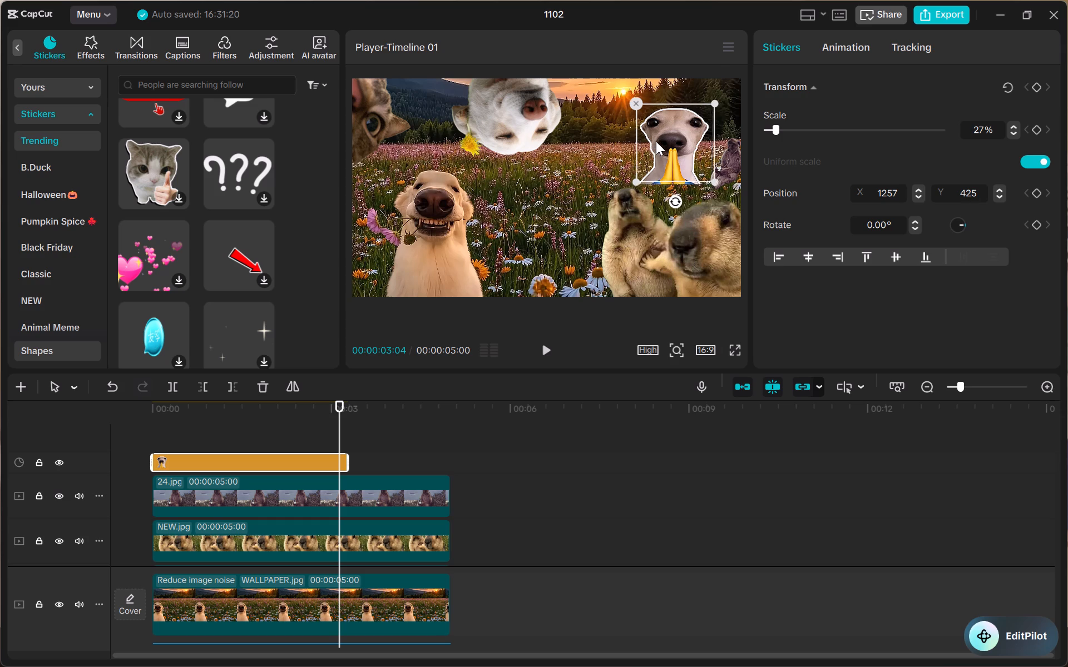
pyautogui.moveTo(656, 141); pyautogui.dragTo(657, 108)
pyautogui.moveTo(657, 119); pyautogui.dragTo(647, 141)
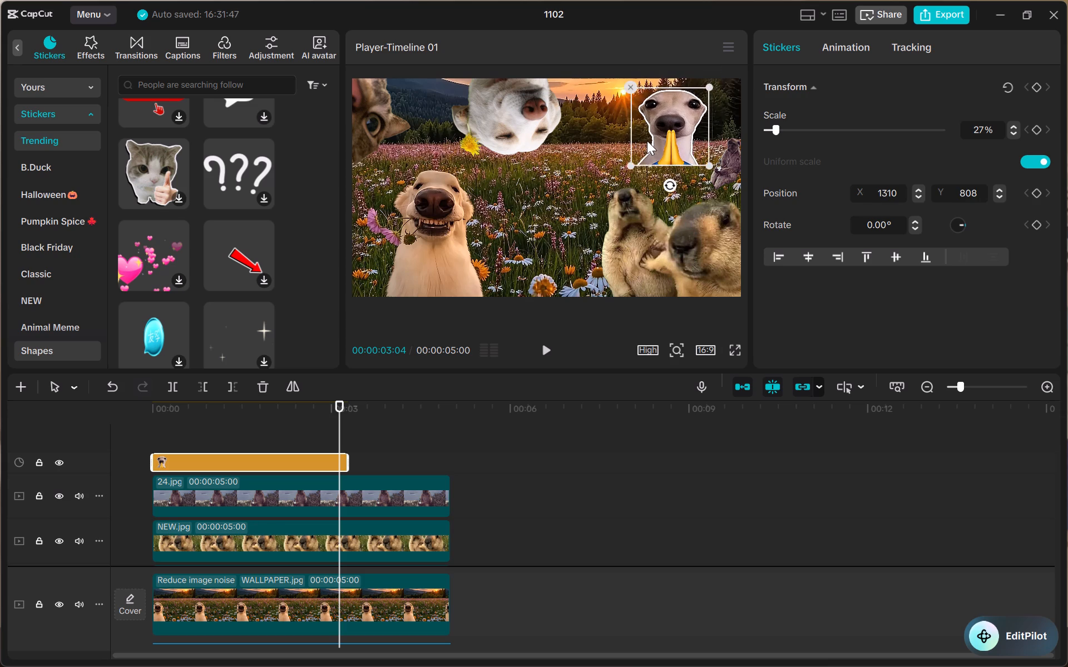
pyautogui.moveTo(647, 141); pyautogui.dragTo(644, 143)
pyautogui.moveTo(624, 170); pyautogui.dragTo(681, 130)
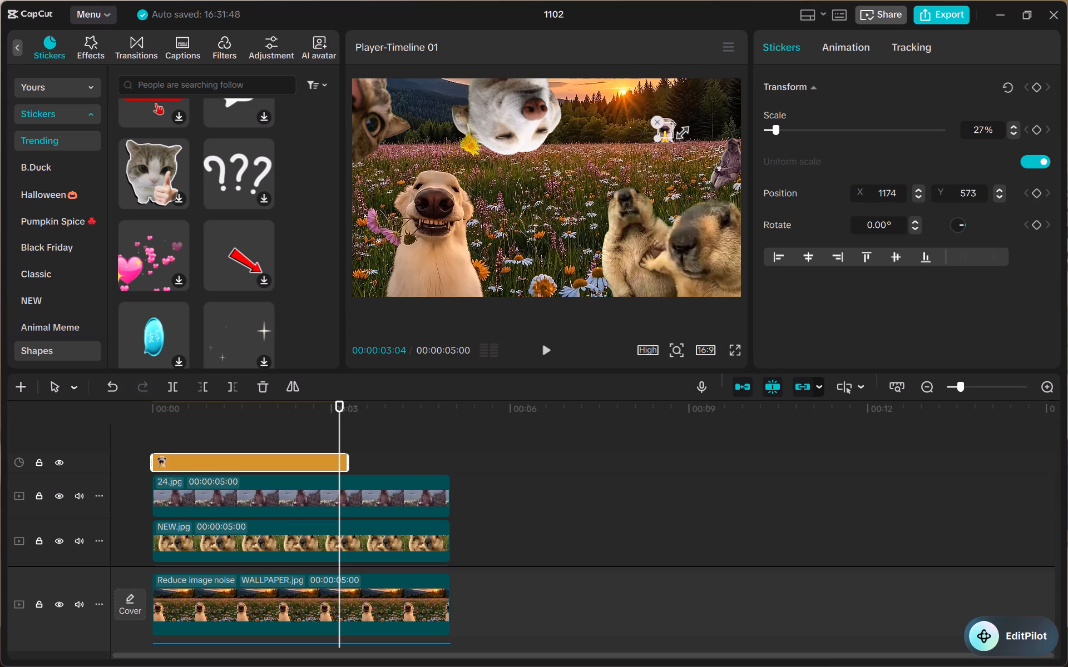
pyautogui.moveTo(681, 130); pyautogui.dragTo(687, 127)
pyautogui.click(687, 127)
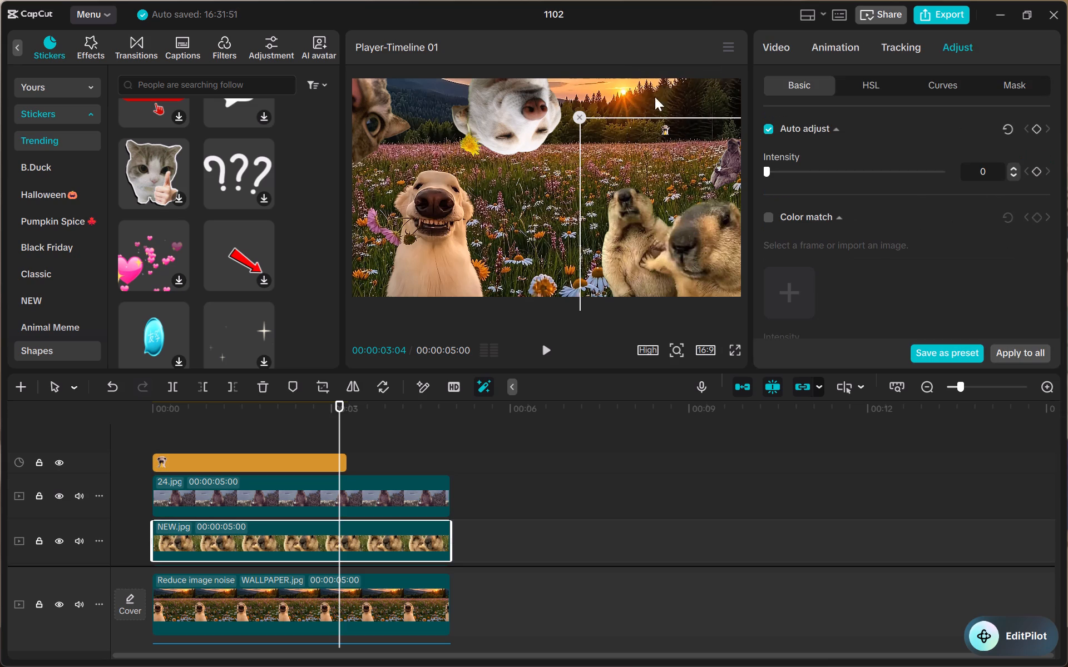
pyautogui.click(650, 88)
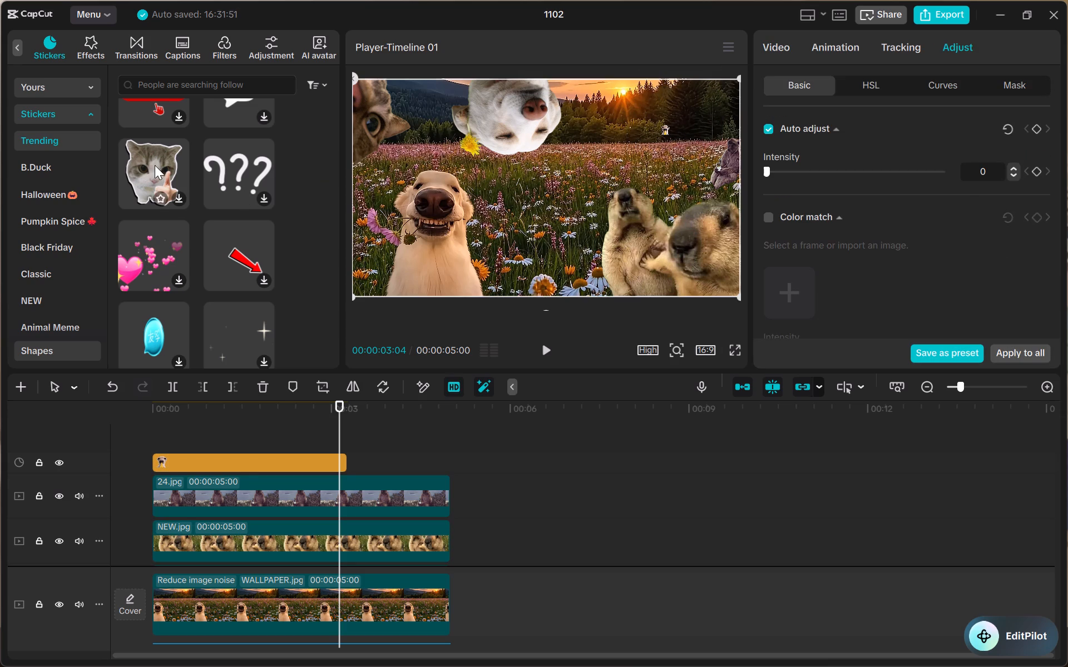
# Add the trending thumbs-up cat sticker on a new topmost track starting at 00:00.
pyautogui.moveTo(150, 165); pyautogui.dragTo(182, 431)
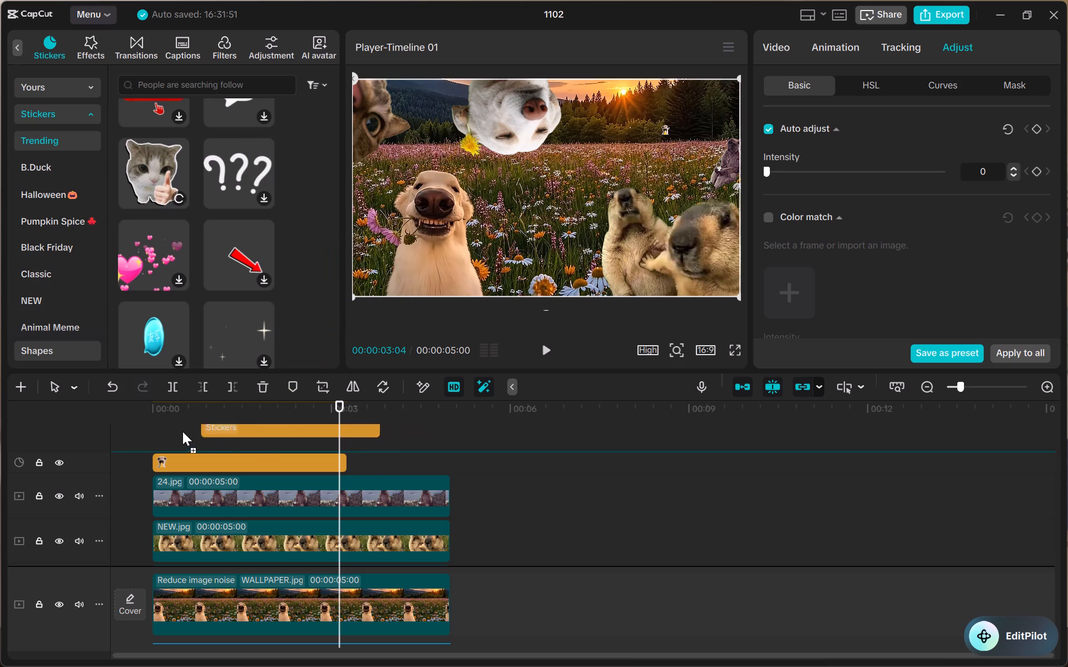
pyautogui.moveTo(182, 431); pyautogui.dragTo(154, 439)
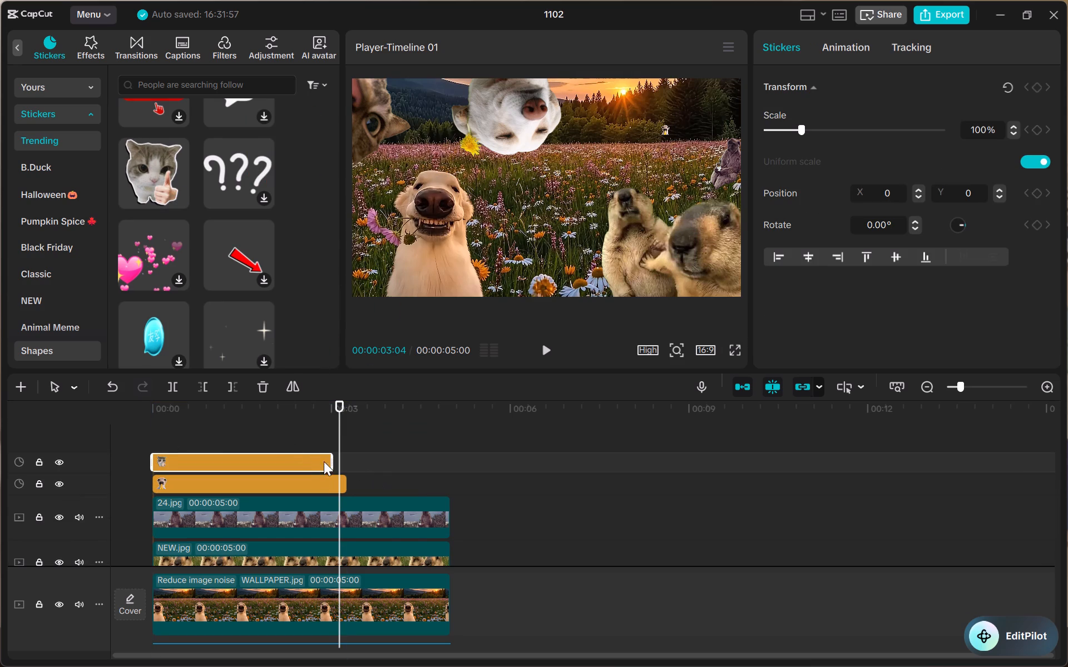
# Extend the dog sticker to the collage's end at 00:05 and the cat sticker to just short of it.
pyautogui.moveTo(345, 476); pyautogui.dragTo(444, 491)
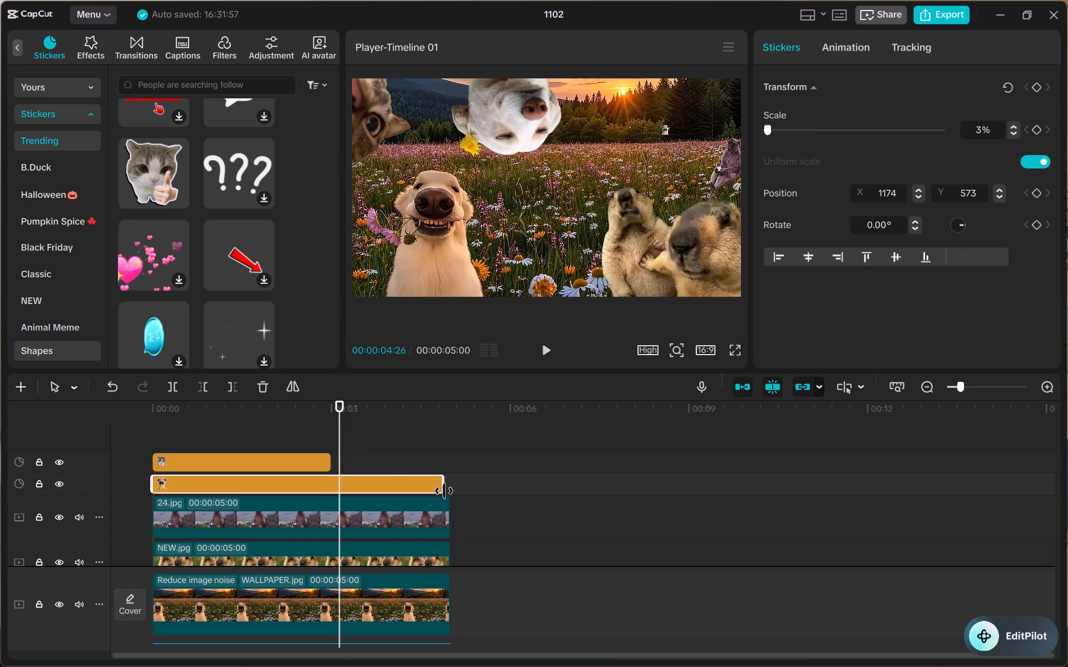
pyautogui.moveTo(444, 491); pyautogui.dragTo(446, 491)
pyautogui.click(311, 458)
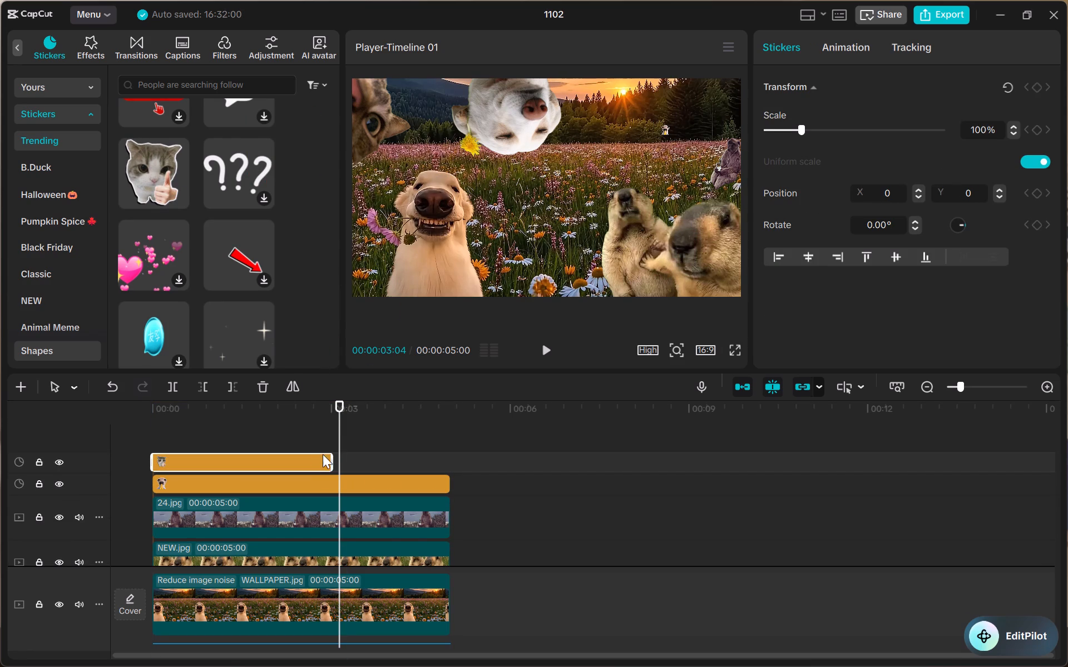
pyautogui.moveTo(329, 455); pyautogui.dragTo(417, 461)
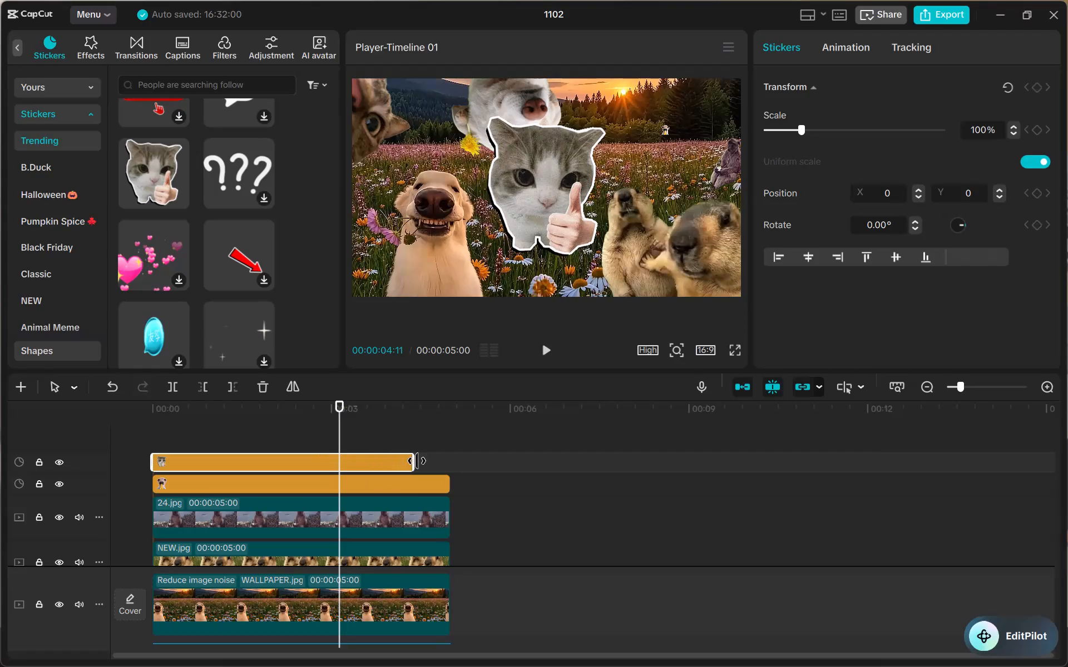
pyautogui.moveTo(417, 461); pyautogui.dragTo(438, 462)
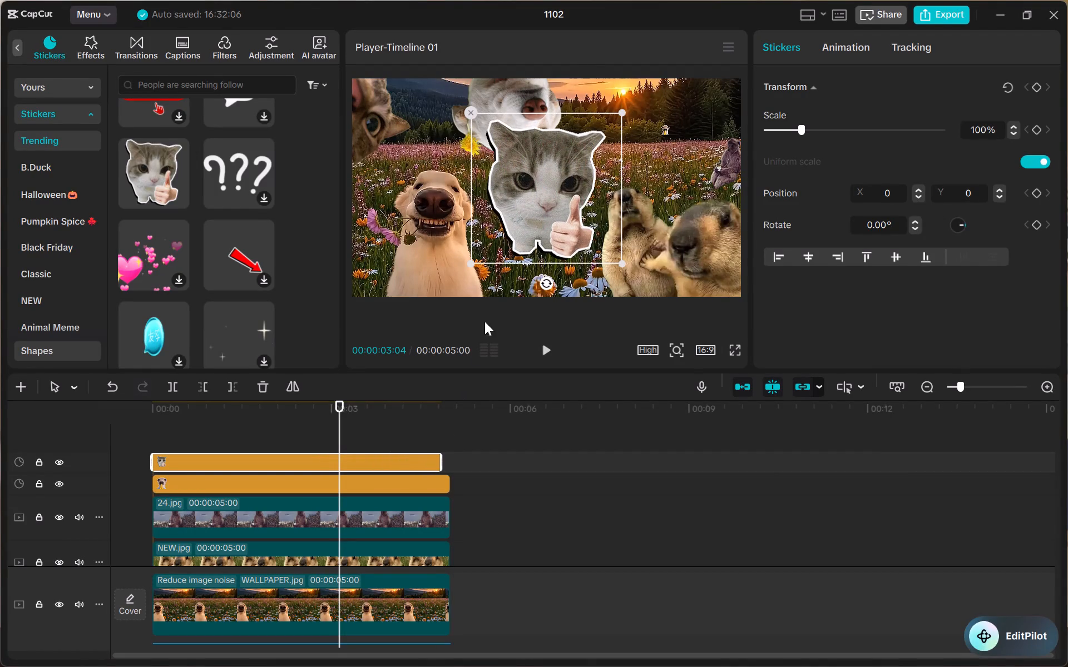
# Scale the cat sticker down to 31% and place it at X 766, Y 445, beside the small dog sticker.
pyautogui.moveTo(535, 192); pyautogui.dragTo(659, 152)
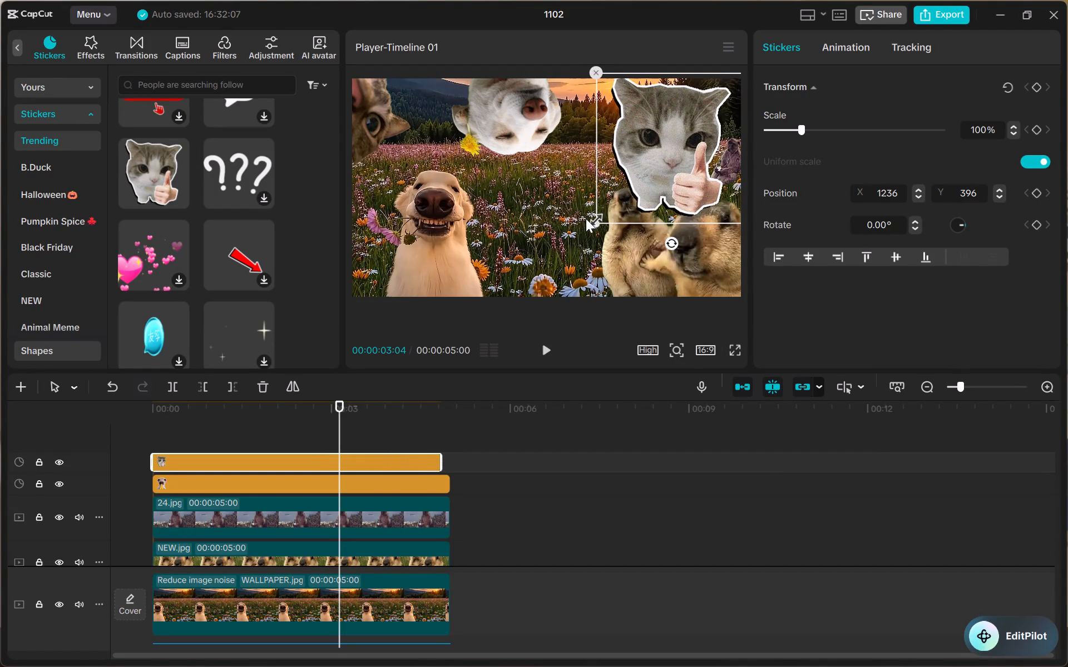
pyautogui.moveTo(596, 223); pyautogui.dragTo(674, 156)
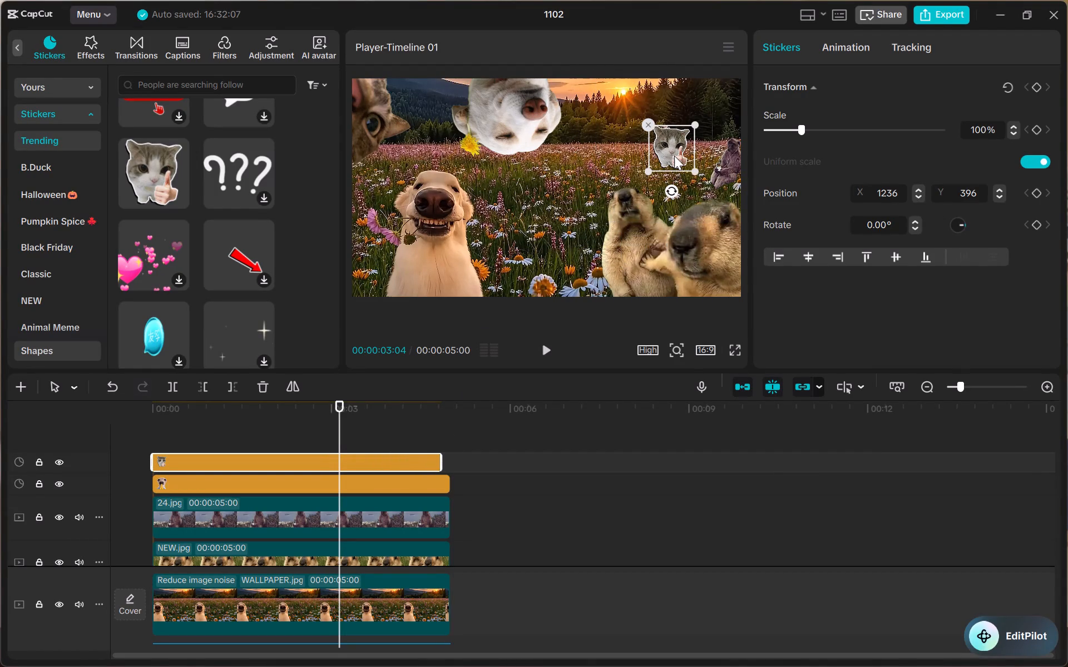
pyautogui.moveTo(671, 140); pyautogui.dragTo(624, 135)
pyautogui.click(624, 135)
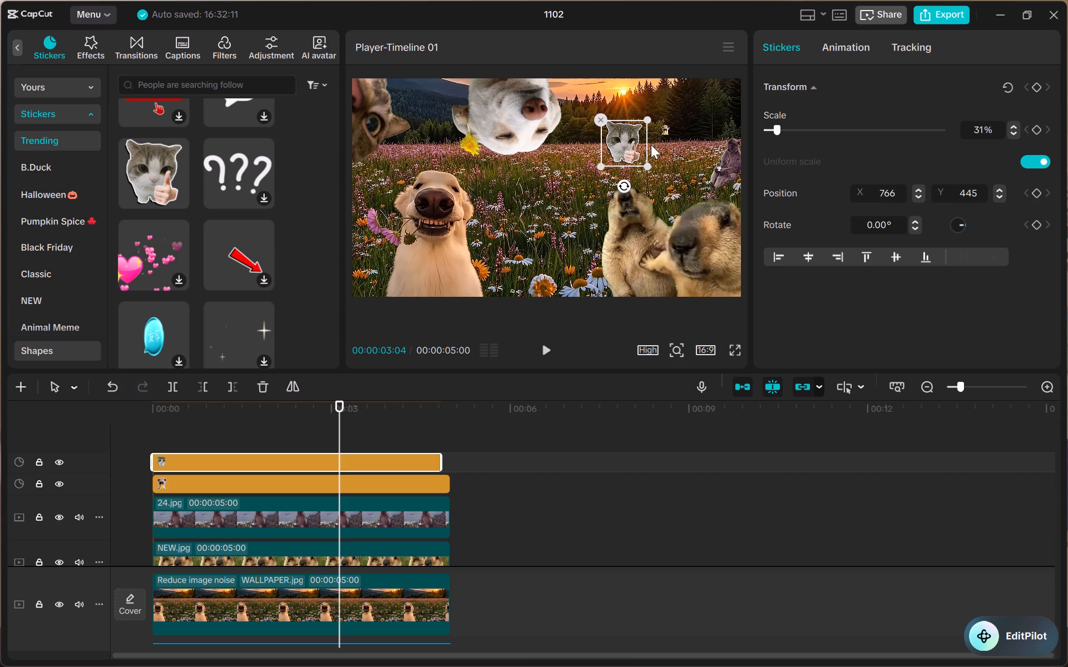
# Check the stickers, cut-out animals and meadow background one by one in the preview.
pyautogui.click(673, 175)
pyautogui.click(629, 142)
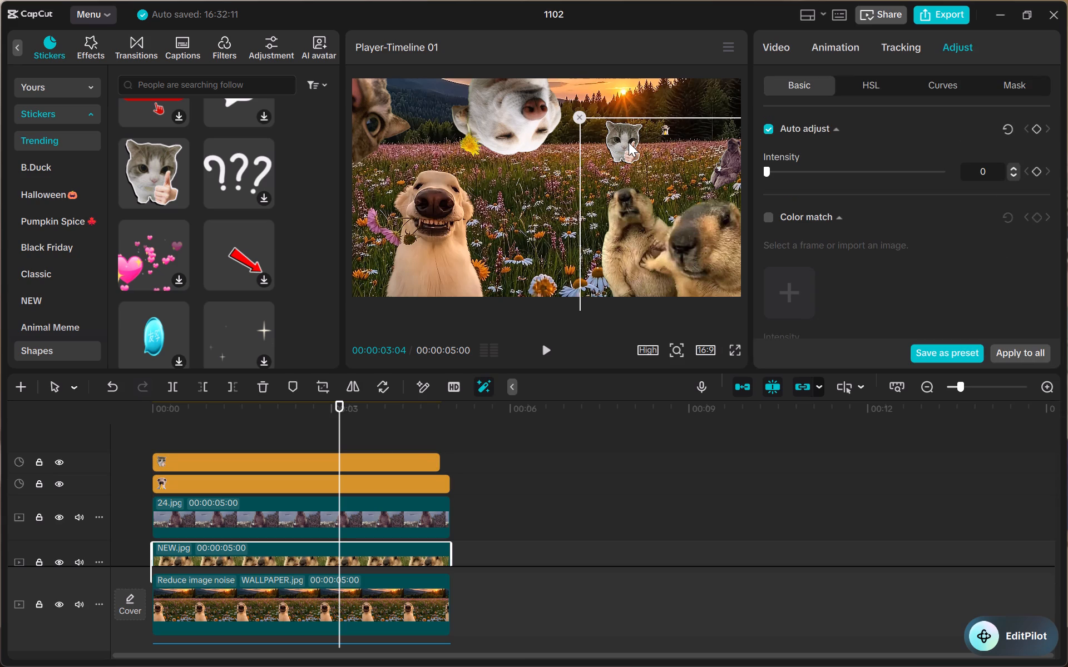
pyautogui.click(629, 132)
pyautogui.click(666, 133)
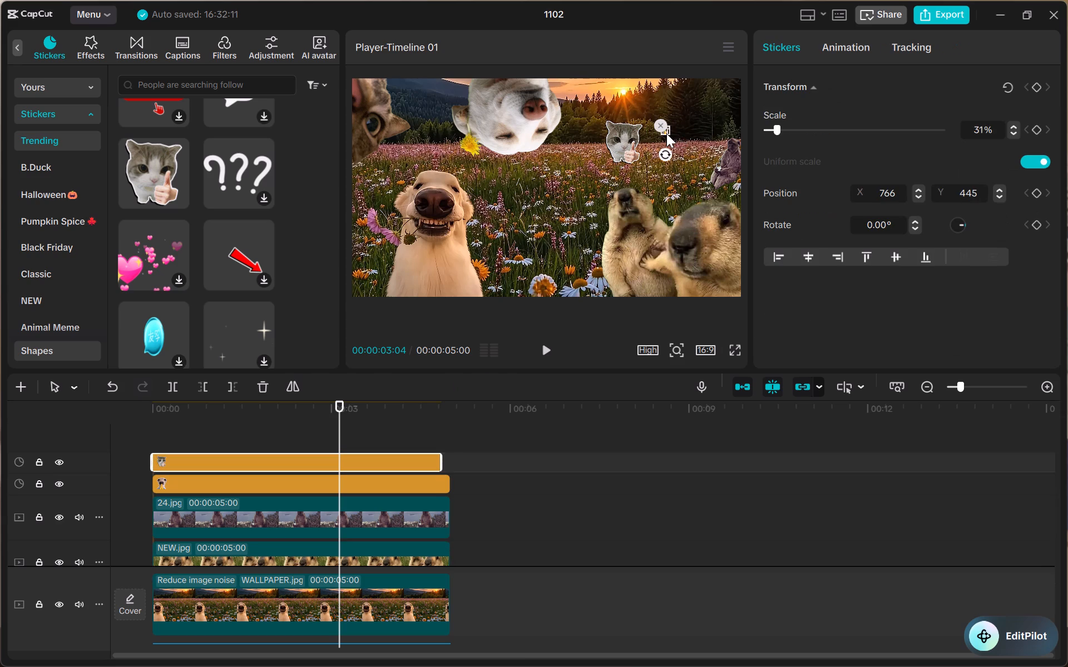
pyautogui.click(731, 166)
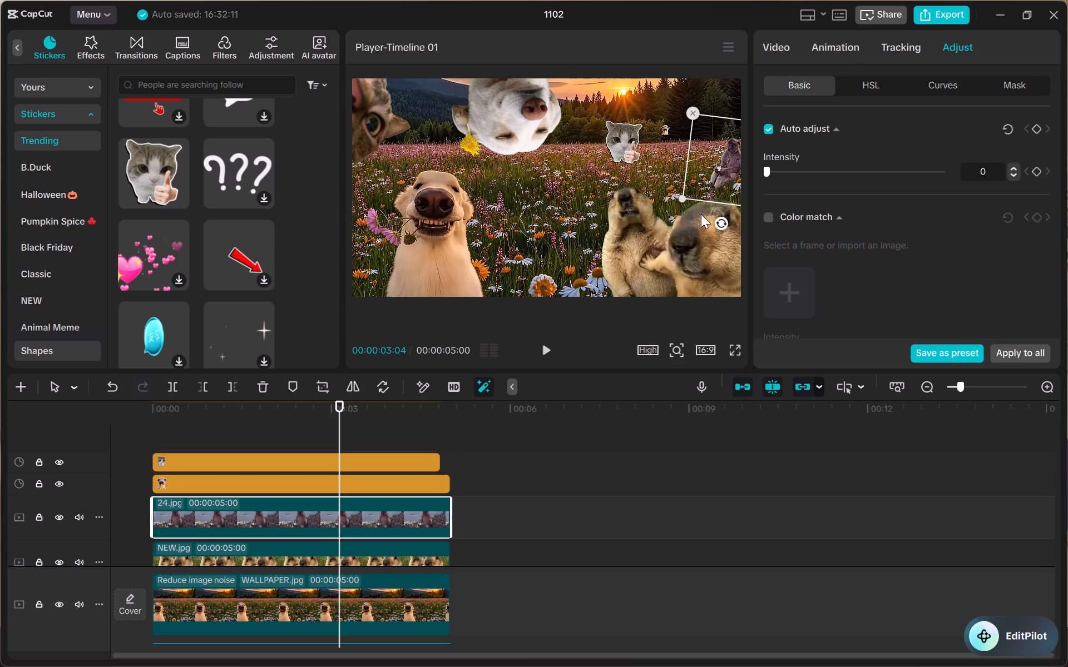
pyautogui.click(701, 214)
pyautogui.click(477, 103)
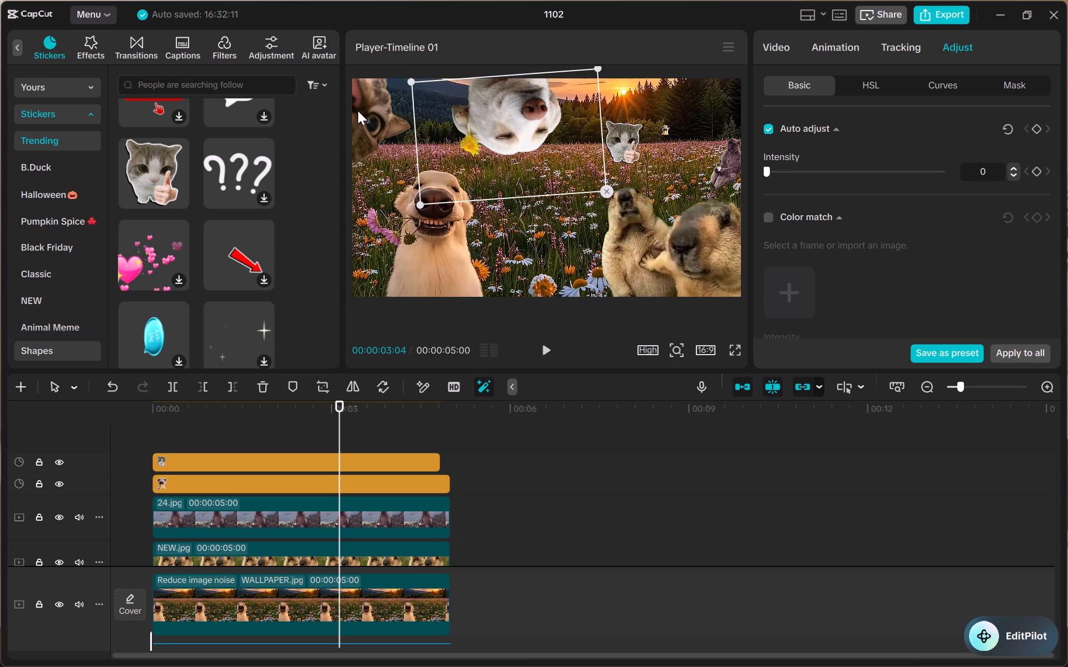
pyautogui.click(358, 111)
pyautogui.click(413, 236)
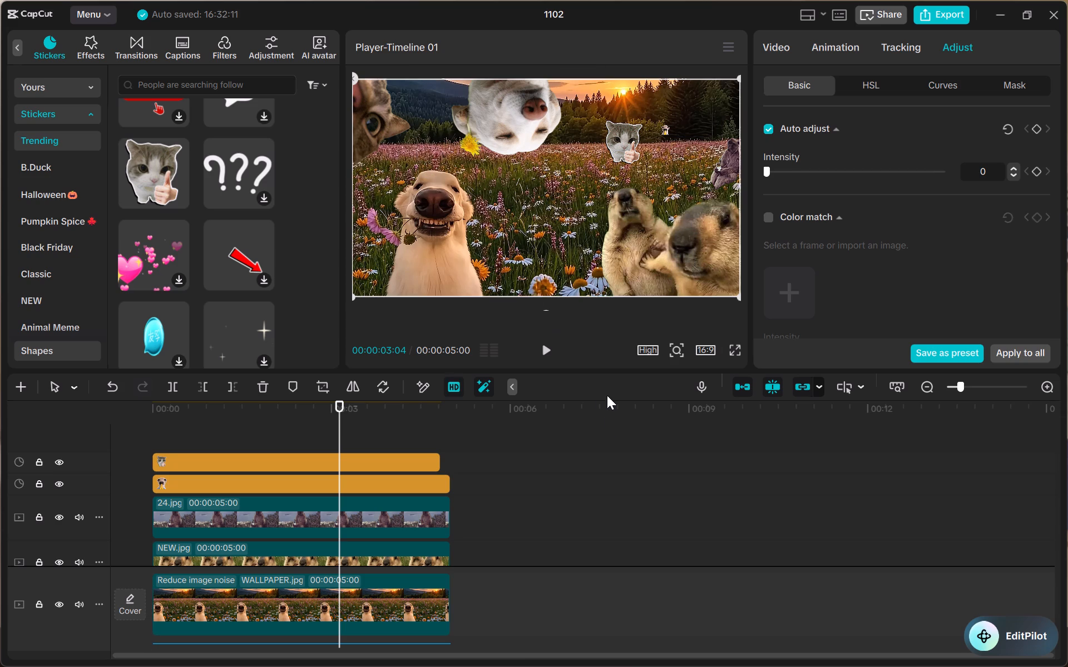
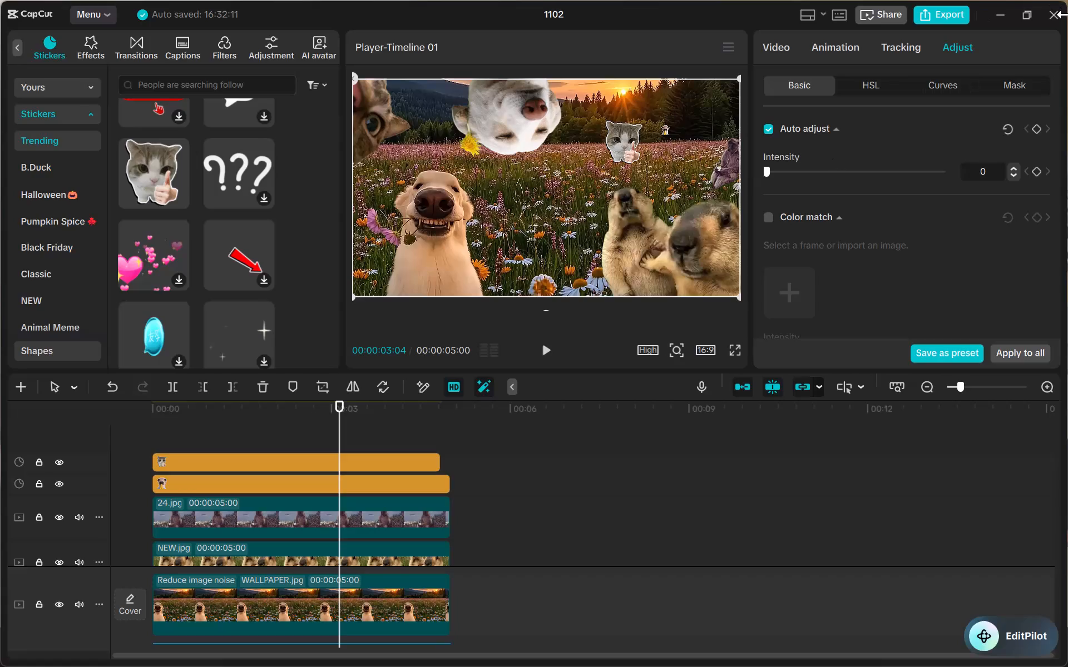
# Close the finished 1102 collage project.
pyautogui.click(1066, 15)
pyautogui.click(1057, 17)
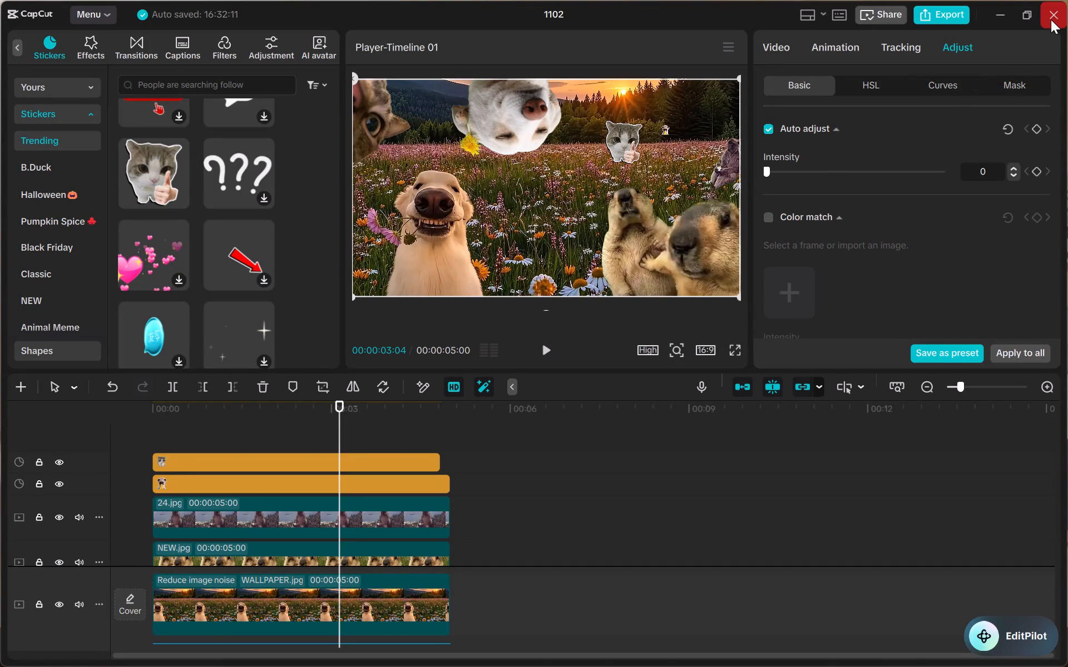
pyautogui.click(1051, 19)
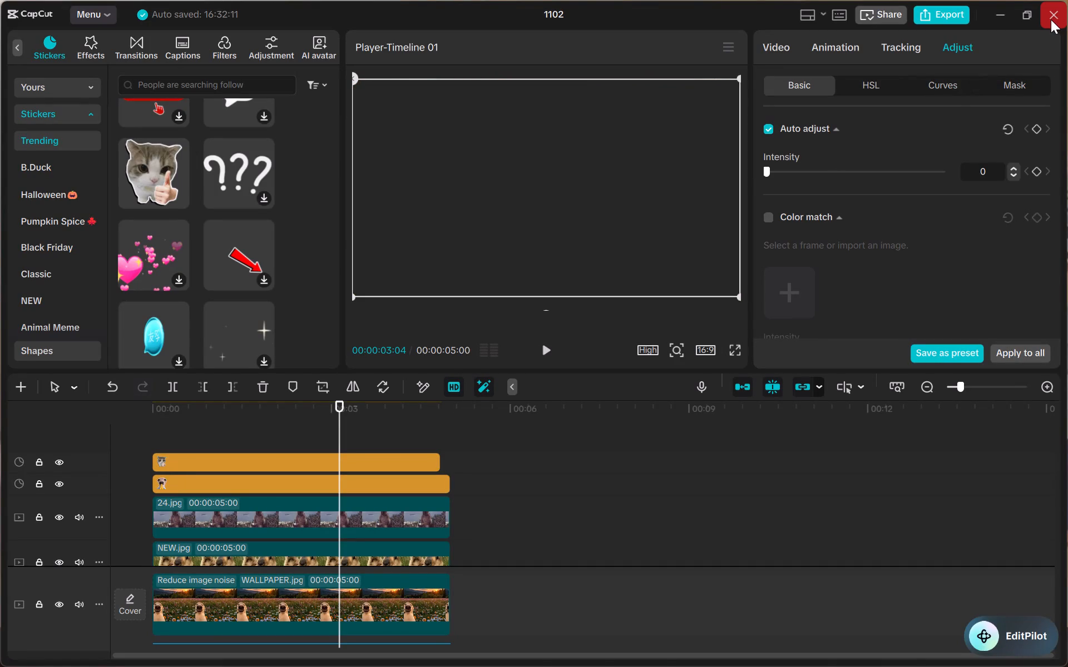